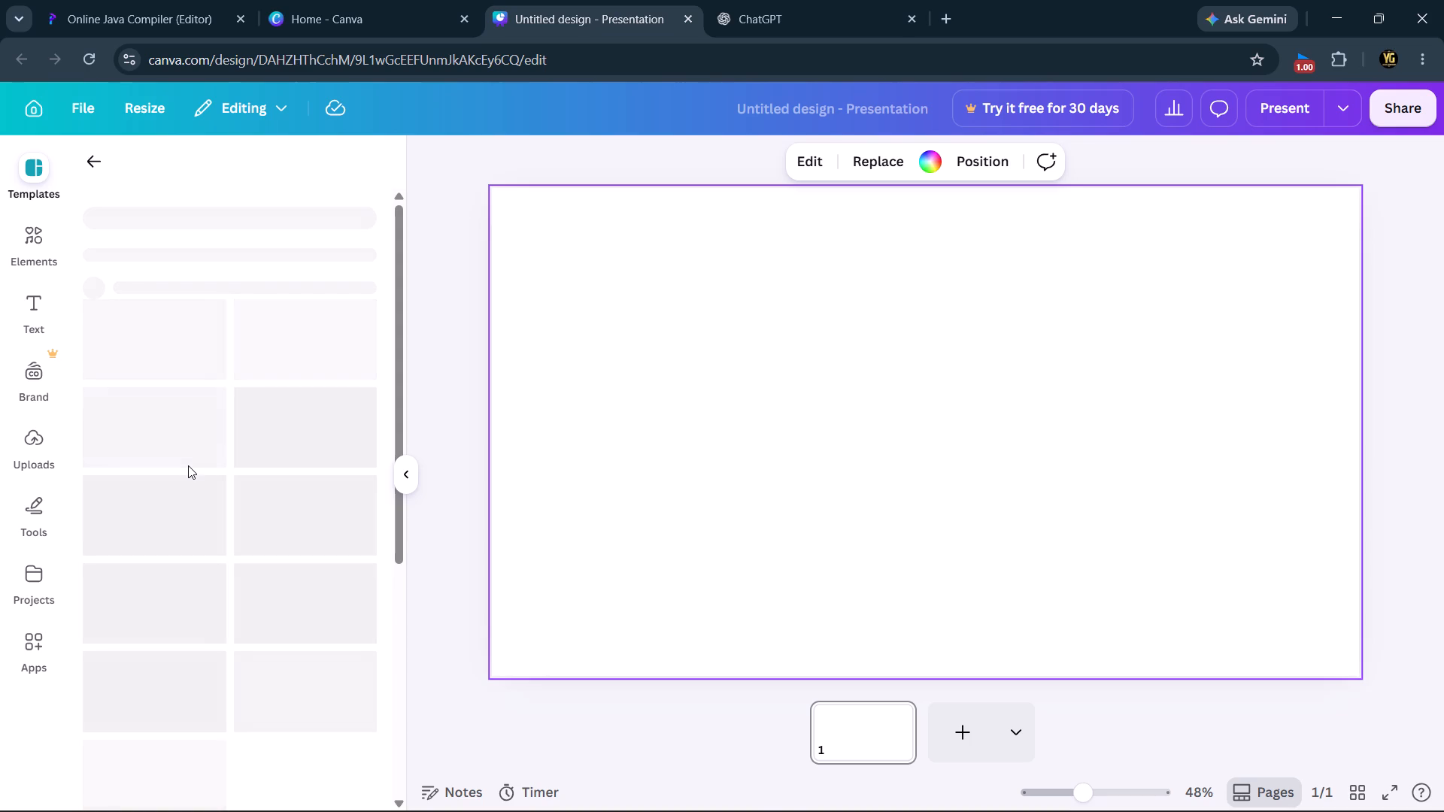
scroll(310, 221, "up", 4)
left_click(408, 473)
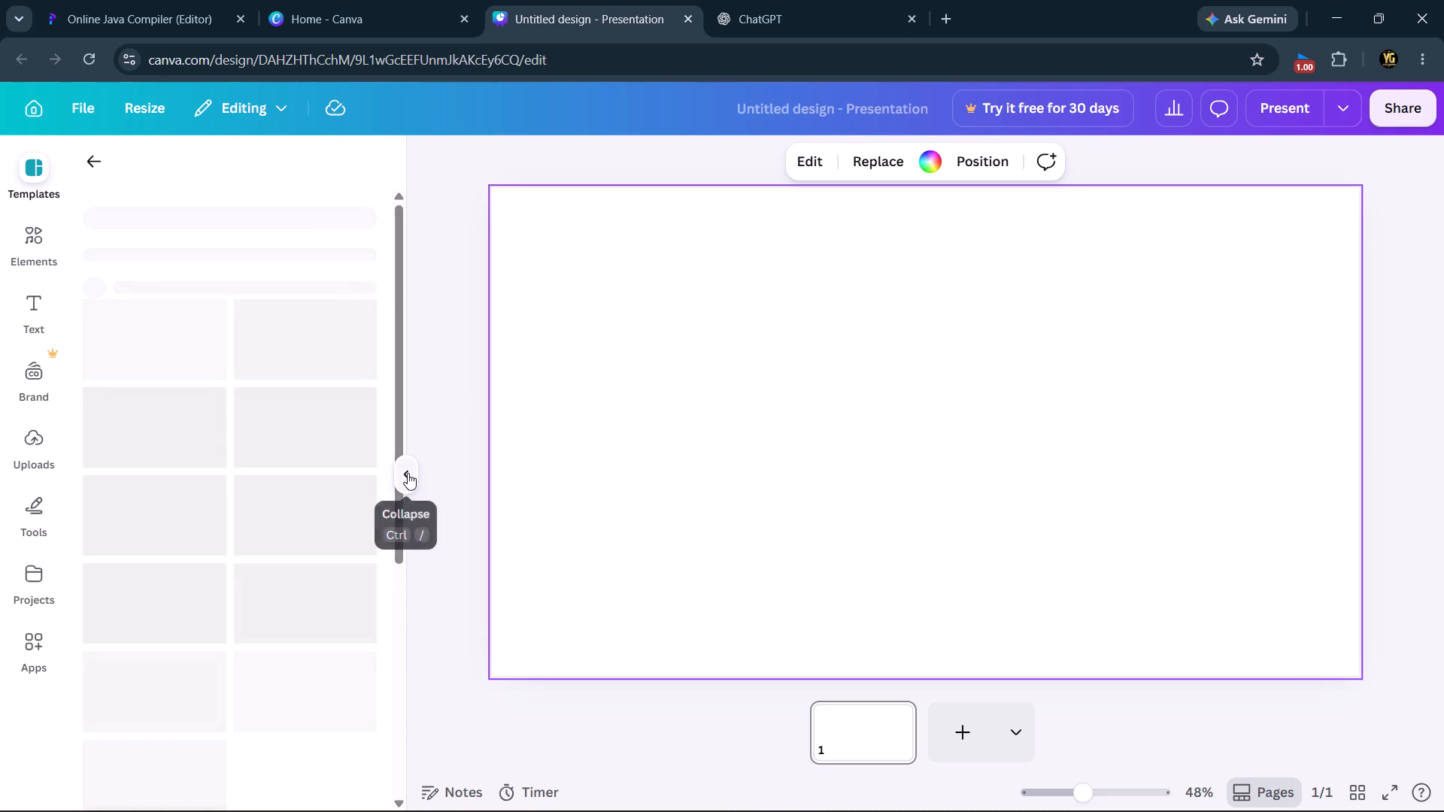
left_click(45, 231)
left_click(23, 189)
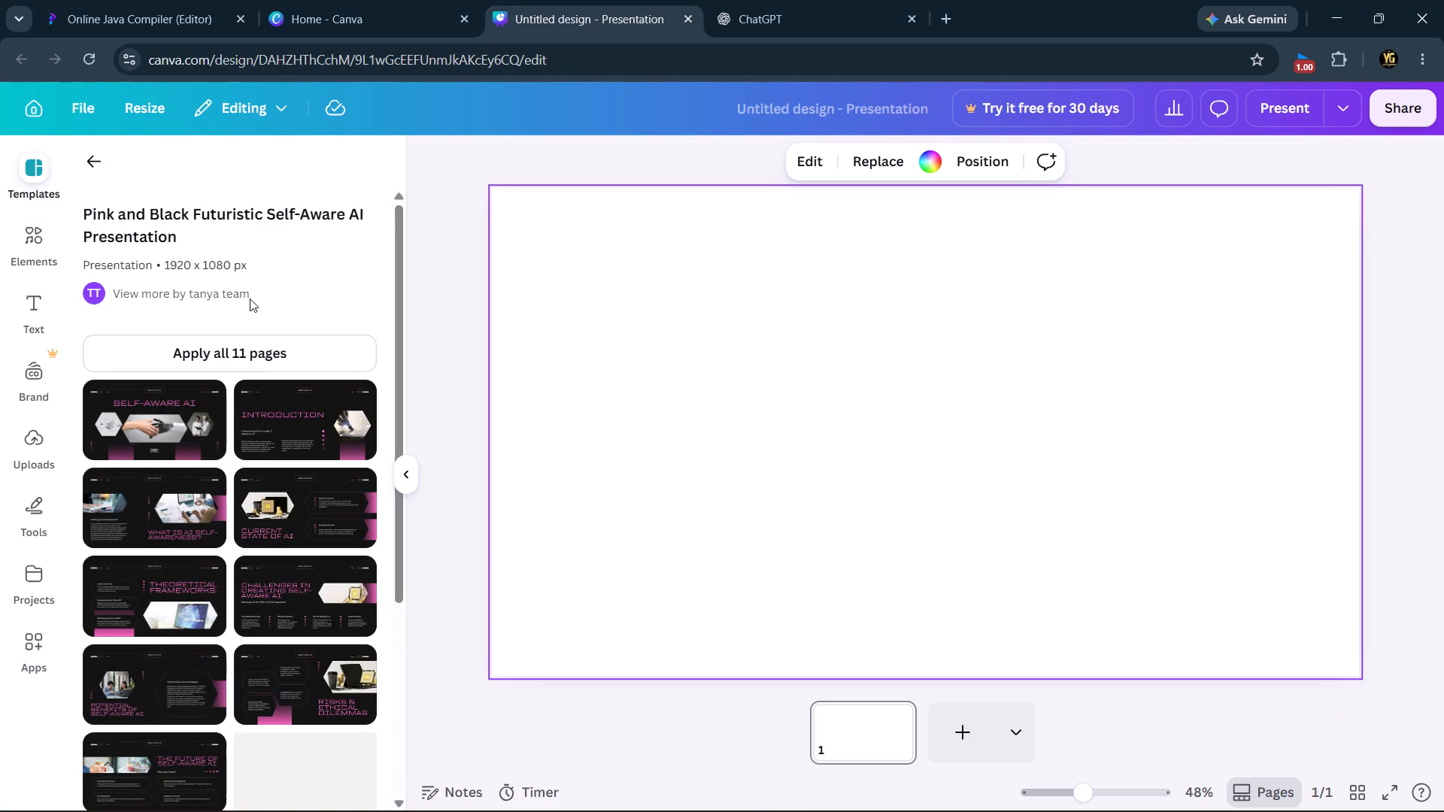
left_click(94, 168)
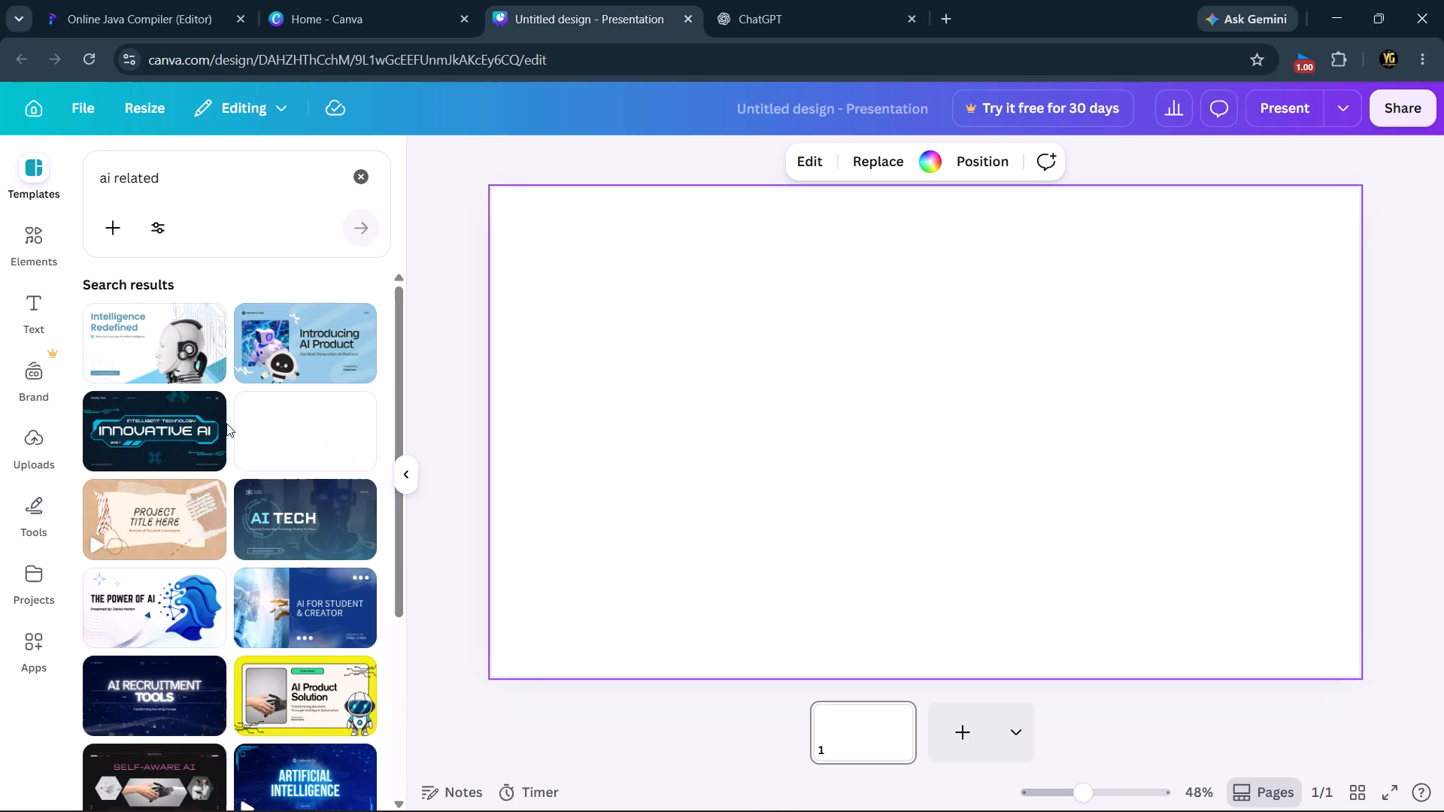
Apply all 10 pages of the White Blue Illustration Intelligence Redefined template to the presentation.
left_click(189, 357)
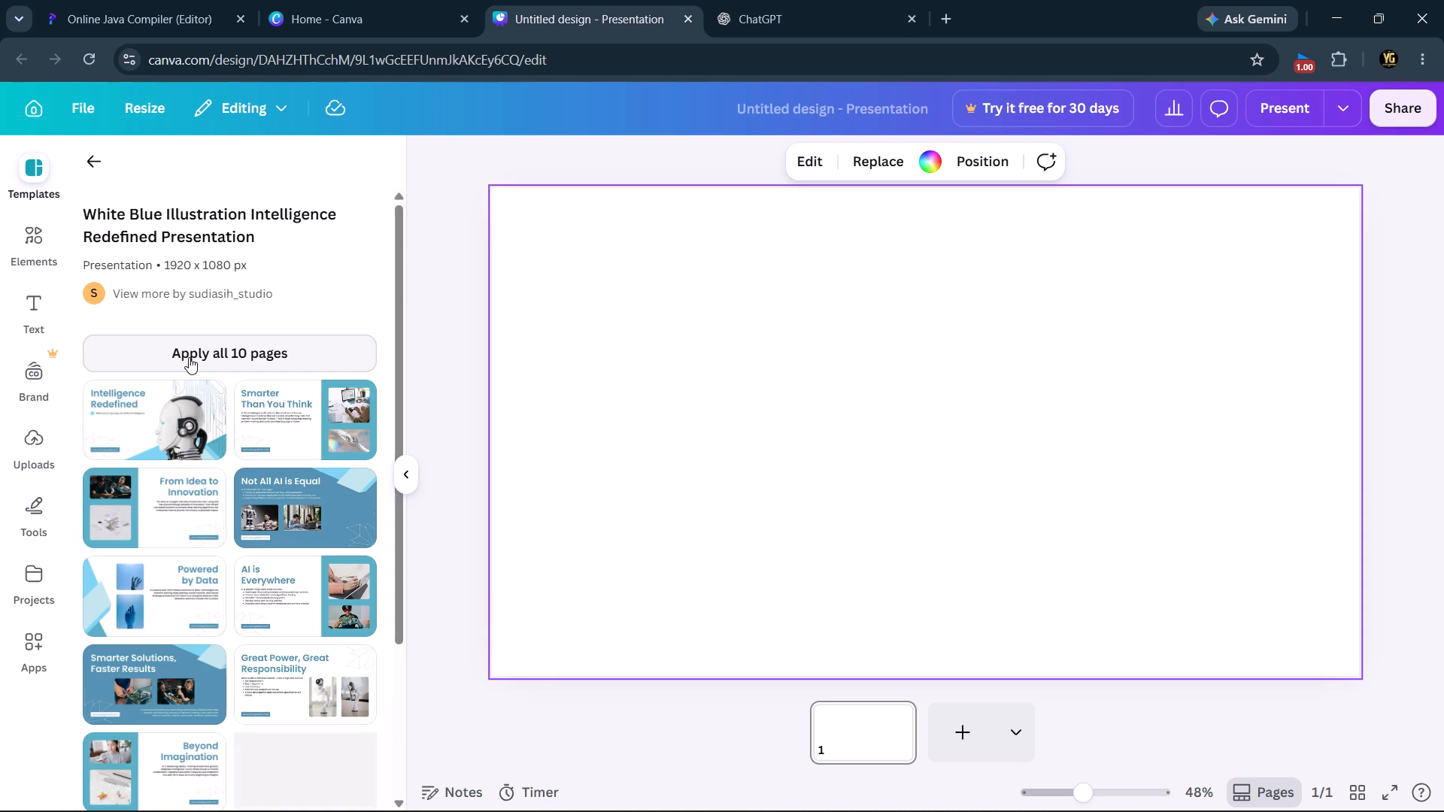
left_click(240, 349)
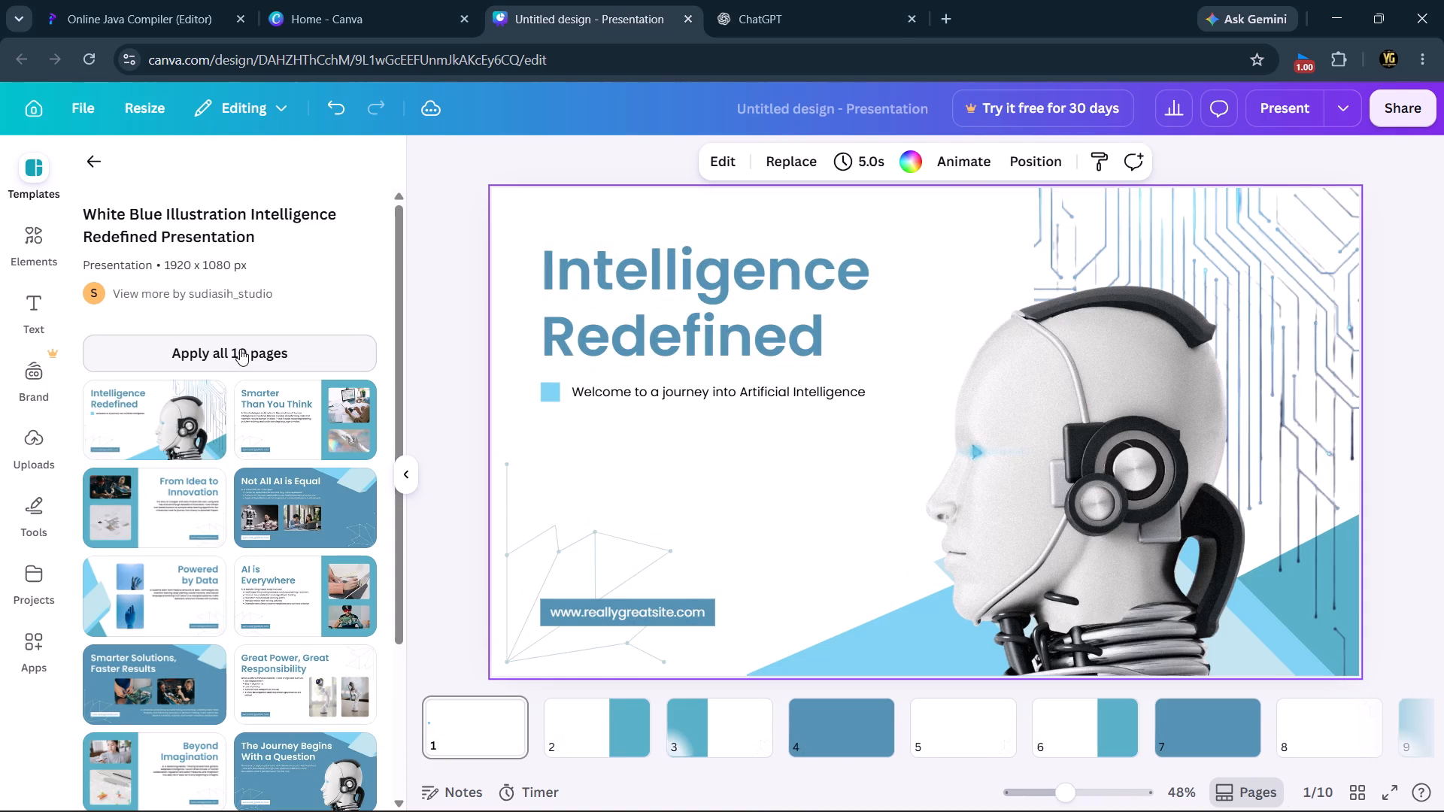
Replace the cover slide's title with "Multimodal AI".
left_click(796, 274)
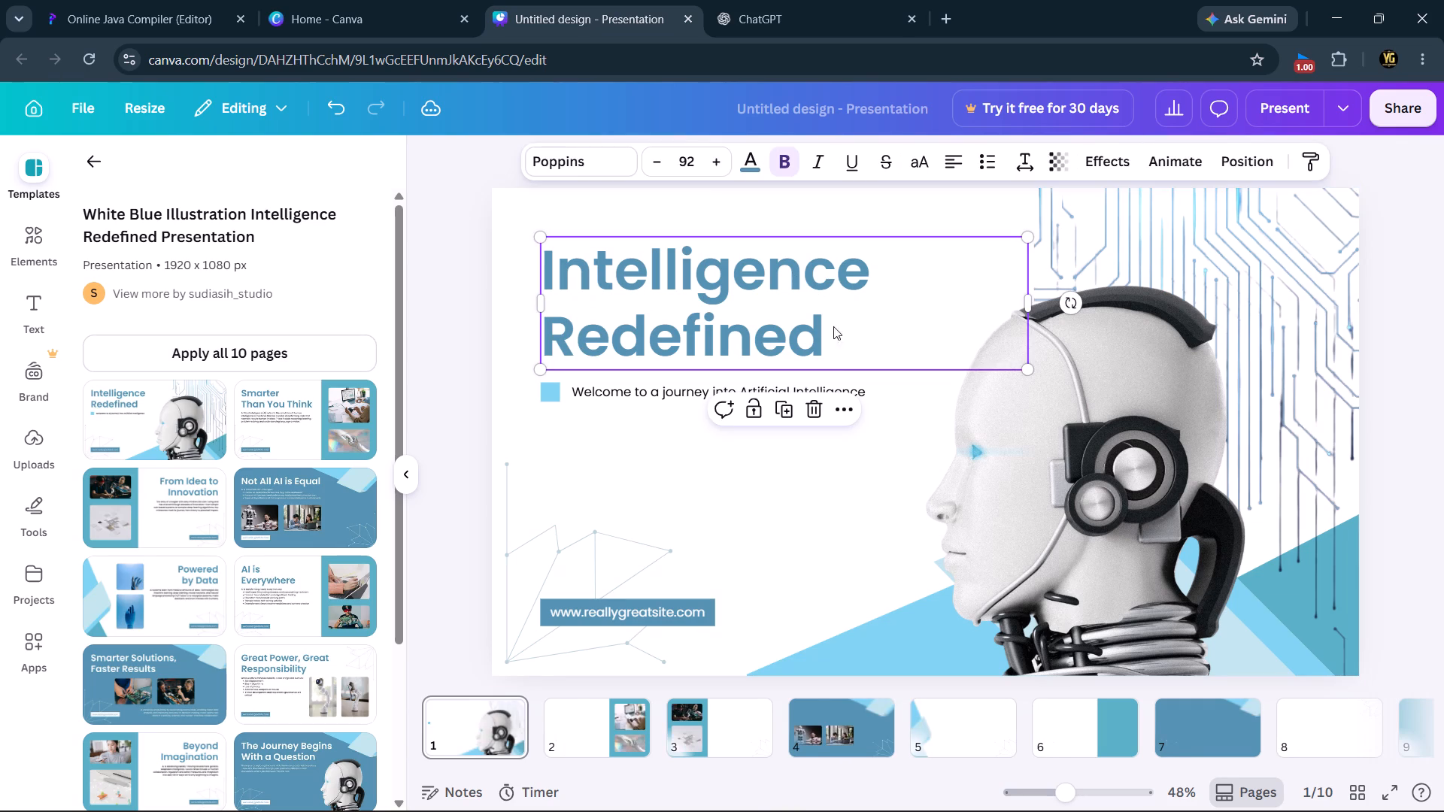
left_click(840, 349)
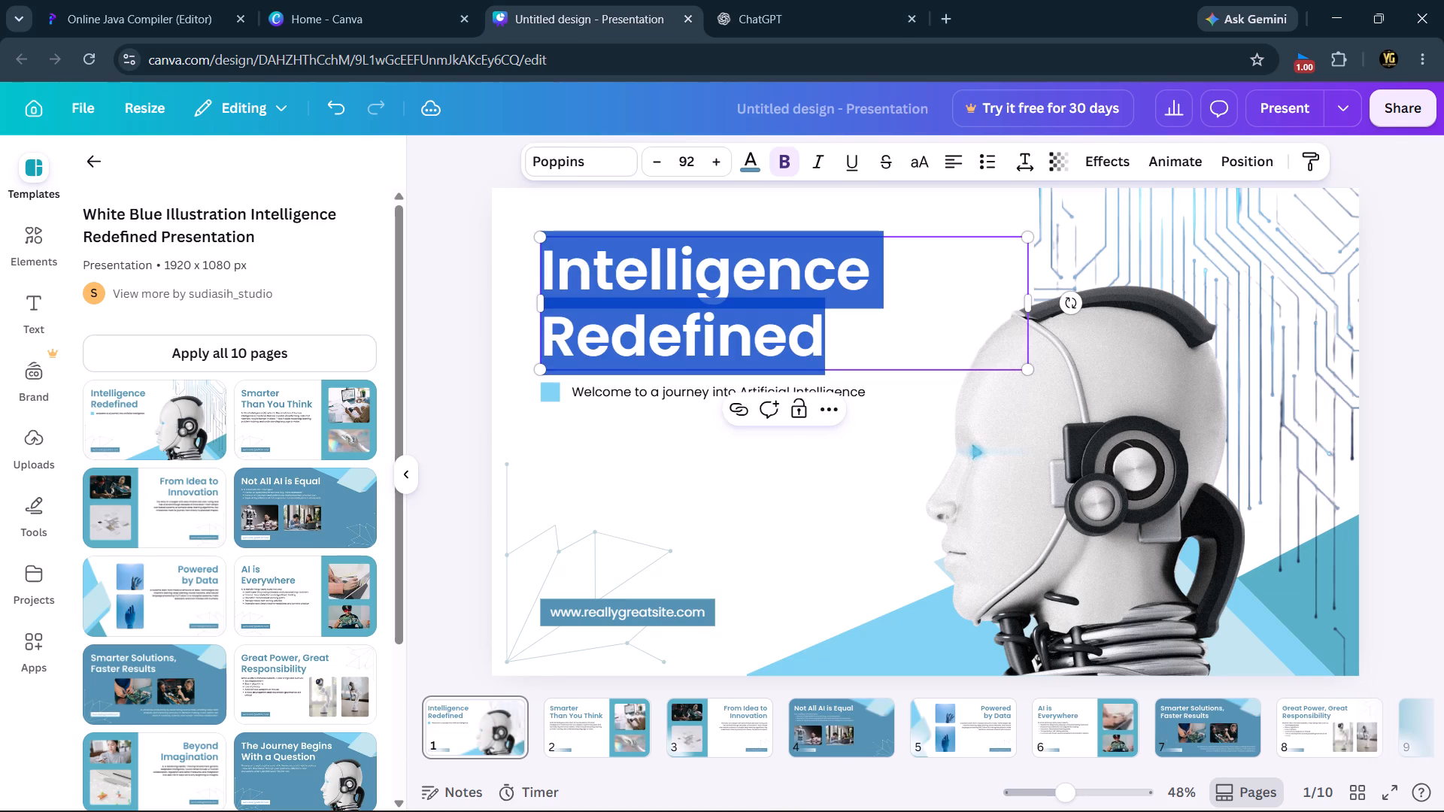
key("BackSpace")
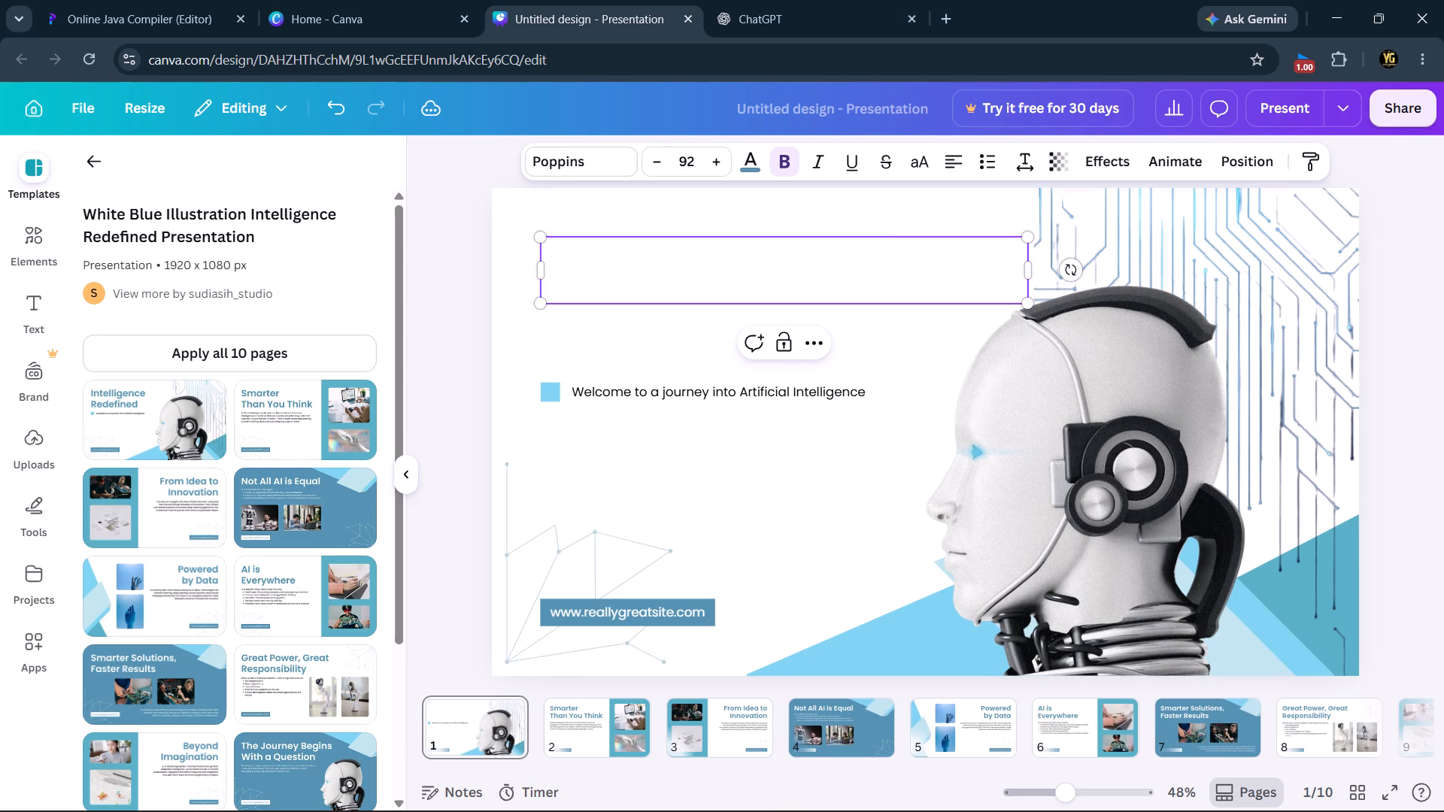
type("Mu")
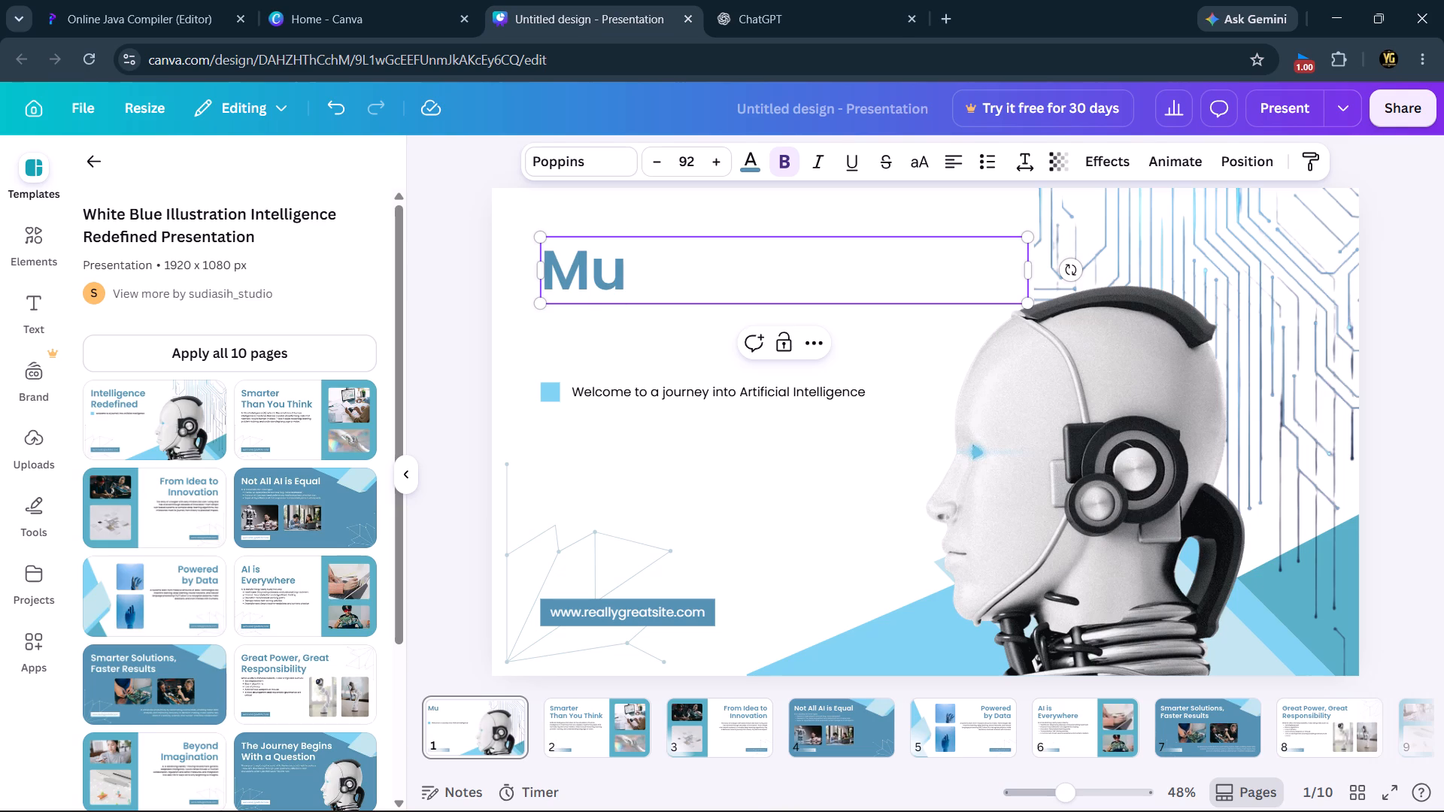
type("ltimodal")
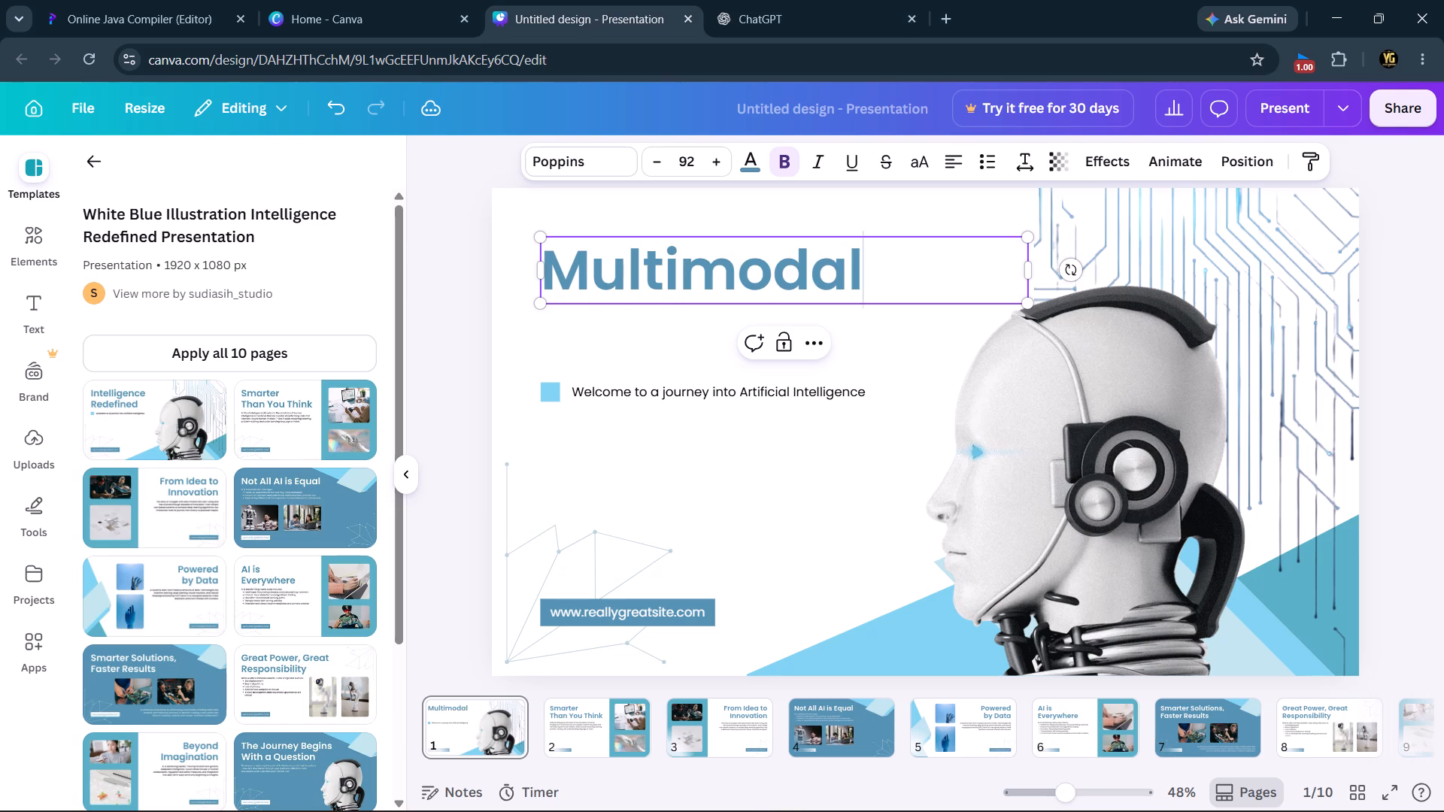
key("space")
key("shift+a")
key("shift+i")
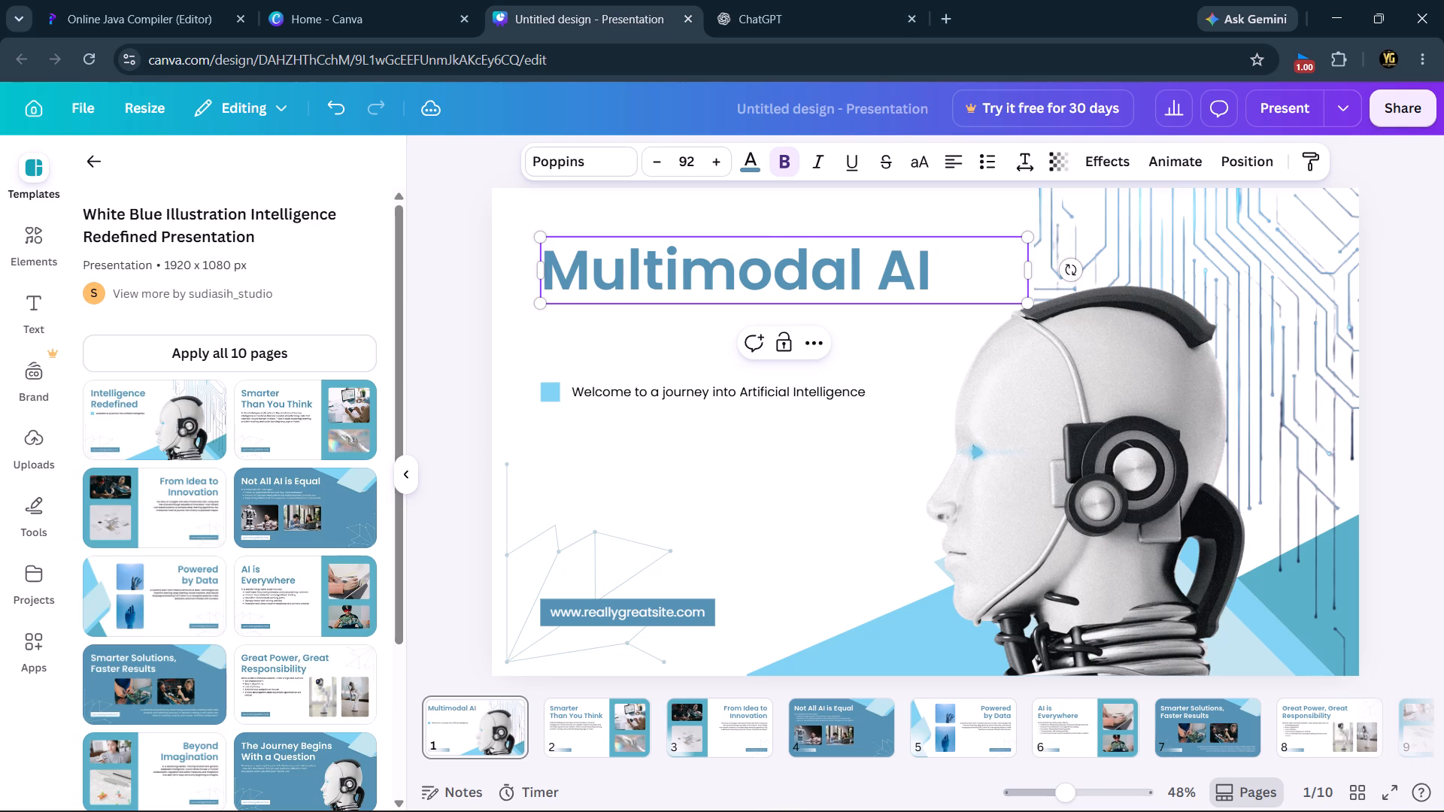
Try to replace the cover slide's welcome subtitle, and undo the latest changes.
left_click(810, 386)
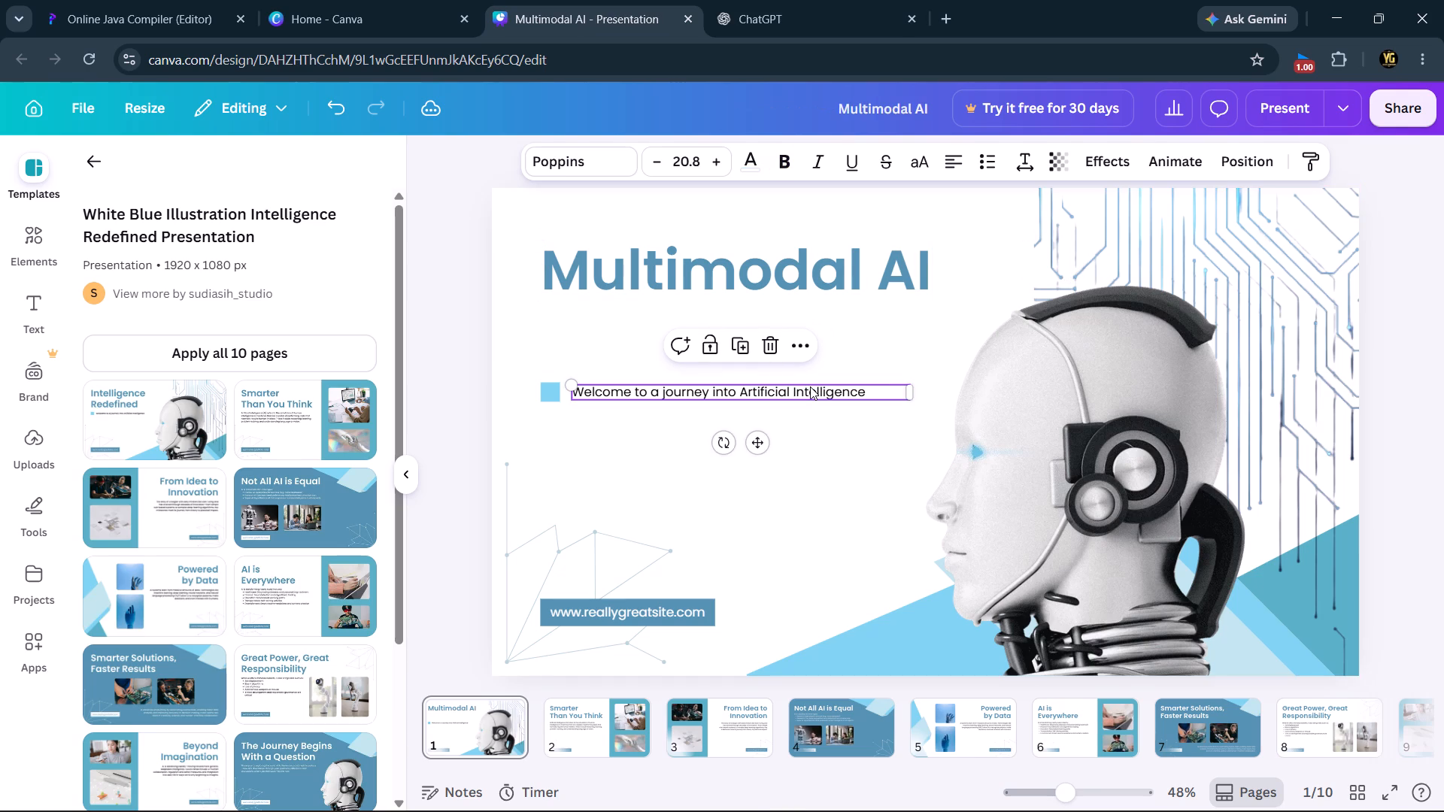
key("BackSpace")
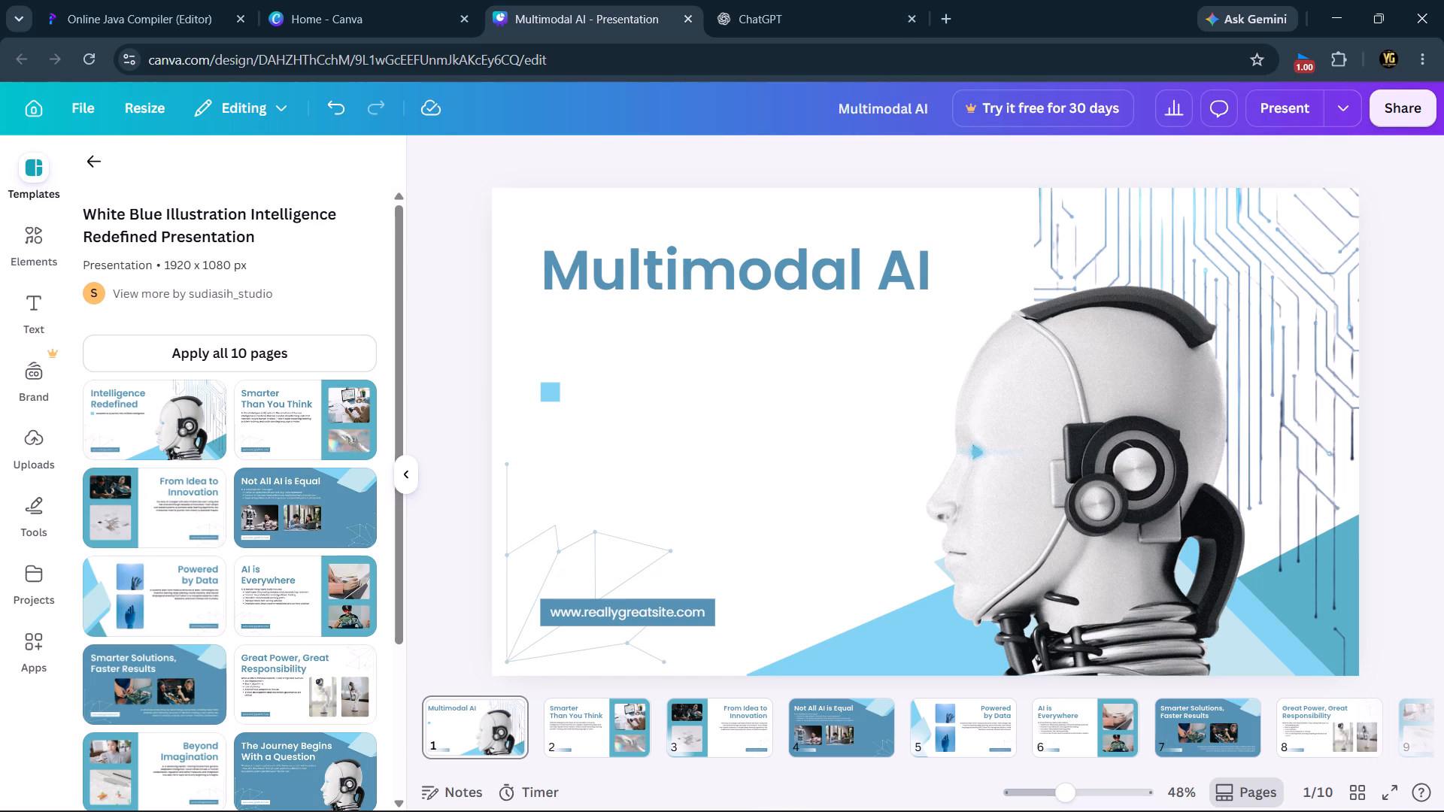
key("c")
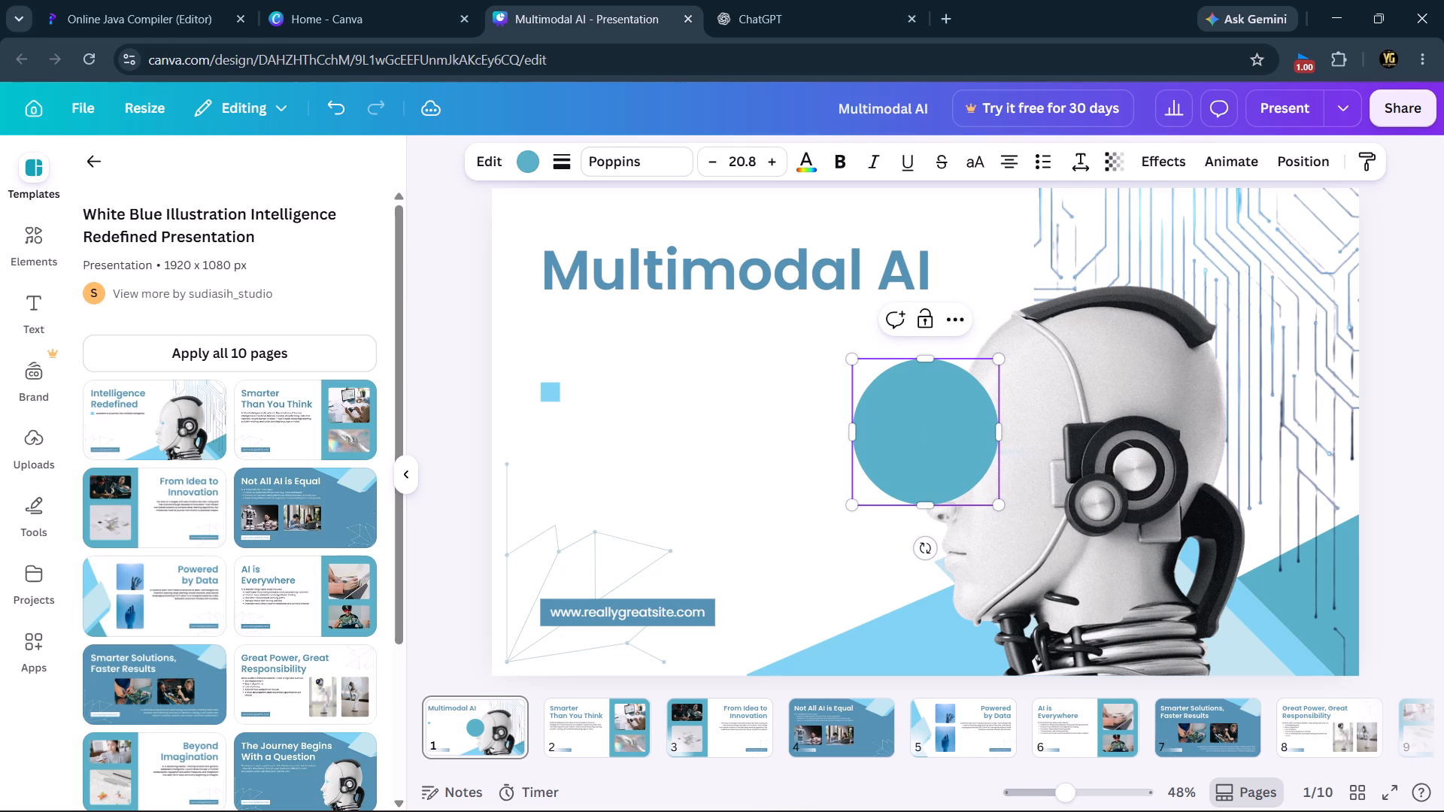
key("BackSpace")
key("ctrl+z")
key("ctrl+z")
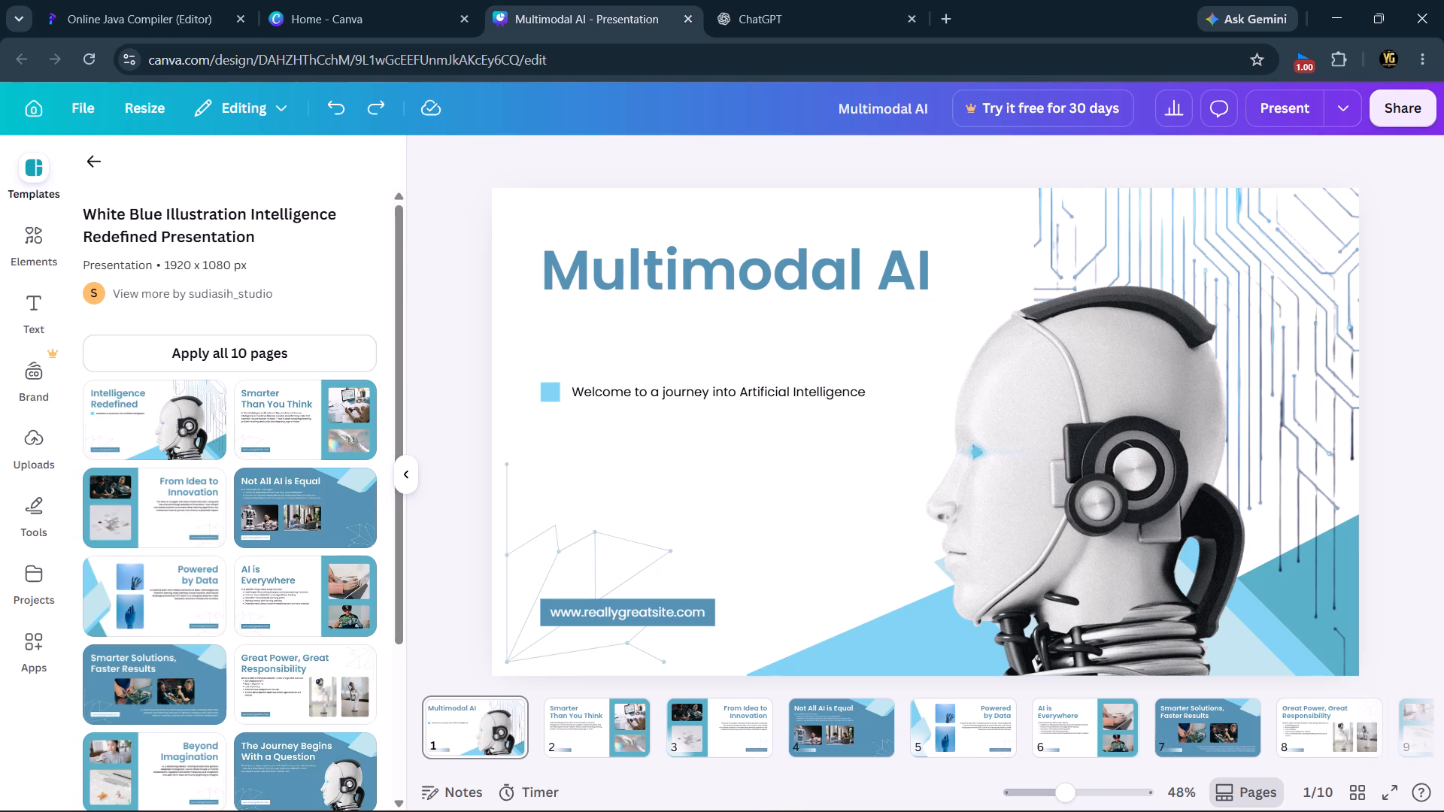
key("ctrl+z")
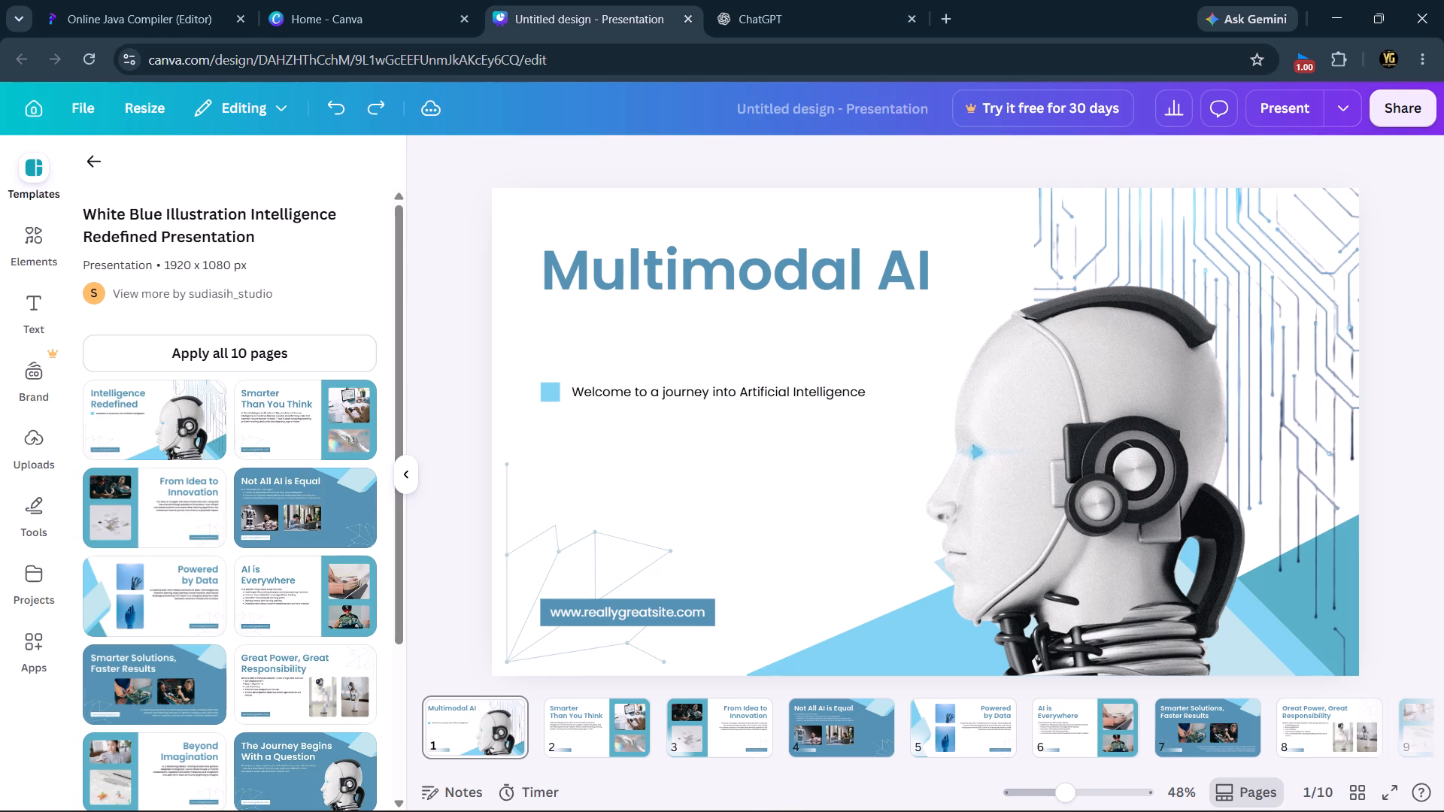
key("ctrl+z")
Complete the cover slide's title so that it reads "Multimodal AI".
left_click(921, 252)
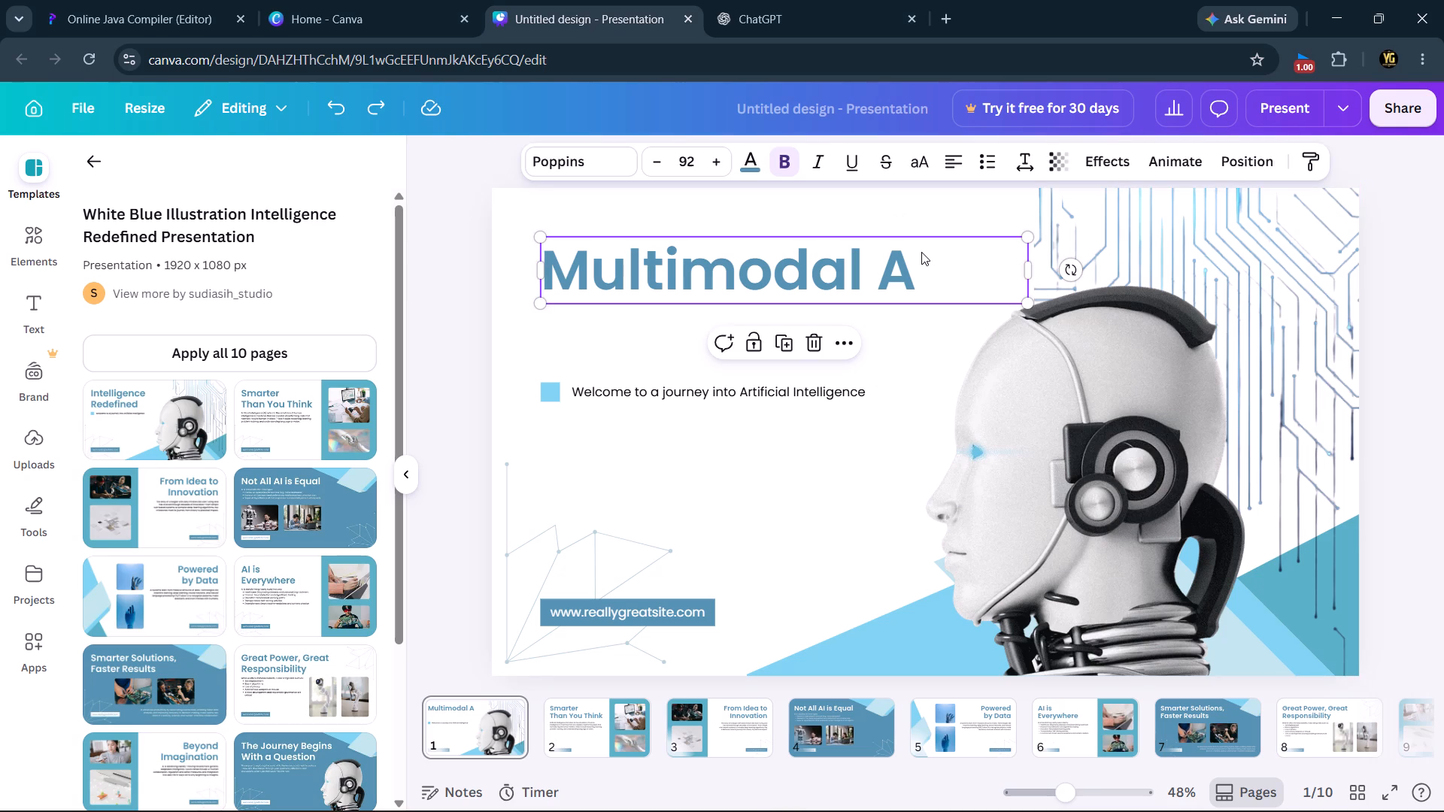
key("shift+i")
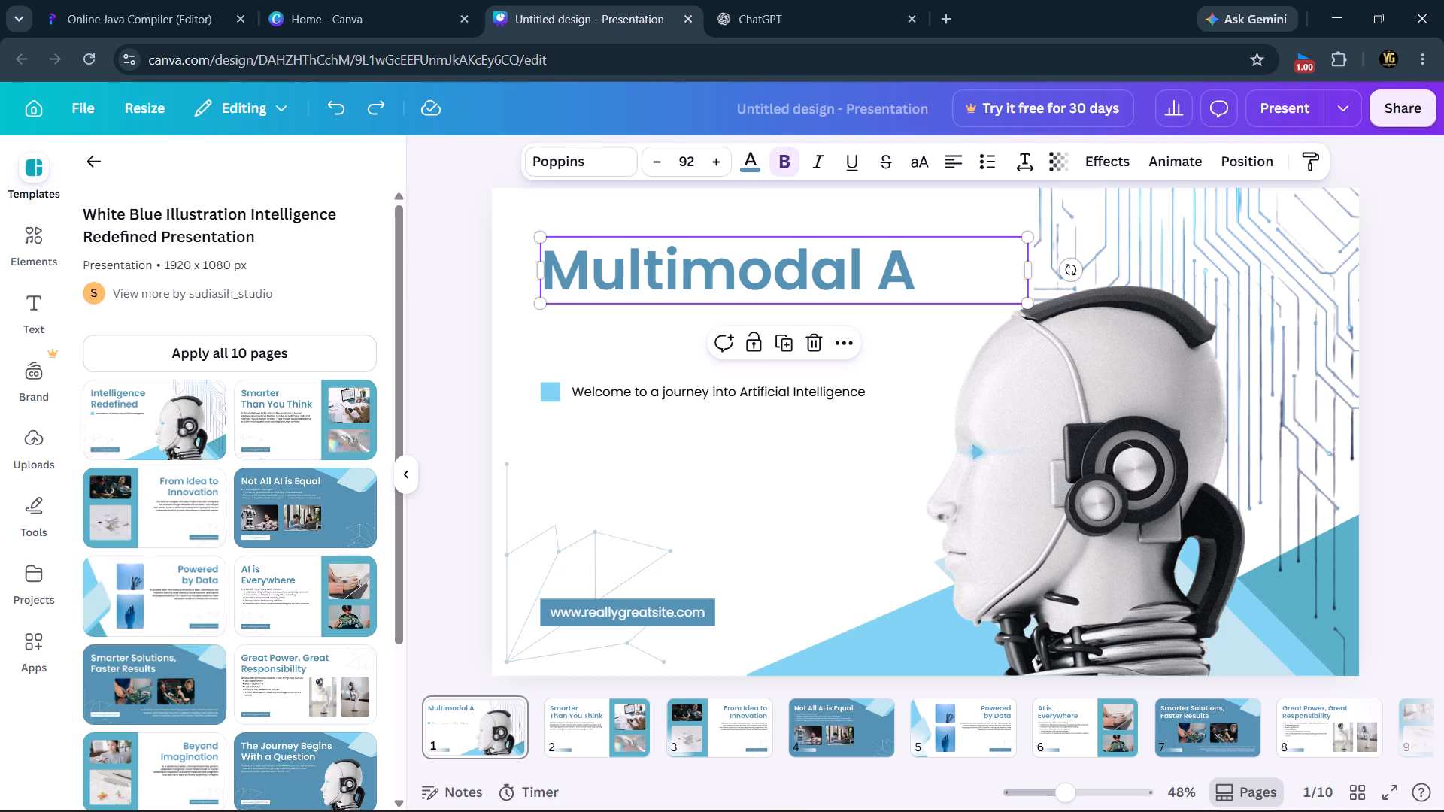
left_click(921, 252)
key("shift+i")
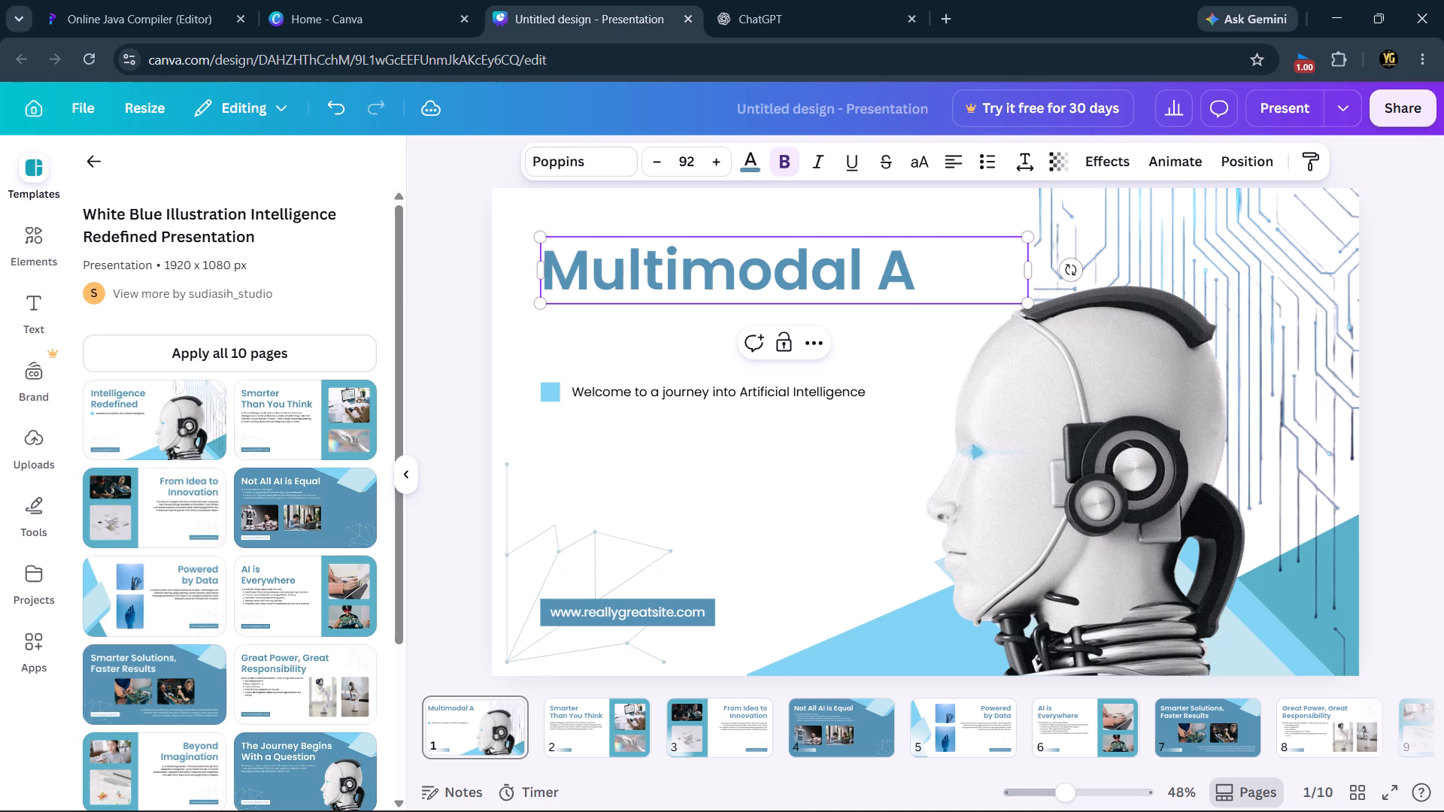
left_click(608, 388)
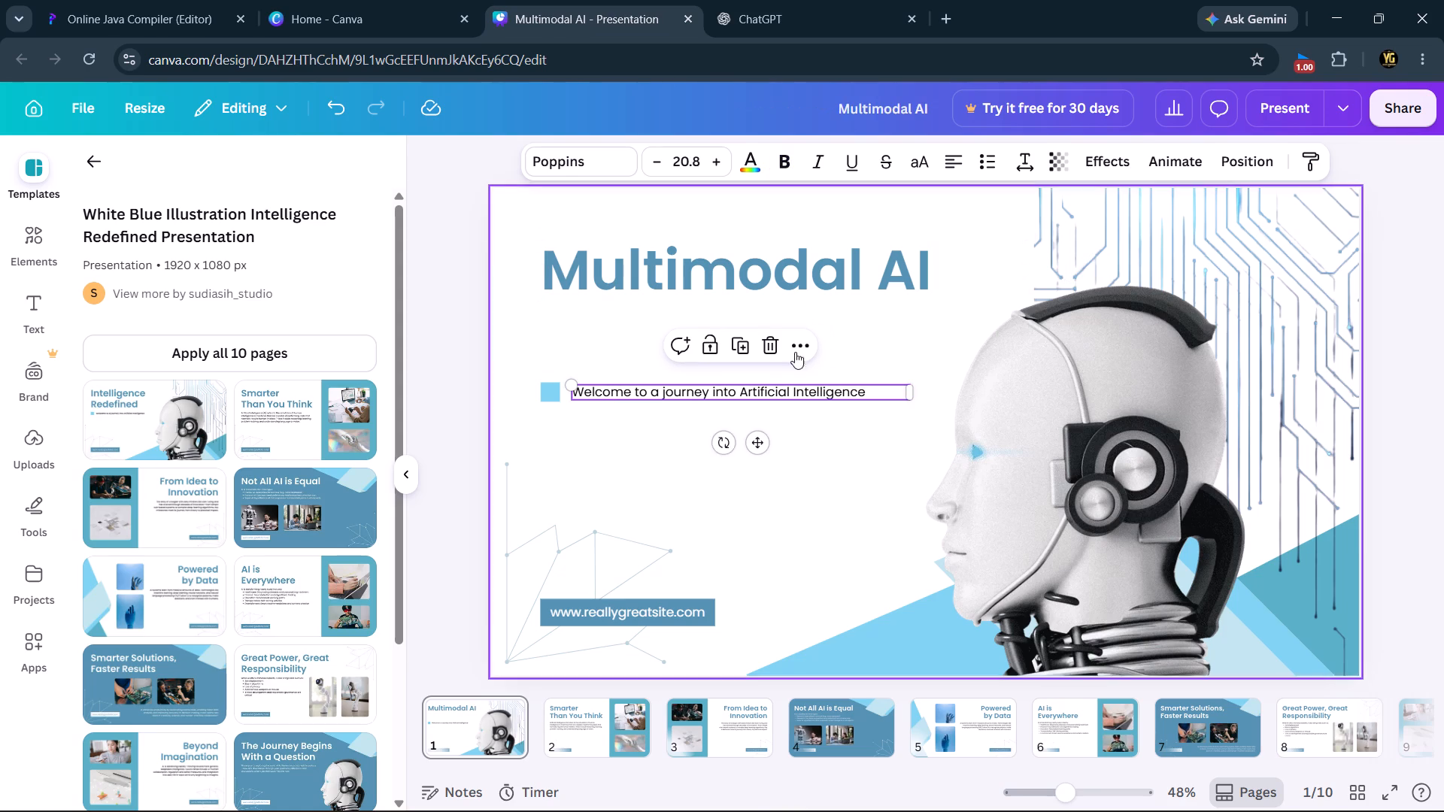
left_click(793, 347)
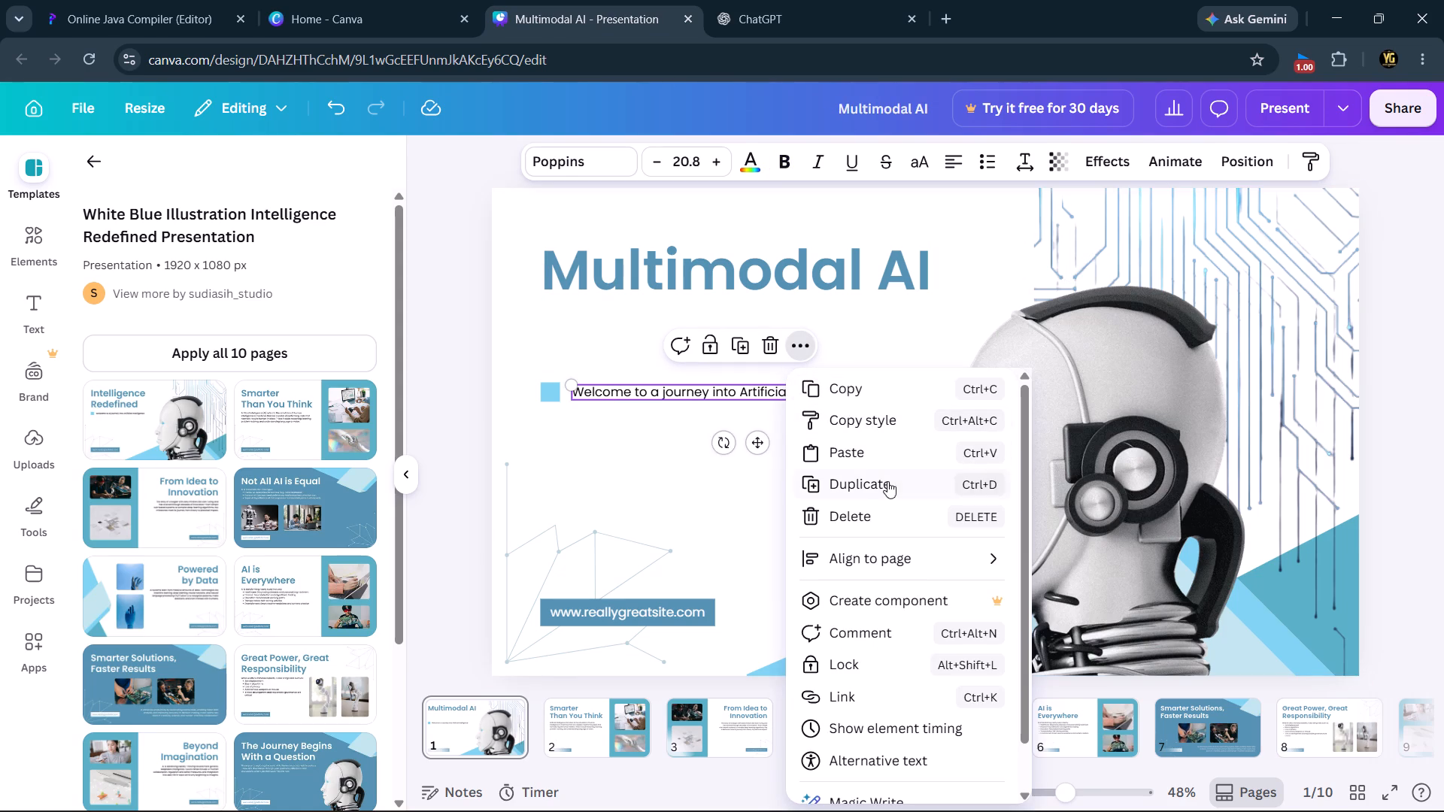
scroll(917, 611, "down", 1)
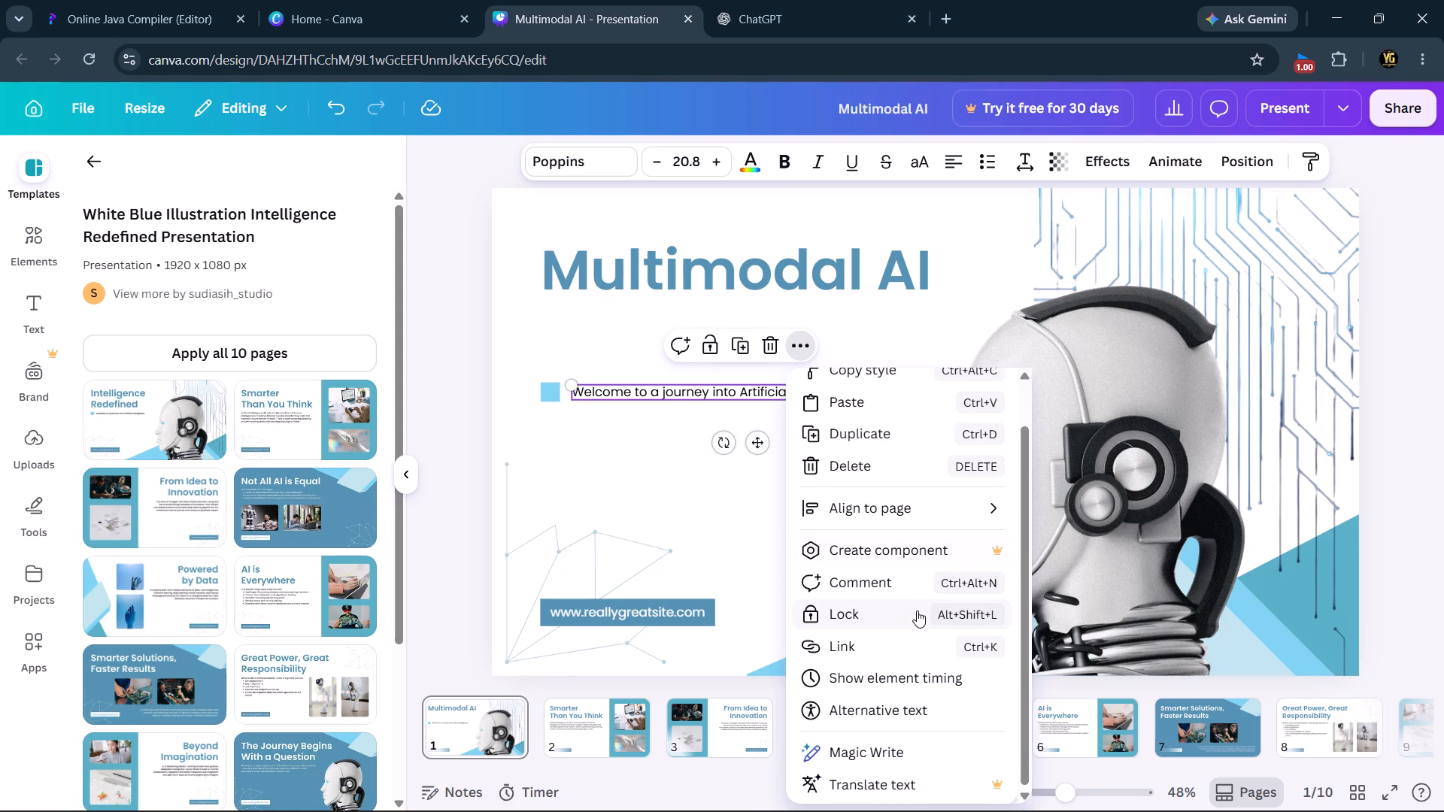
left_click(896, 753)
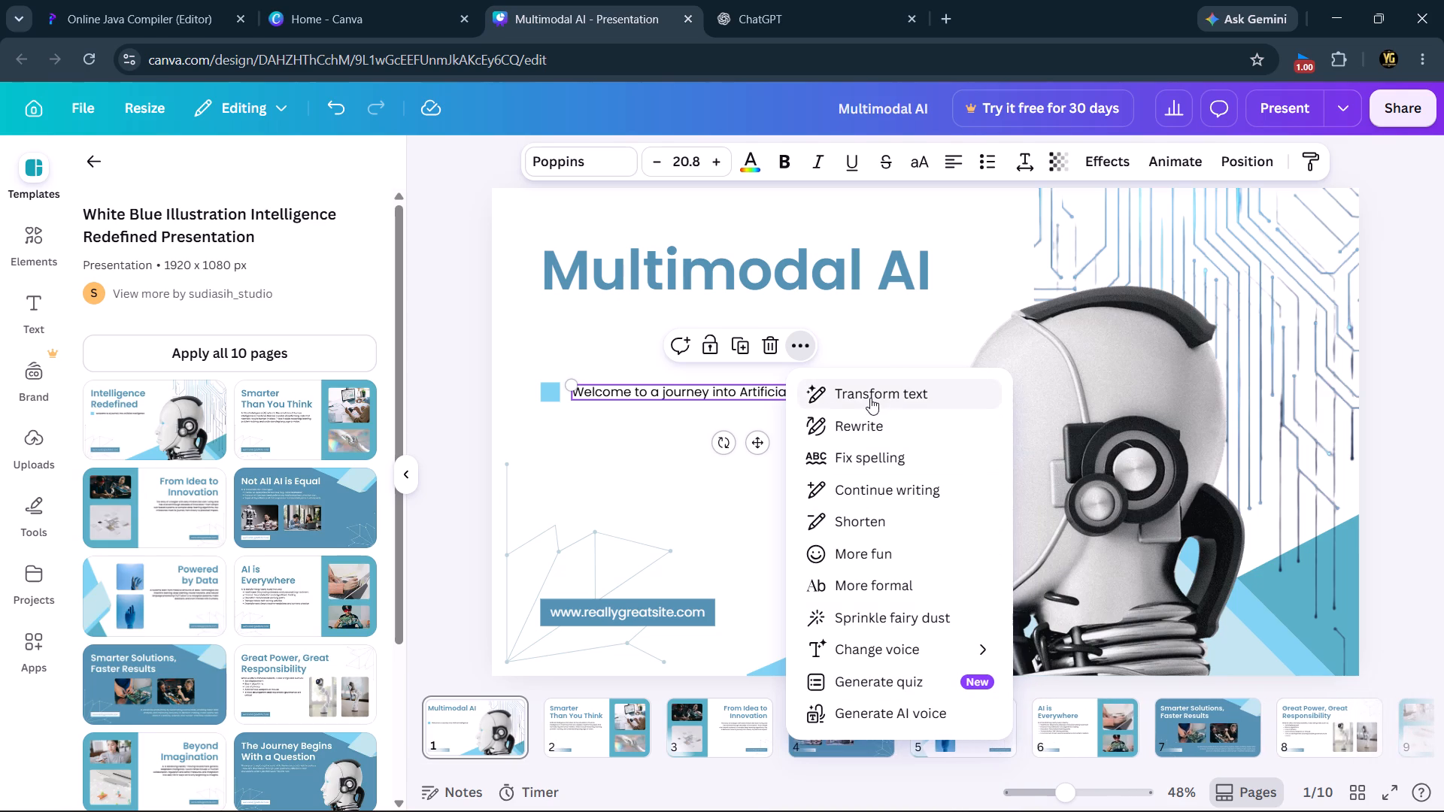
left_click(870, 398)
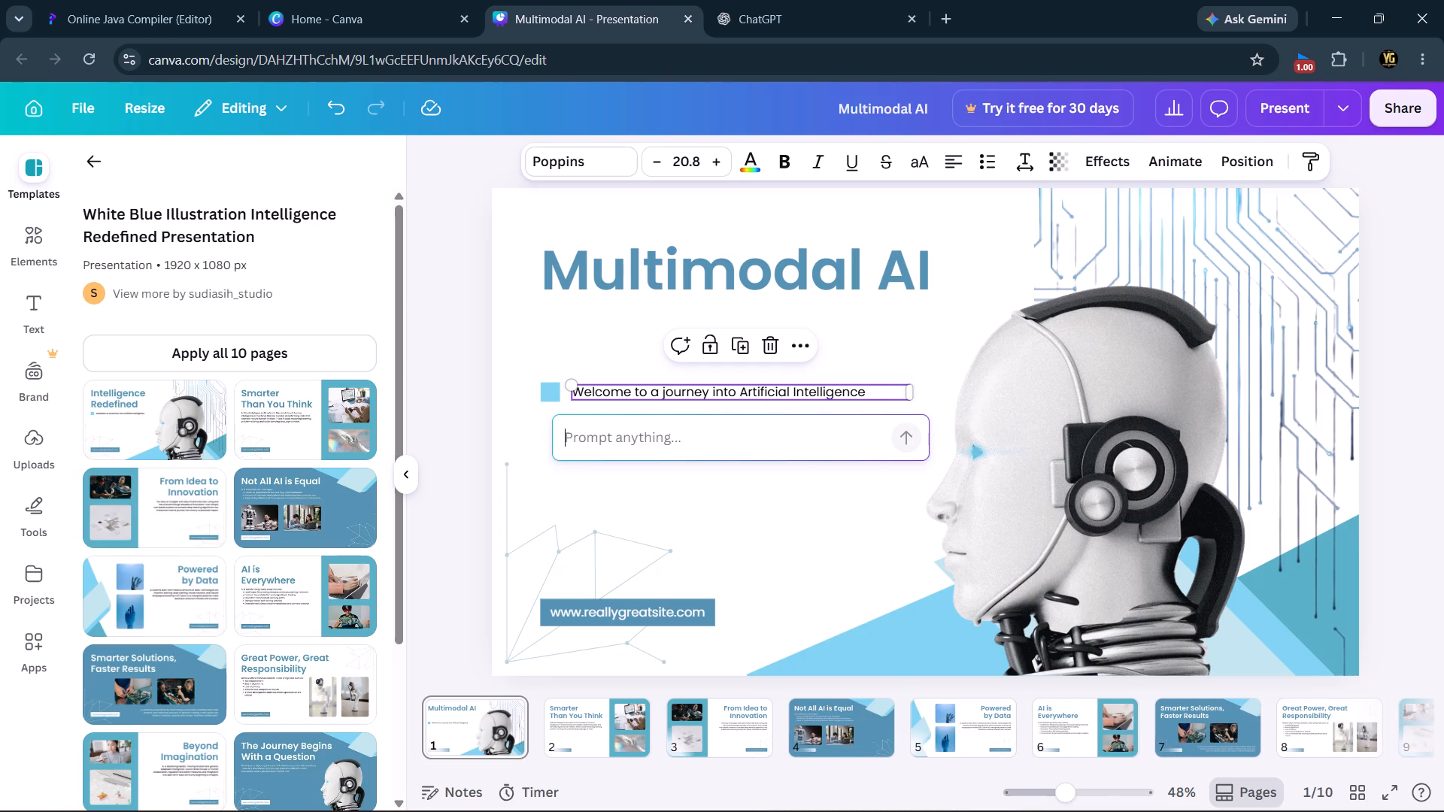
Replace the cover slide's welcome subtitle with the opening words "Combining Speech,".
left_click(866, 391)
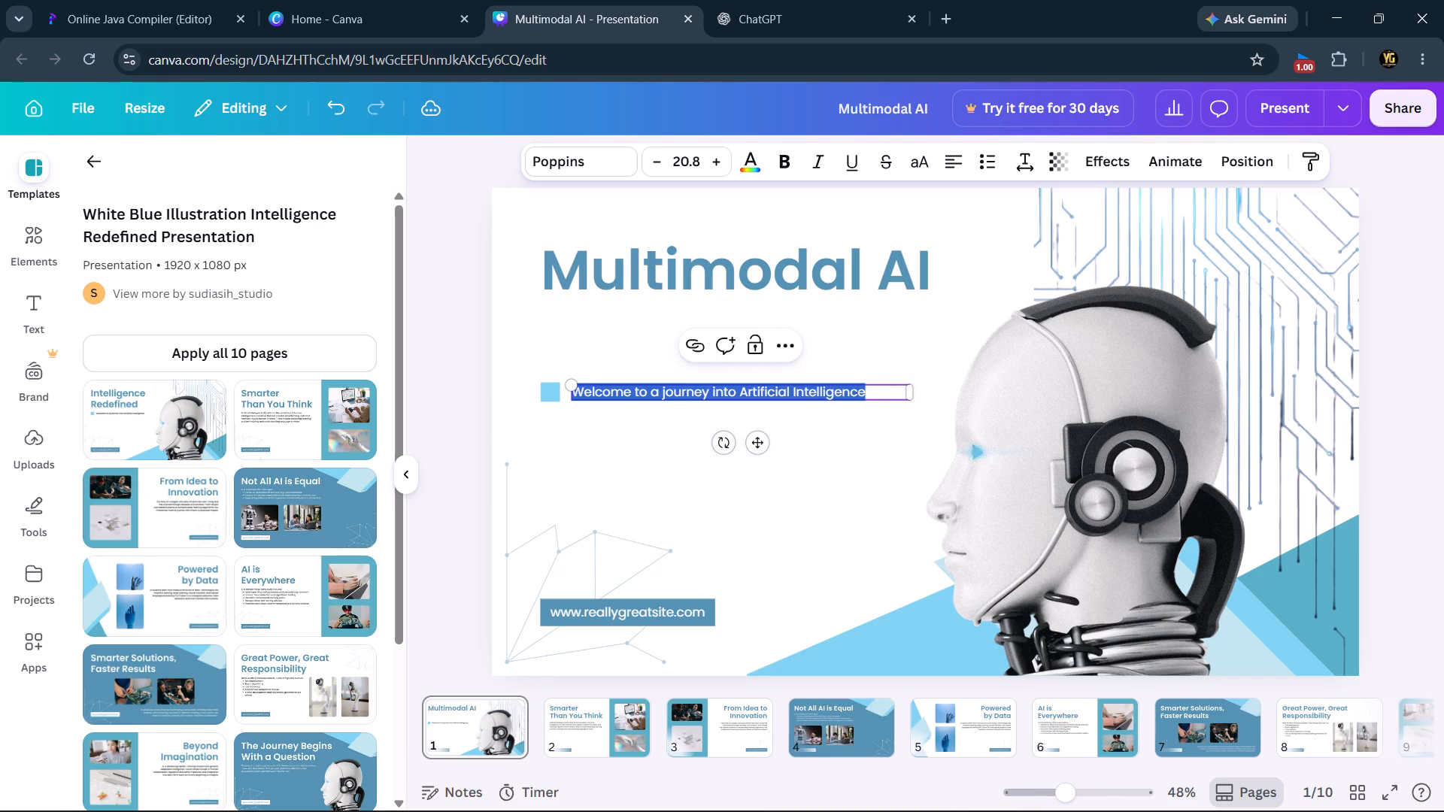
key("BackSpace")
type("Combining")
key("space")
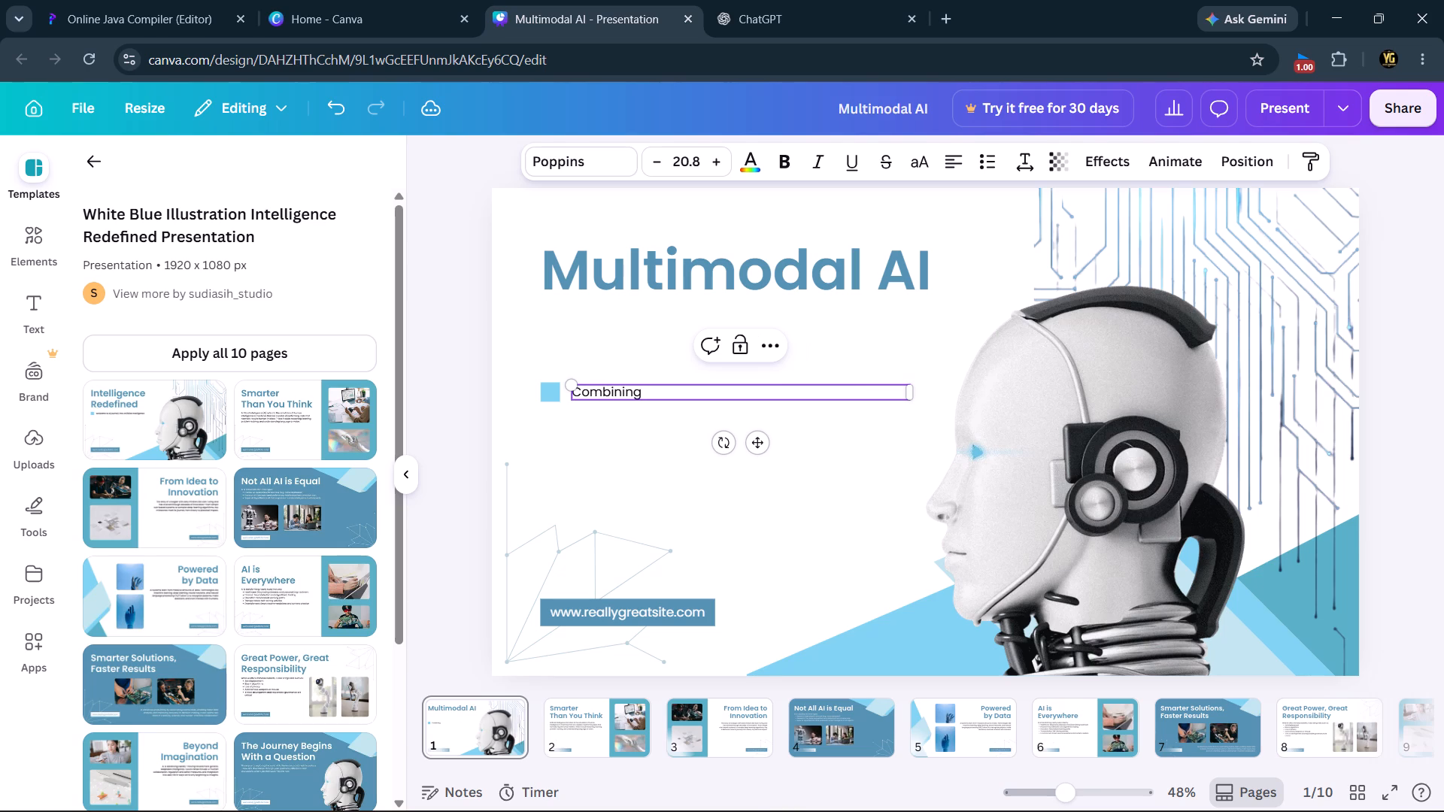
type("te")
key("BackSpace")
key("BackSpace")
type("Speect")
key("BackSpace")
type("h")
key("space")
key("comma")
key("BackSpace")
key("BackSpace")
key("comma")
Continue the cover slide's subtitle with "Text And Vision for S".
type("Text")
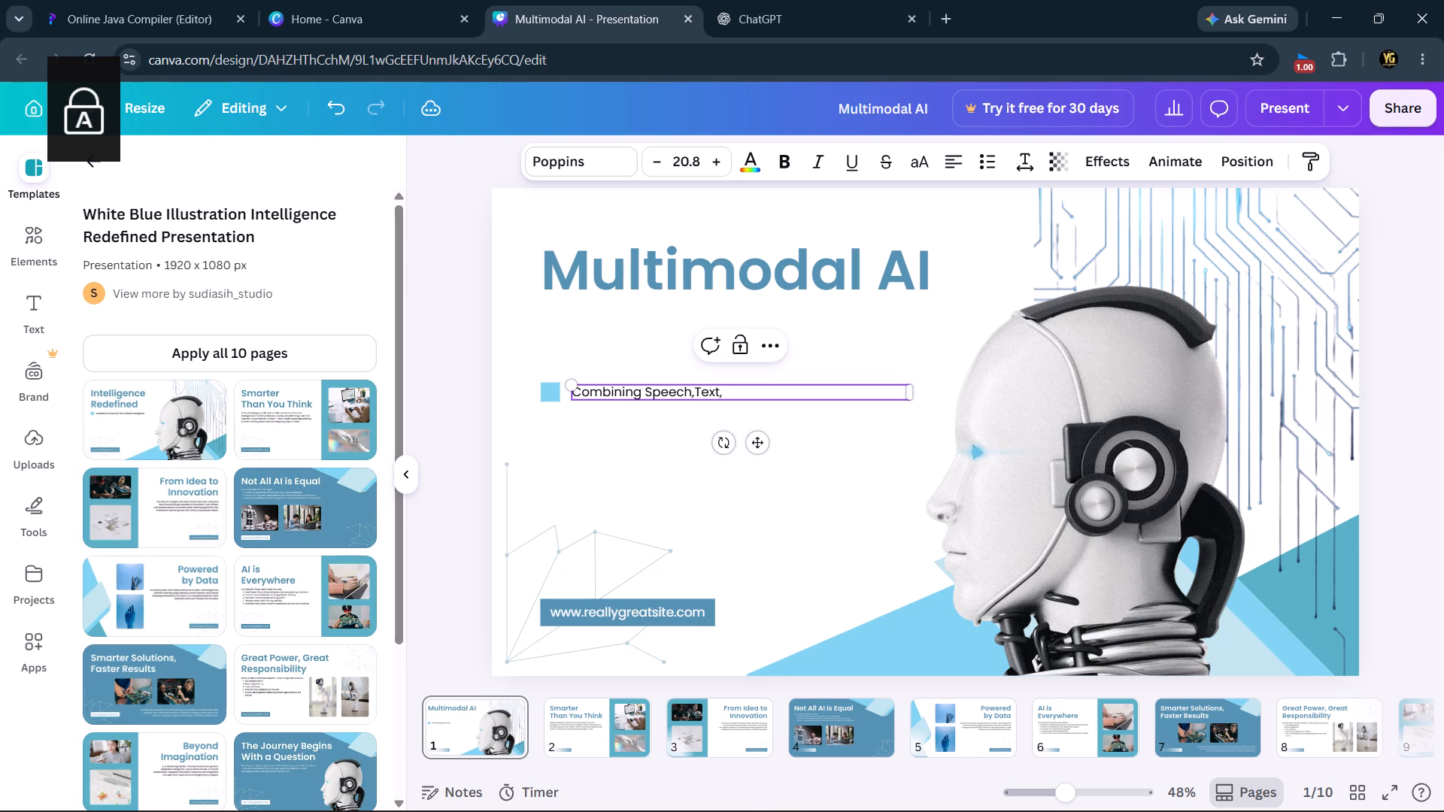
key("BackSpace")
key("space")
type("A")
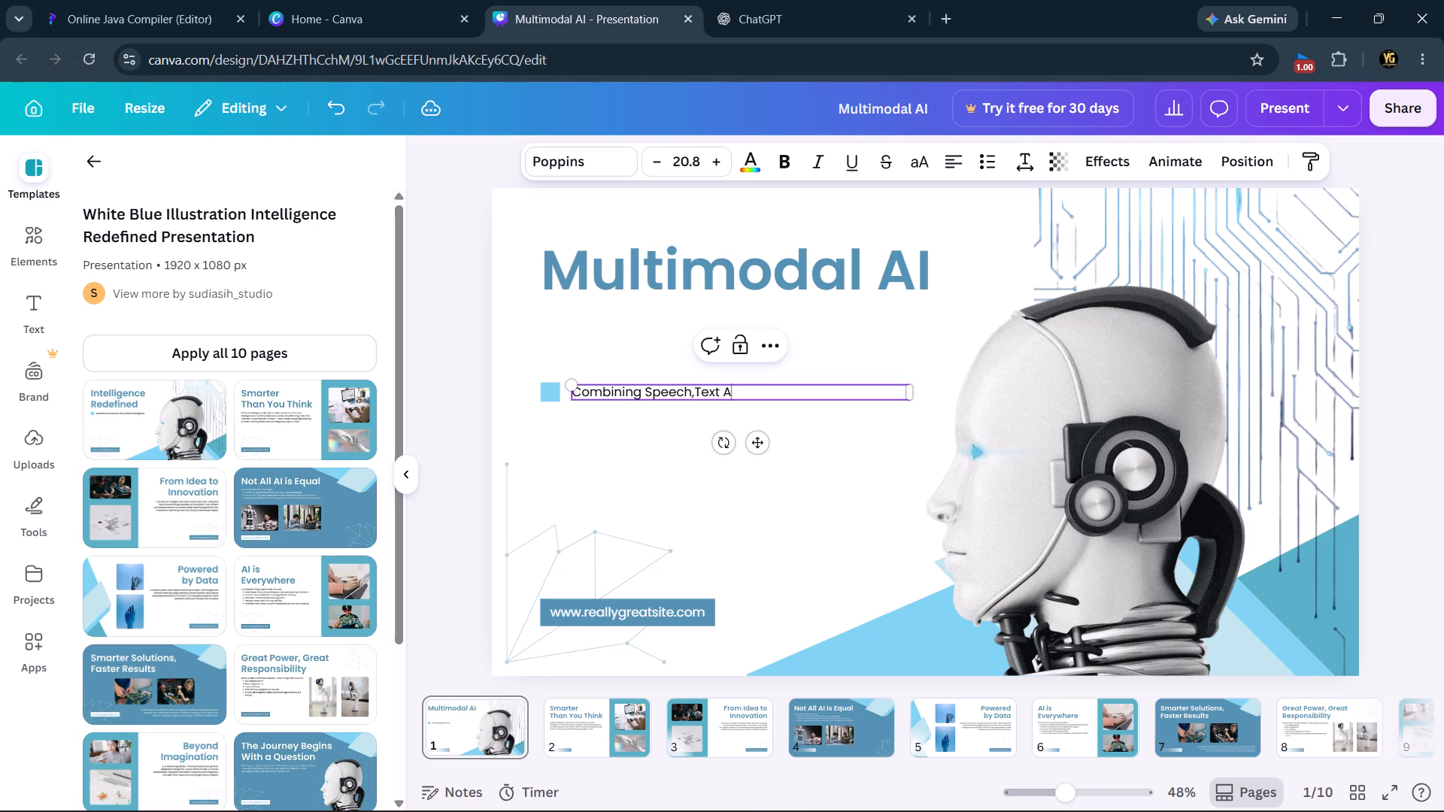
type("MD")
key("space")
key("BackSpace")
key("BackSpace")
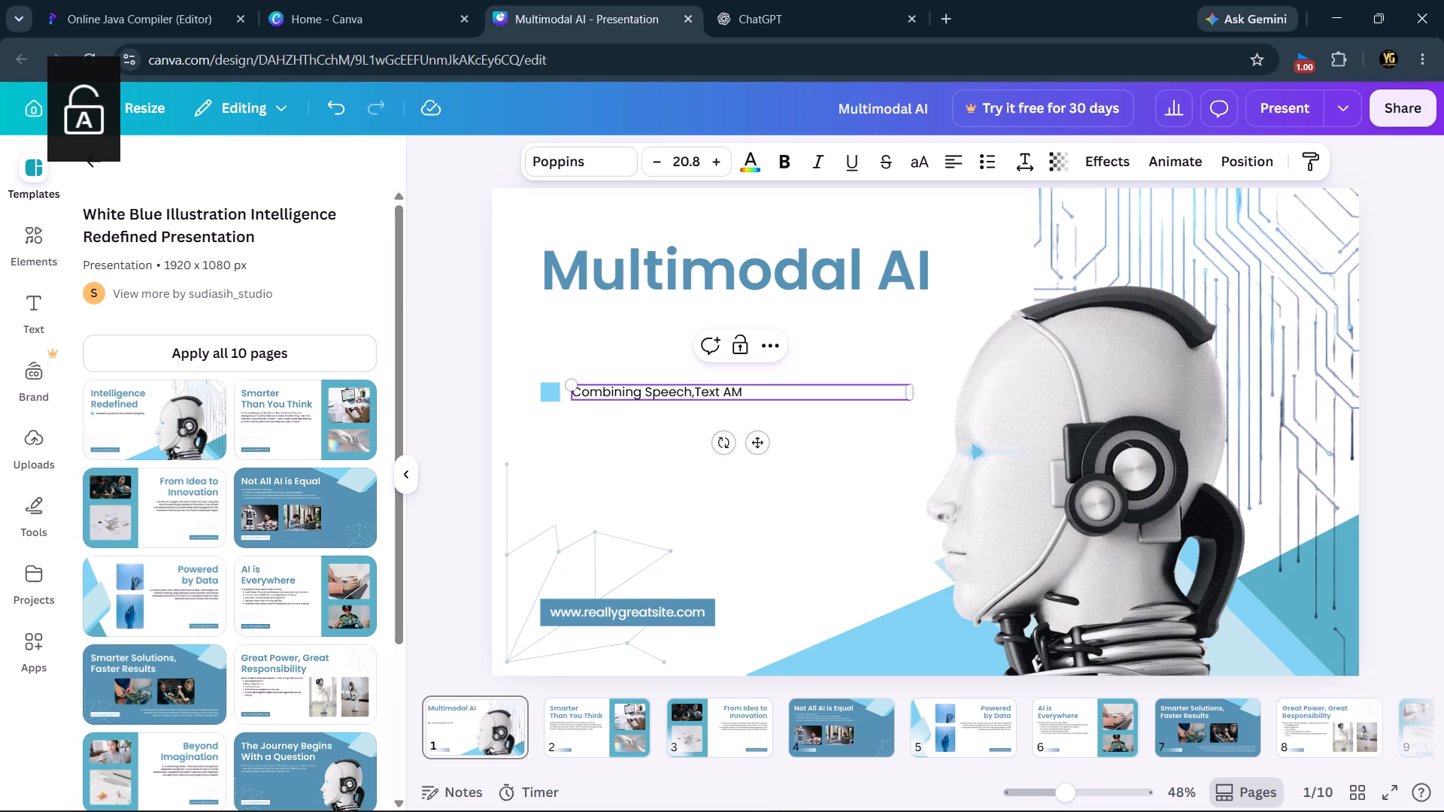
key("BackSpace")
type("nd")
key("space")
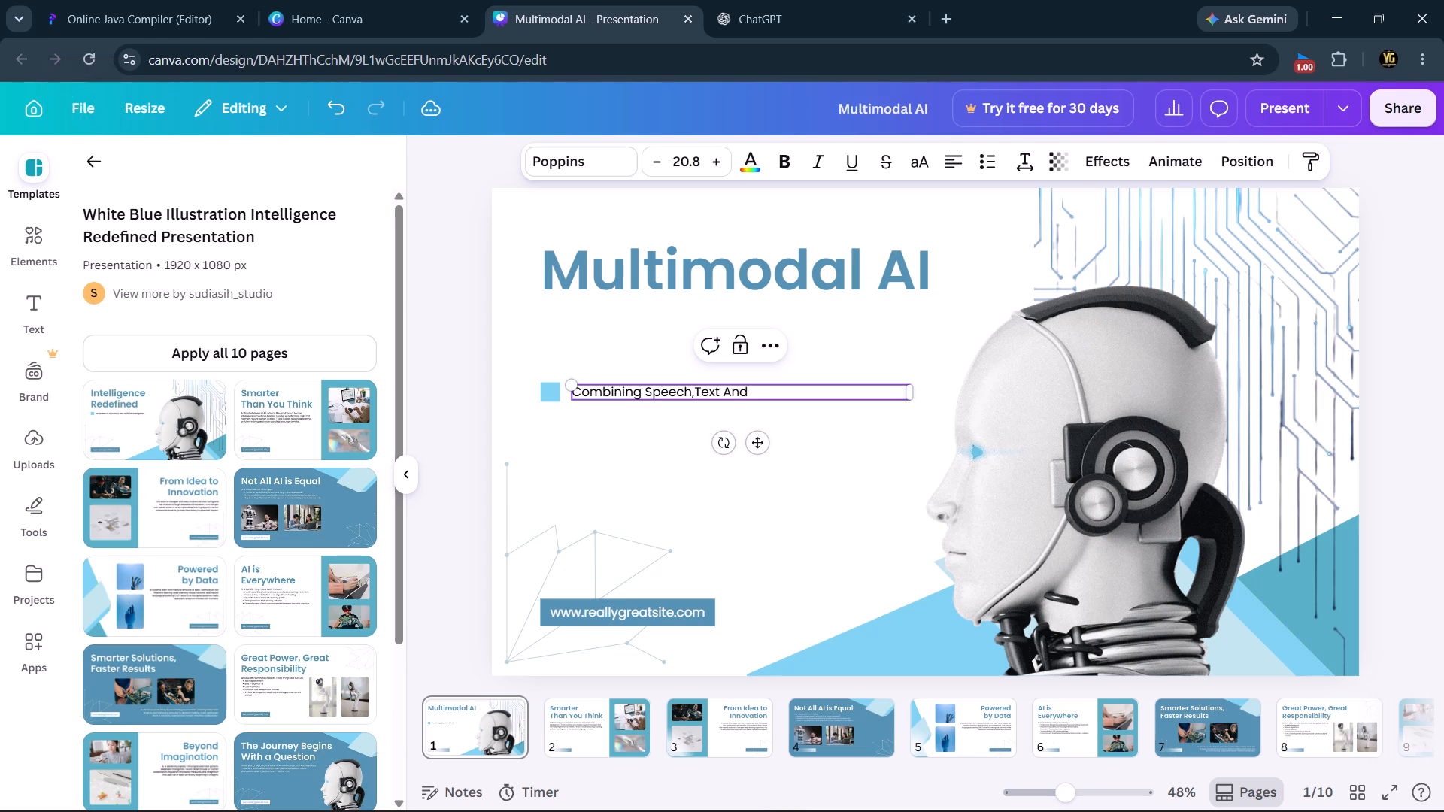
type("Vision")
key("space")
type("for")
key("space")
key("shift+s")
Change the capitalised "And" in the cover slide's subtitle to lowercase "and".
left_click(733, 389)
key("BackSpace")
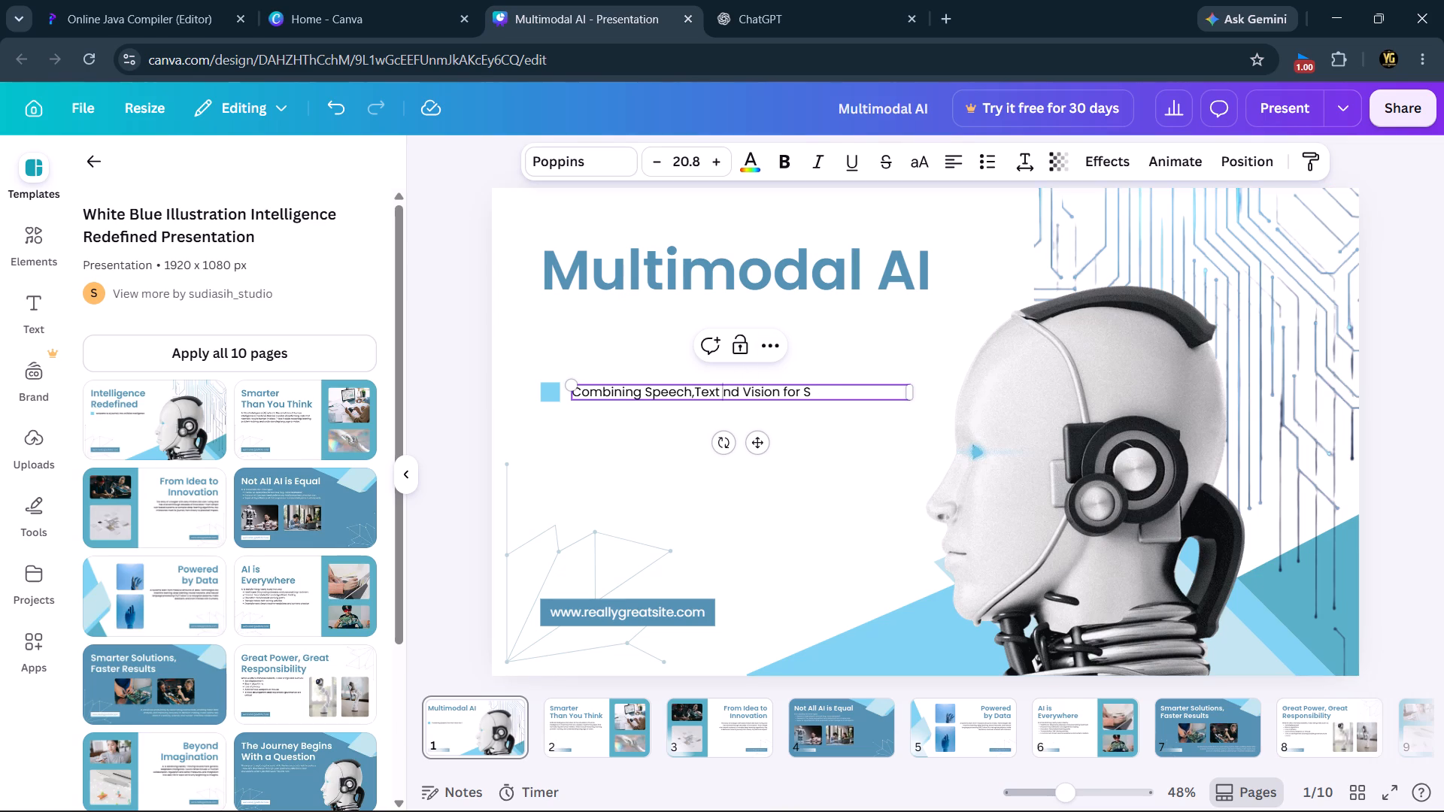
key("a")
Complete the cover slide's subtitle so that it reads "Combining Speech,Text and Vision for Sustainable Output".
left_click(824, 400)
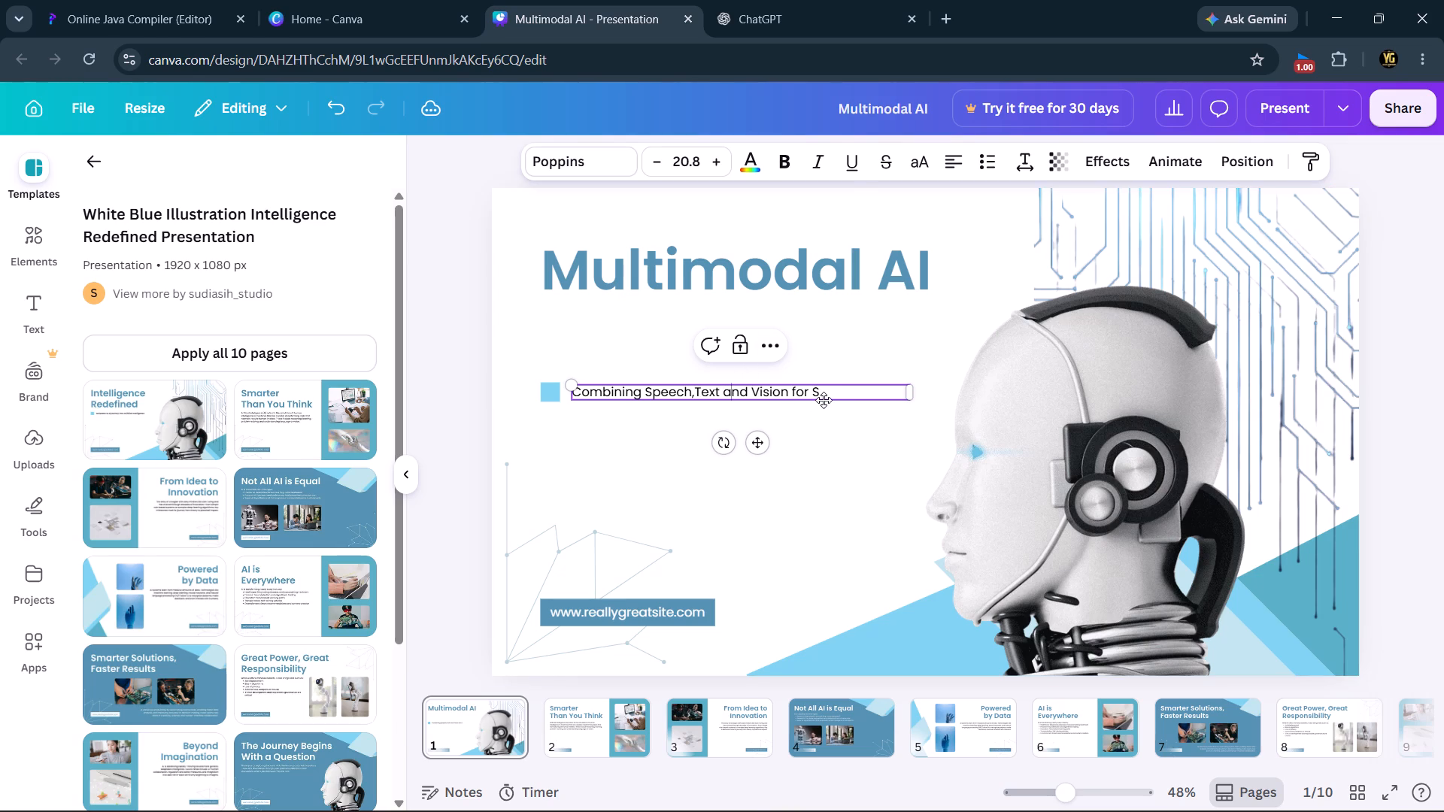
left_click(823, 392)
left_click(823, 392)
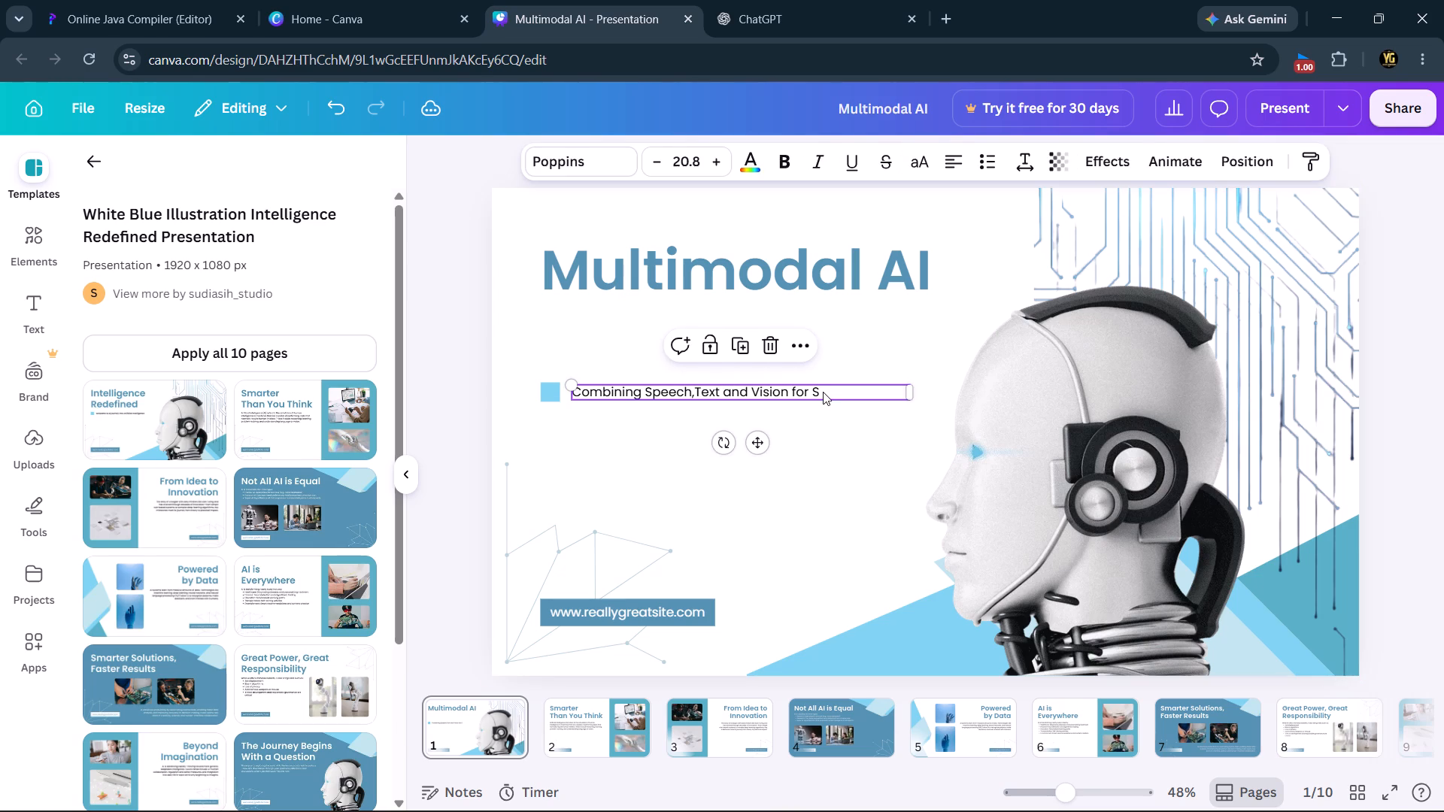
type("ustainab")
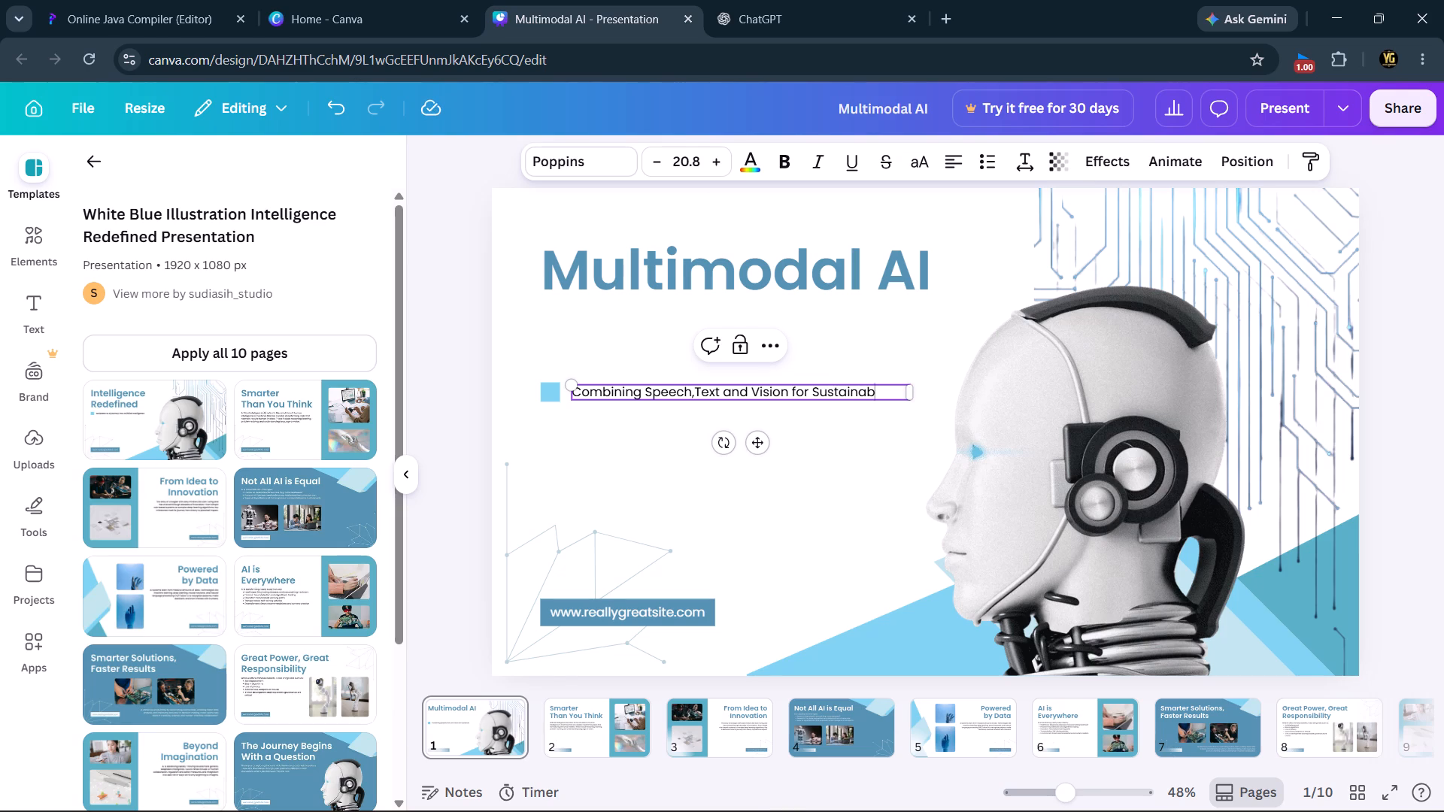
type("le")
key("space")
type("Output")
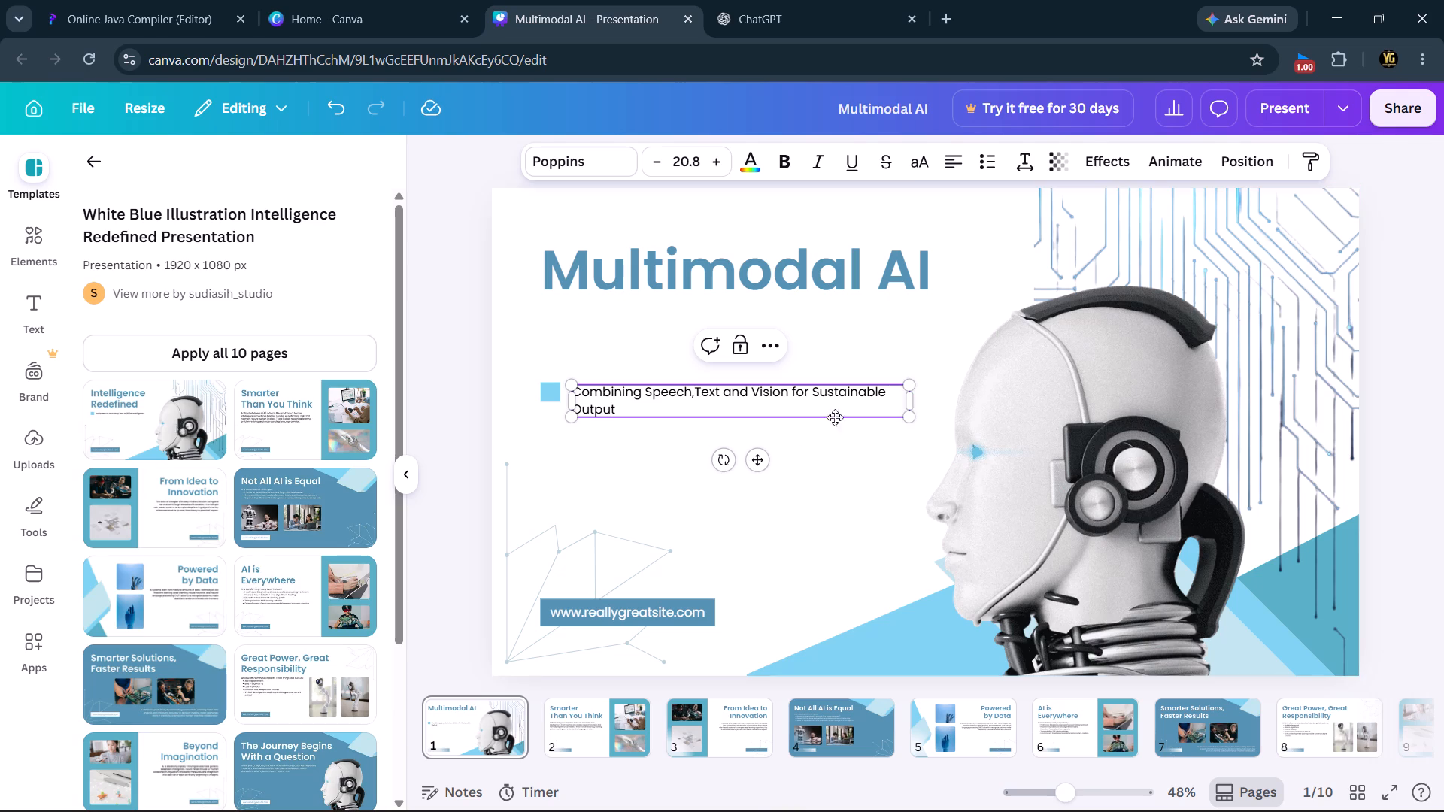
Scale the subtitle's text box down slightly, to a font size of about 19.5.
left_click_drag(908, 414, 912, 414)
left_click_drag(912, 414, 896, 408)
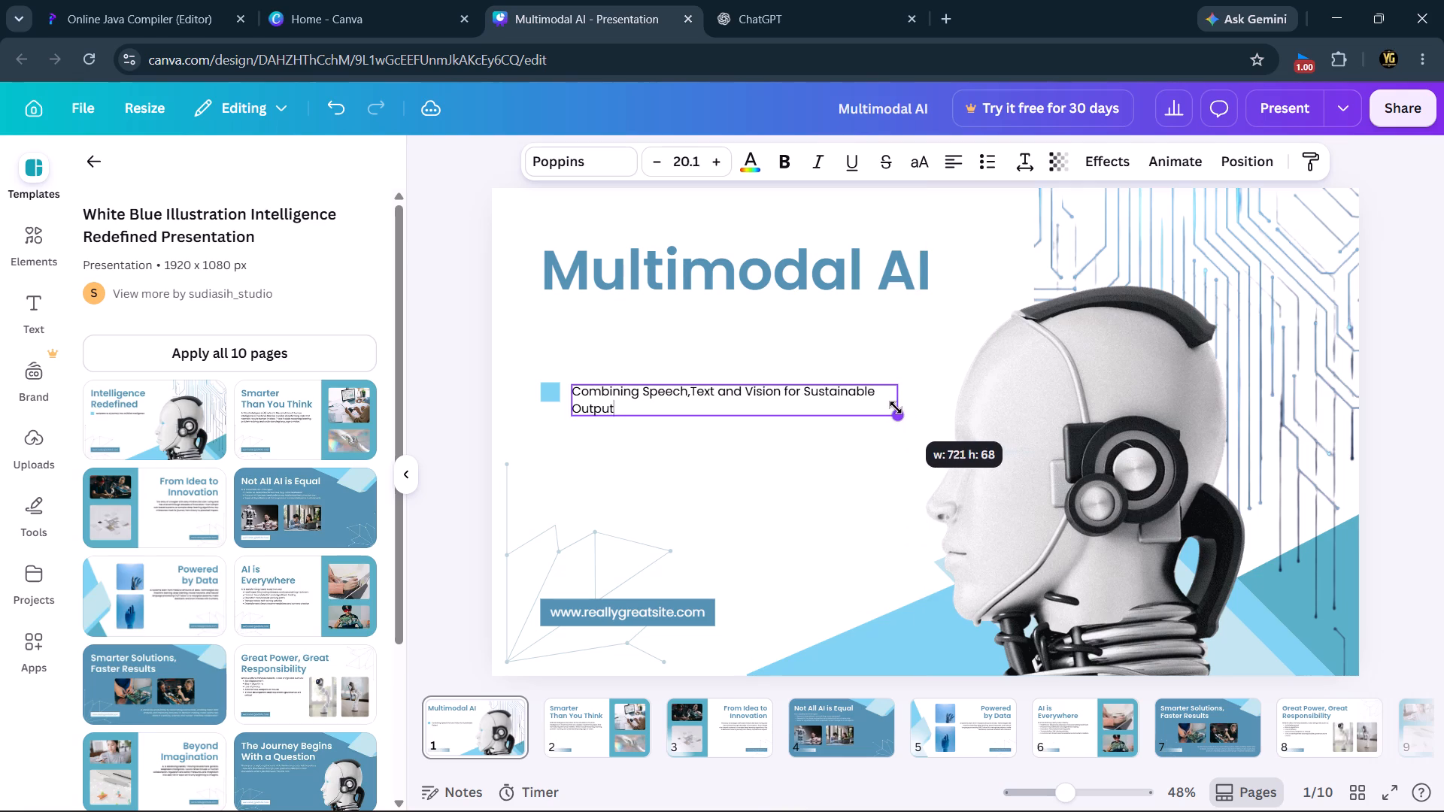
left_click_drag(896, 408, 893, 404)
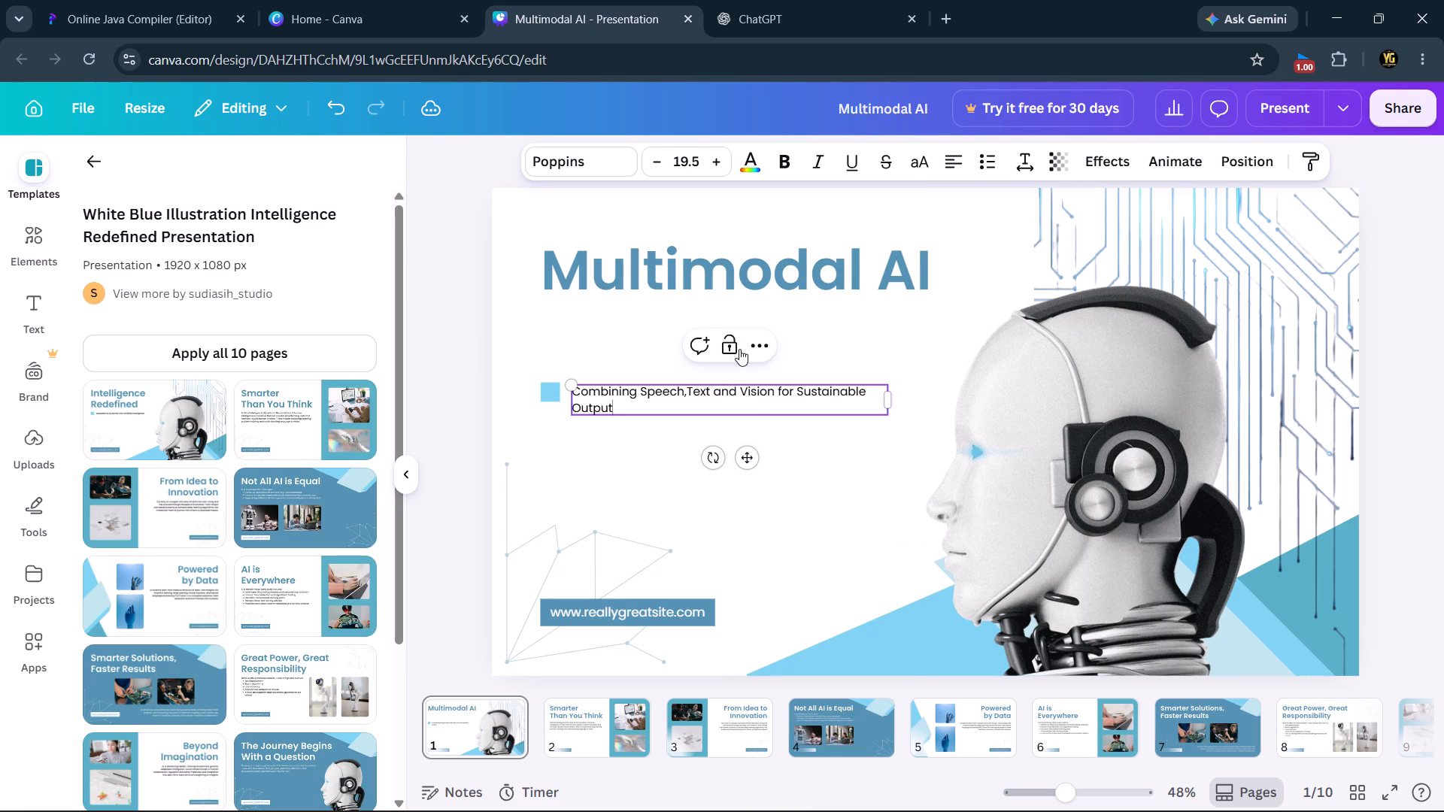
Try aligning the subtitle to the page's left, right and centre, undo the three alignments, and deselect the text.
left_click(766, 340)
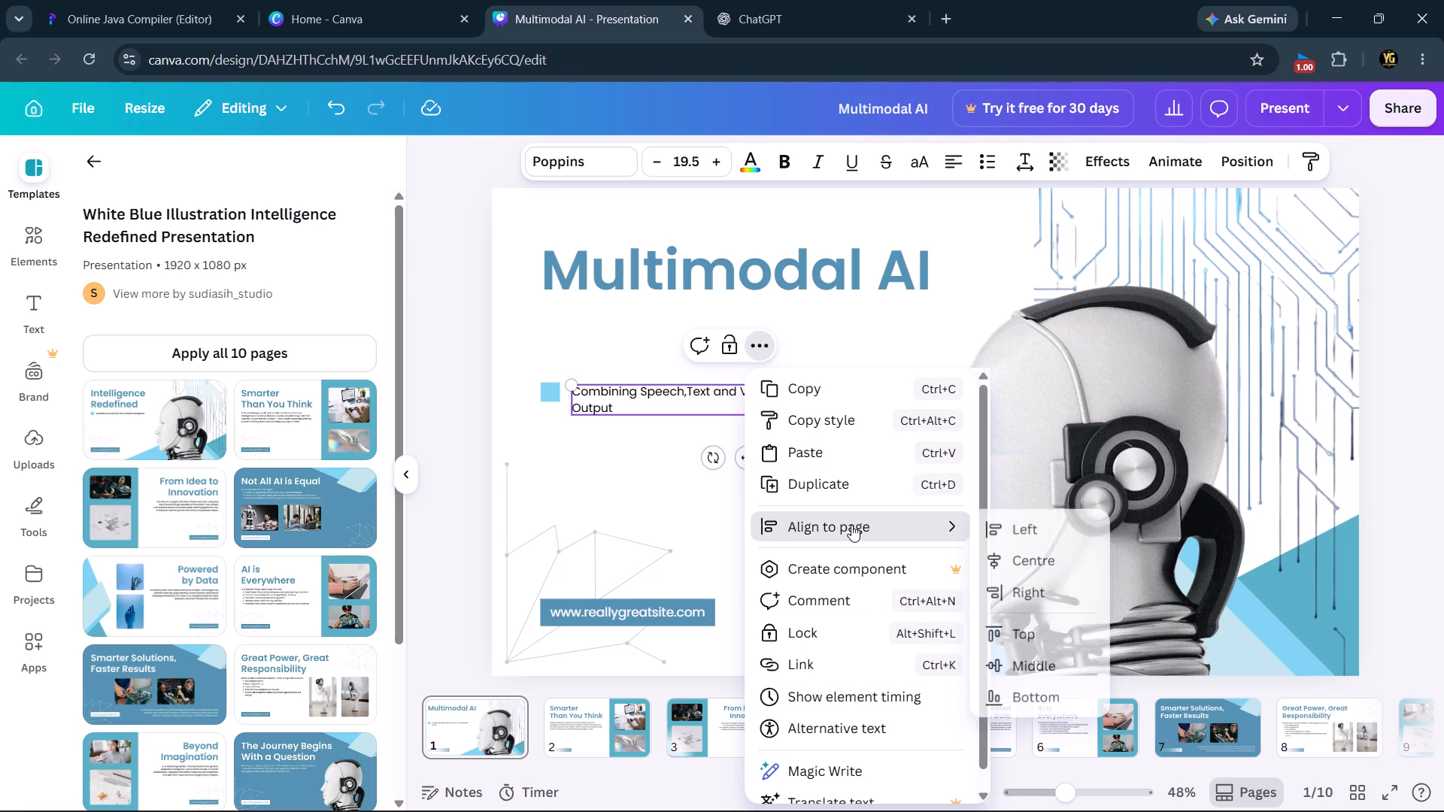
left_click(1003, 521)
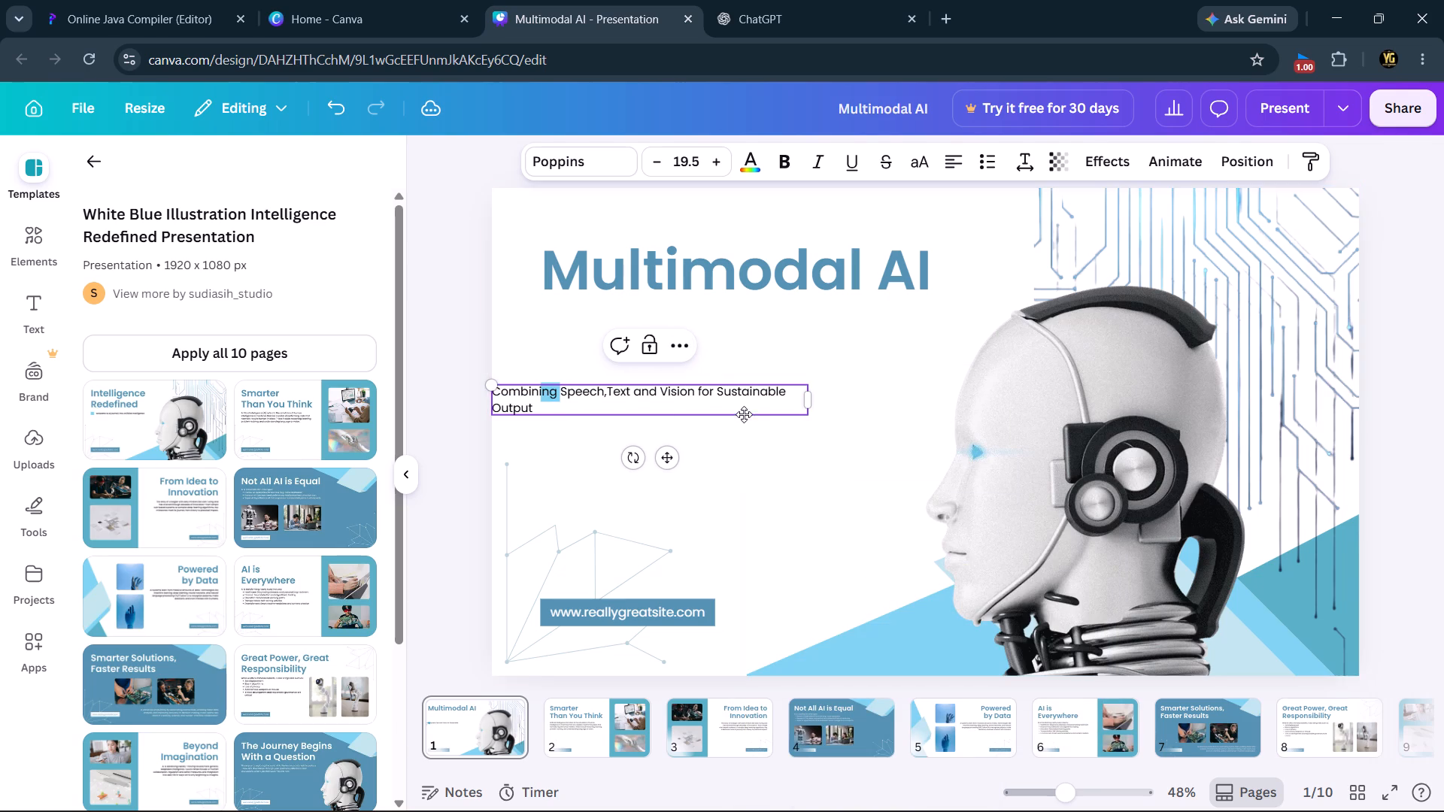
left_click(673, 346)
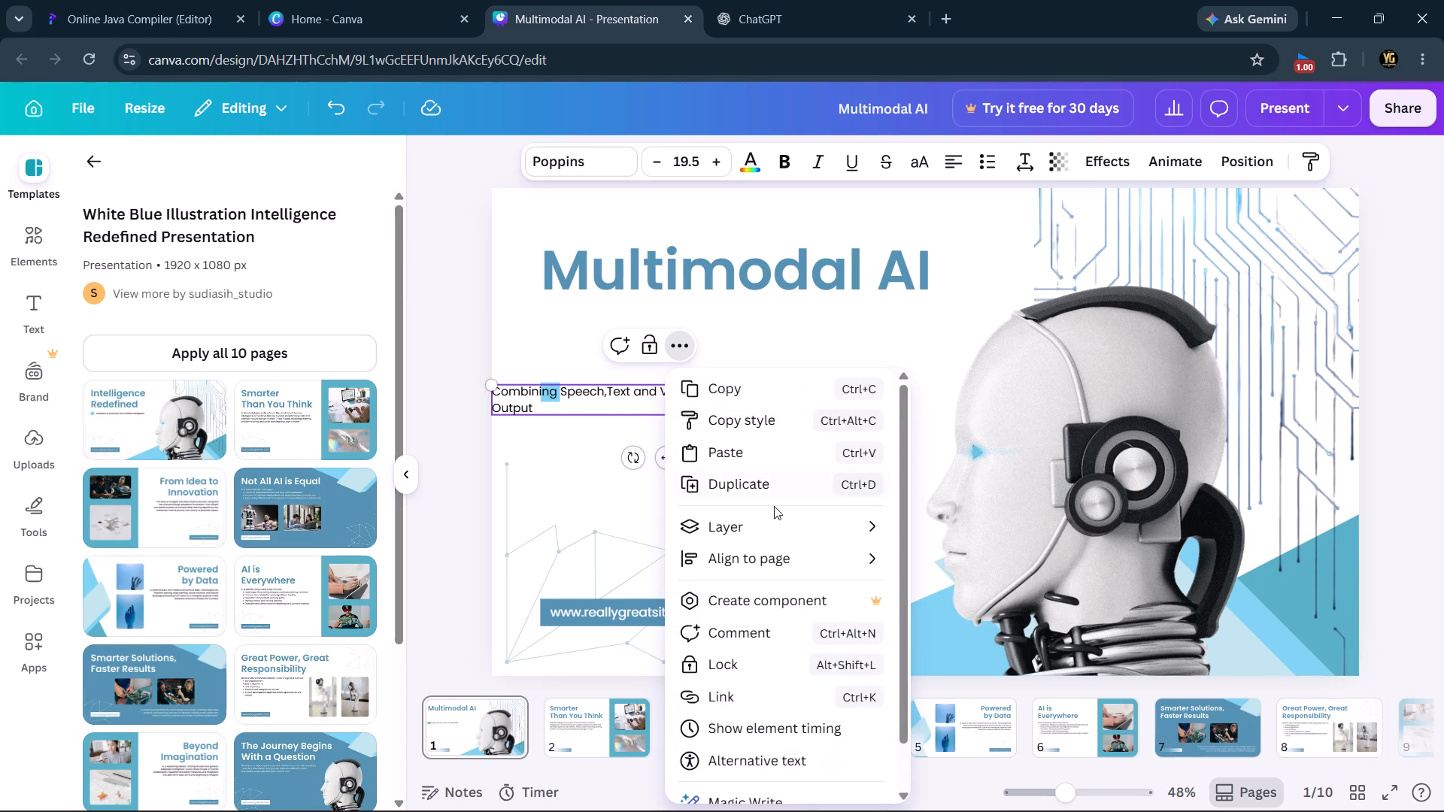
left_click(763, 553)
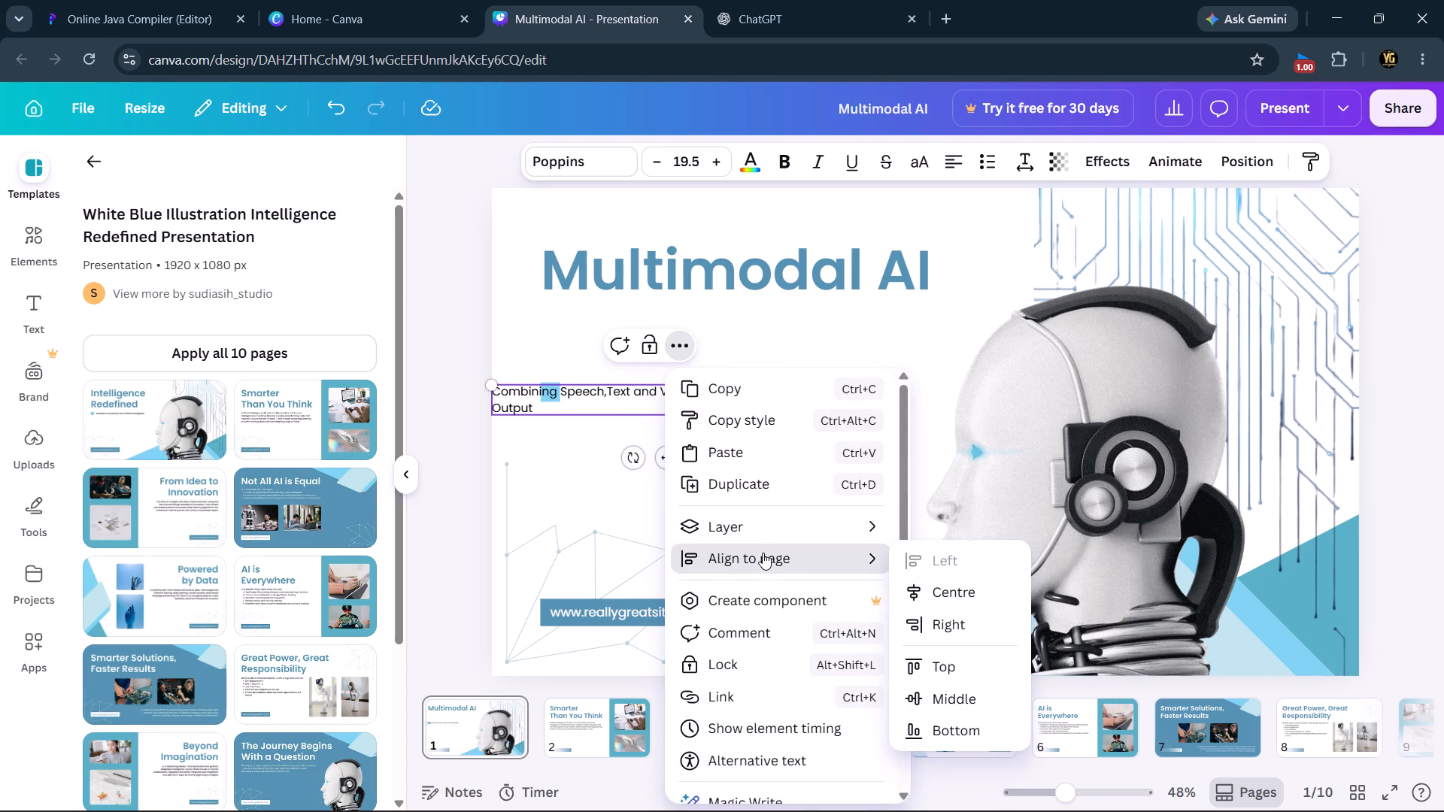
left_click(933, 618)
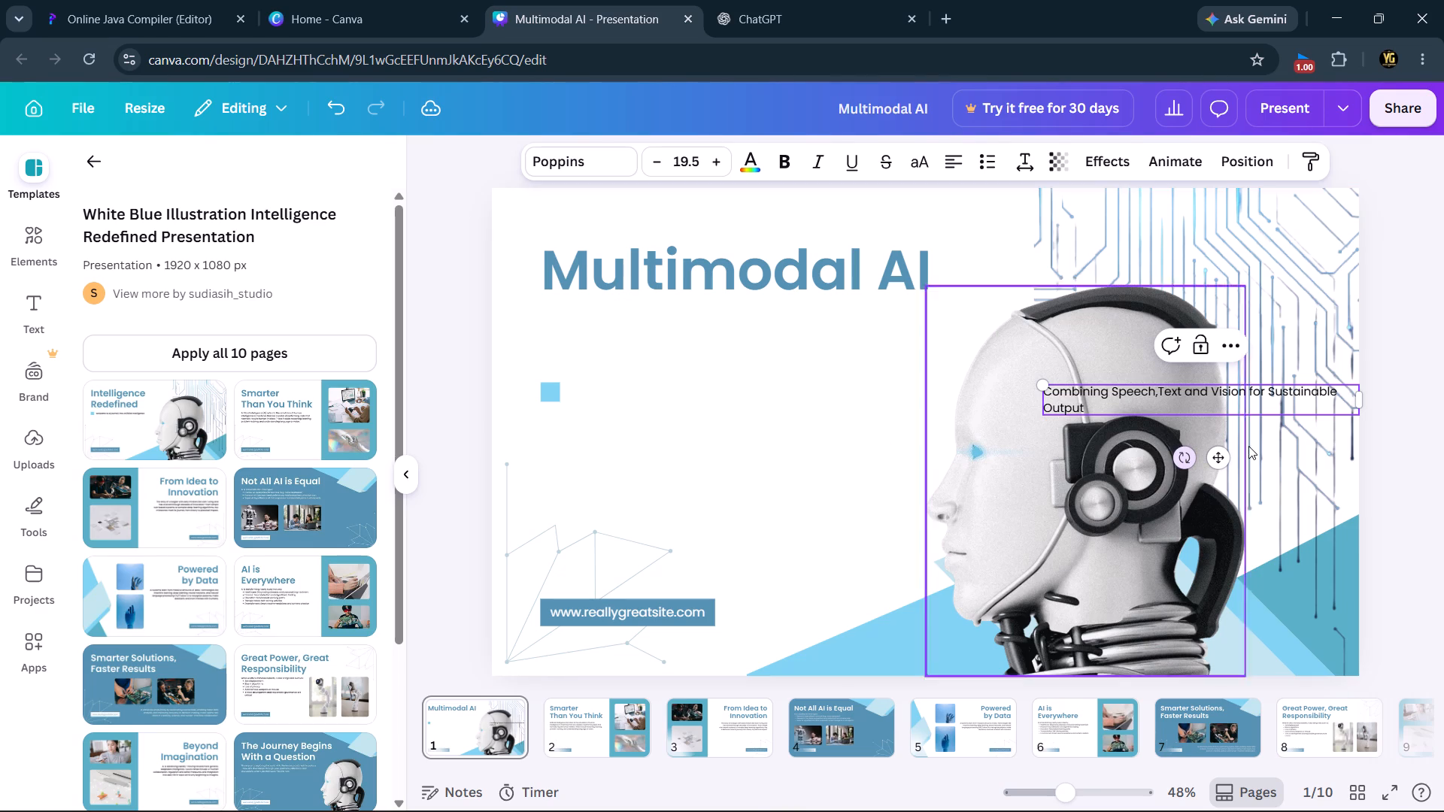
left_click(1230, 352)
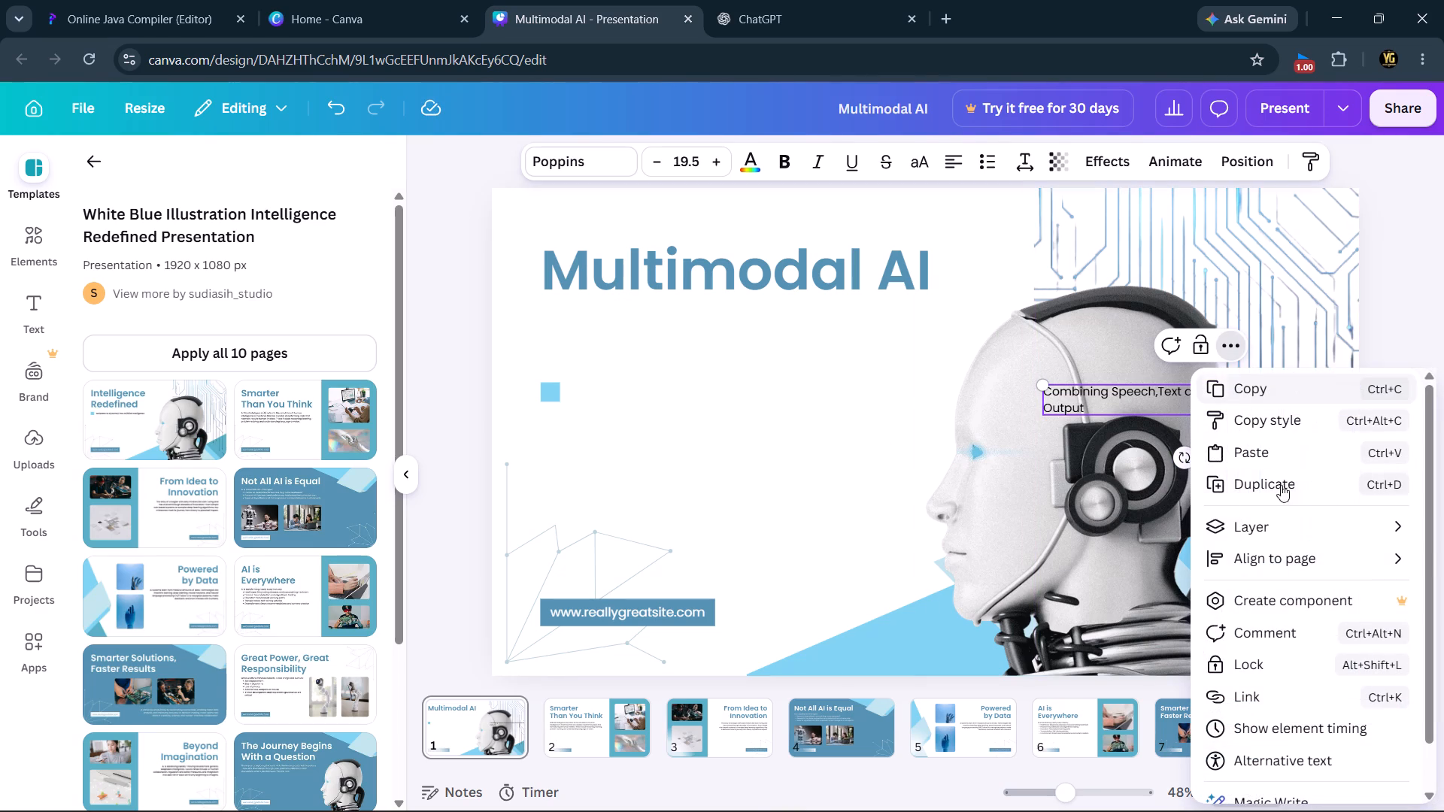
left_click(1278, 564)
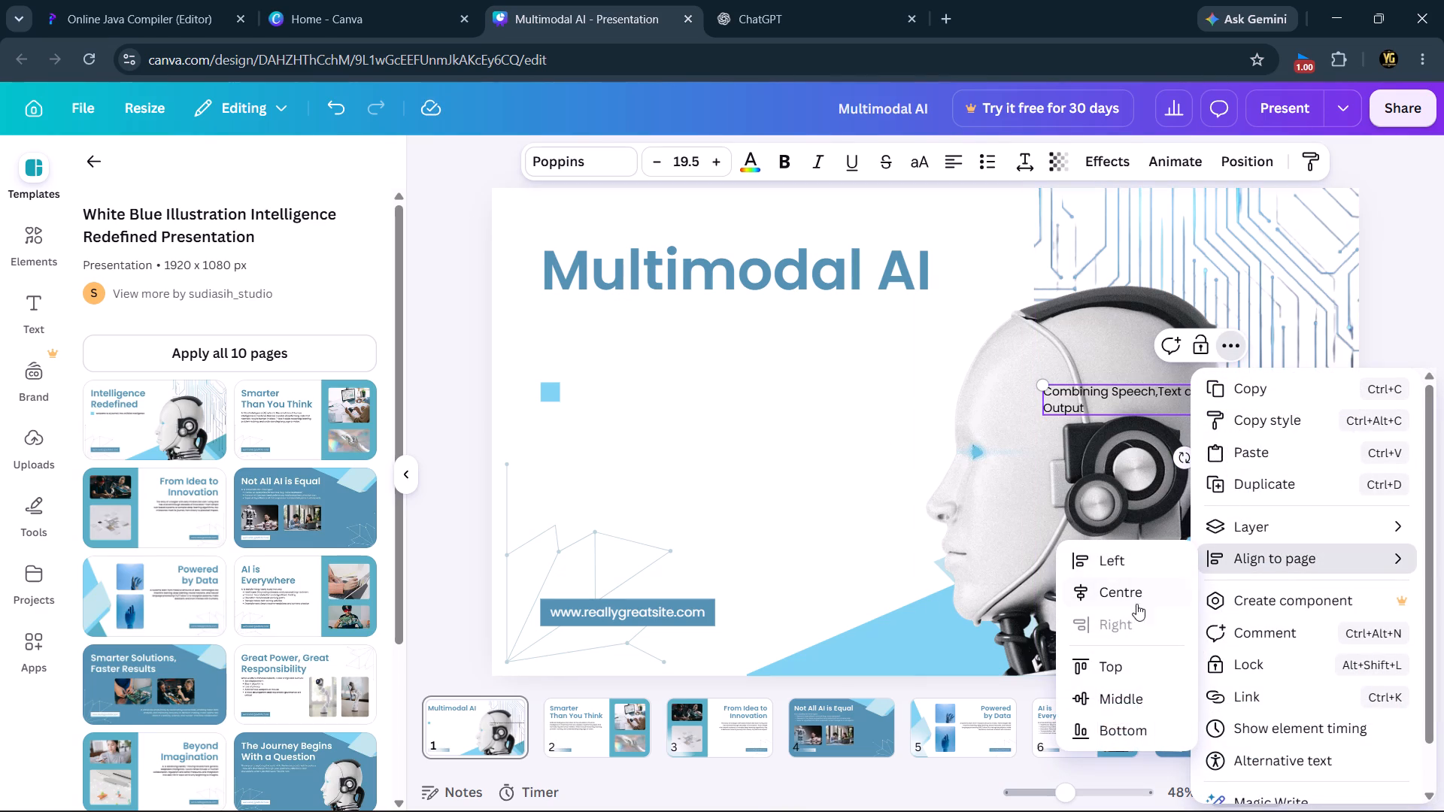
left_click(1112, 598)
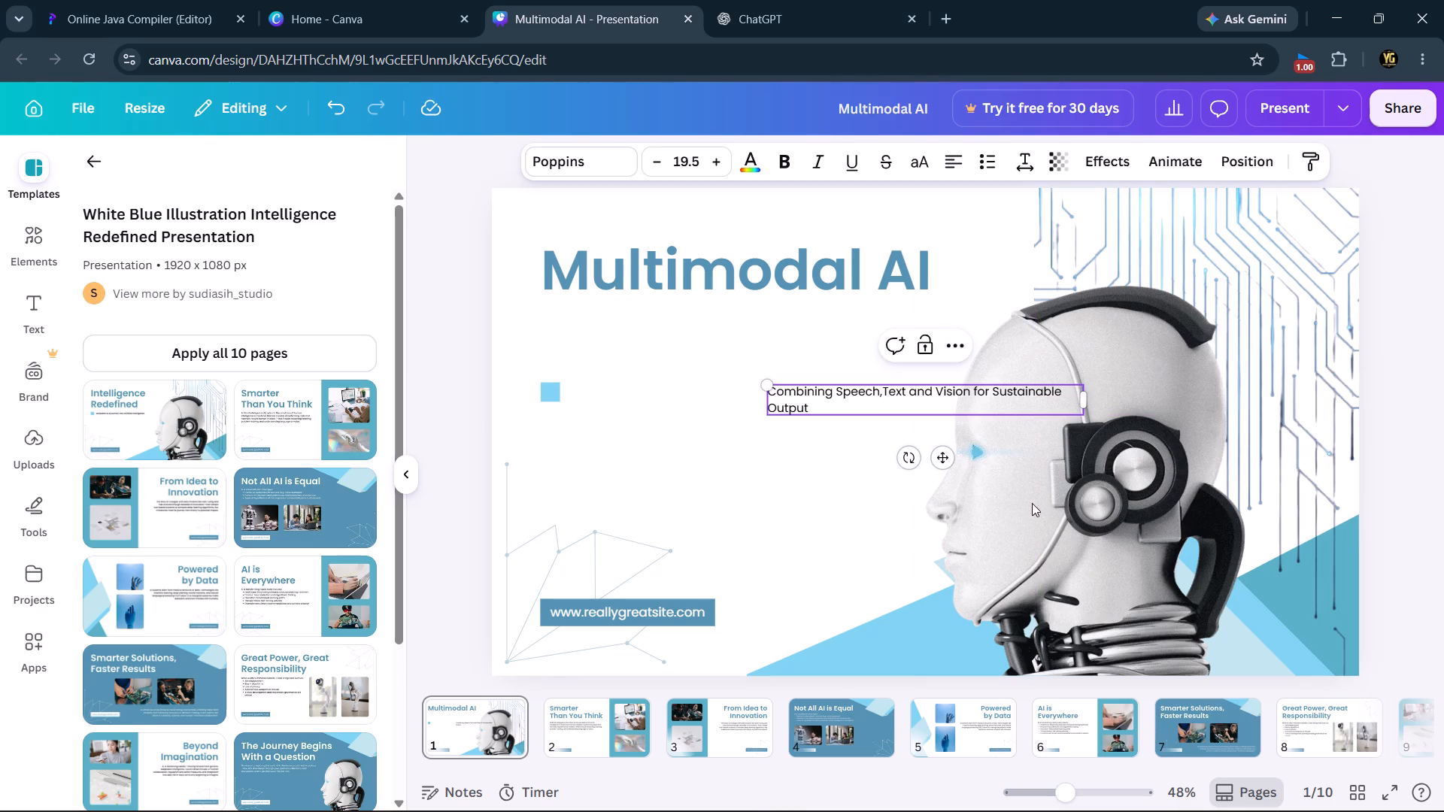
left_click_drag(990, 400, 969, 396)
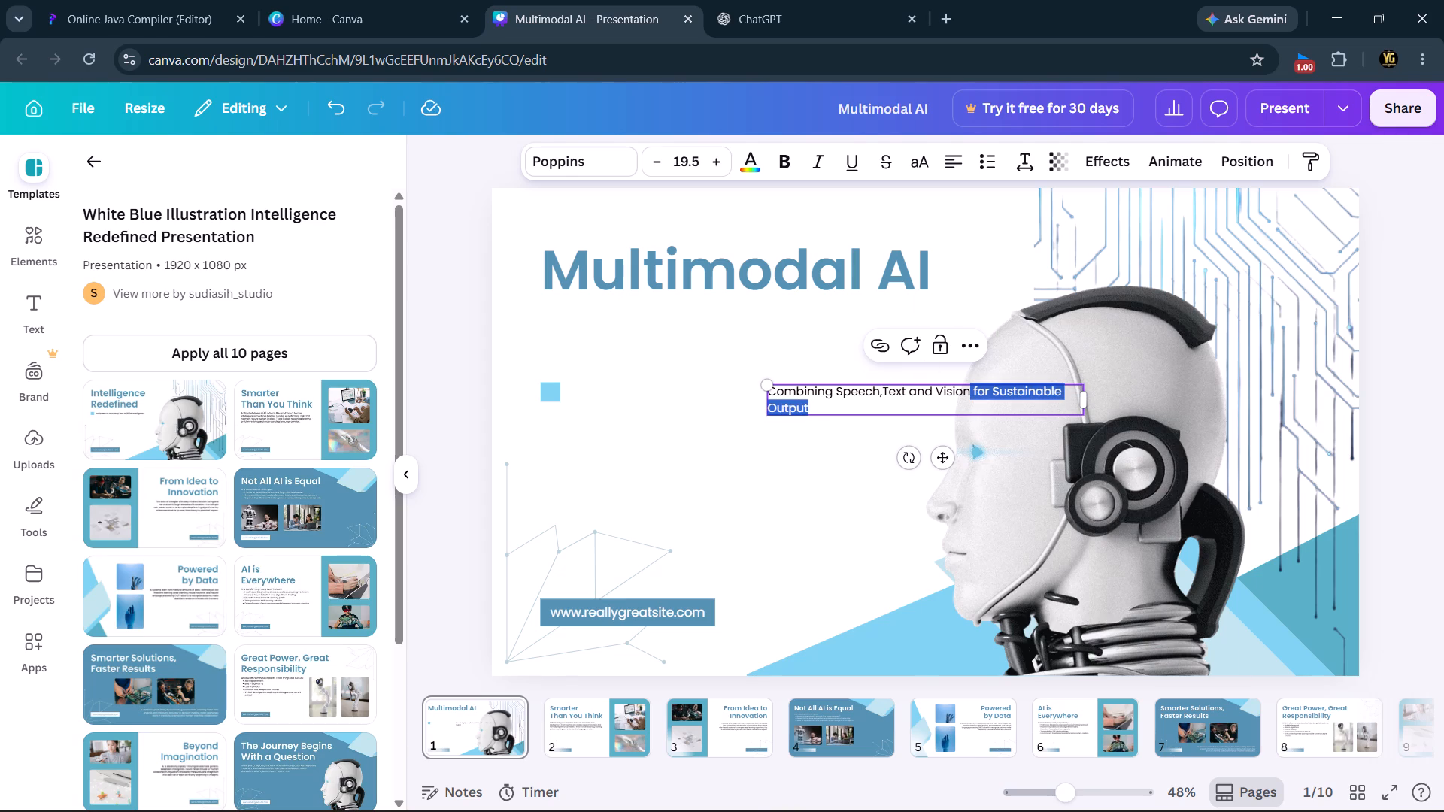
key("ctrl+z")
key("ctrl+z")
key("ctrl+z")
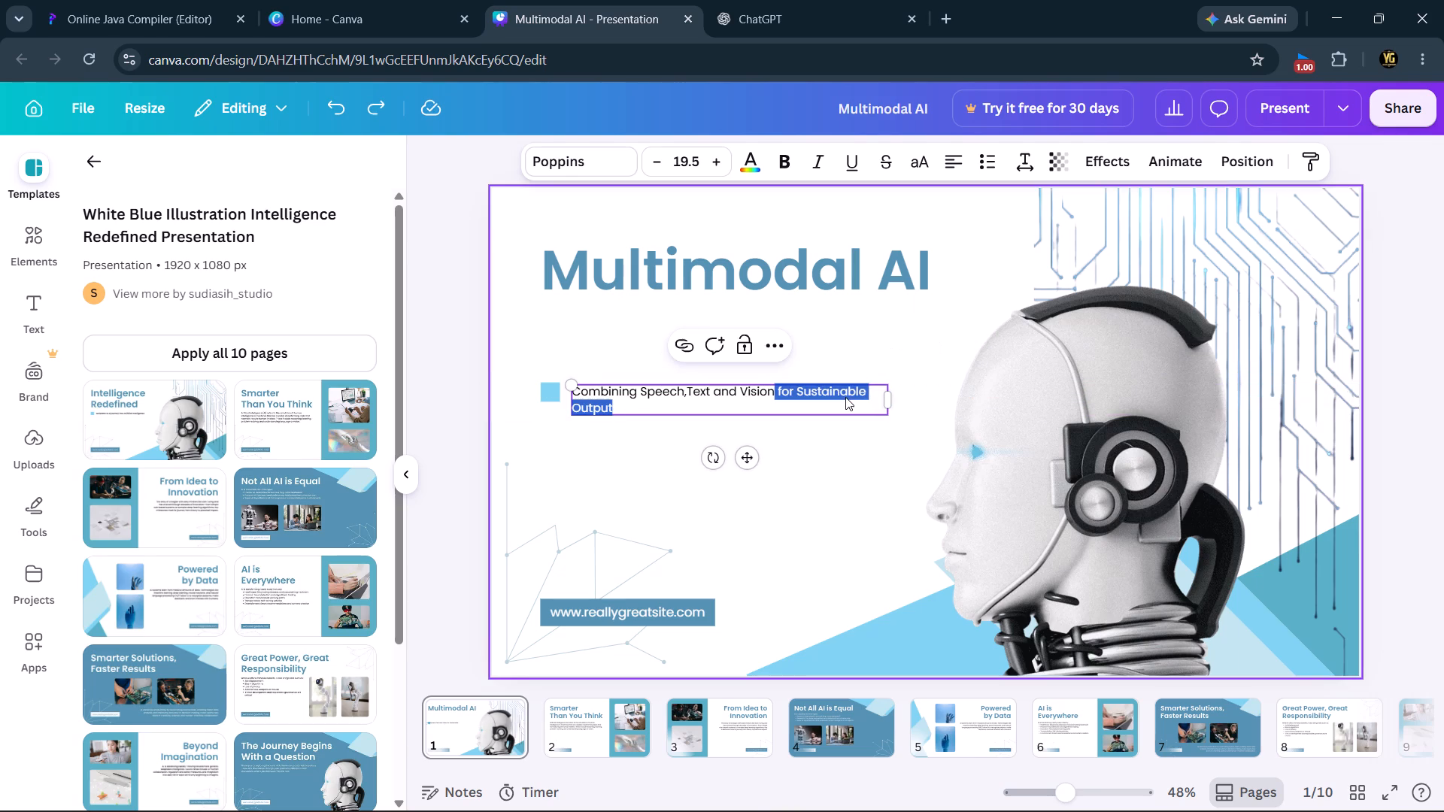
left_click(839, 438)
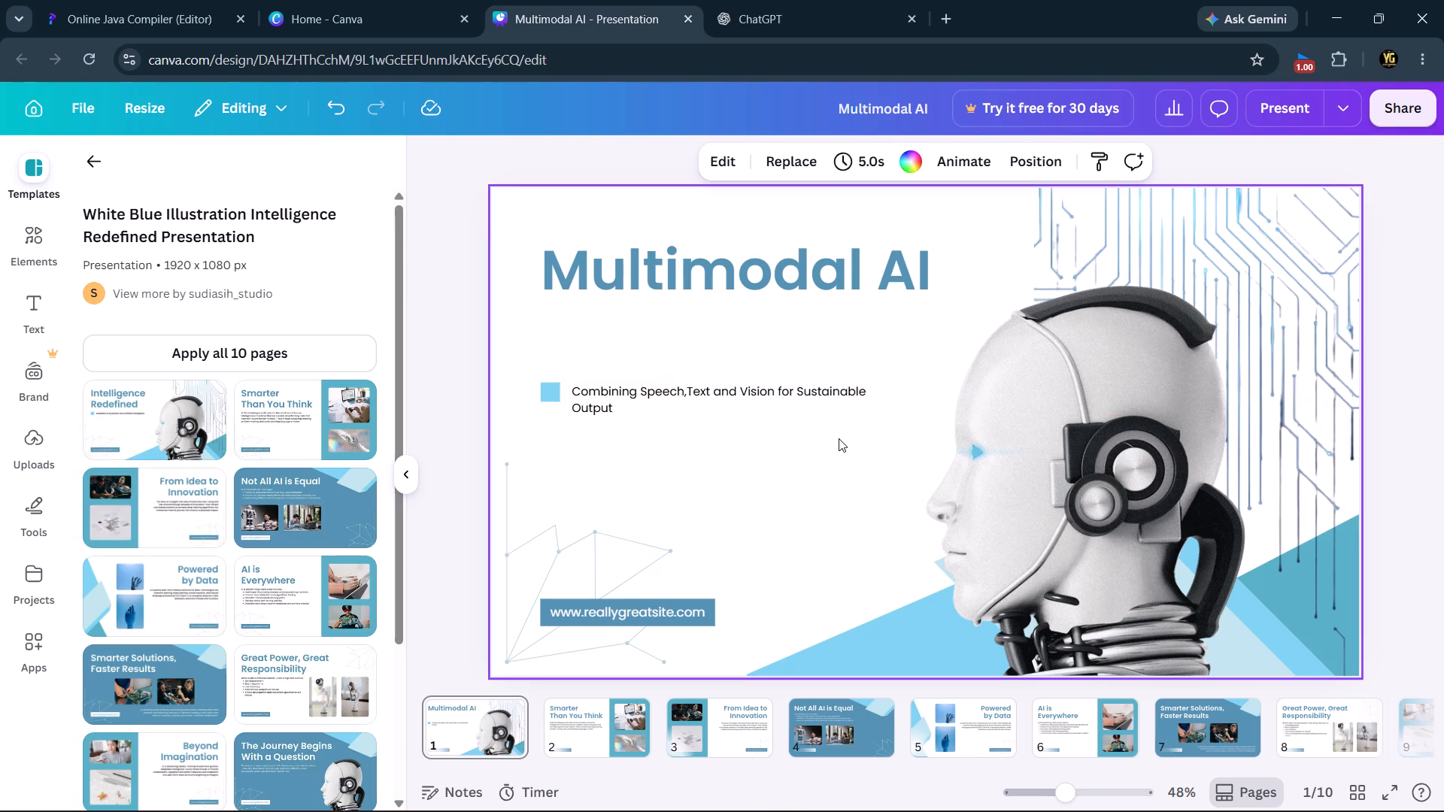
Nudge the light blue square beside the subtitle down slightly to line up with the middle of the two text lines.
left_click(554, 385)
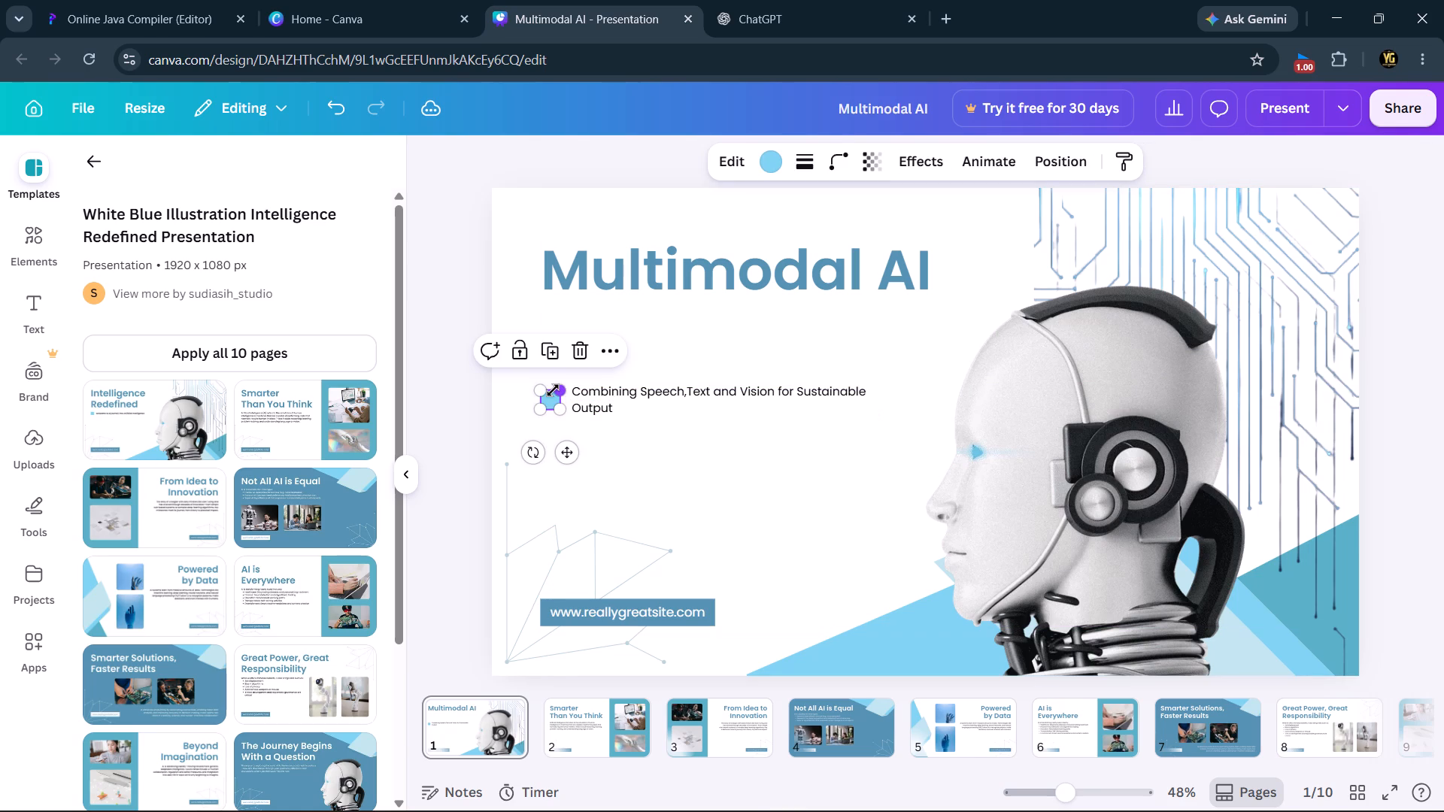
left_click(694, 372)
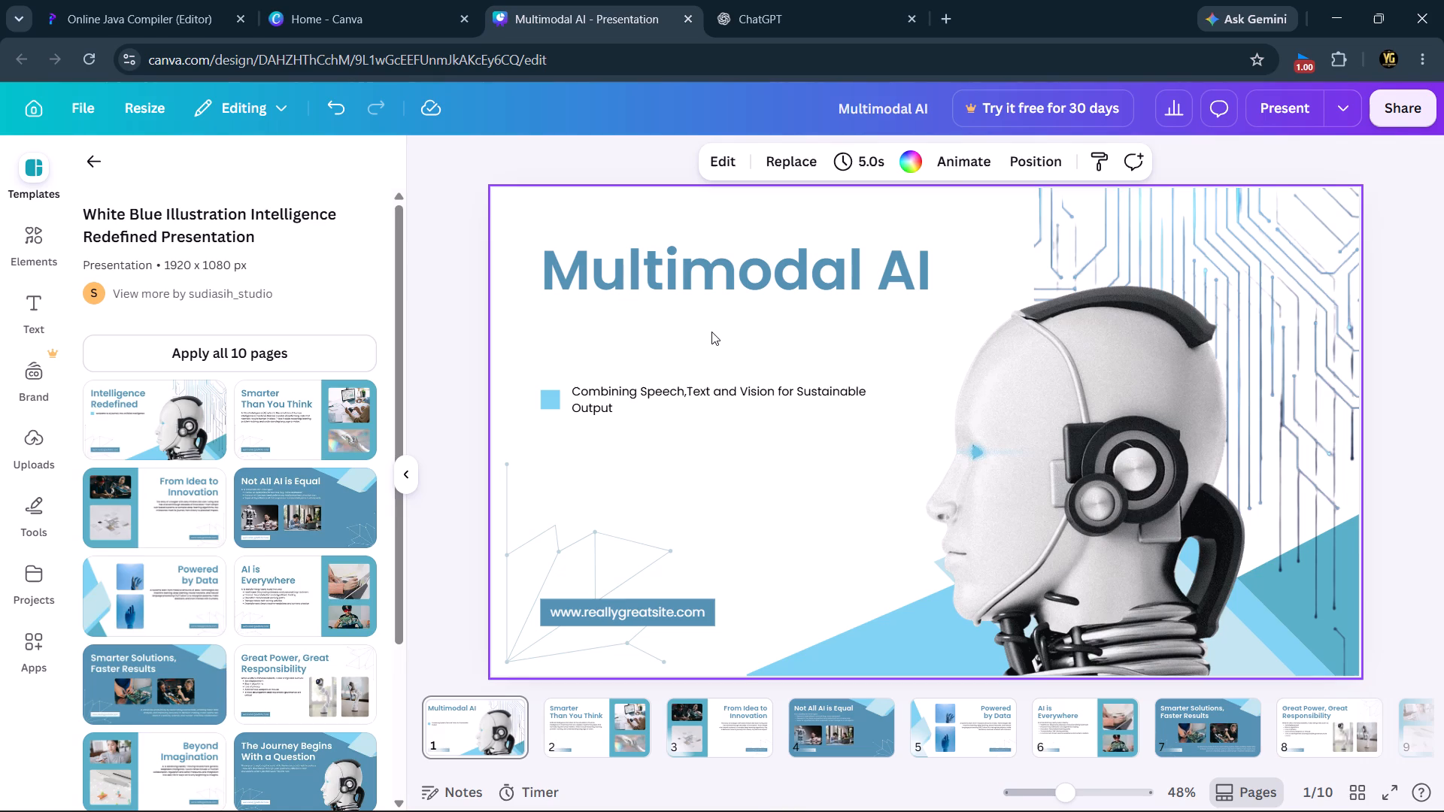
left_click(707, 609)
double_click(652, 610)
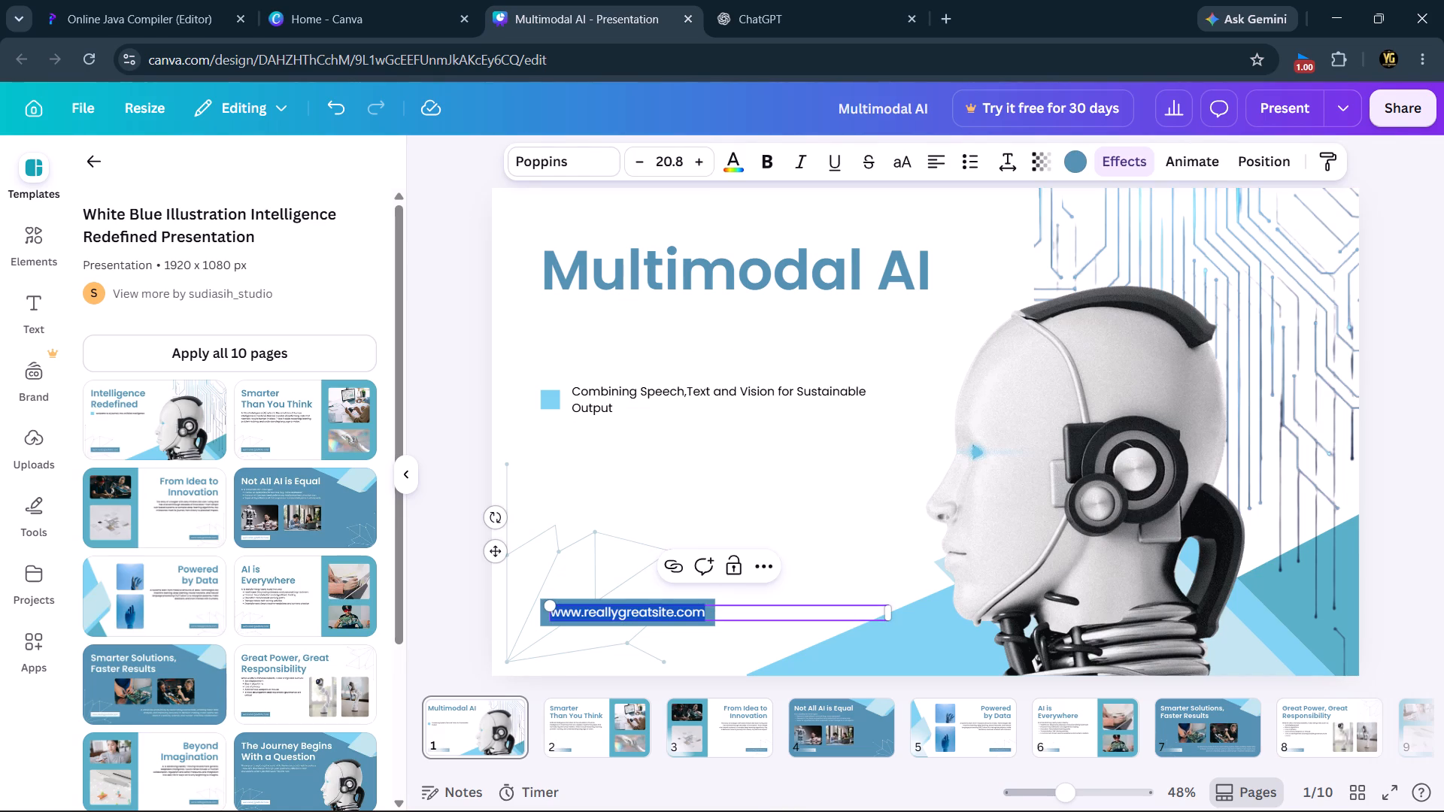
key("BackSpace")
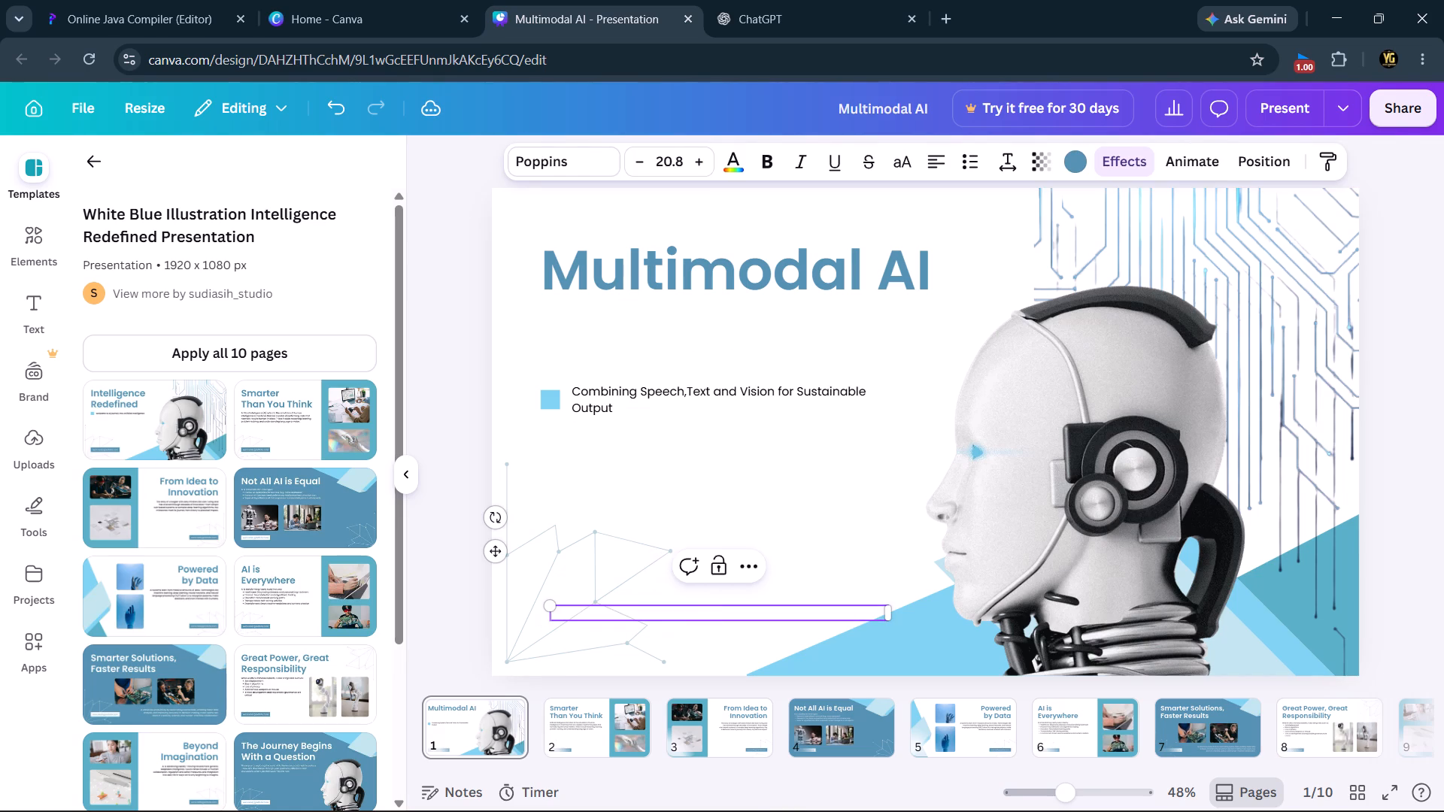
left_click(818, 538)
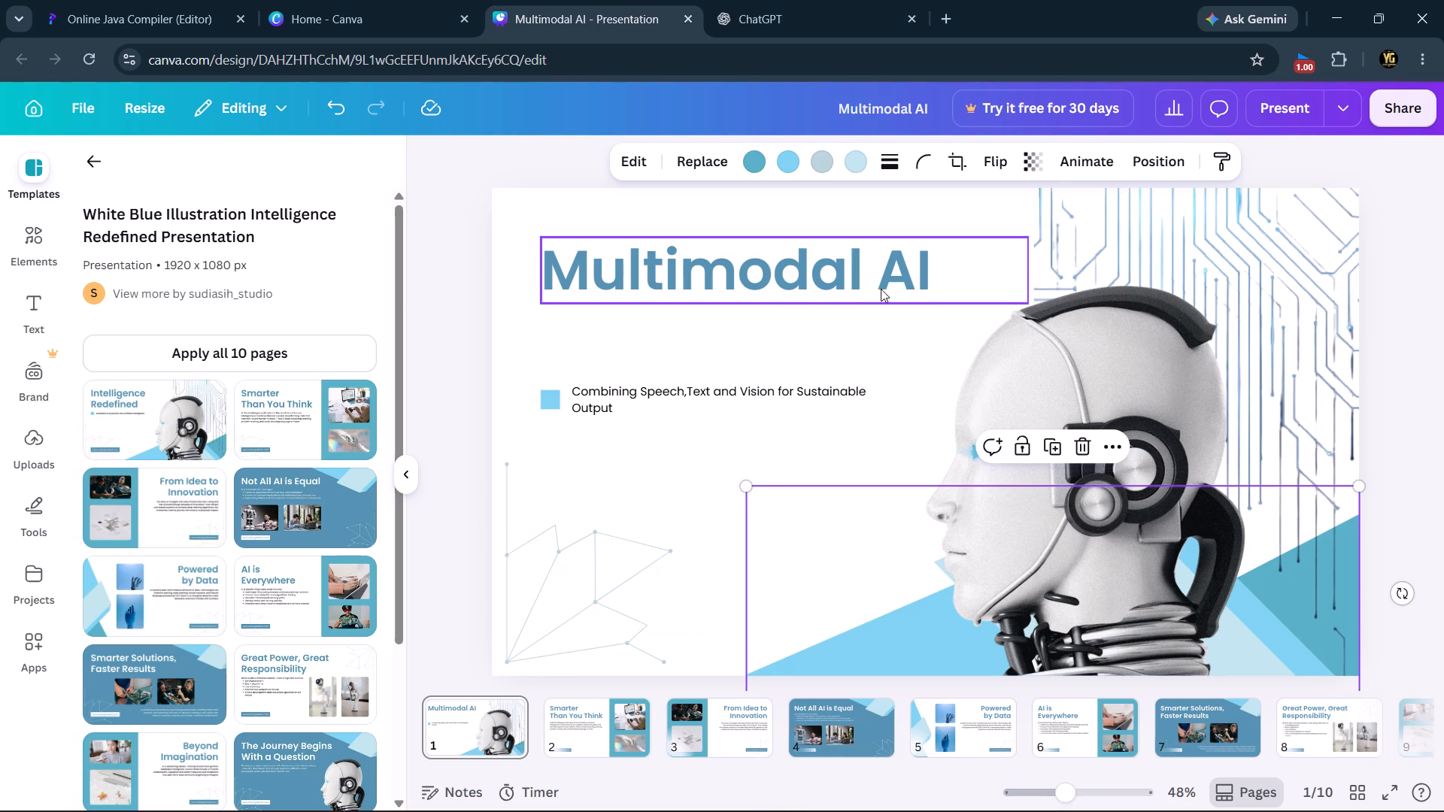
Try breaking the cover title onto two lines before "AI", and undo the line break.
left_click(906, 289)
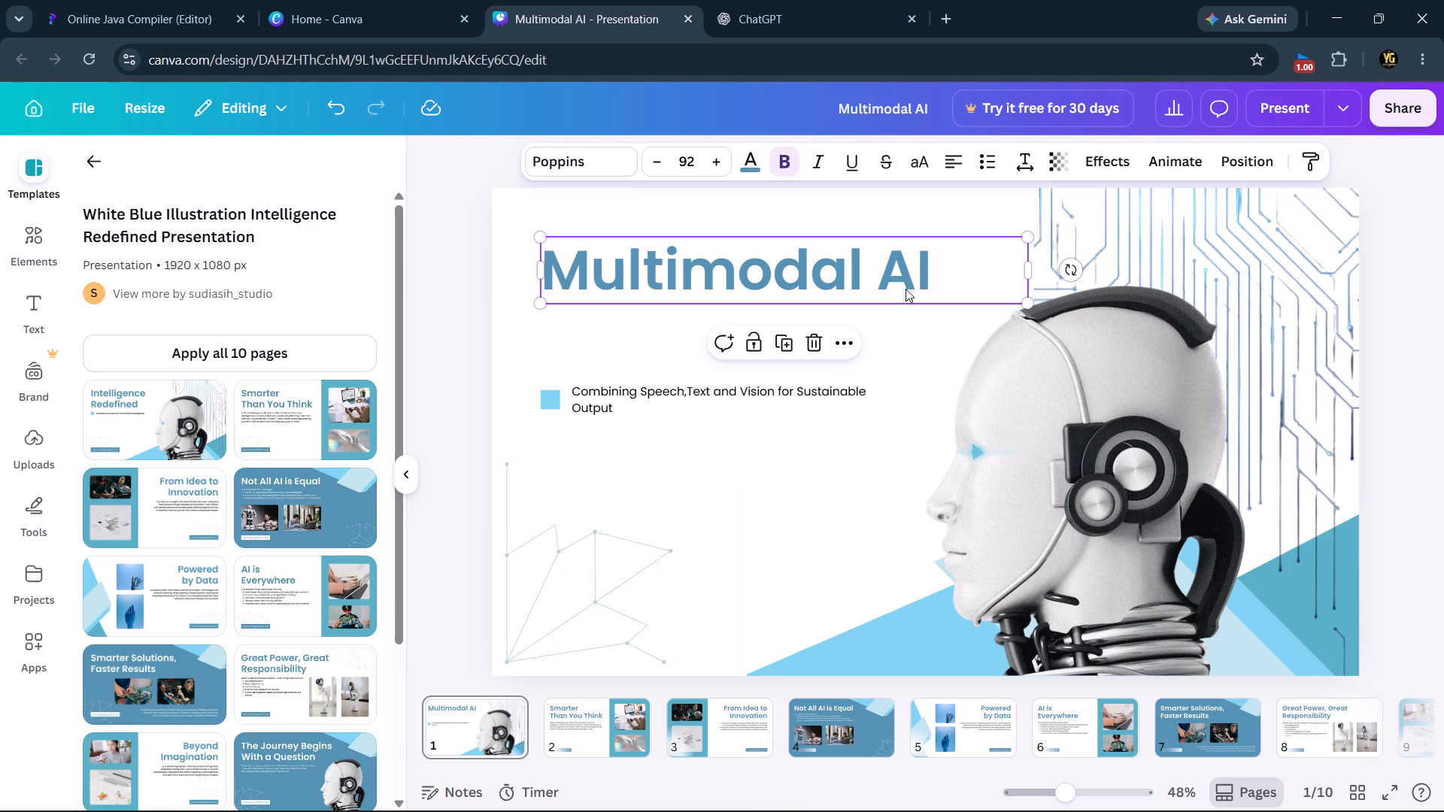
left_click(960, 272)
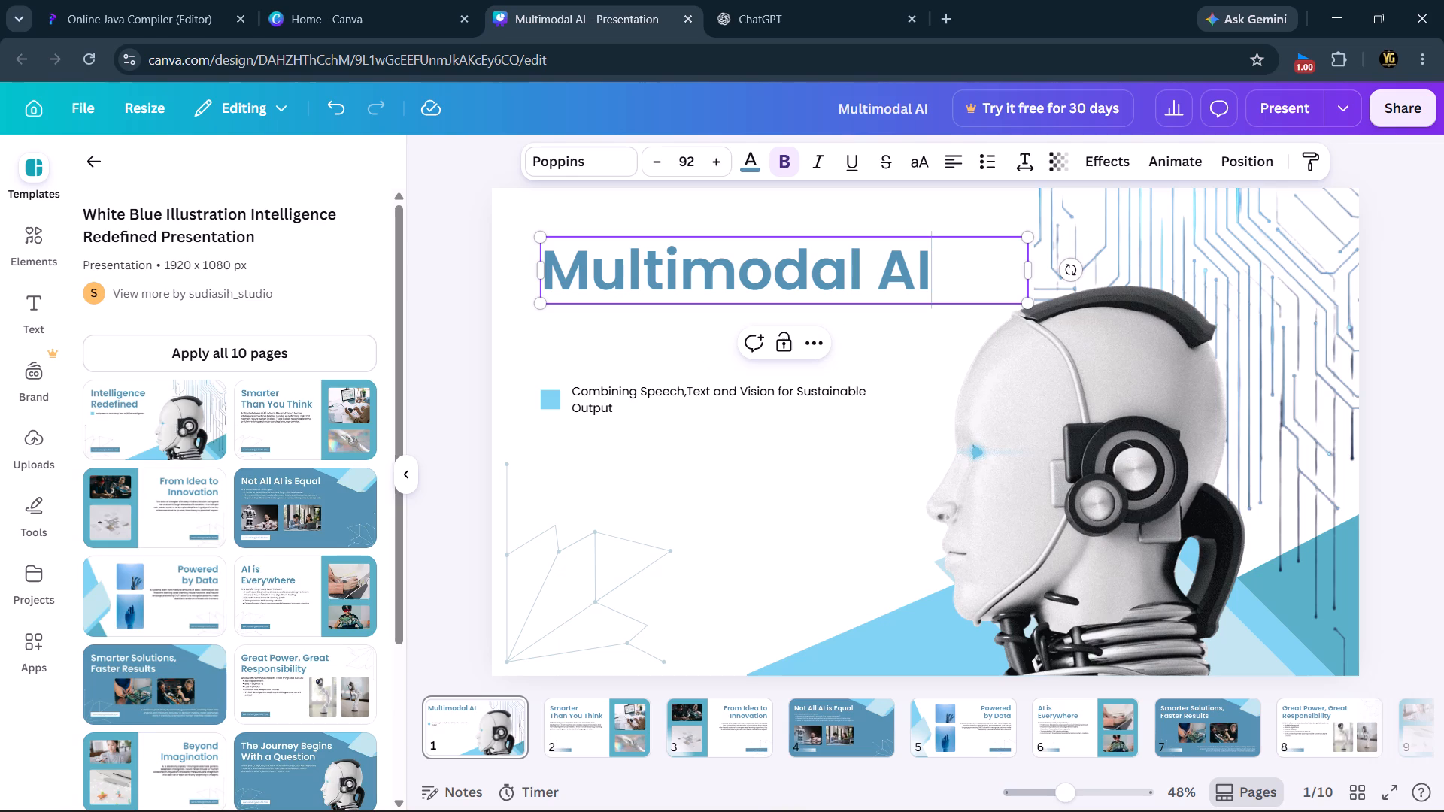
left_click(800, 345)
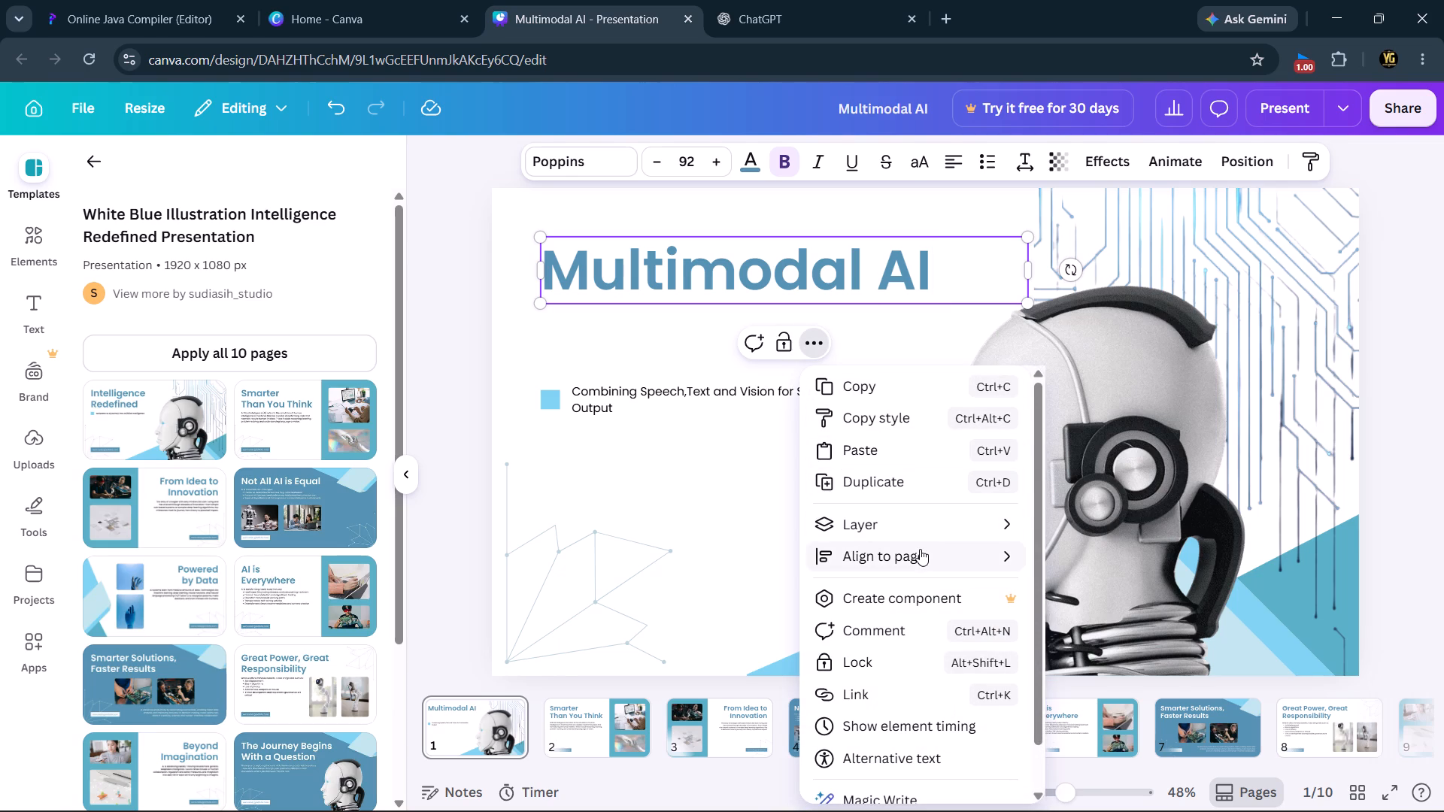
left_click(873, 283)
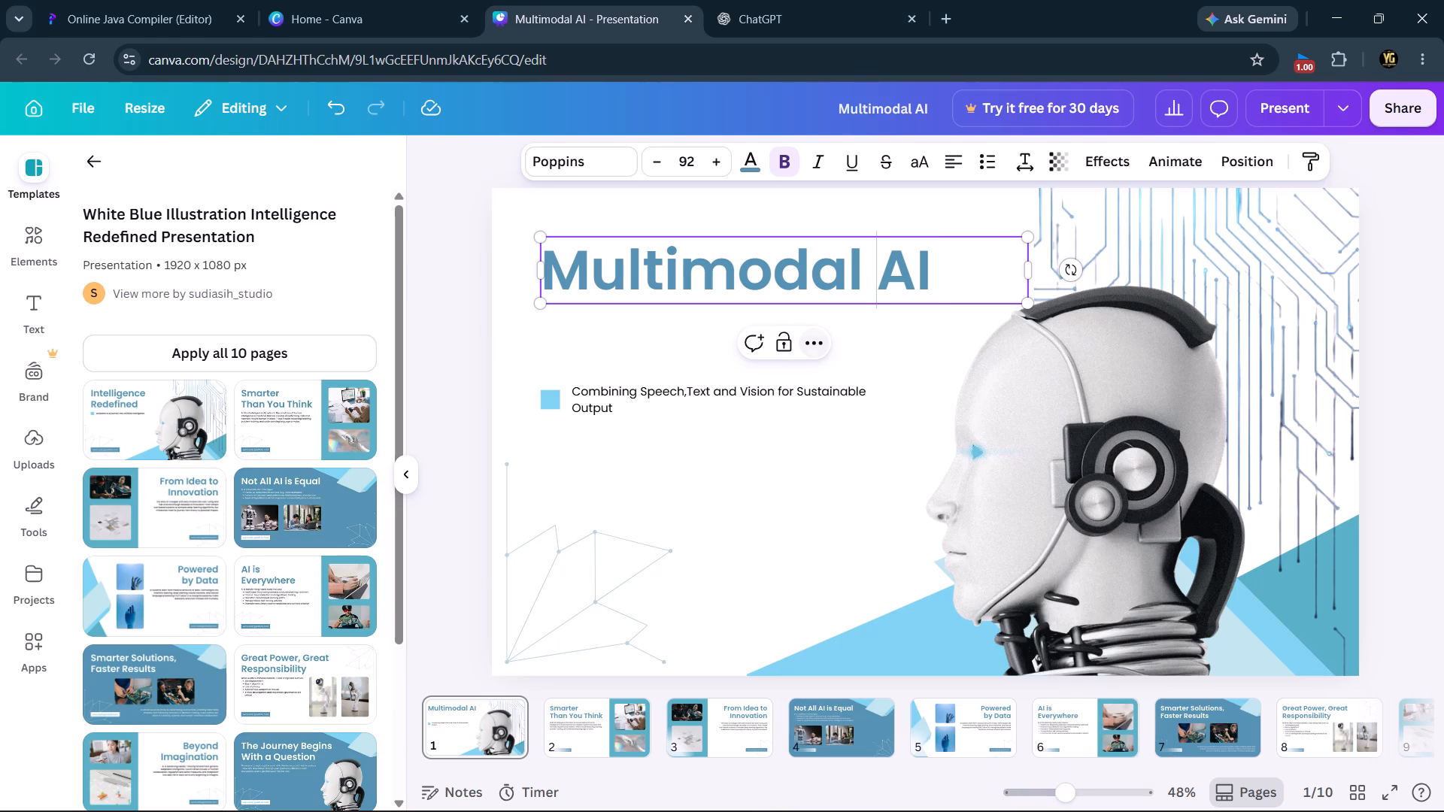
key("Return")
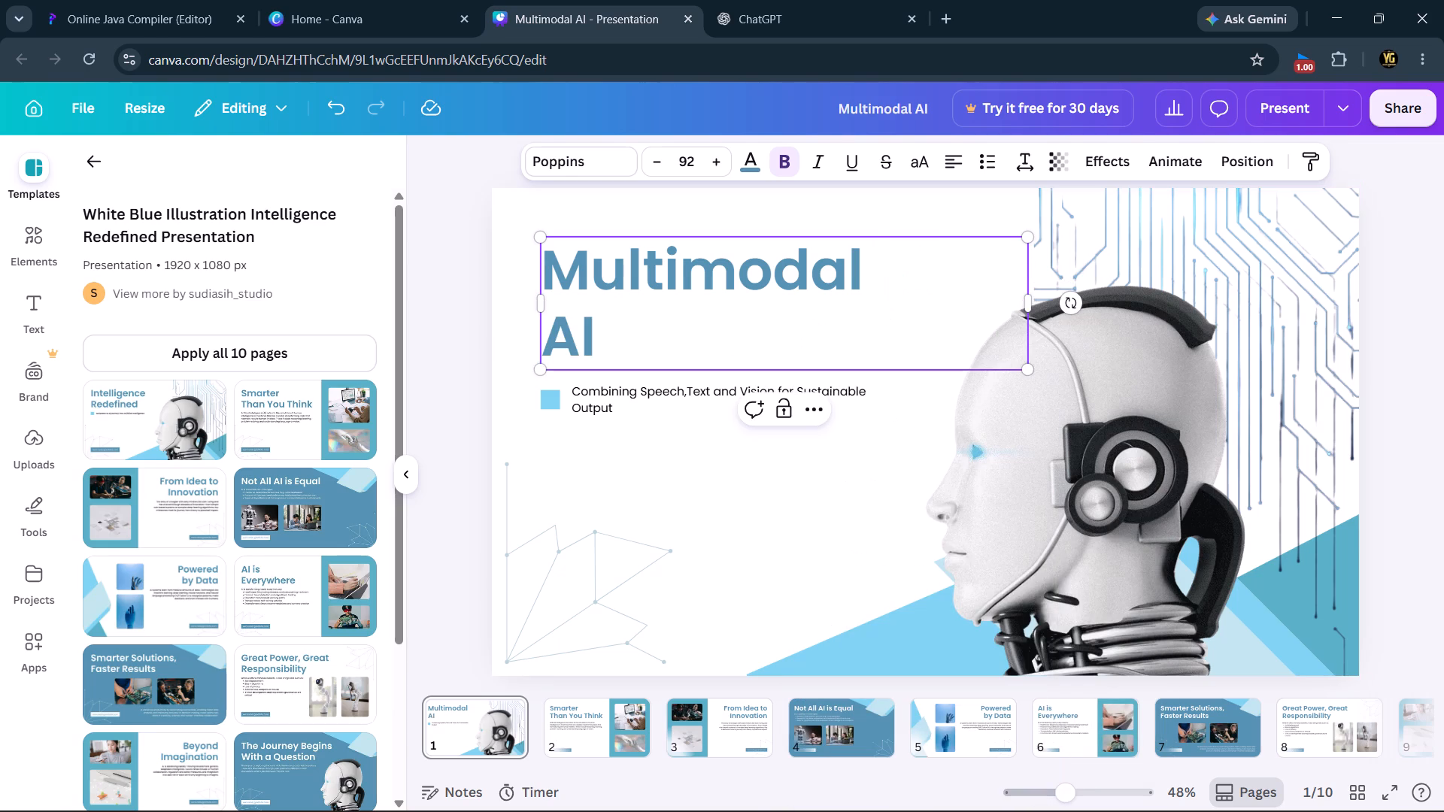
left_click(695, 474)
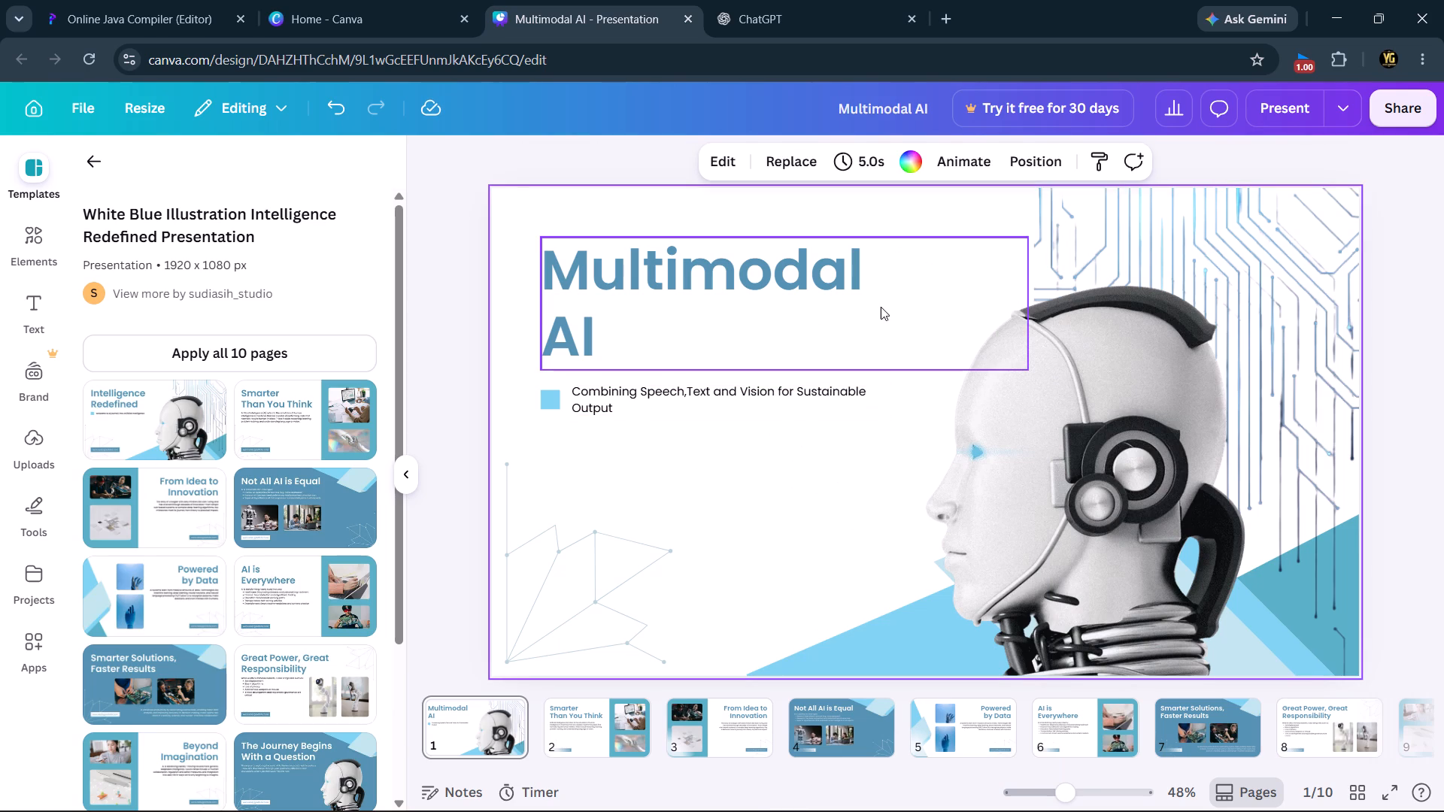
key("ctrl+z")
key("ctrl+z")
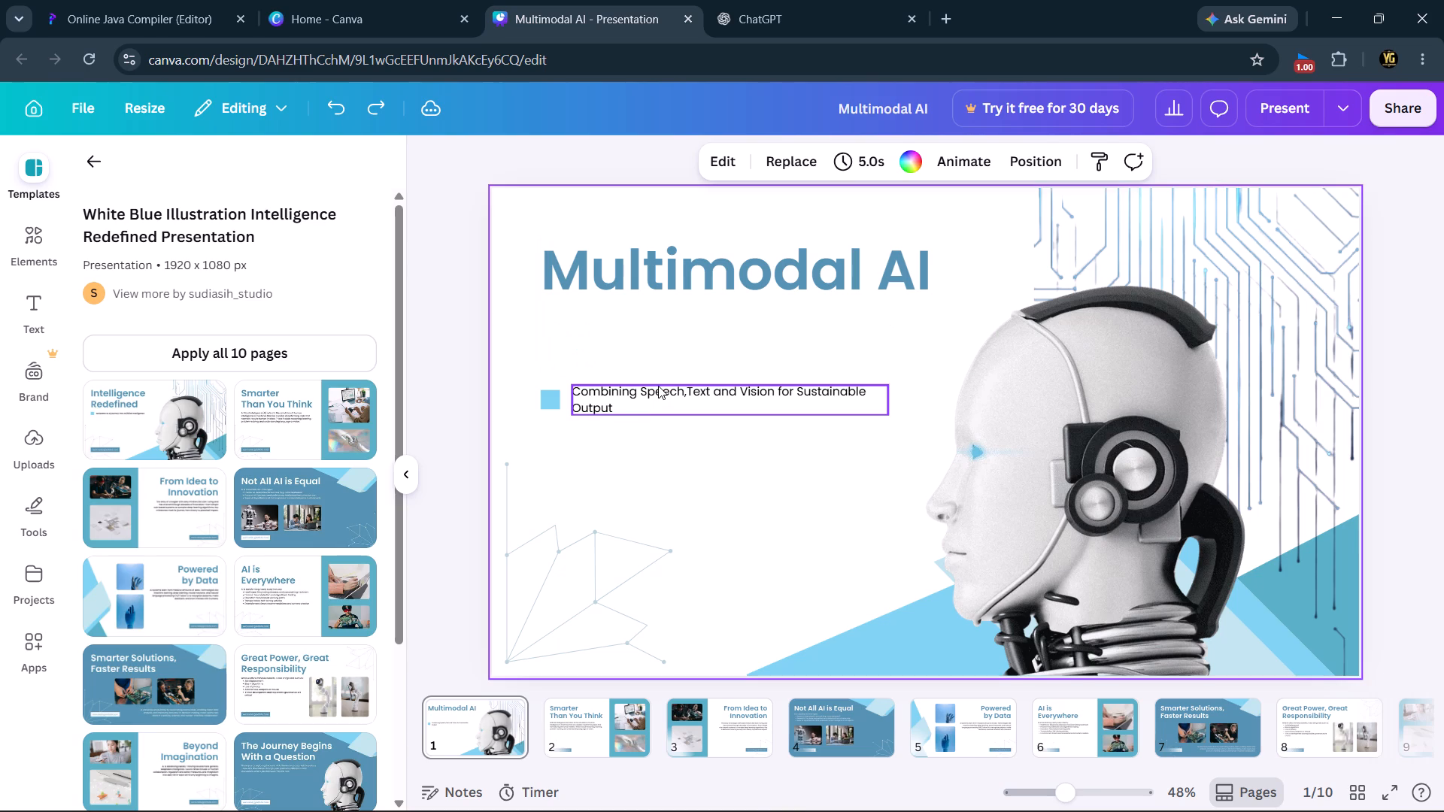
Move the subtitle up closer beneath the title and align the light blue square with its vertical middle.
left_click_drag(658, 386, 658, 335)
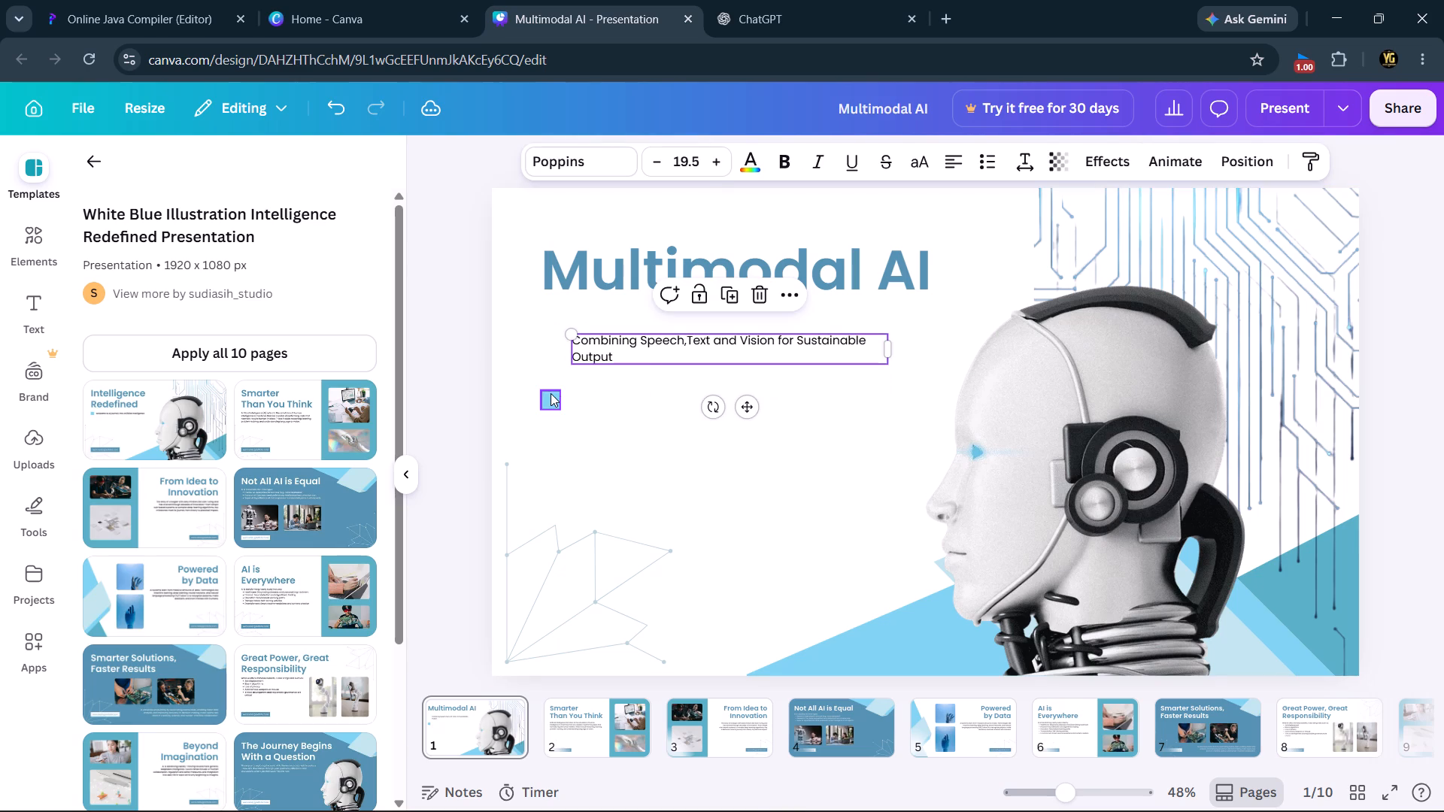
left_click_drag(551, 393, 551, 346)
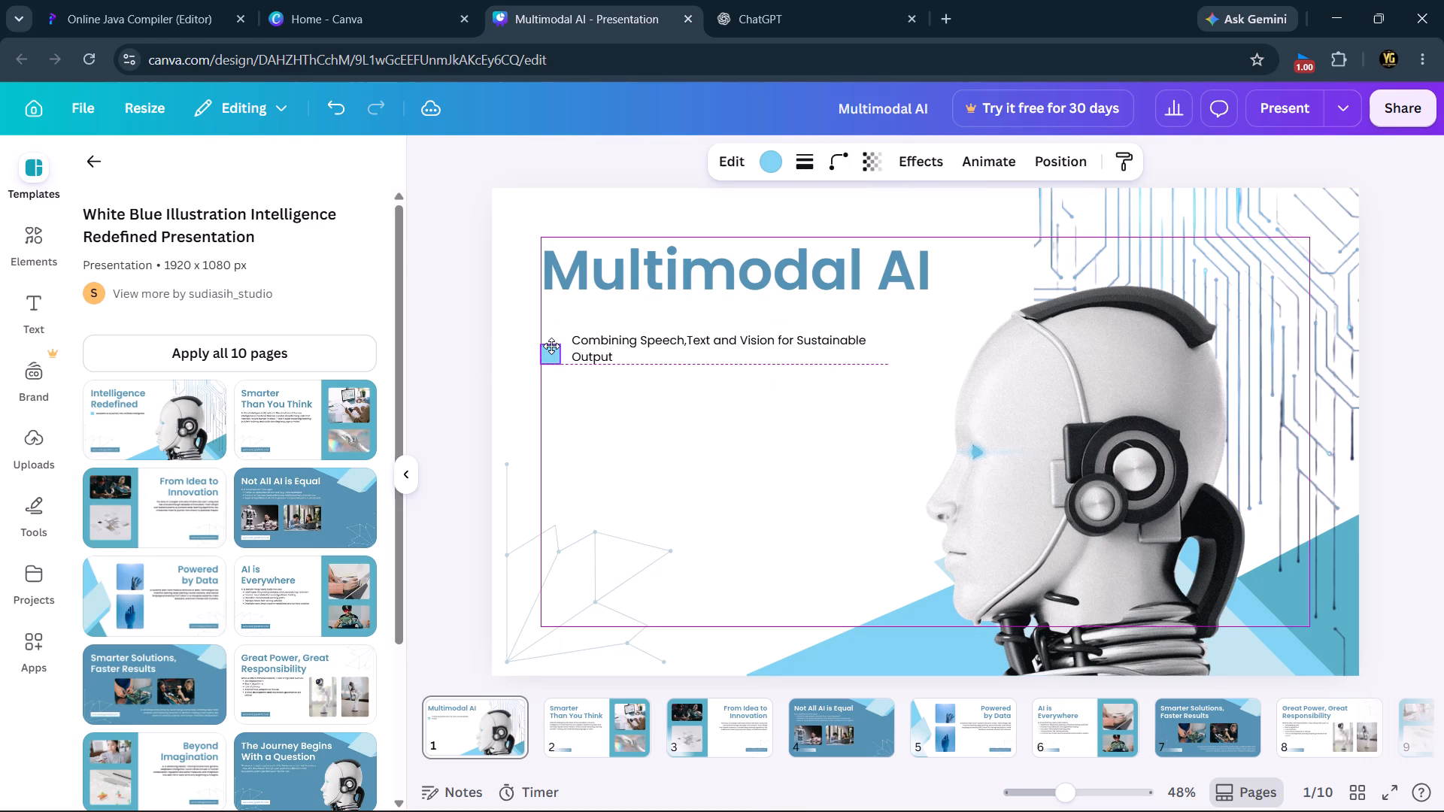
left_click_drag(551, 346, 551, 343)
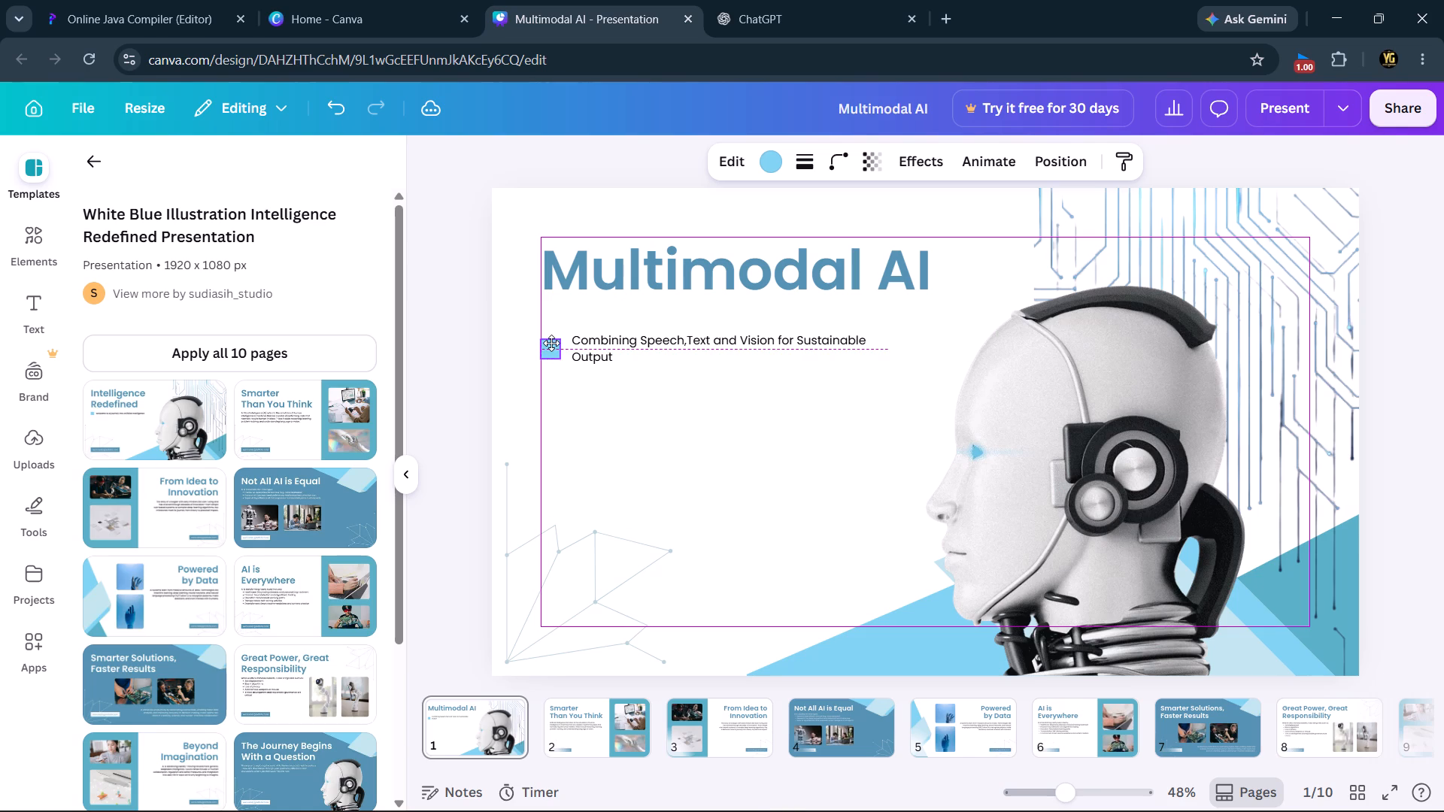
left_click_drag(551, 343, 552, 342)
left_click(690, 415)
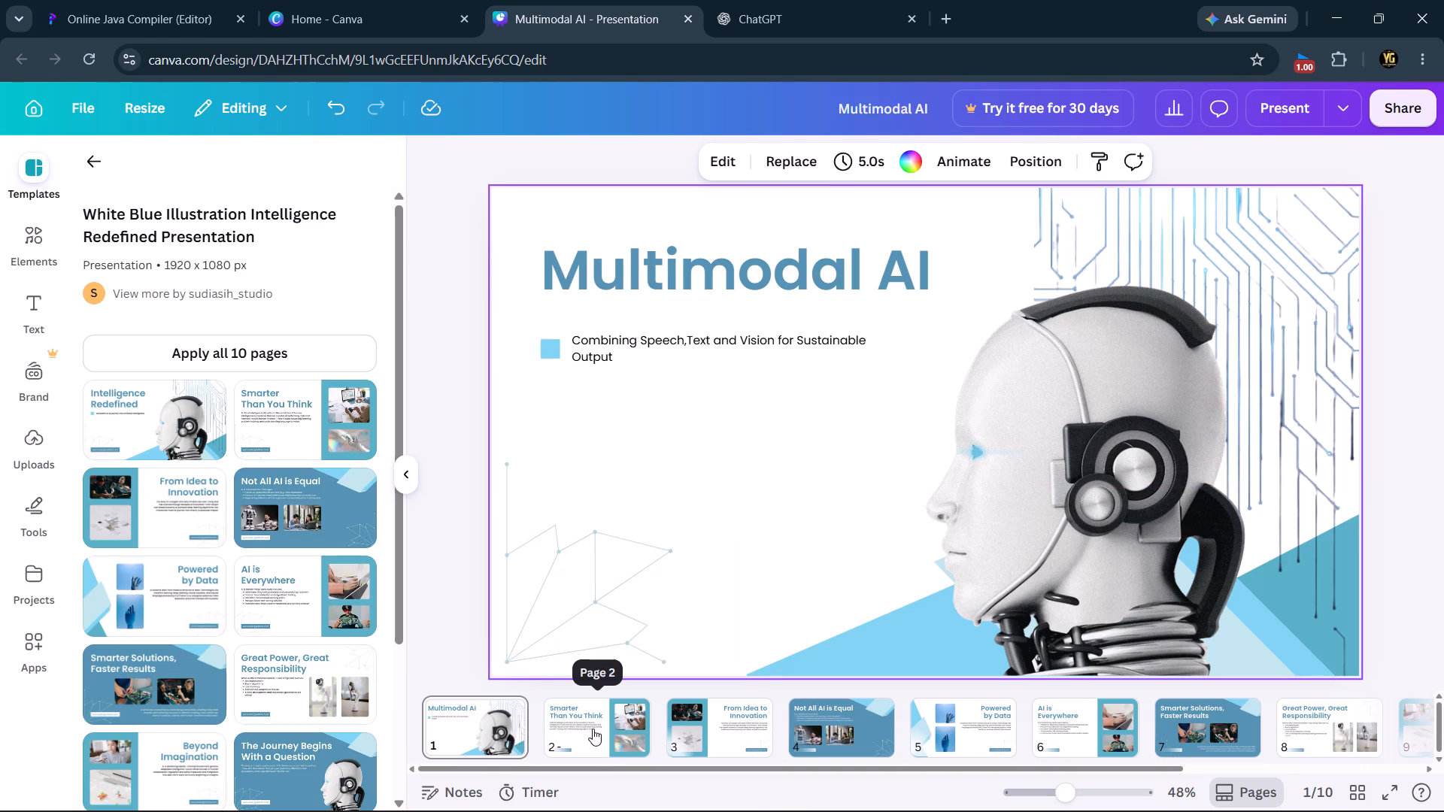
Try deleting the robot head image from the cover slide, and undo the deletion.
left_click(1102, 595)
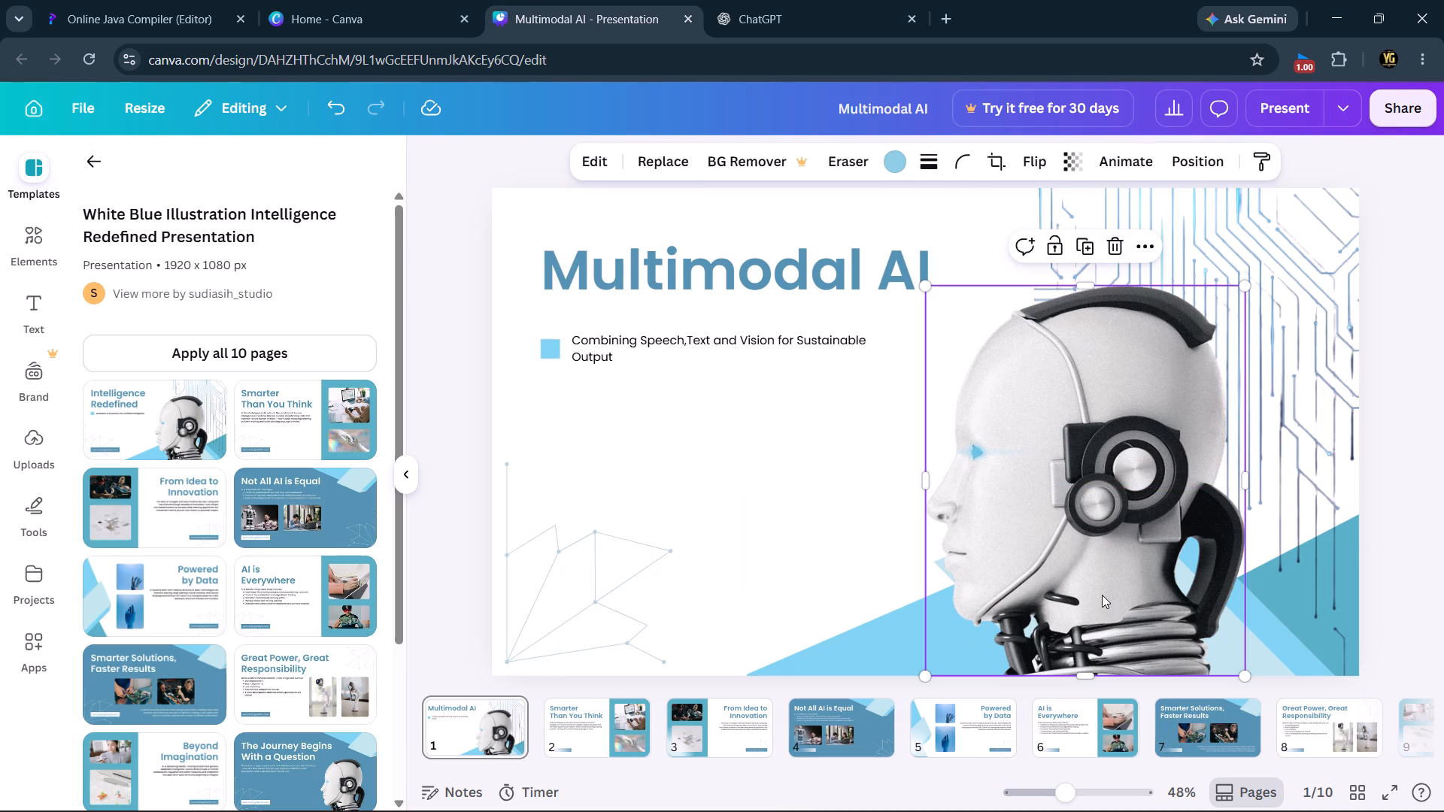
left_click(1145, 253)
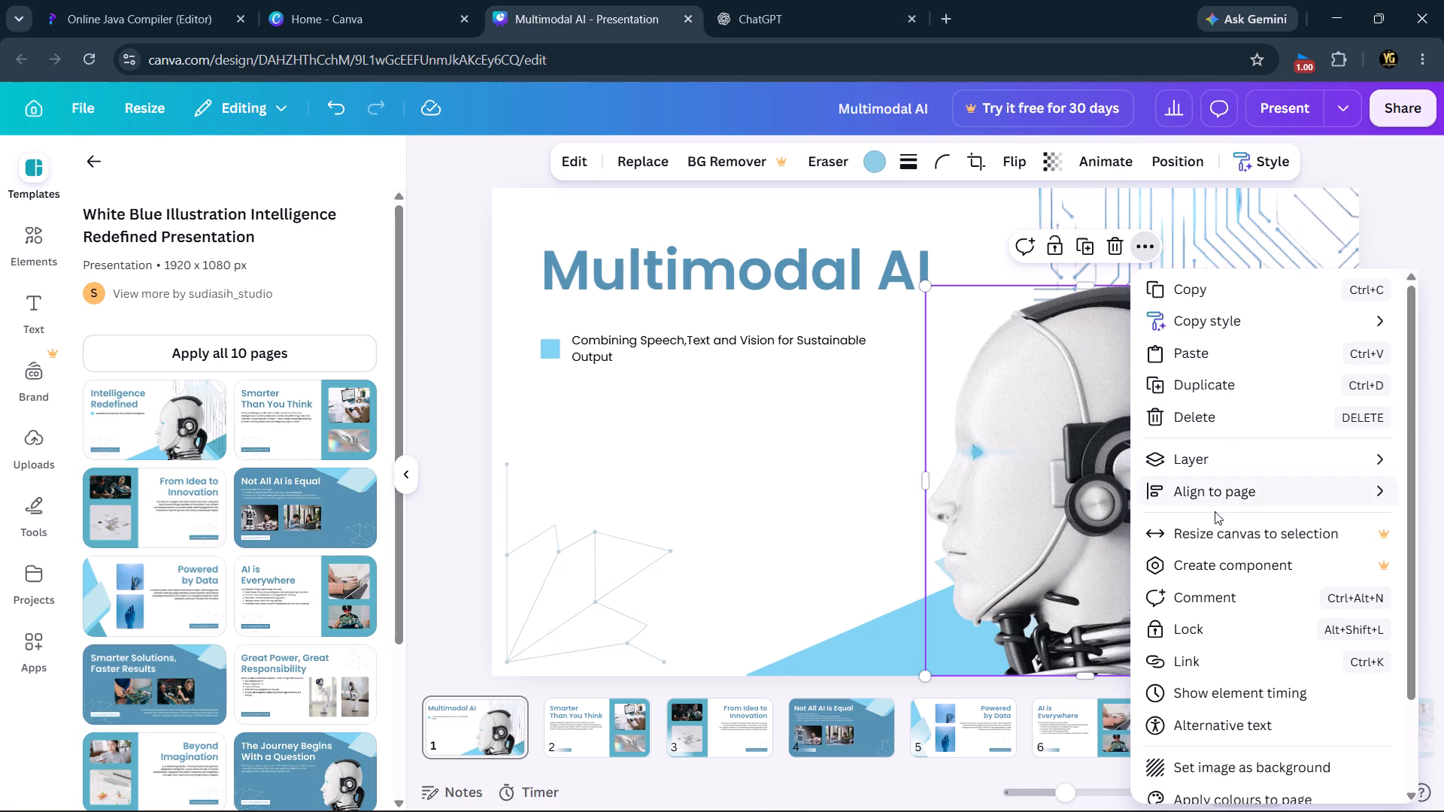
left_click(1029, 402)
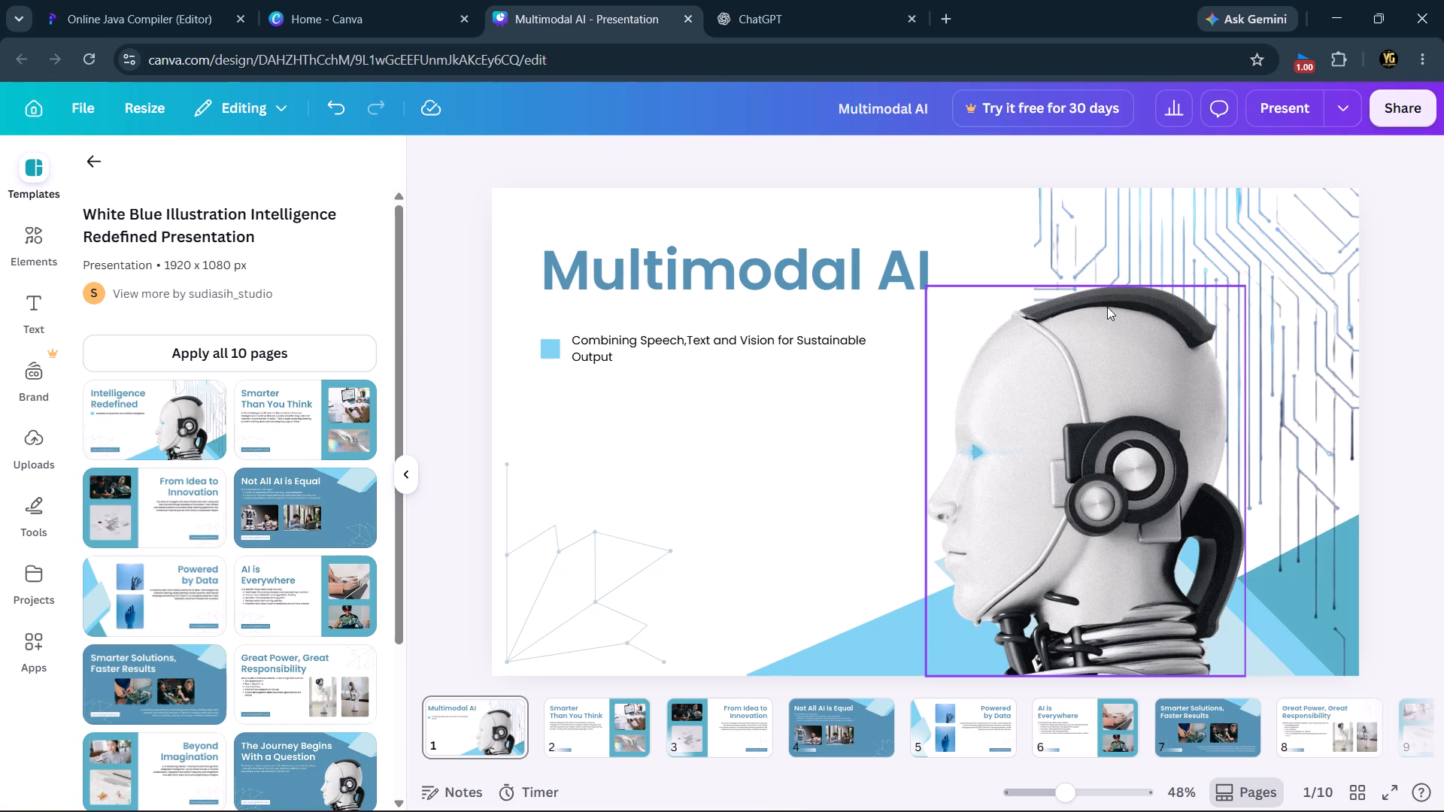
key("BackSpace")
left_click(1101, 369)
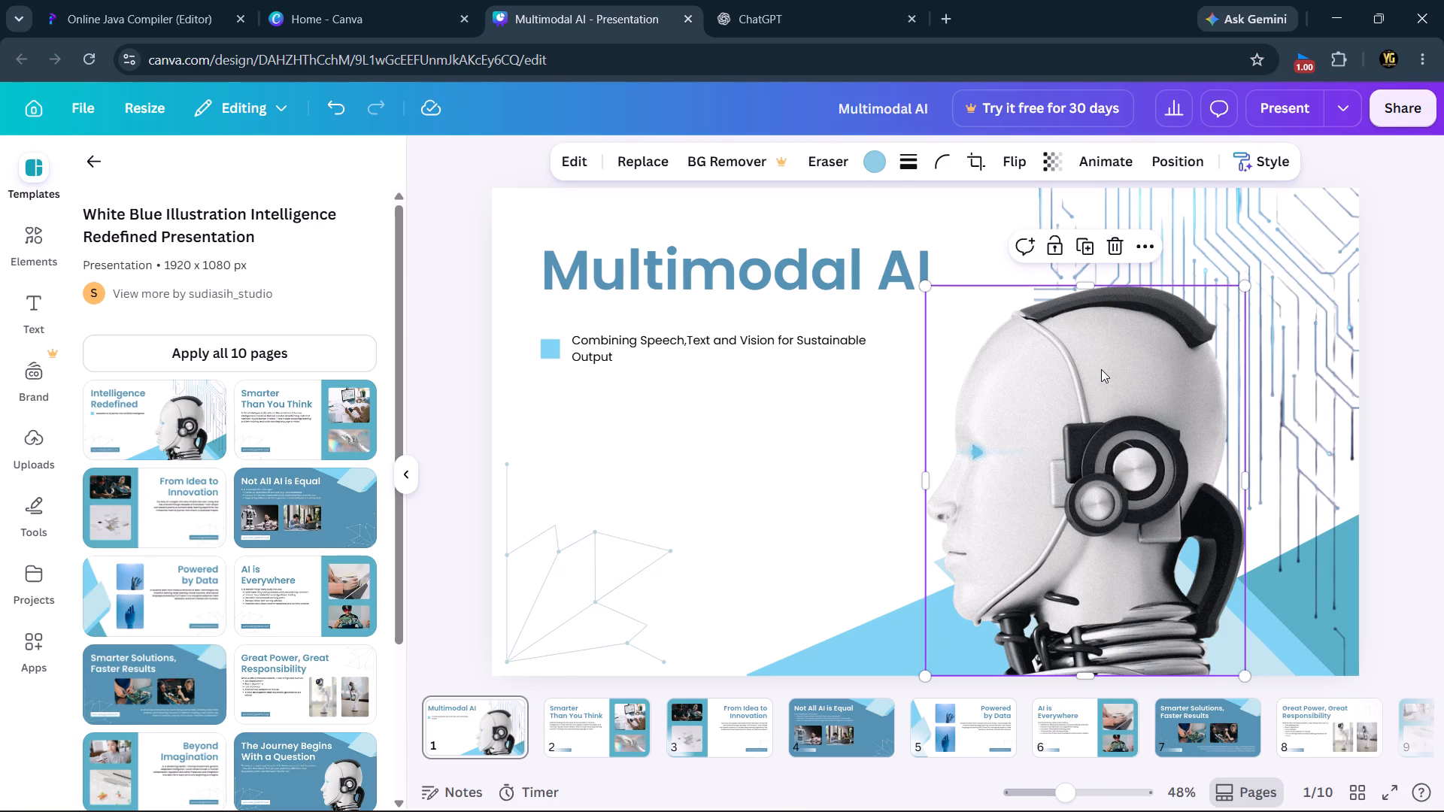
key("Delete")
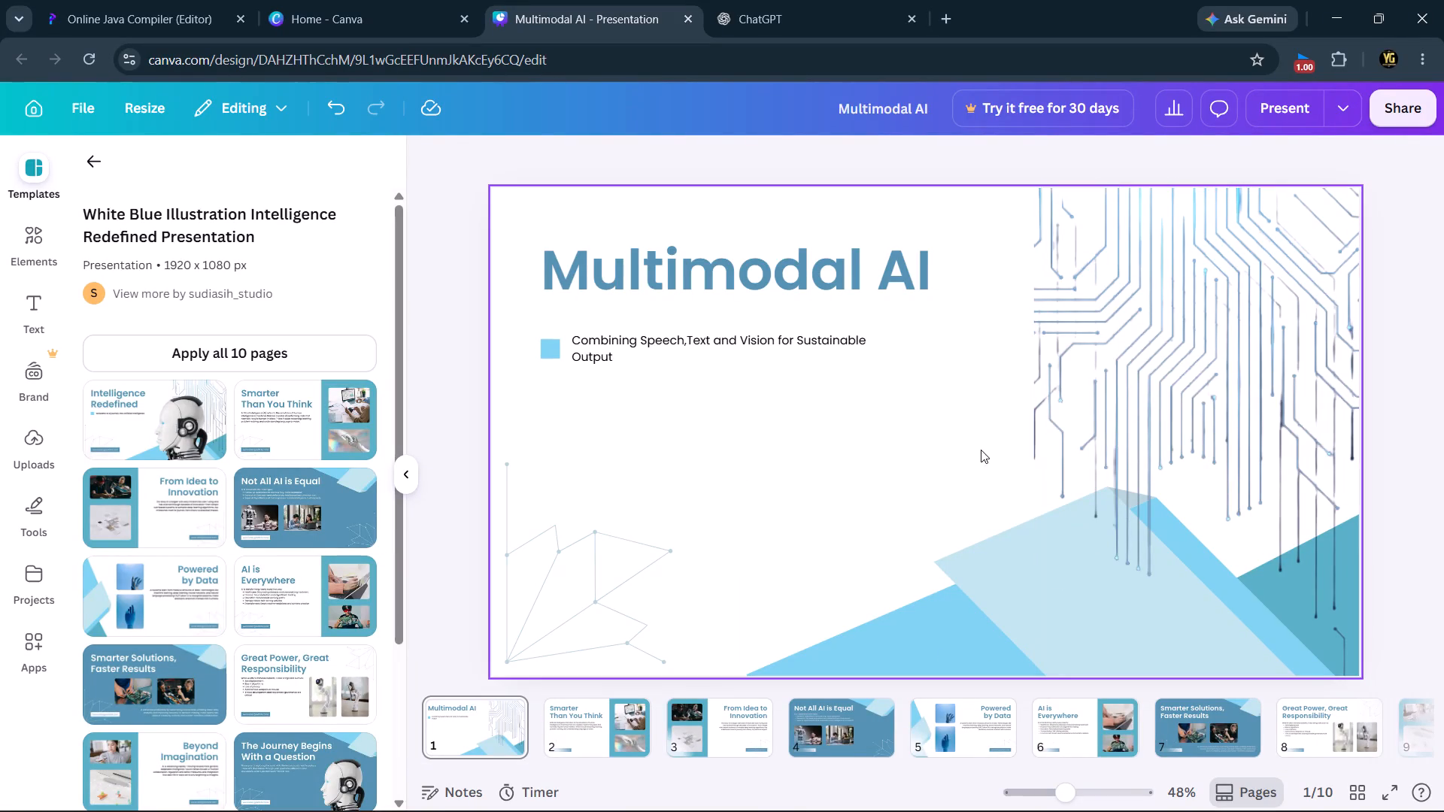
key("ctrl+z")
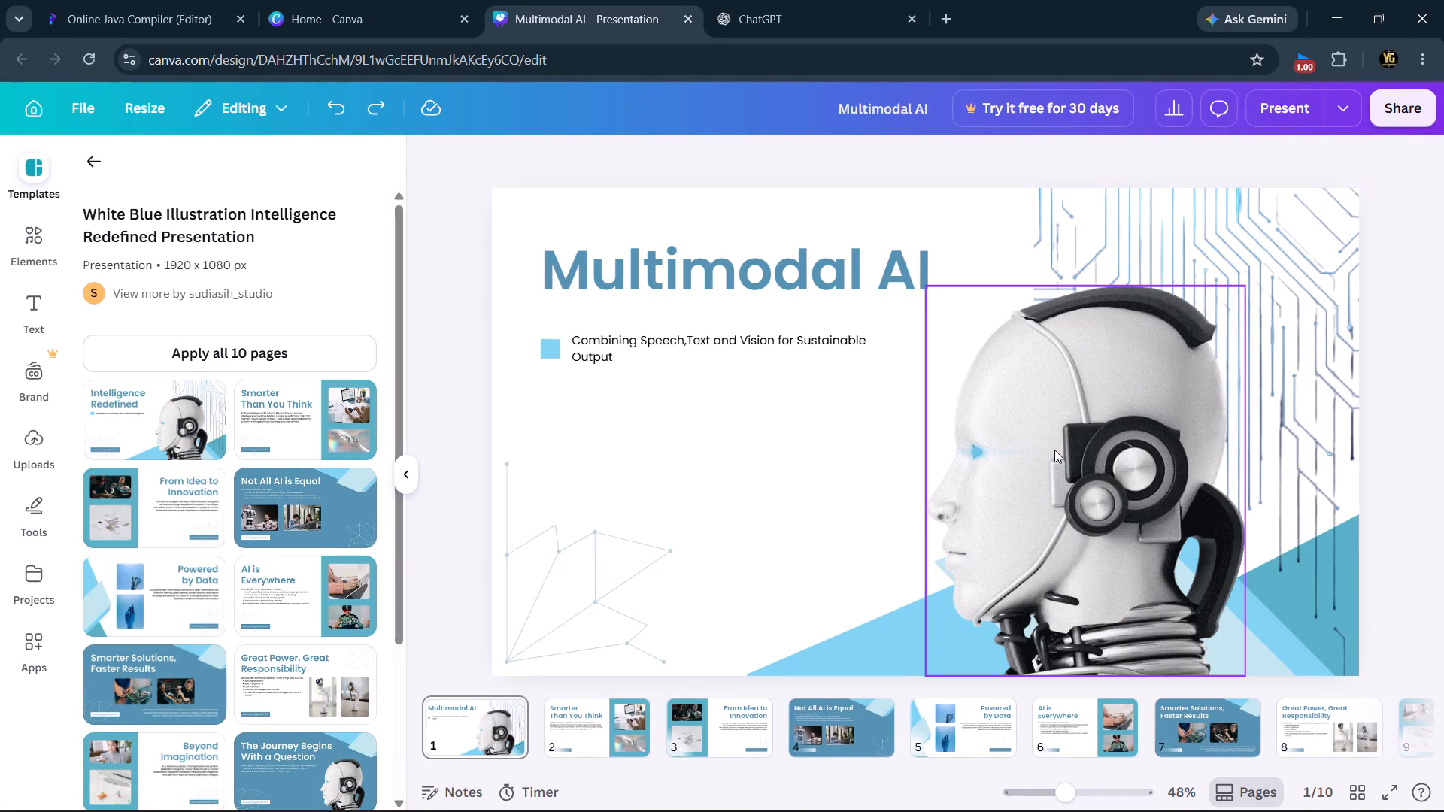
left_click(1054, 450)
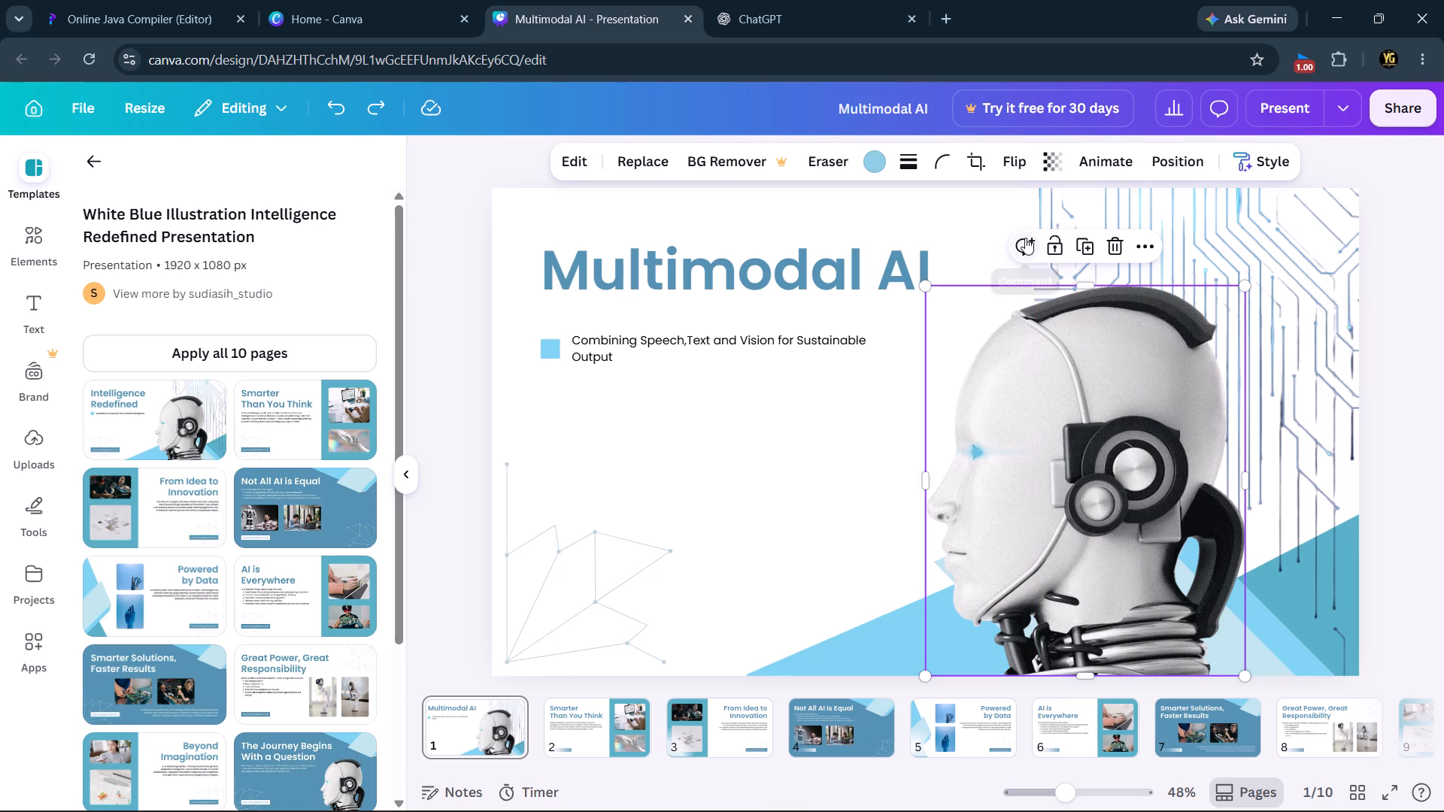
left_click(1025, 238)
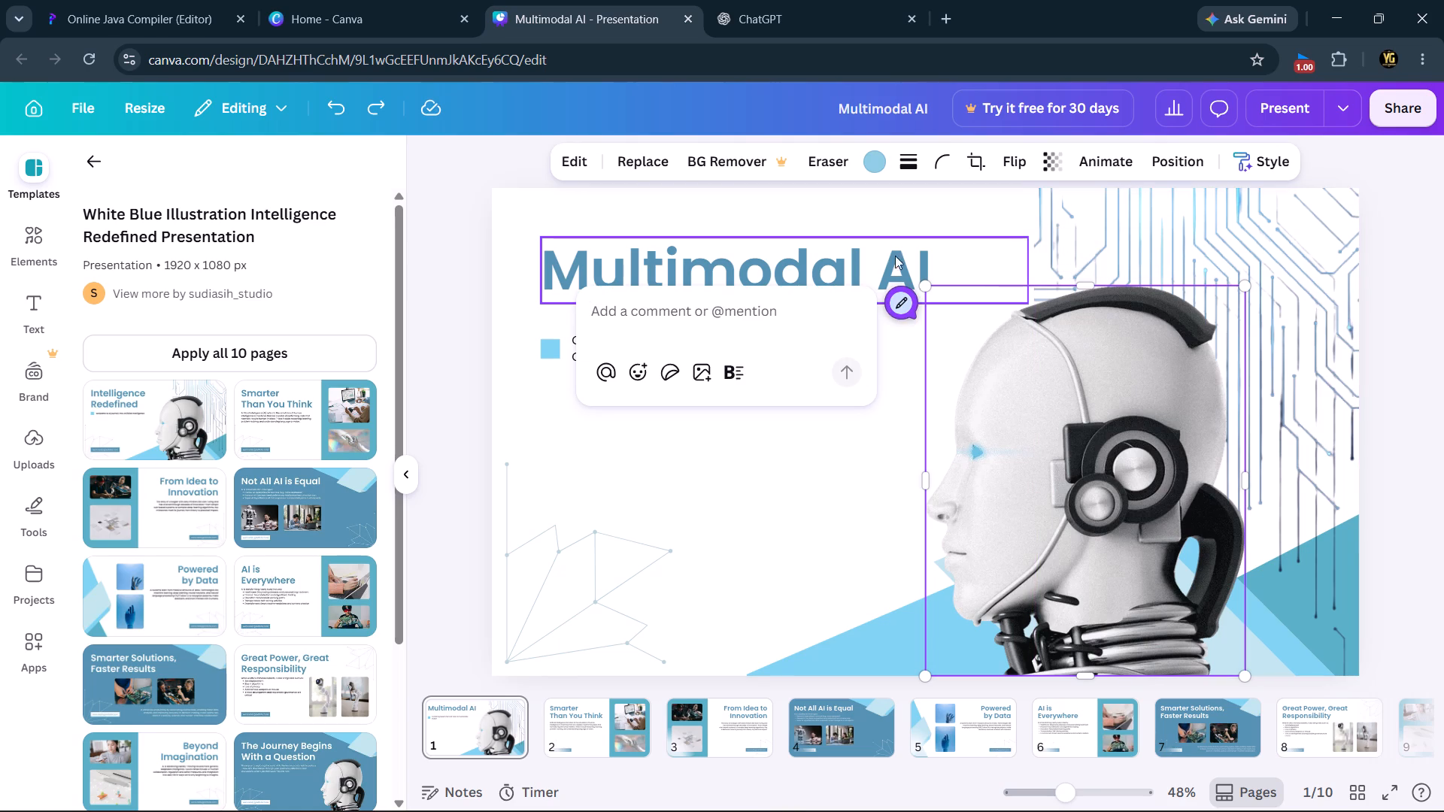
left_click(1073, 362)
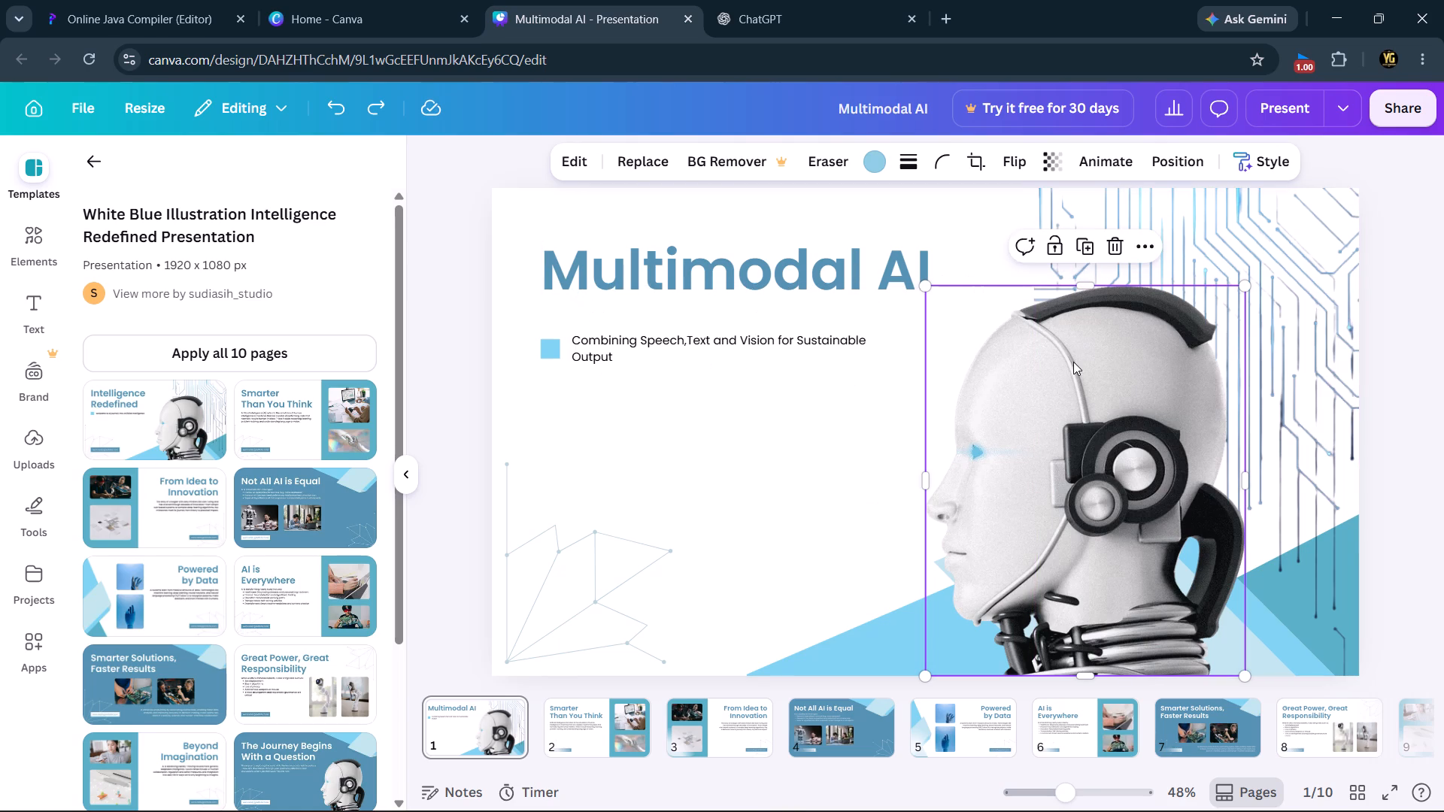
Look up more elements similar to the cover slide's robot head image.
left_click(1063, 366)
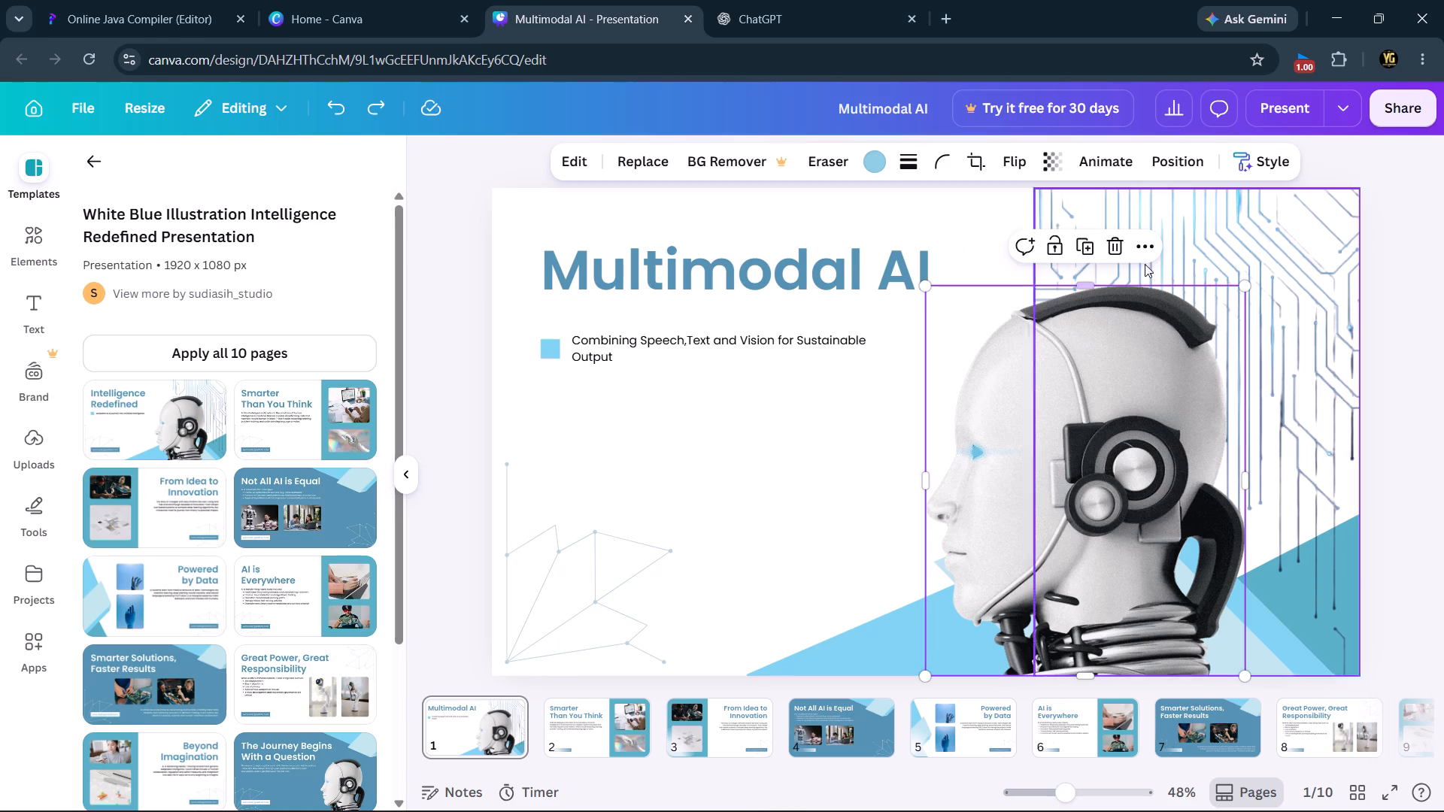
left_click(1139, 237)
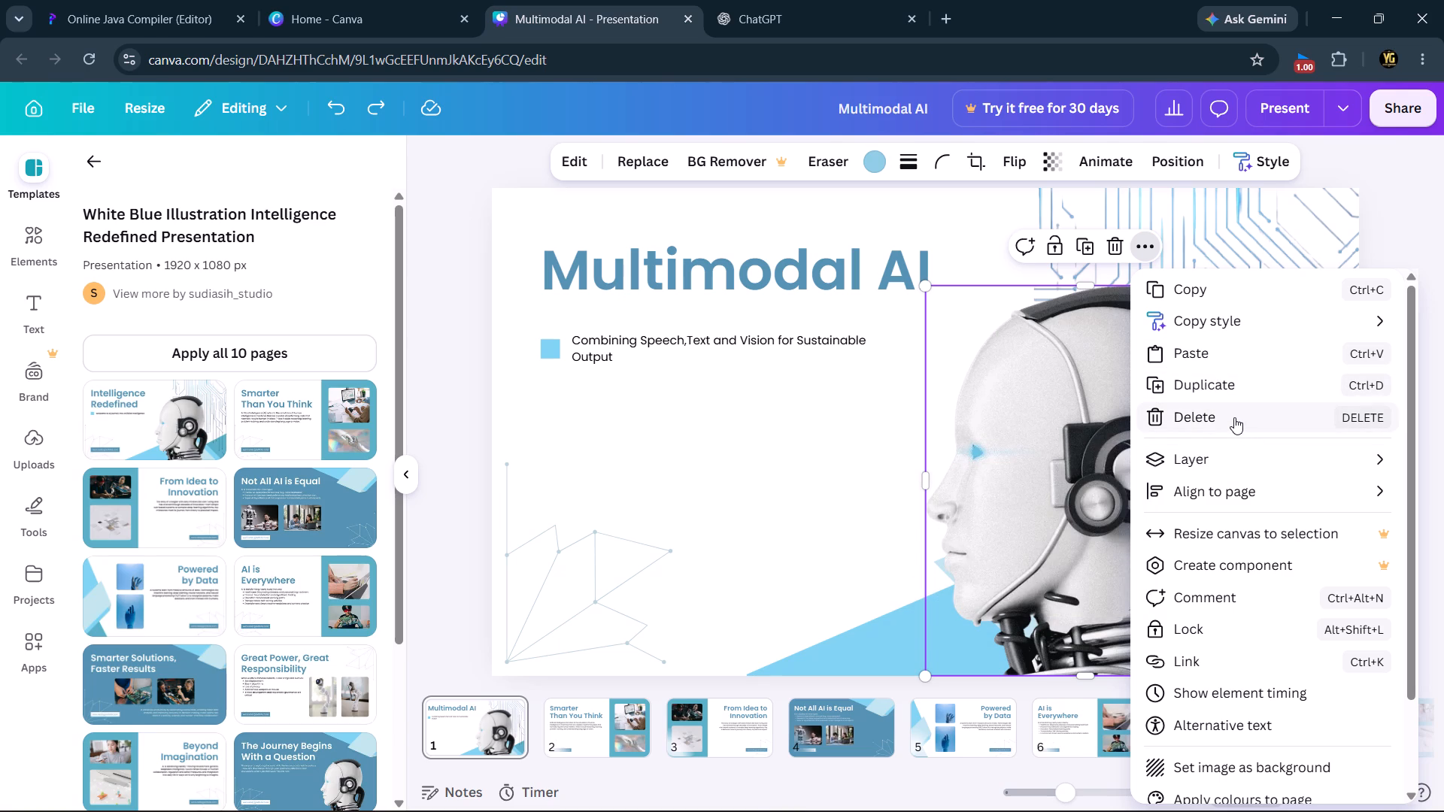
scroll(1235, 556, "down", 2)
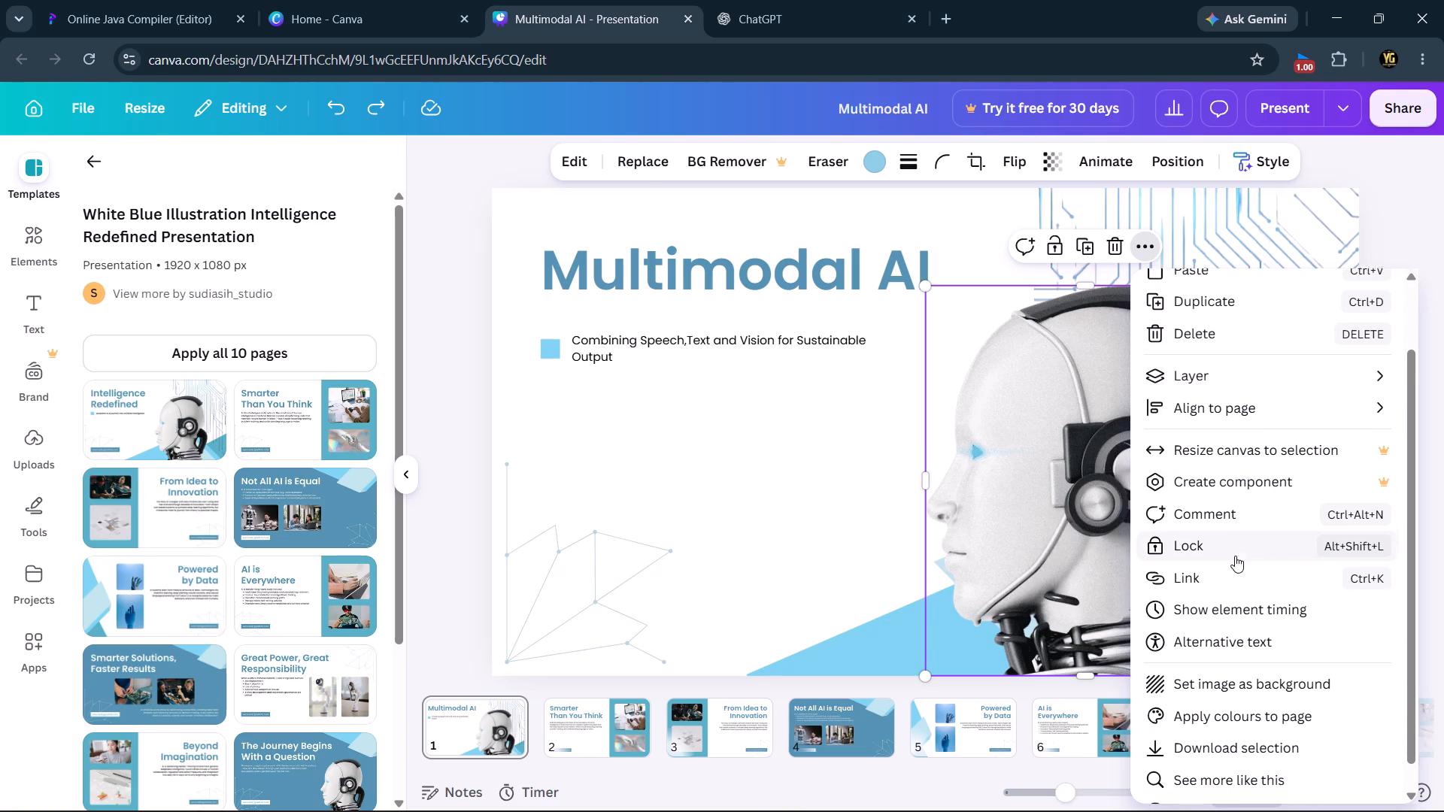
scroll(1235, 556, "down", 1)
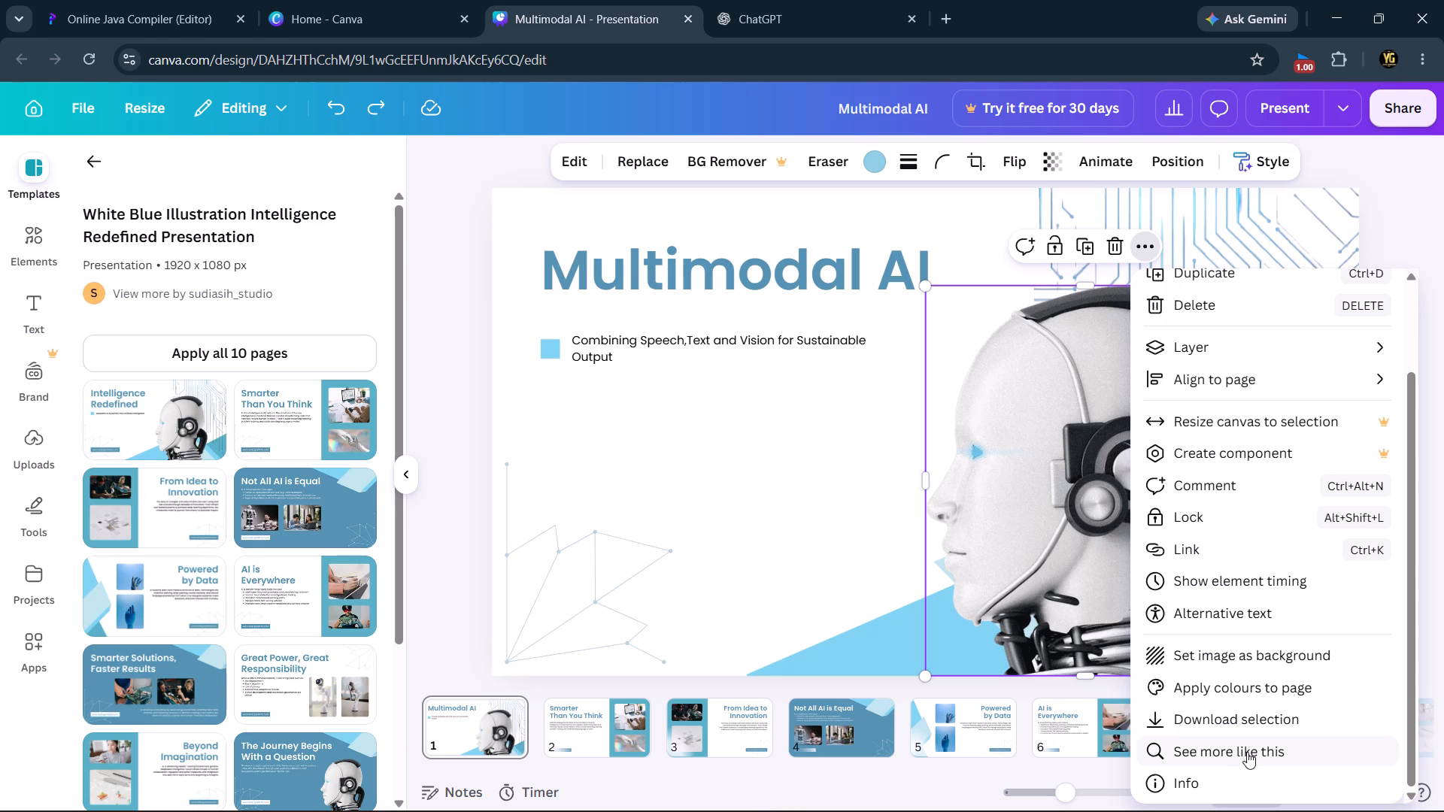
left_click(1247, 752)
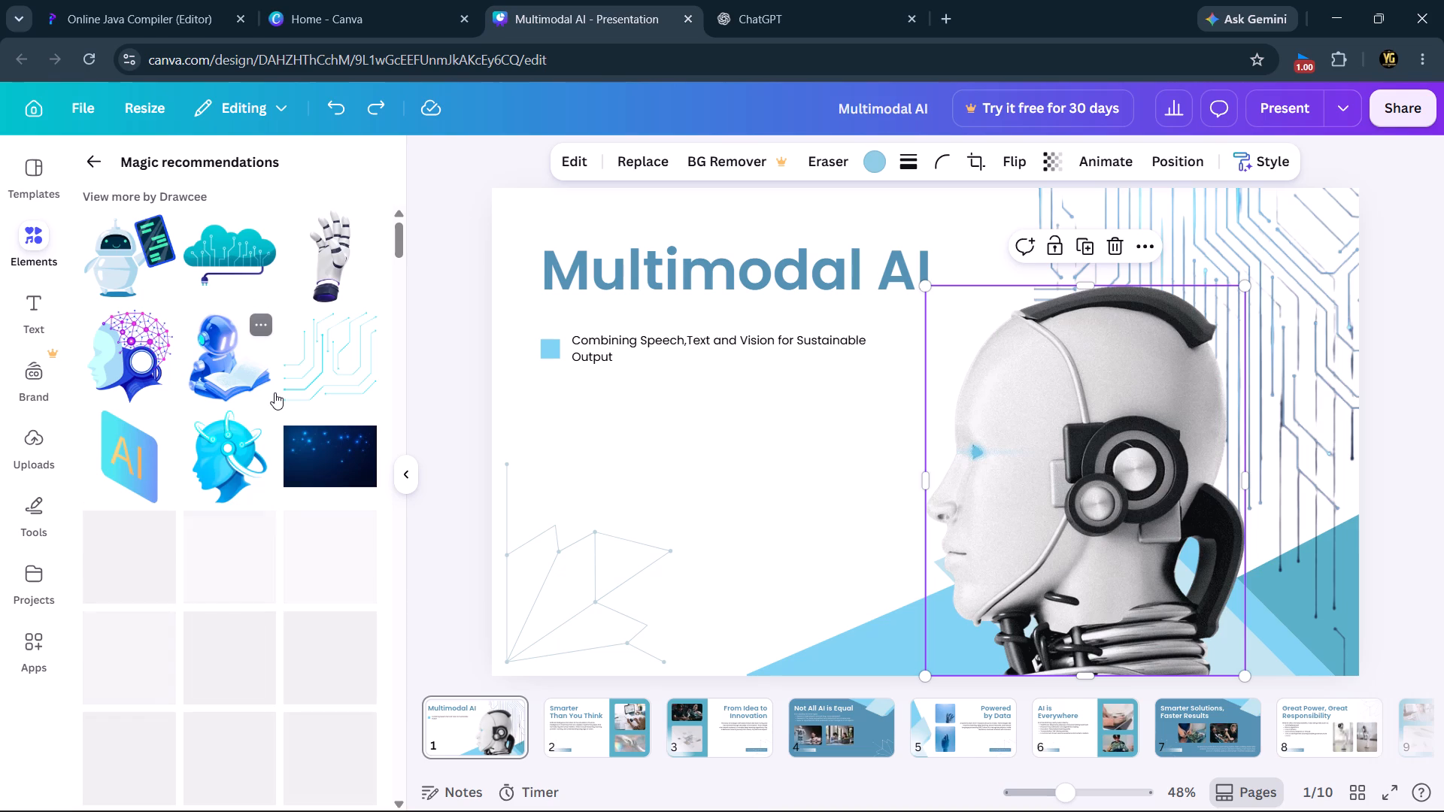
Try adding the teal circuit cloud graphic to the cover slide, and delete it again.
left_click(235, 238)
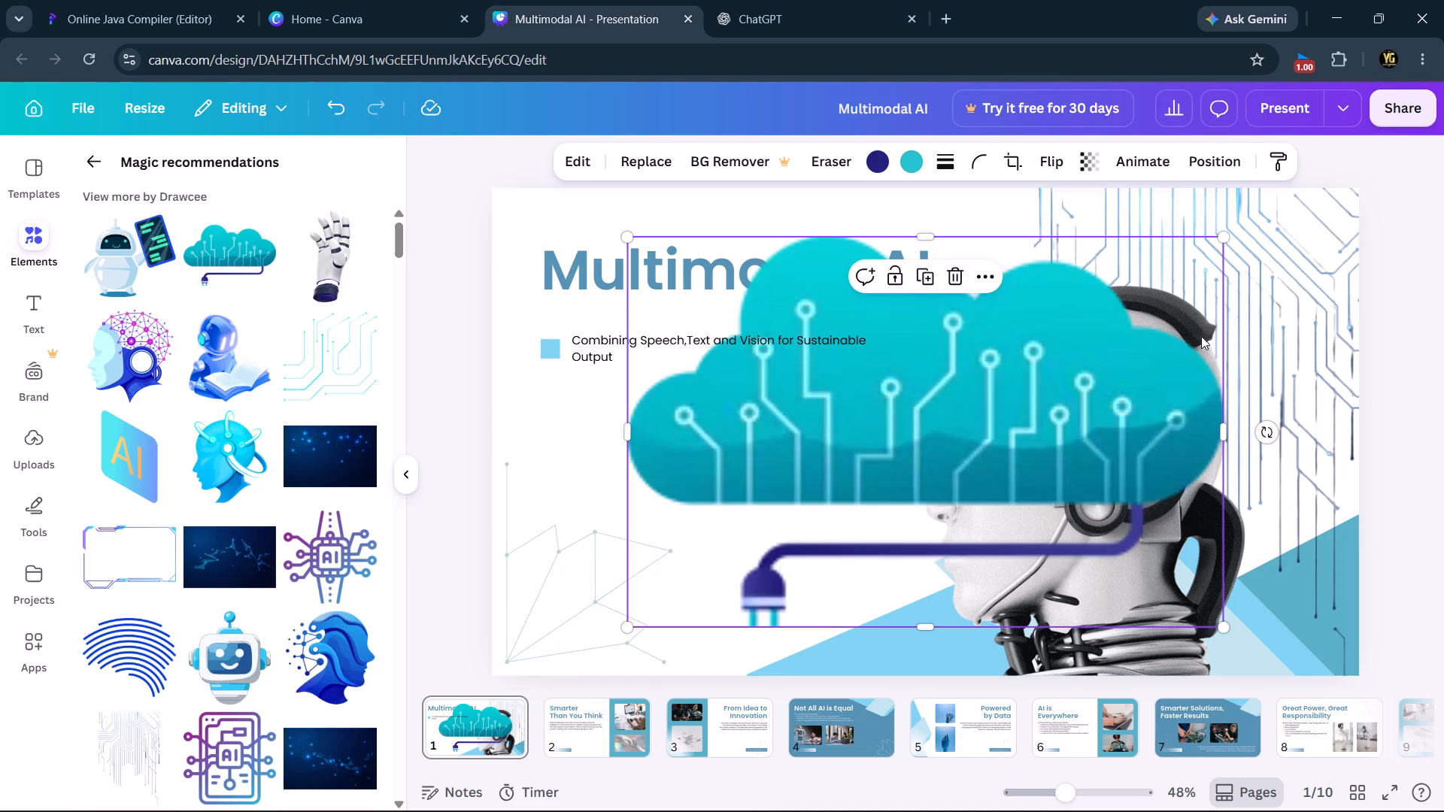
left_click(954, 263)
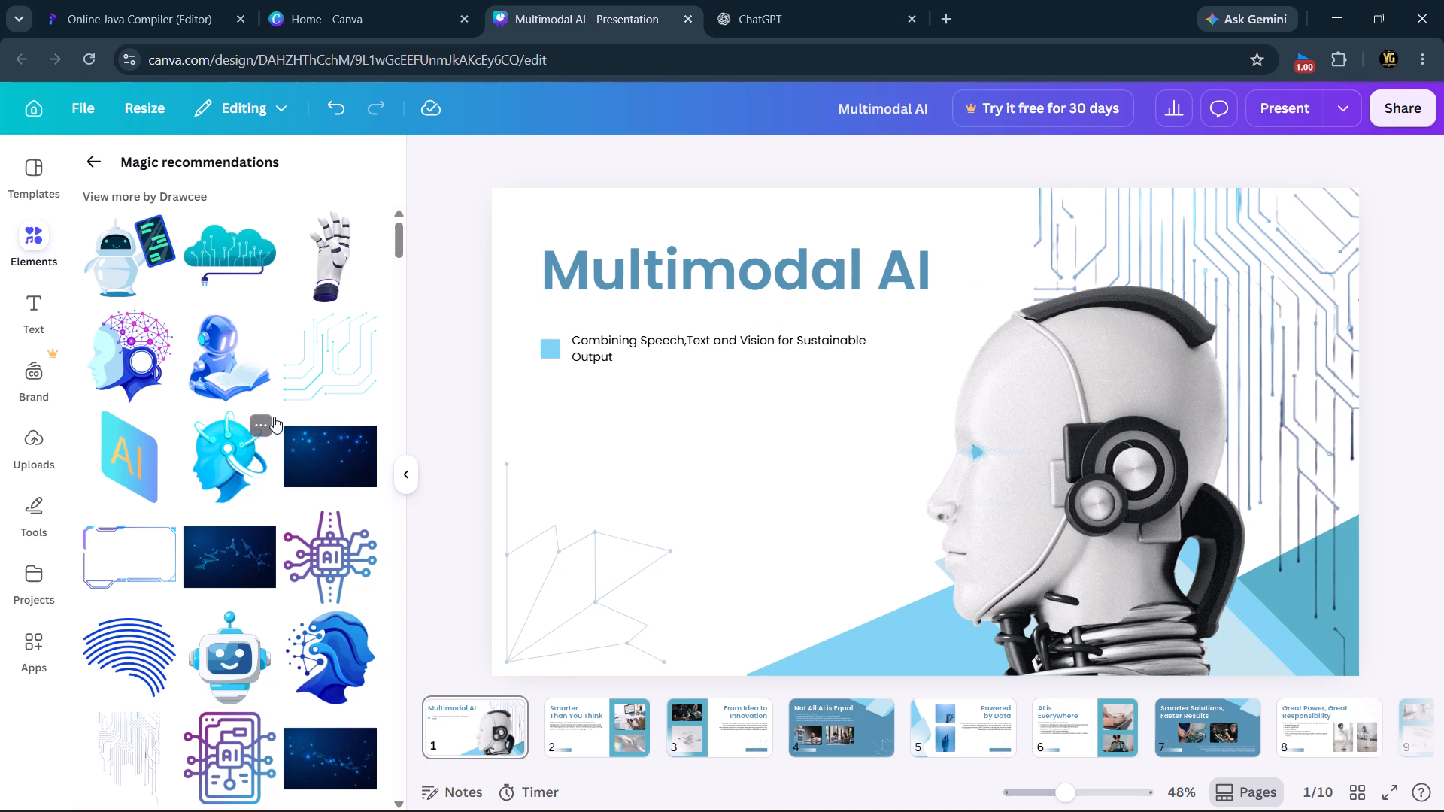
Browse the recommended AI graphics for a suitable illustration for the cover slide.
scroll(274, 417, "down", 1)
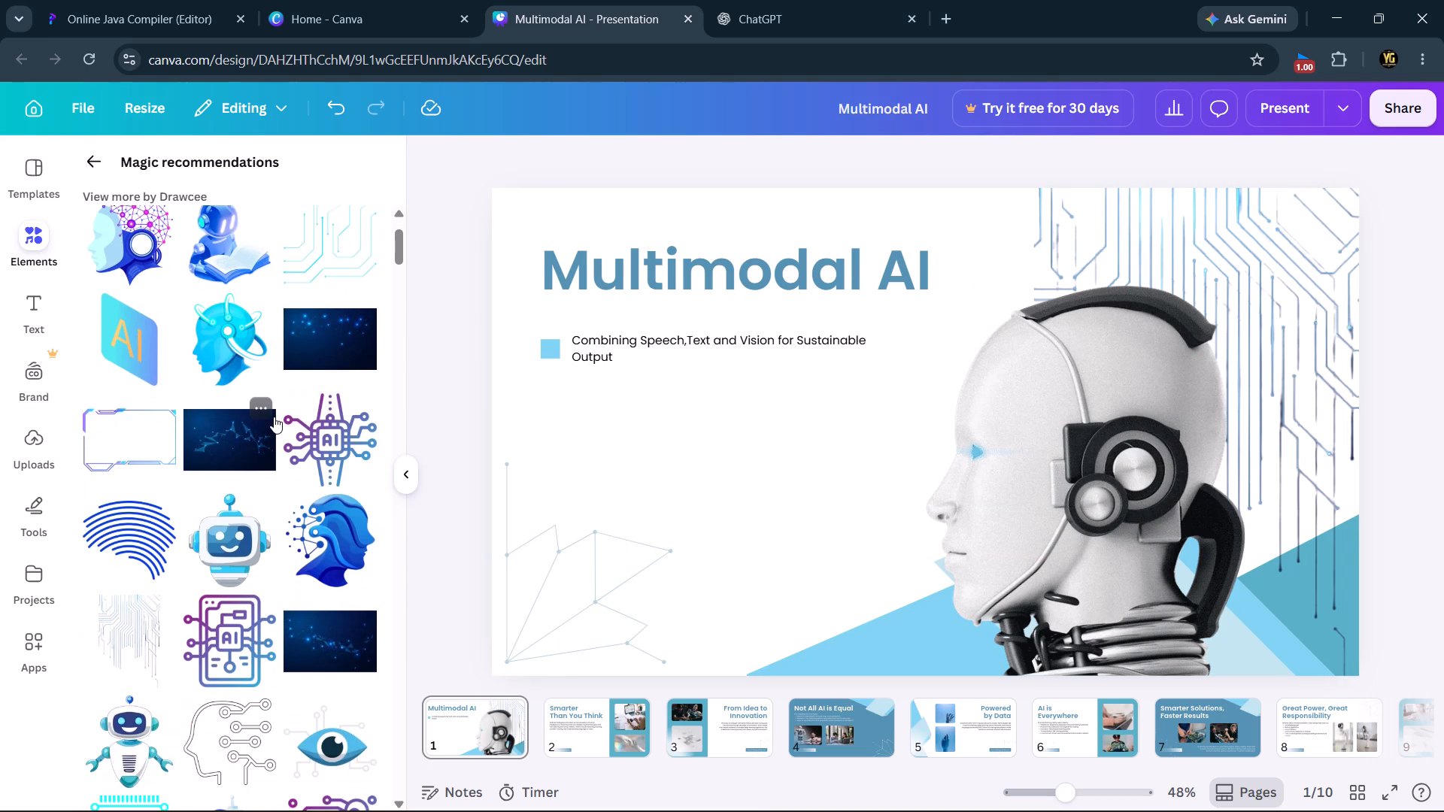
scroll(274, 417, "down", 4)
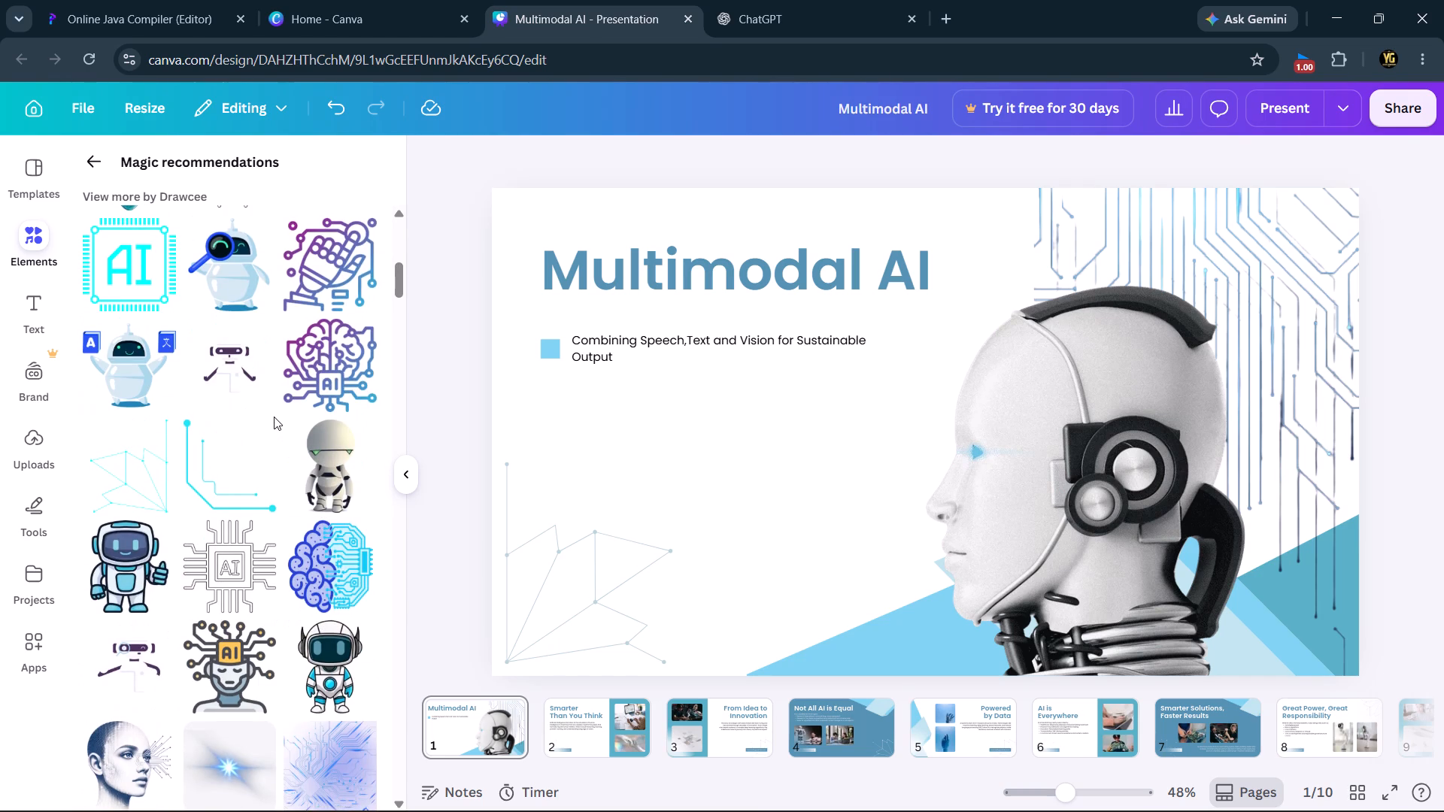
scroll(274, 417, "up", 2)
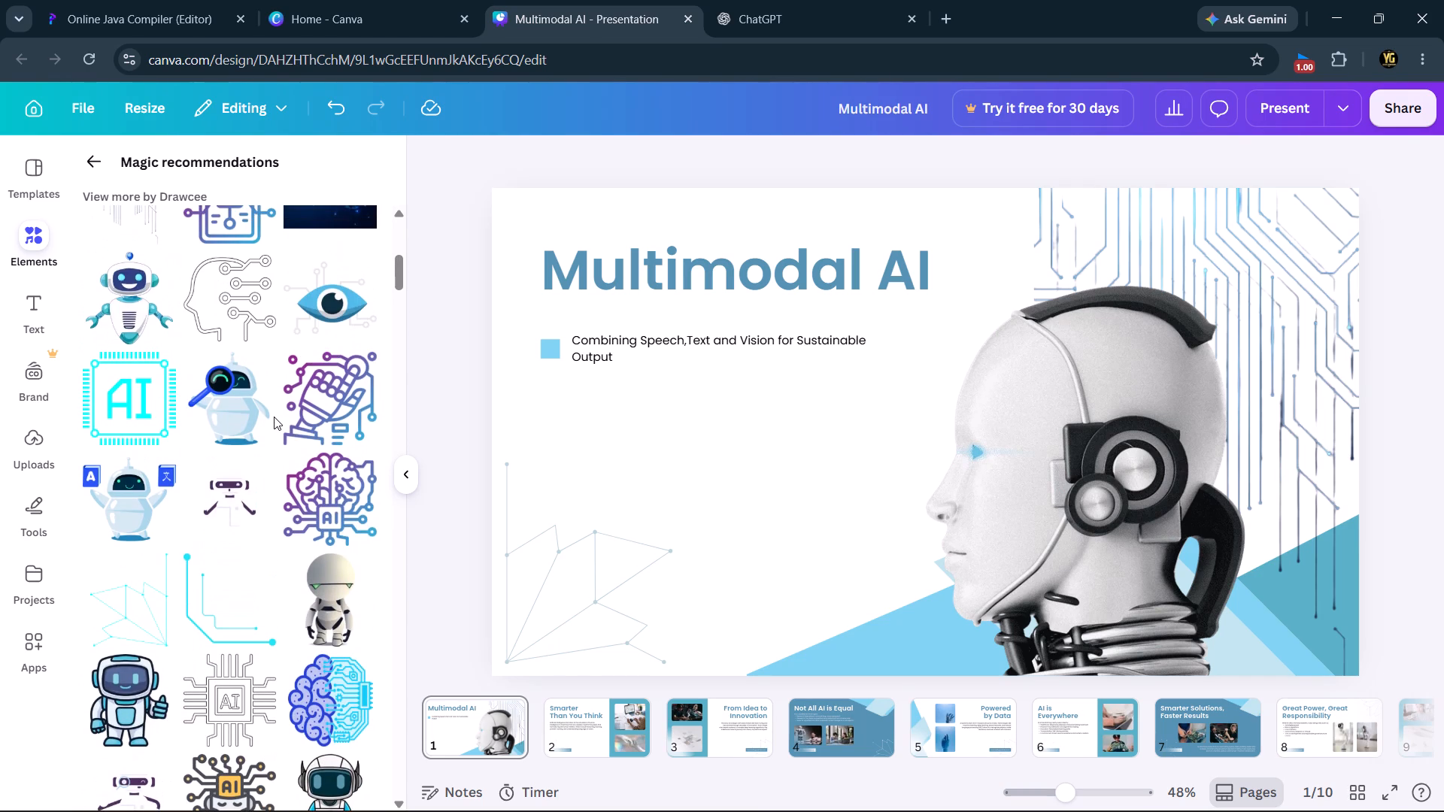
scroll(274, 417, "up", 3)
scroll(212, 250, "up", 2)
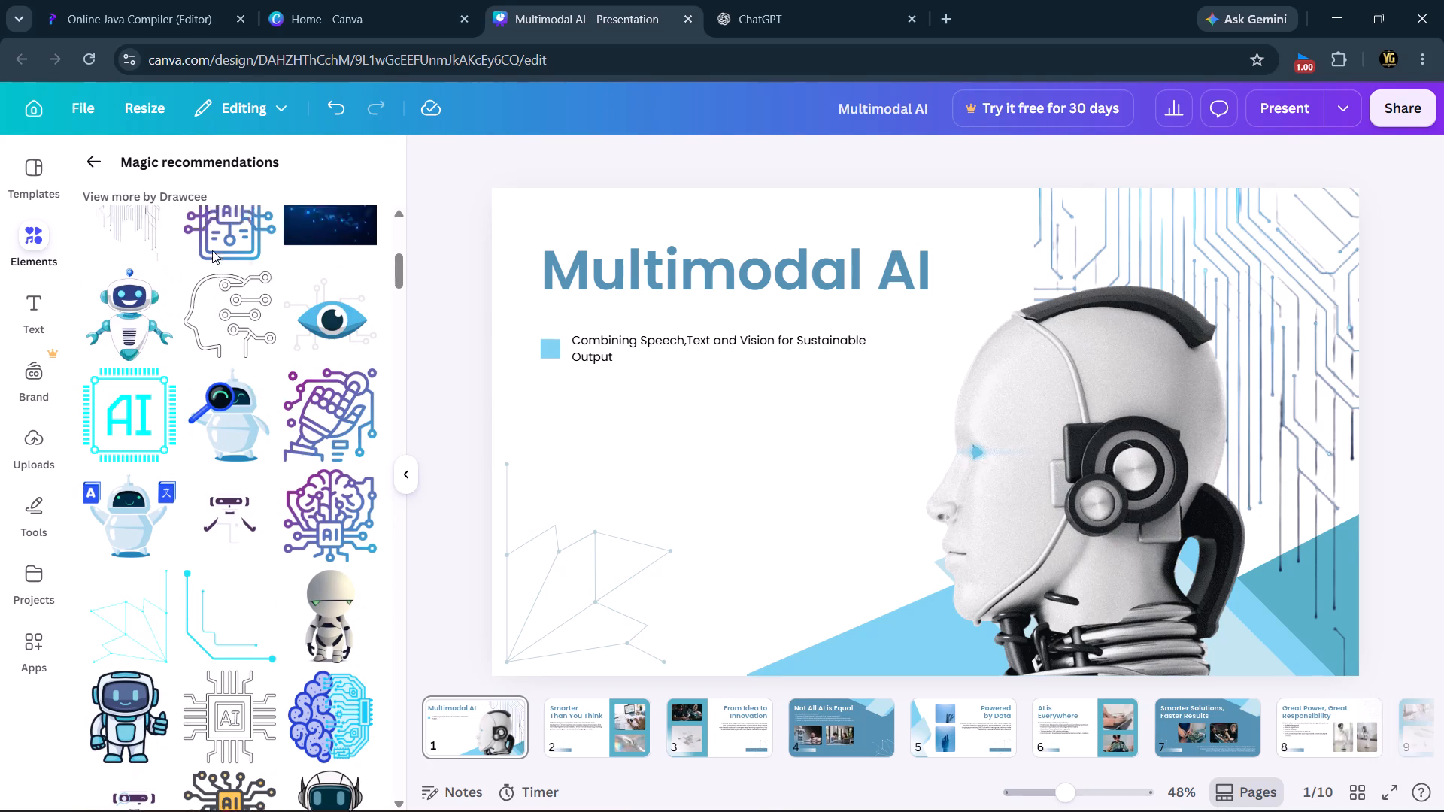
scroll(212, 250, "up", 3)
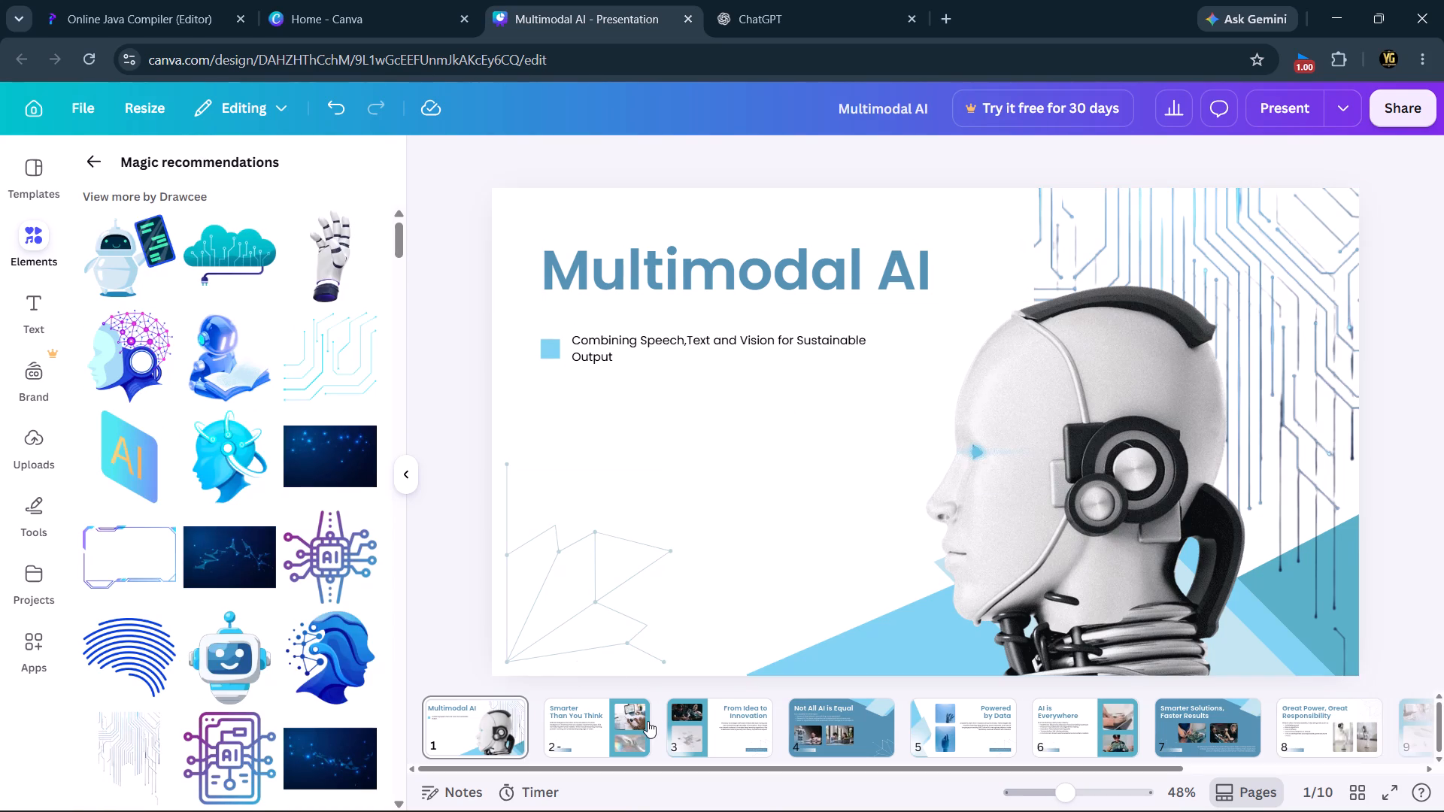
left_click(590, 714)
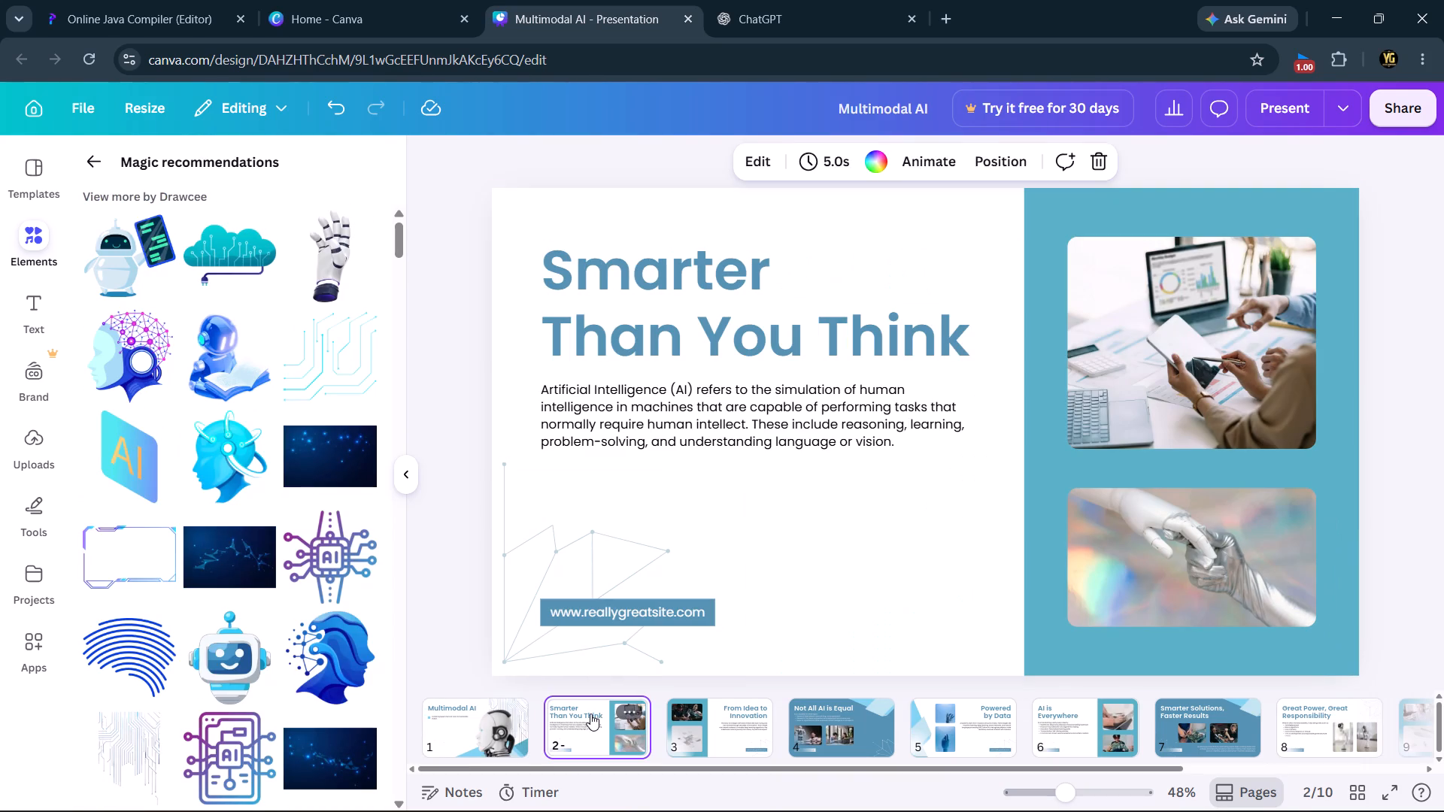
left_click(700, 617)
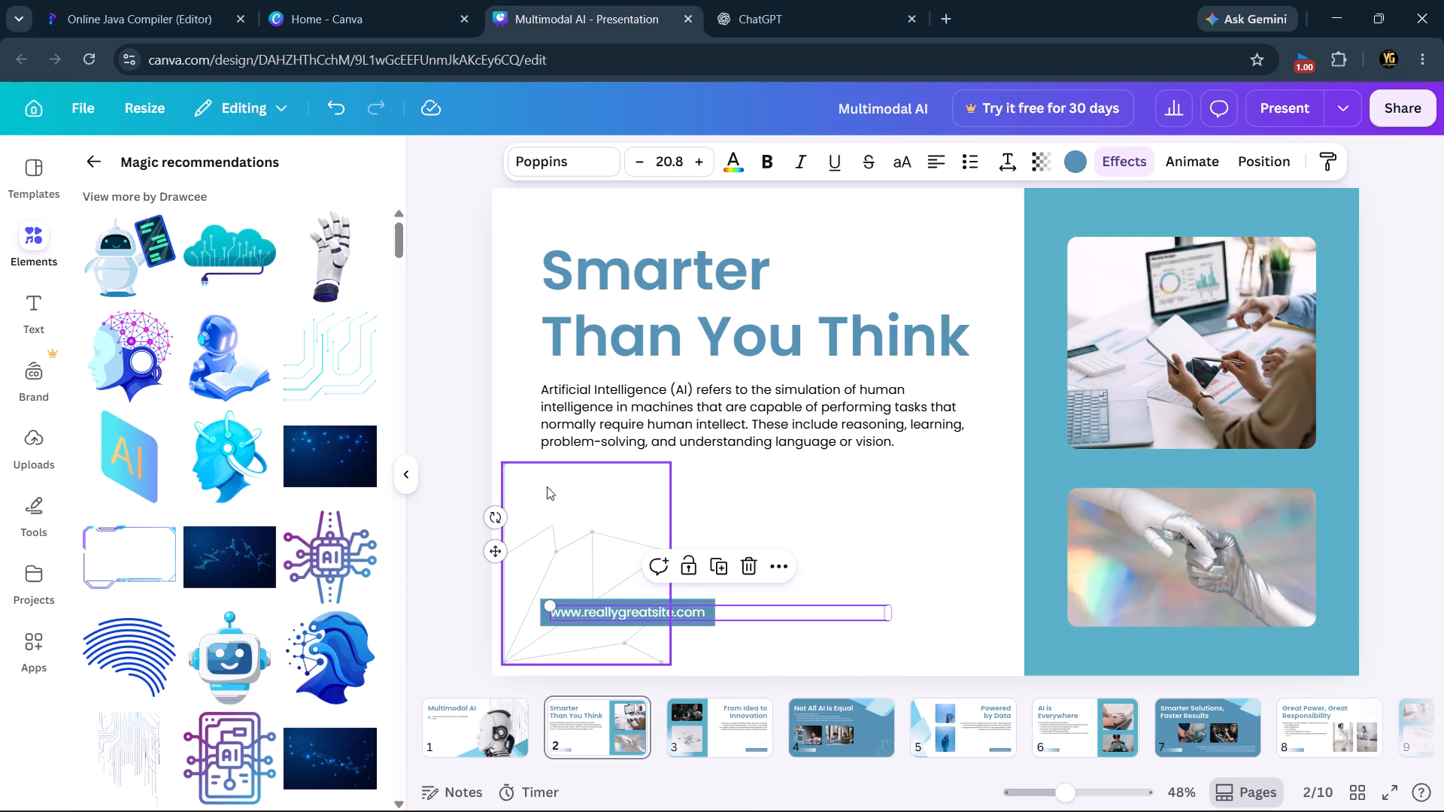
double_click(686, 606)
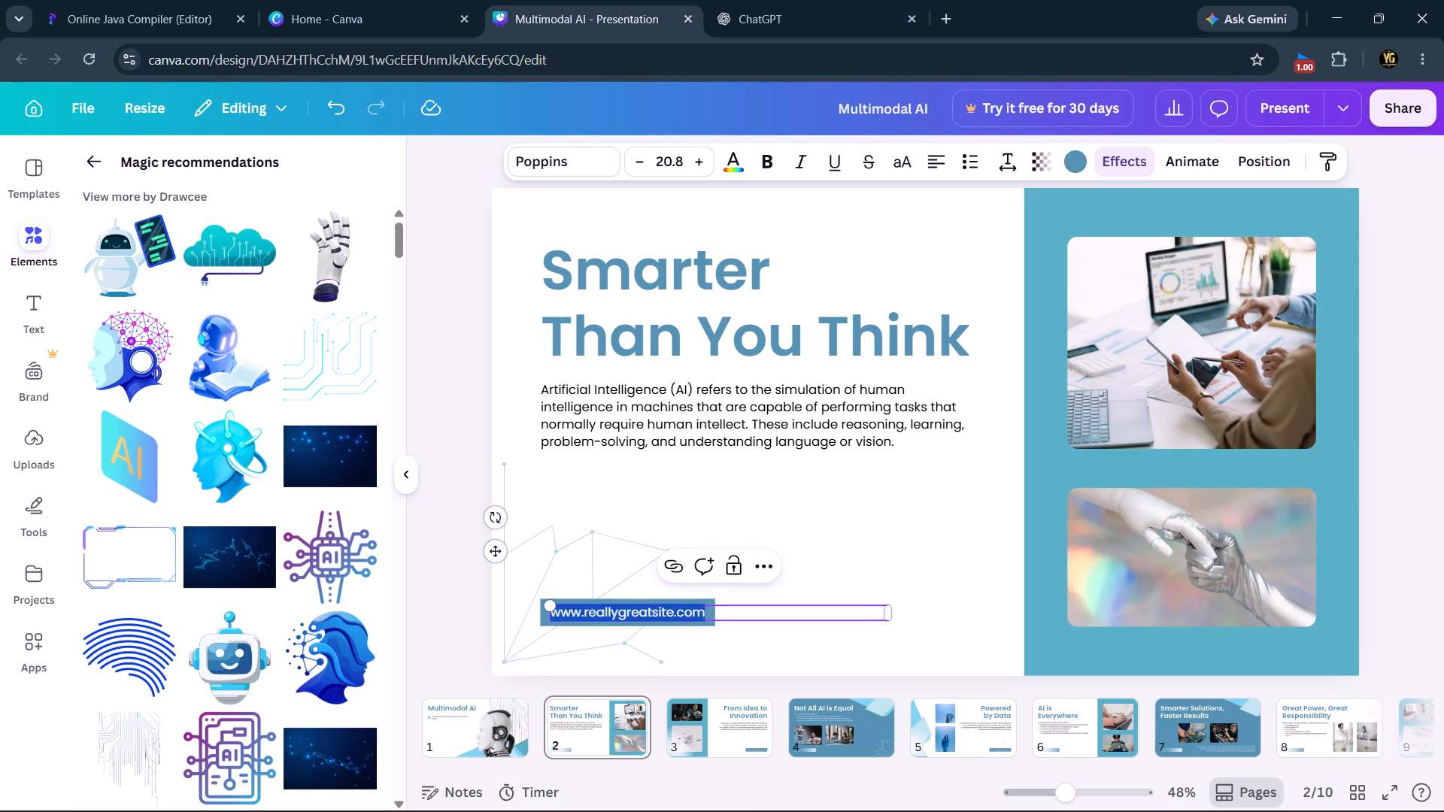
key("BackSpace")
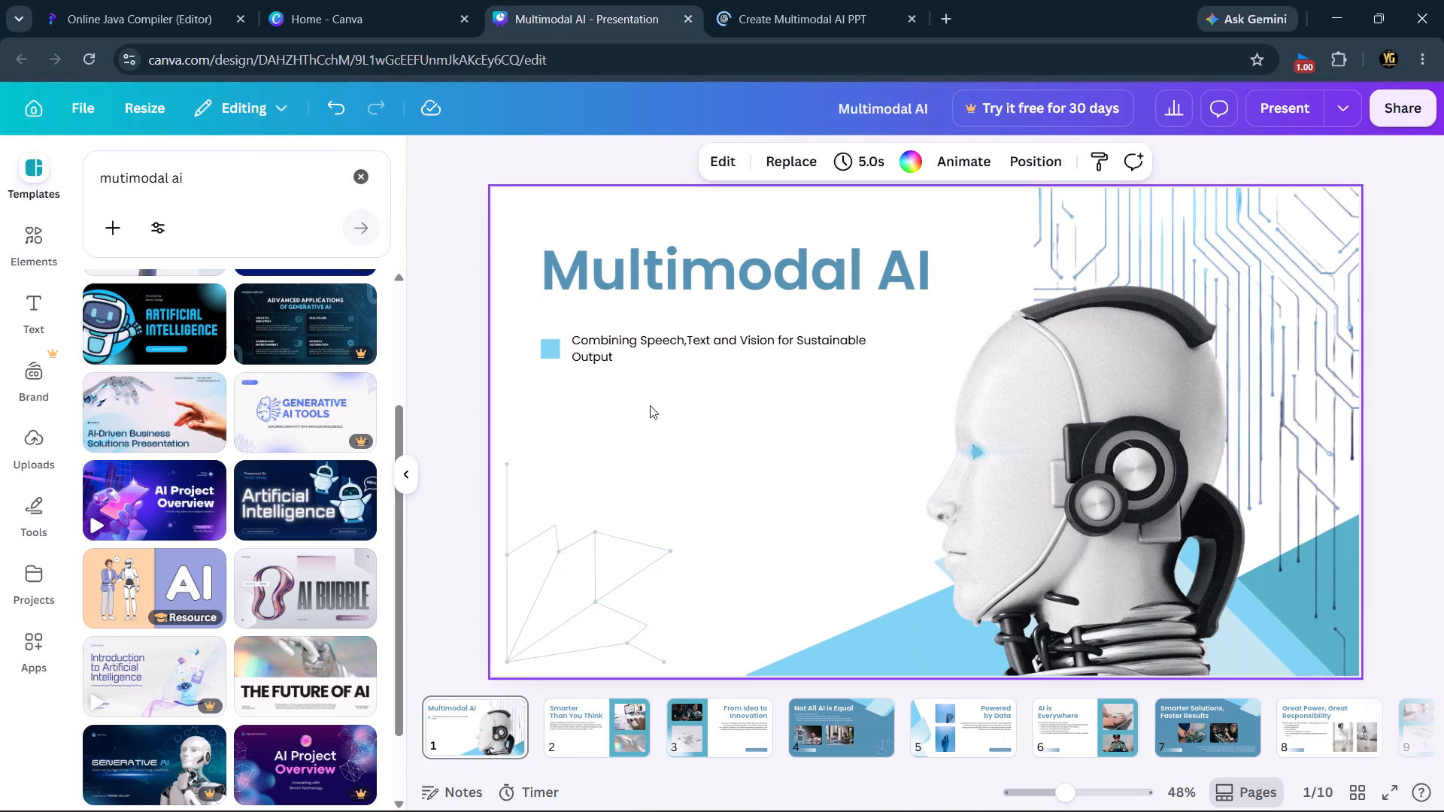
left_click(753, 344)
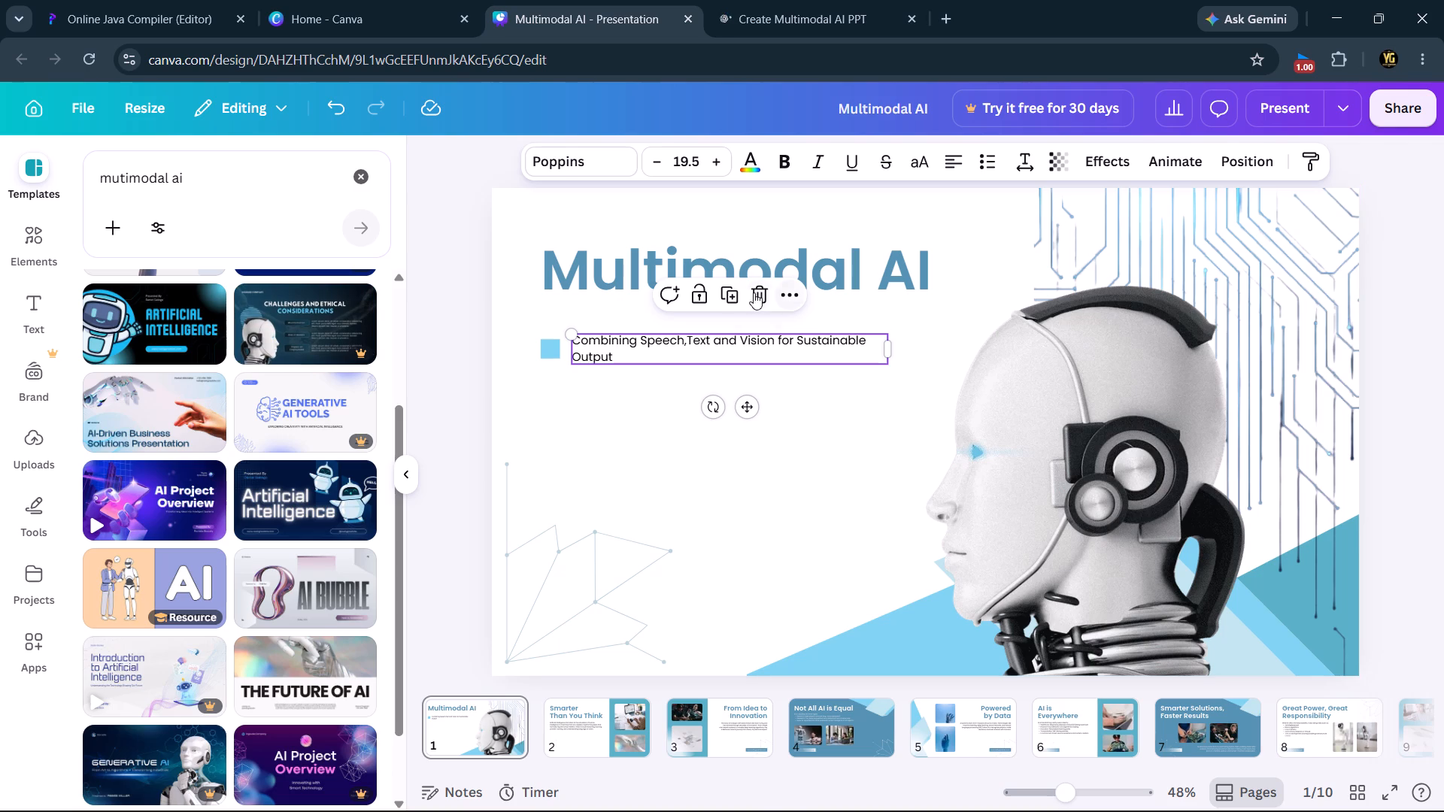
left_click(730, 292)
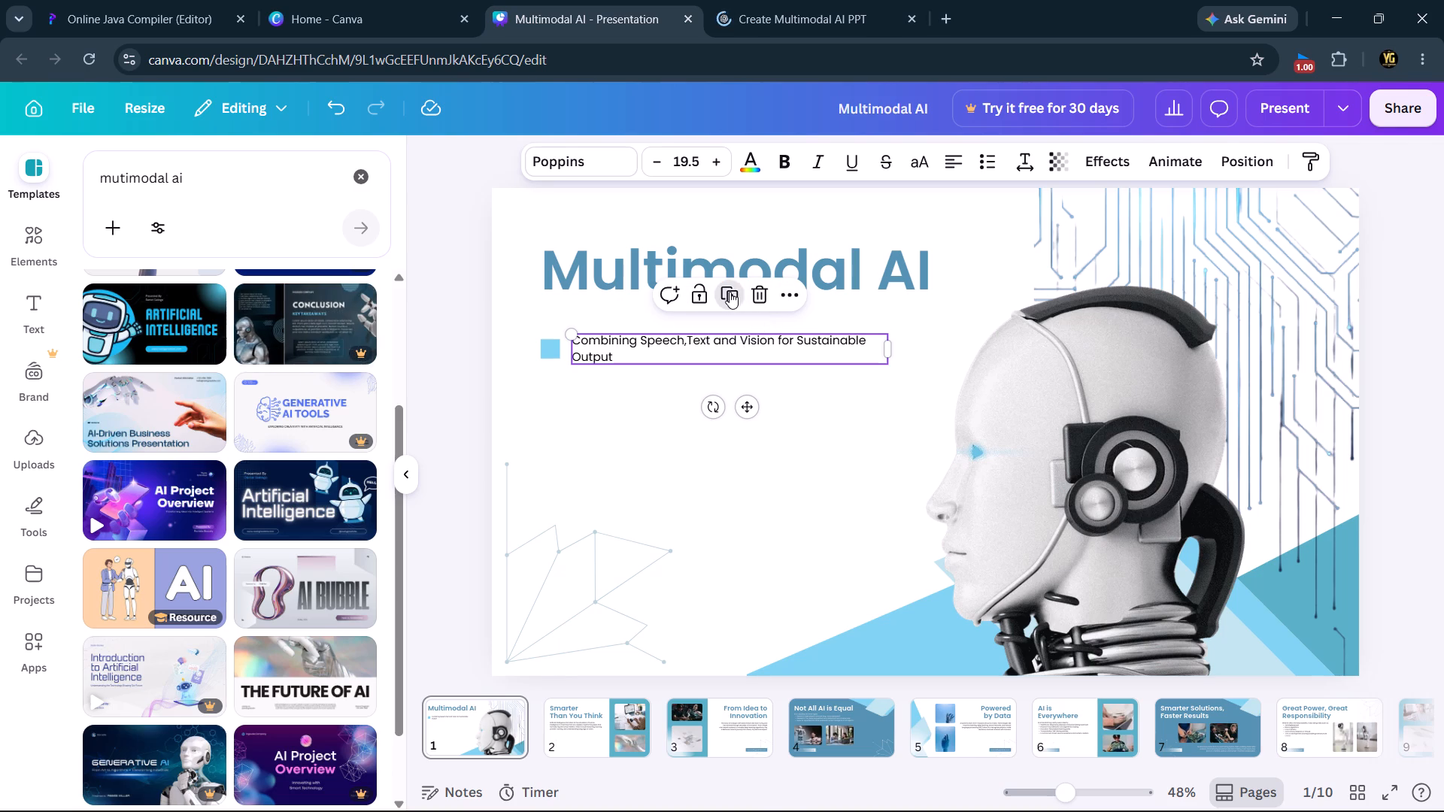
left_click_drag(680, 350, 653, 374)
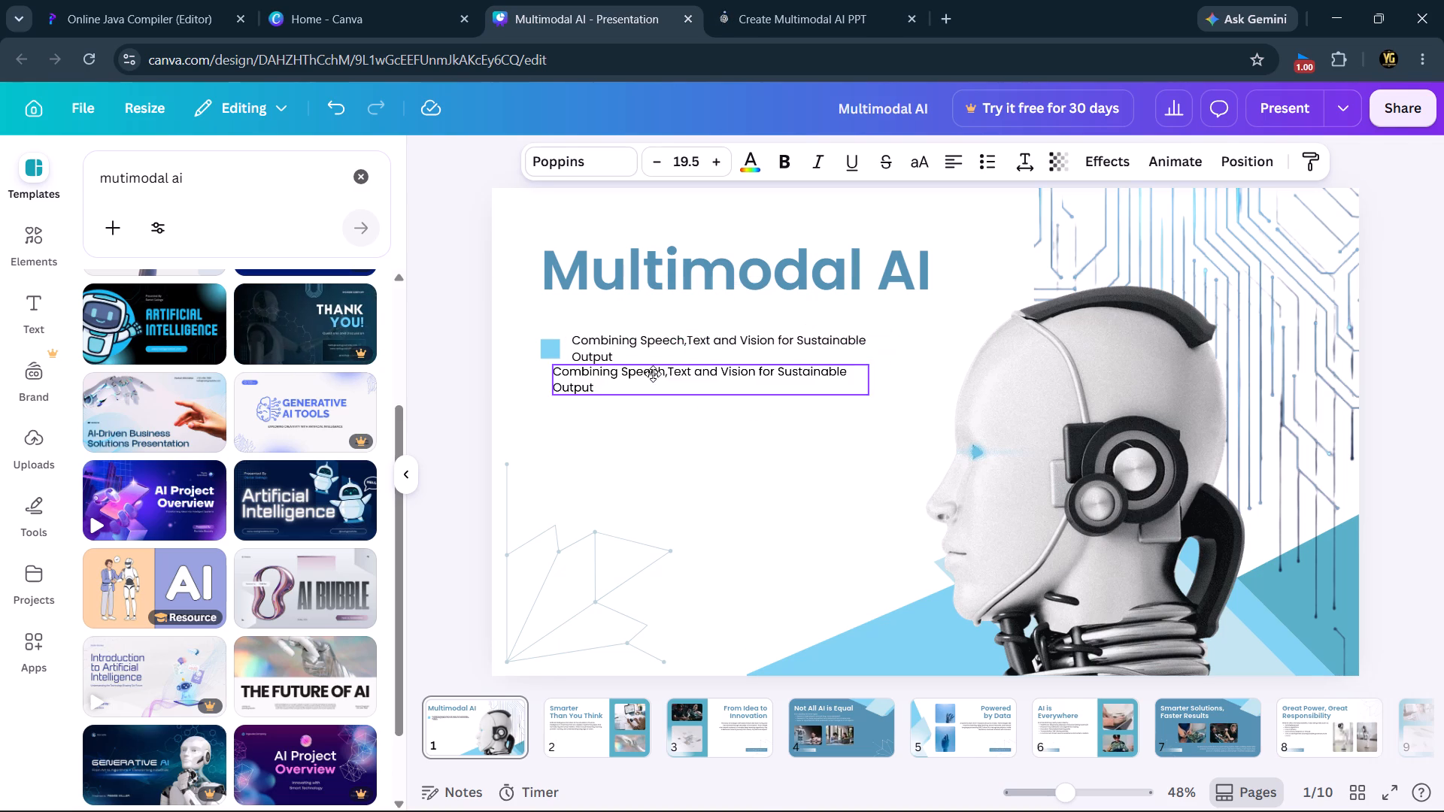
left_click_drag(653, 374, 671, 385)
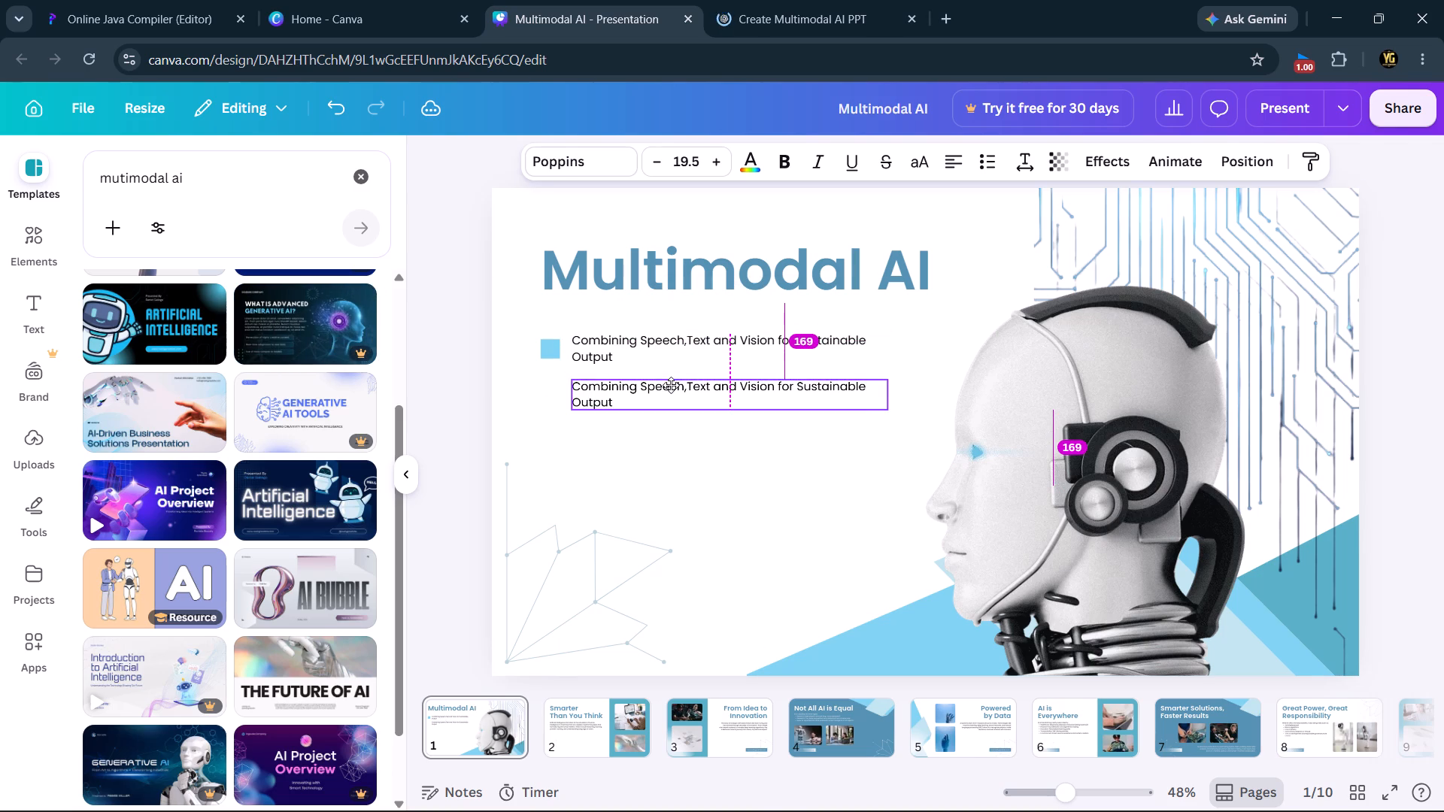
left_click_drag(671, 385, 671, 392)
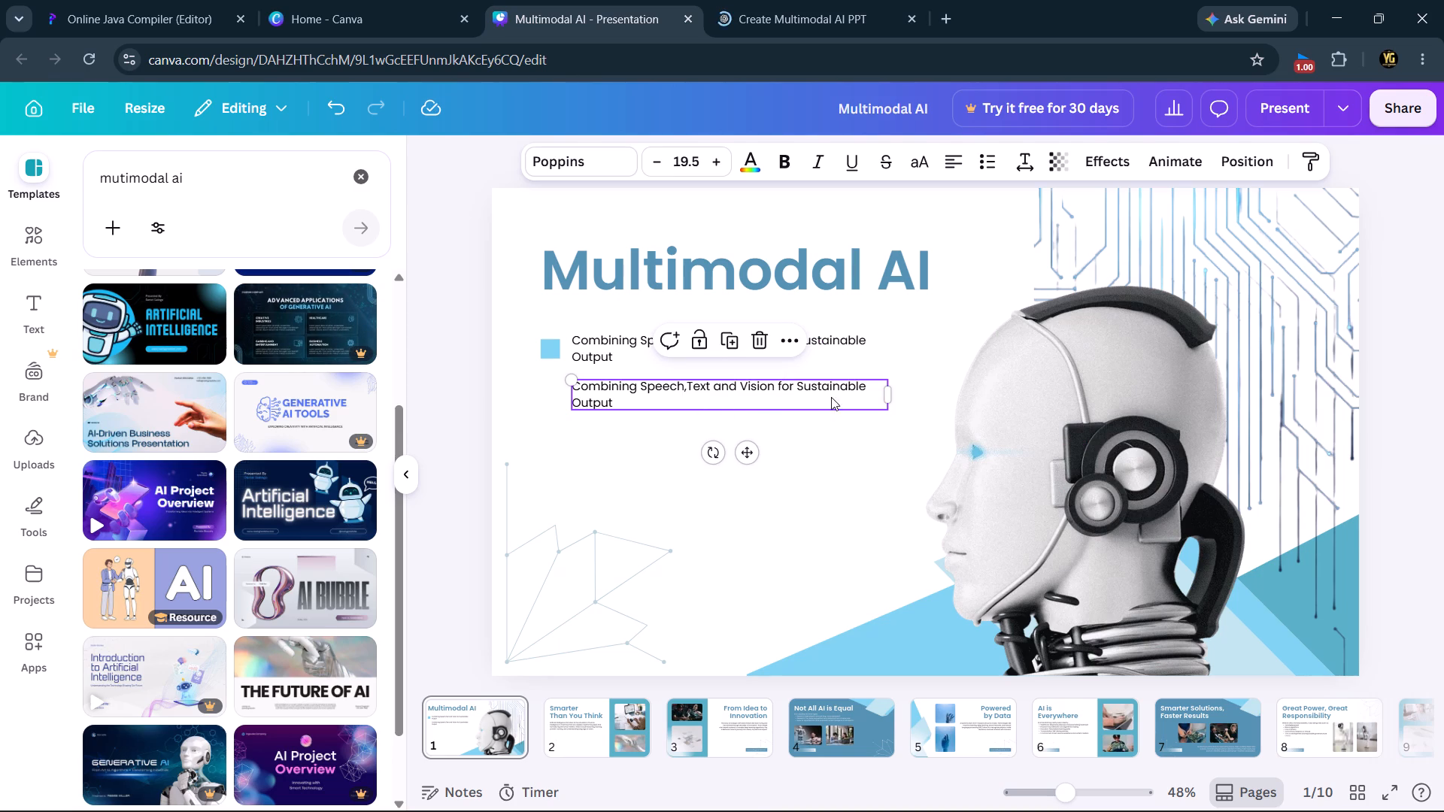
Replace the duplicated subtitle text on slide 1 with "Presented by -".
left_click(842, 395)
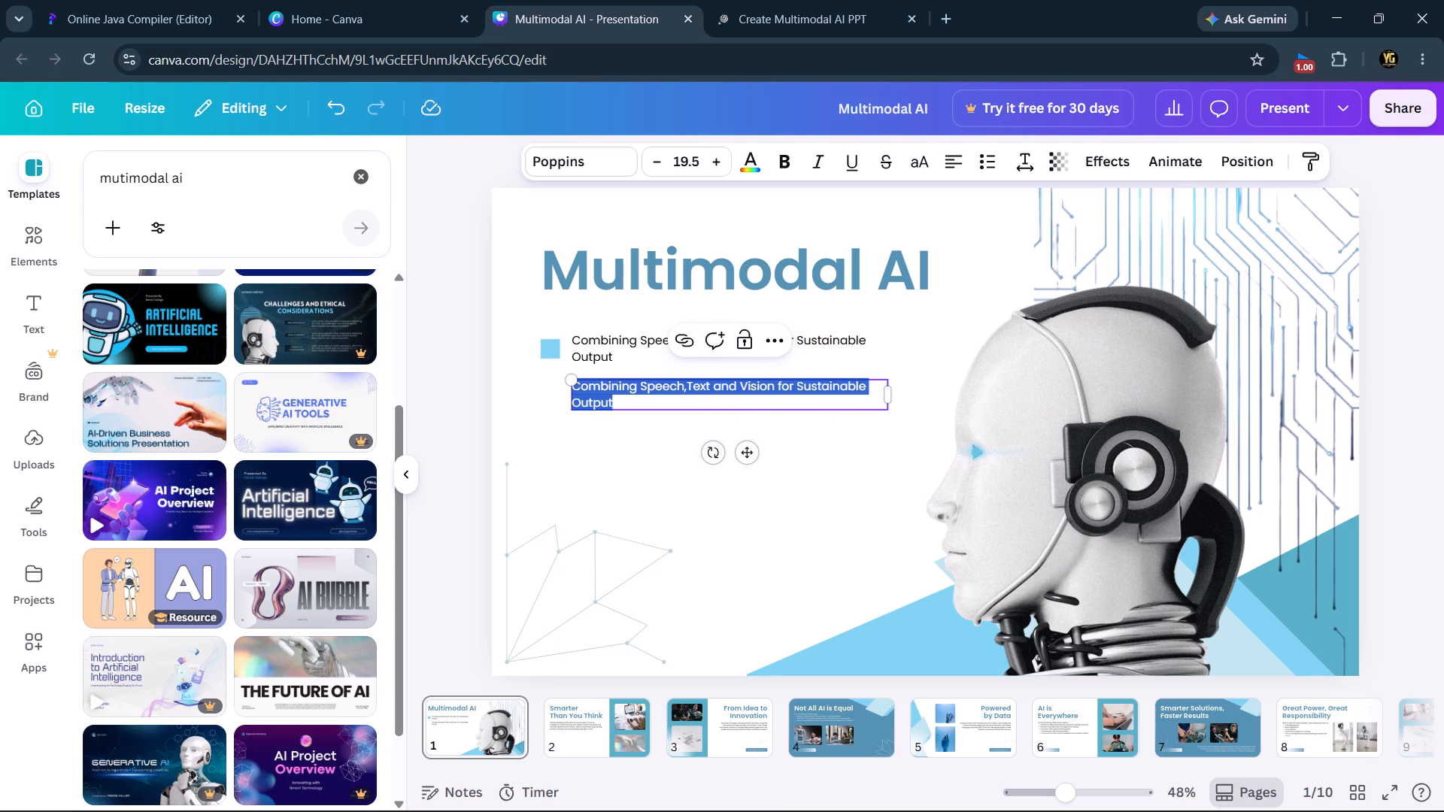
key("BackSpace")
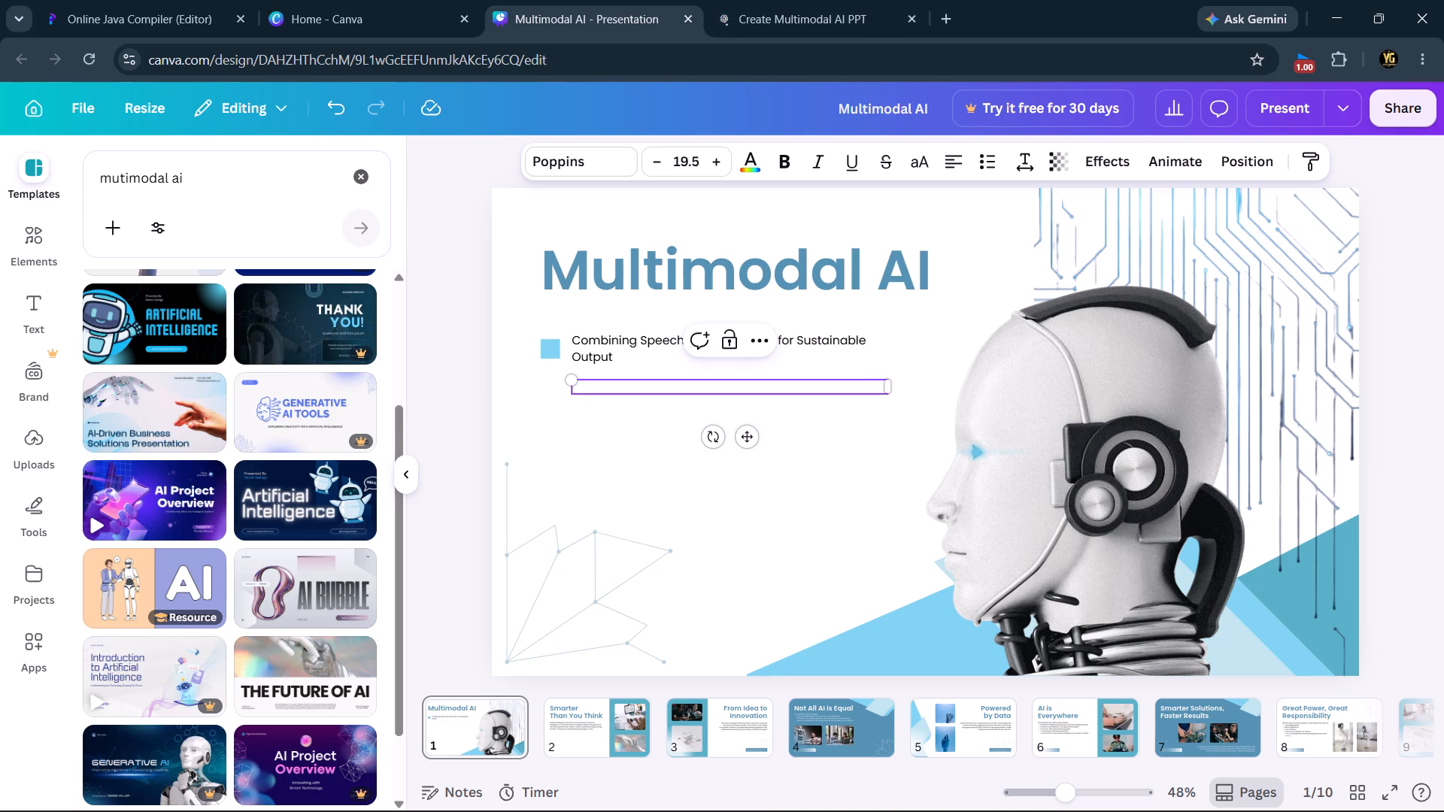
key("shift+p")
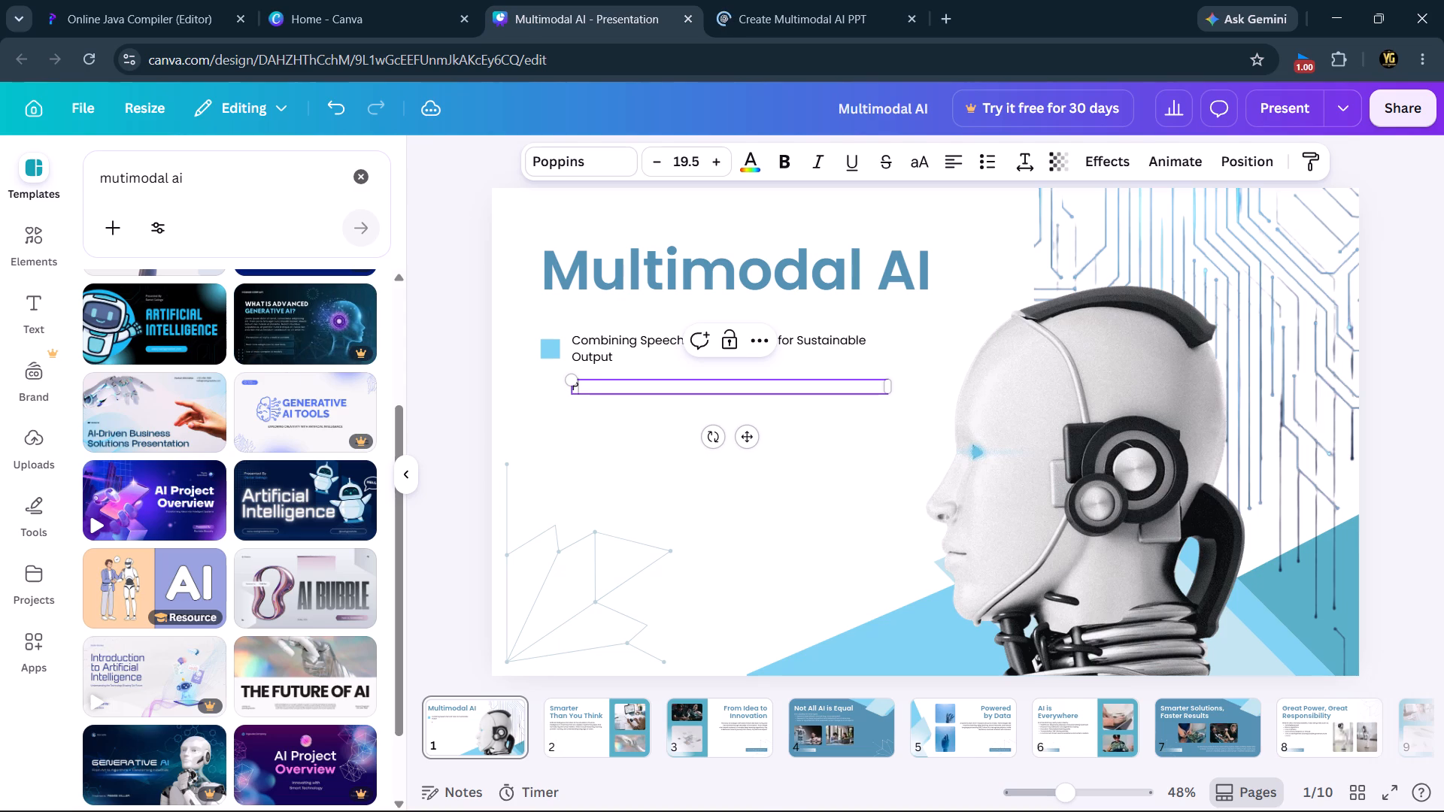
type("resented by")
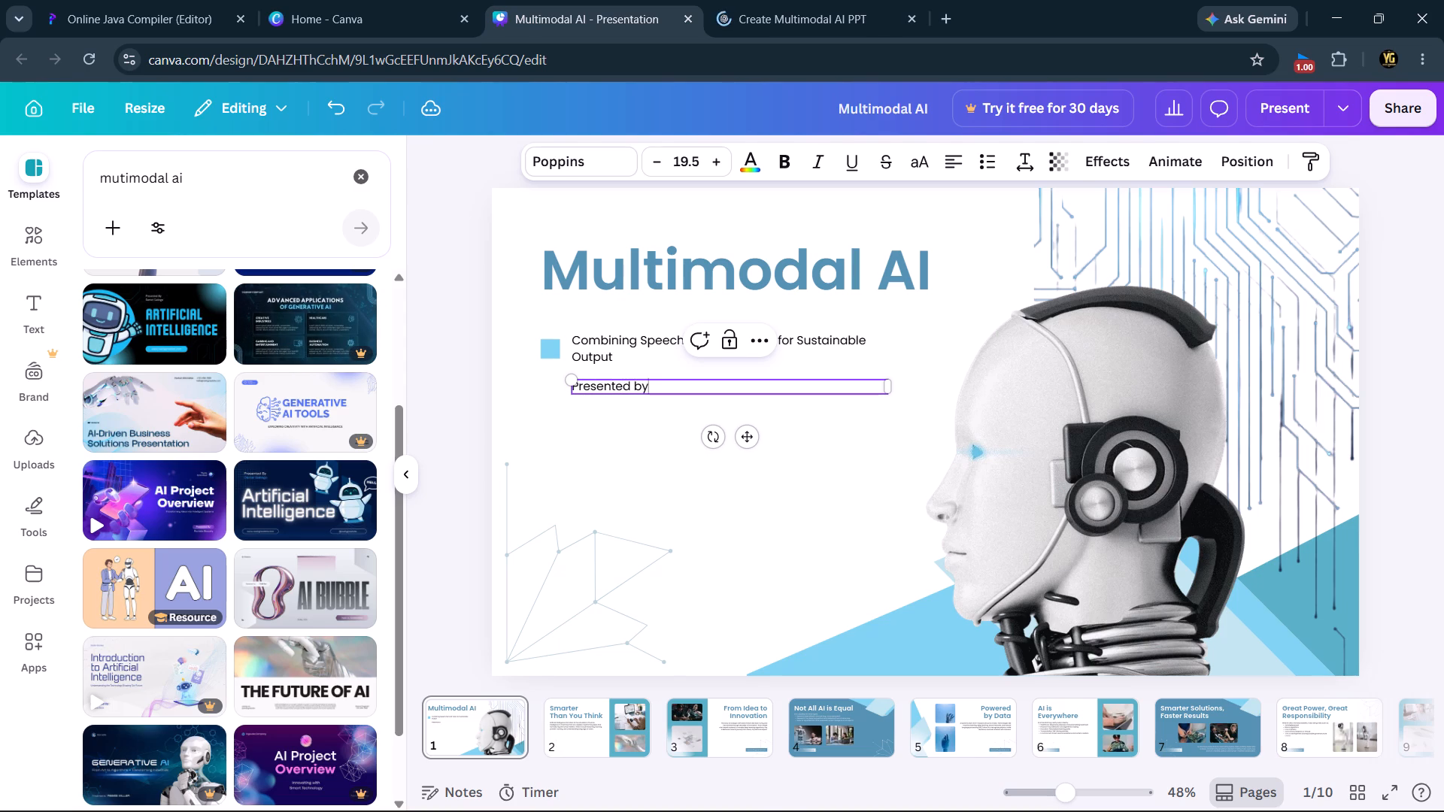
left_click(842, 395)
key("space")
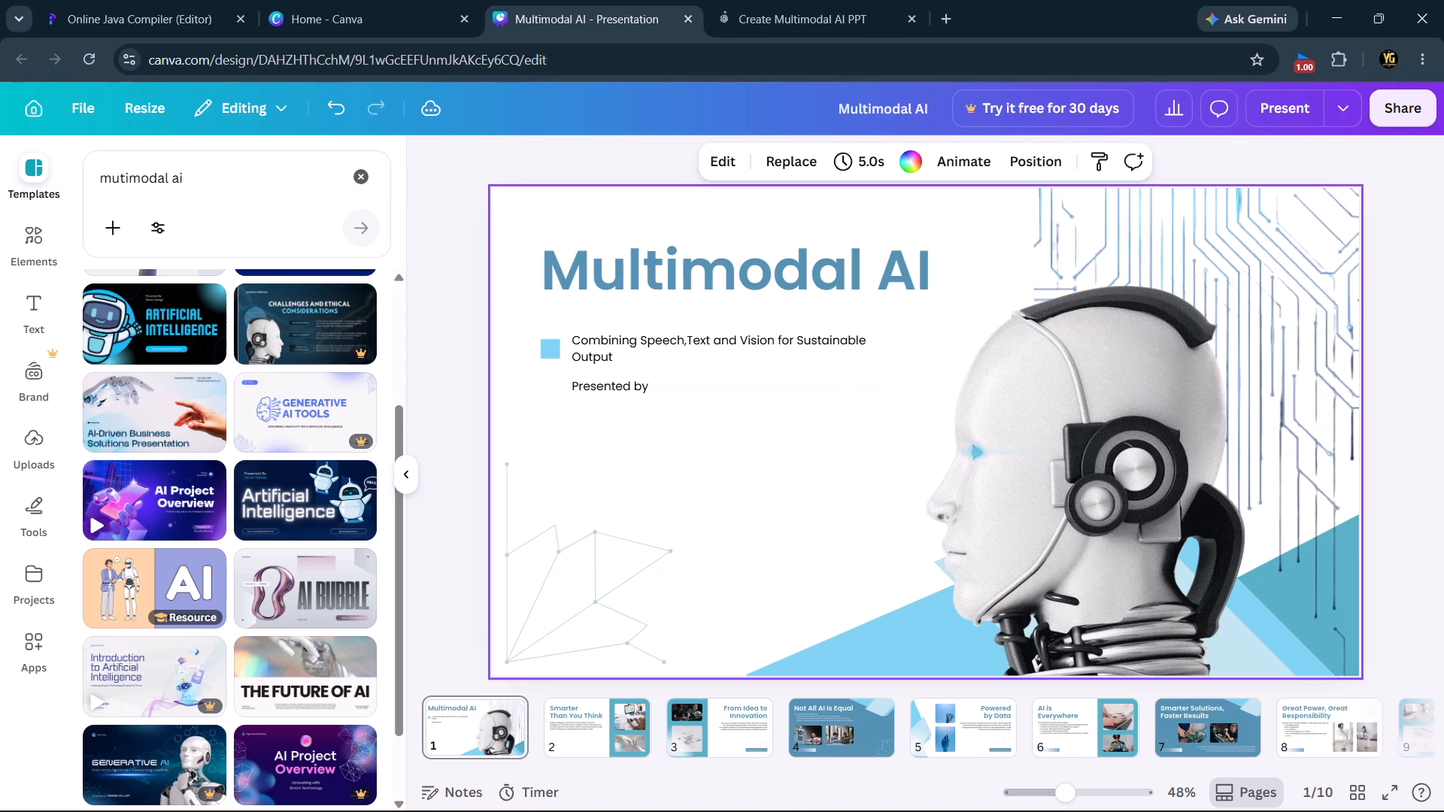
left_click(642, 389)
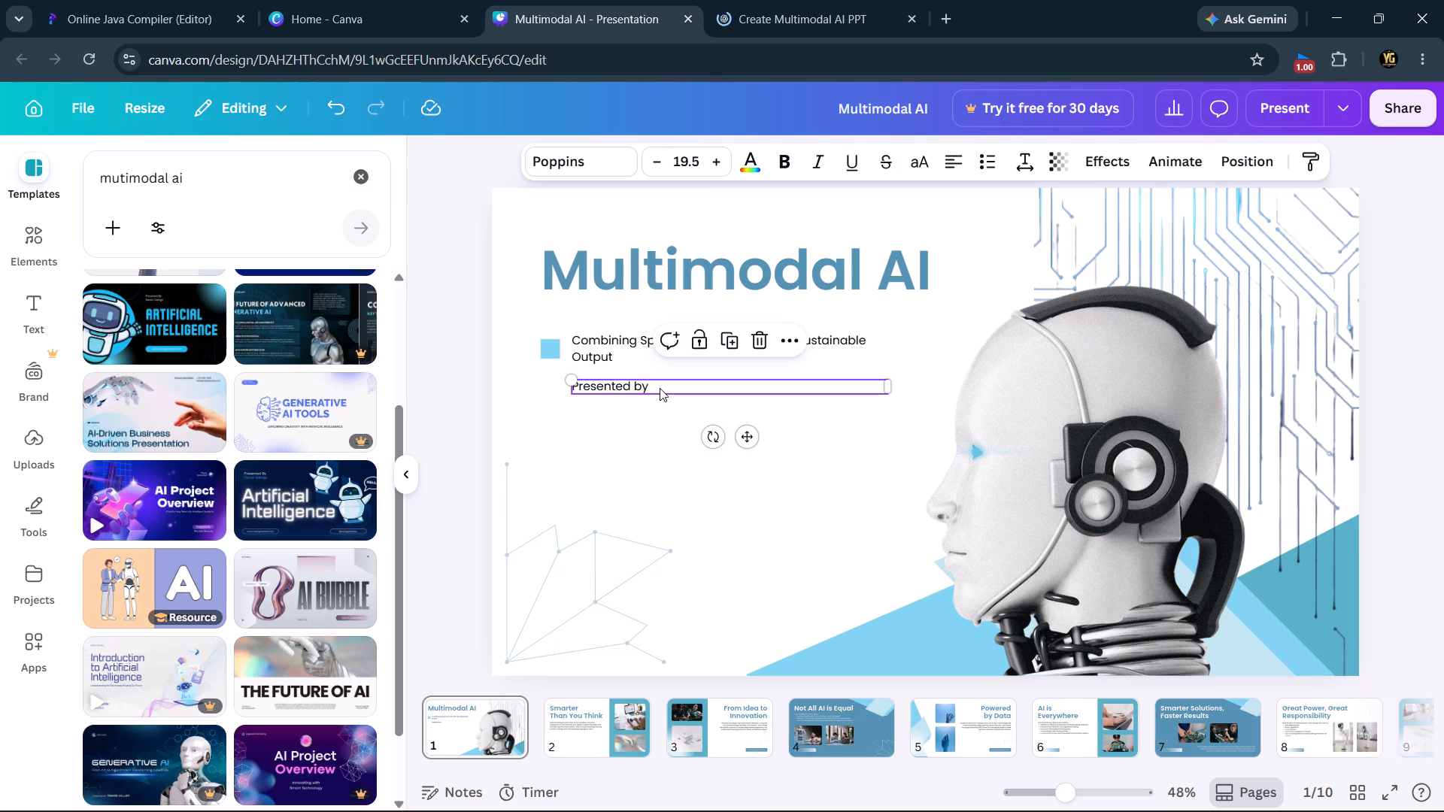
left_click(660, 388)
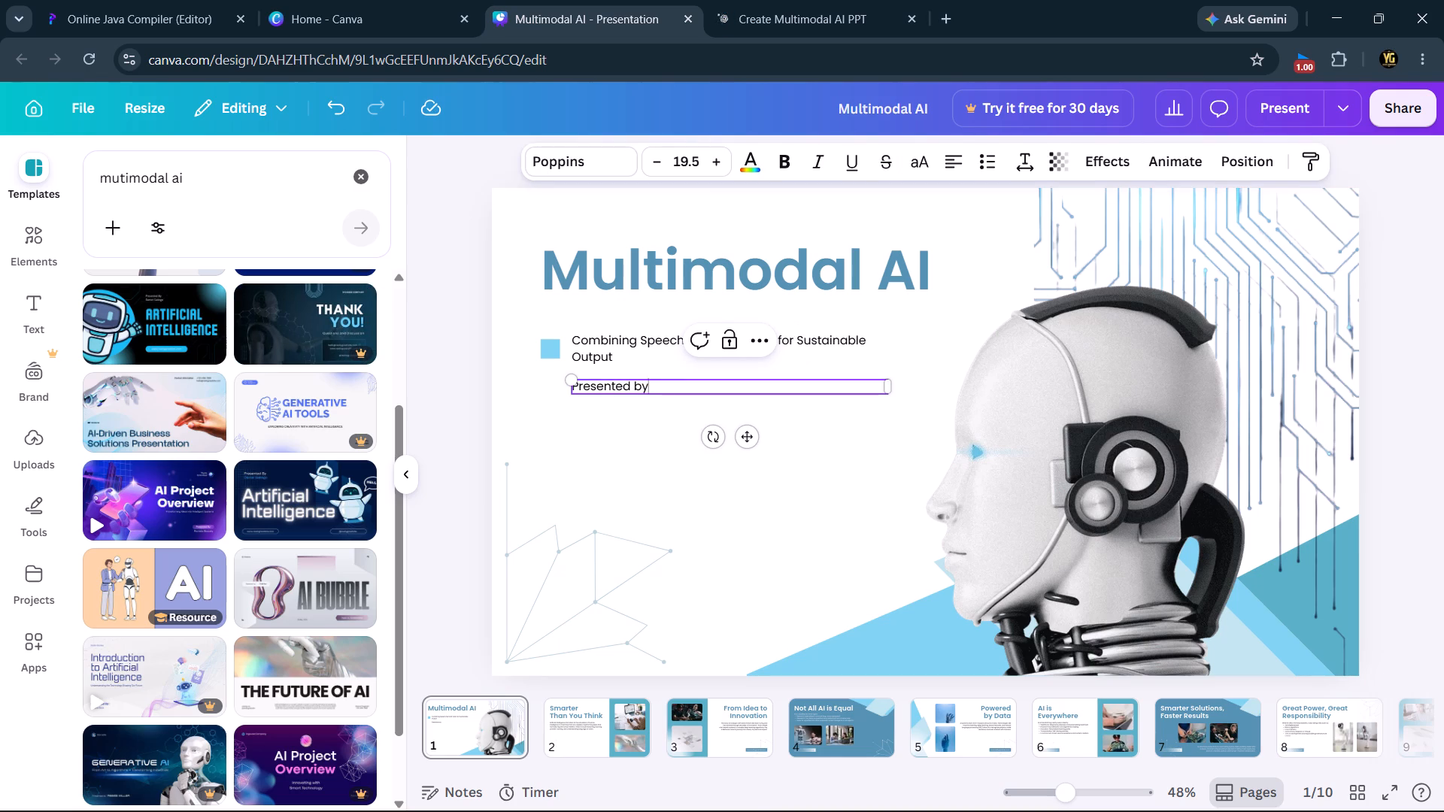
key("space")
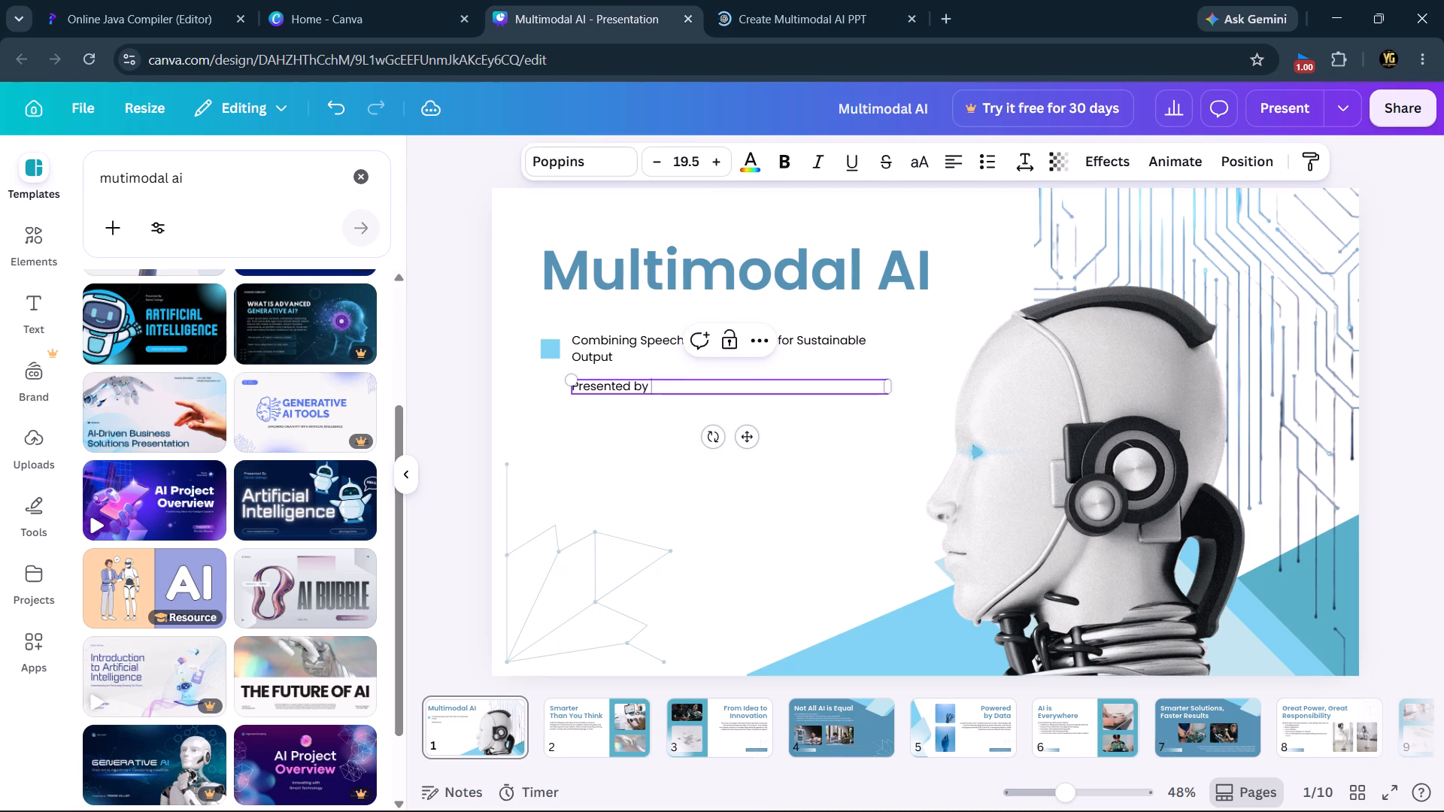
key("shift+underscore")
key("BackSpace")
key("minus")
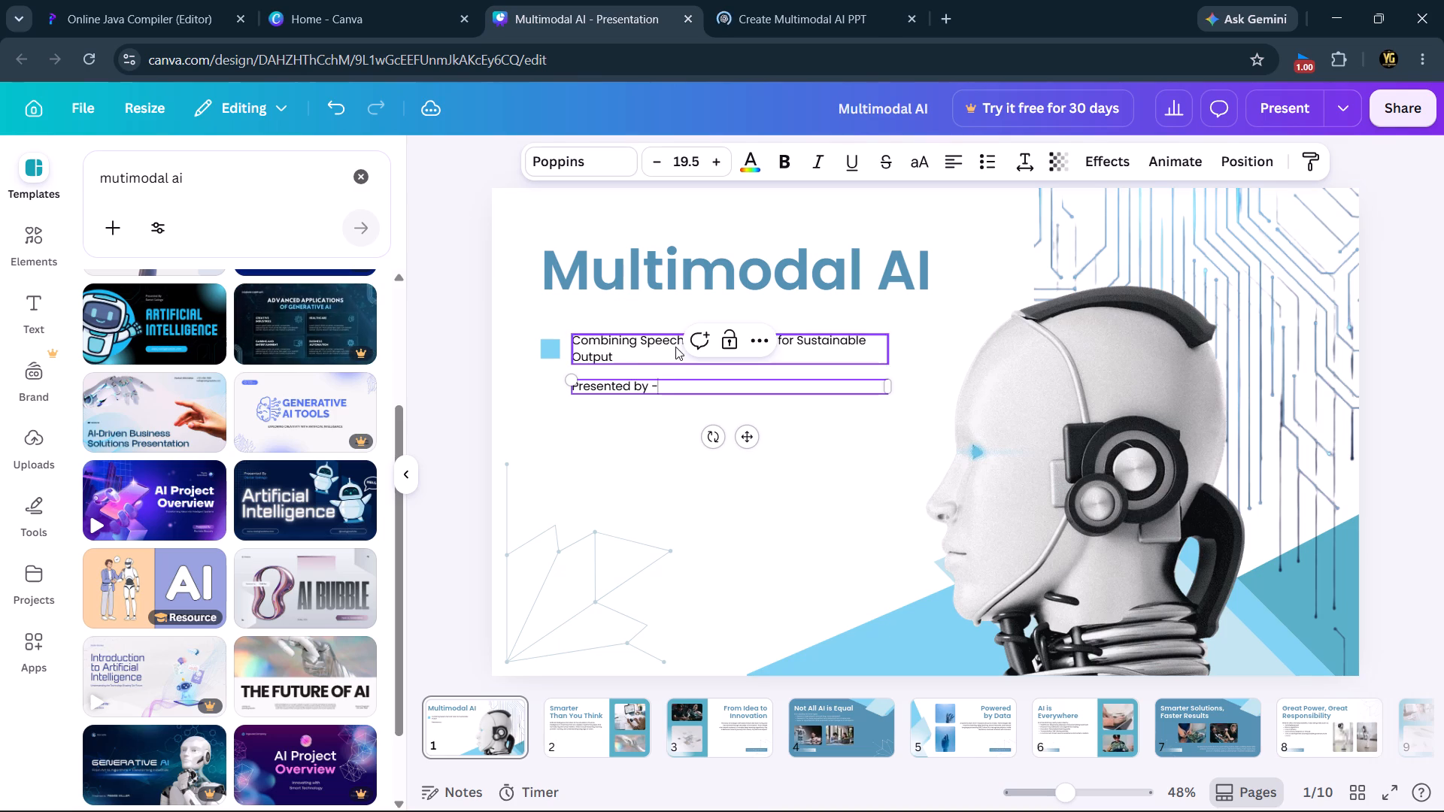
Make the whole "Presented by -" line on slide 1 bold.
left_click(778, 154)
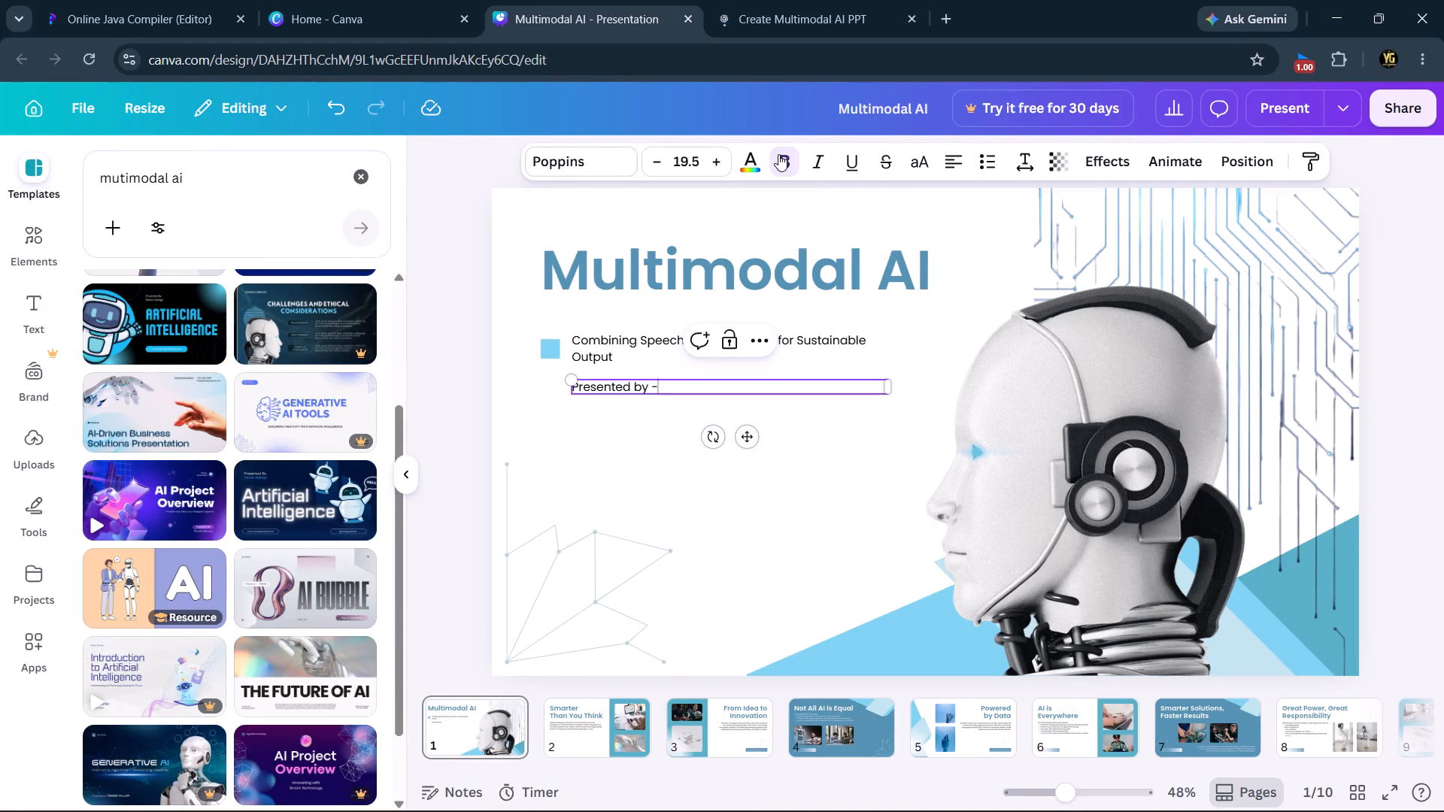
left_click(787, 156)
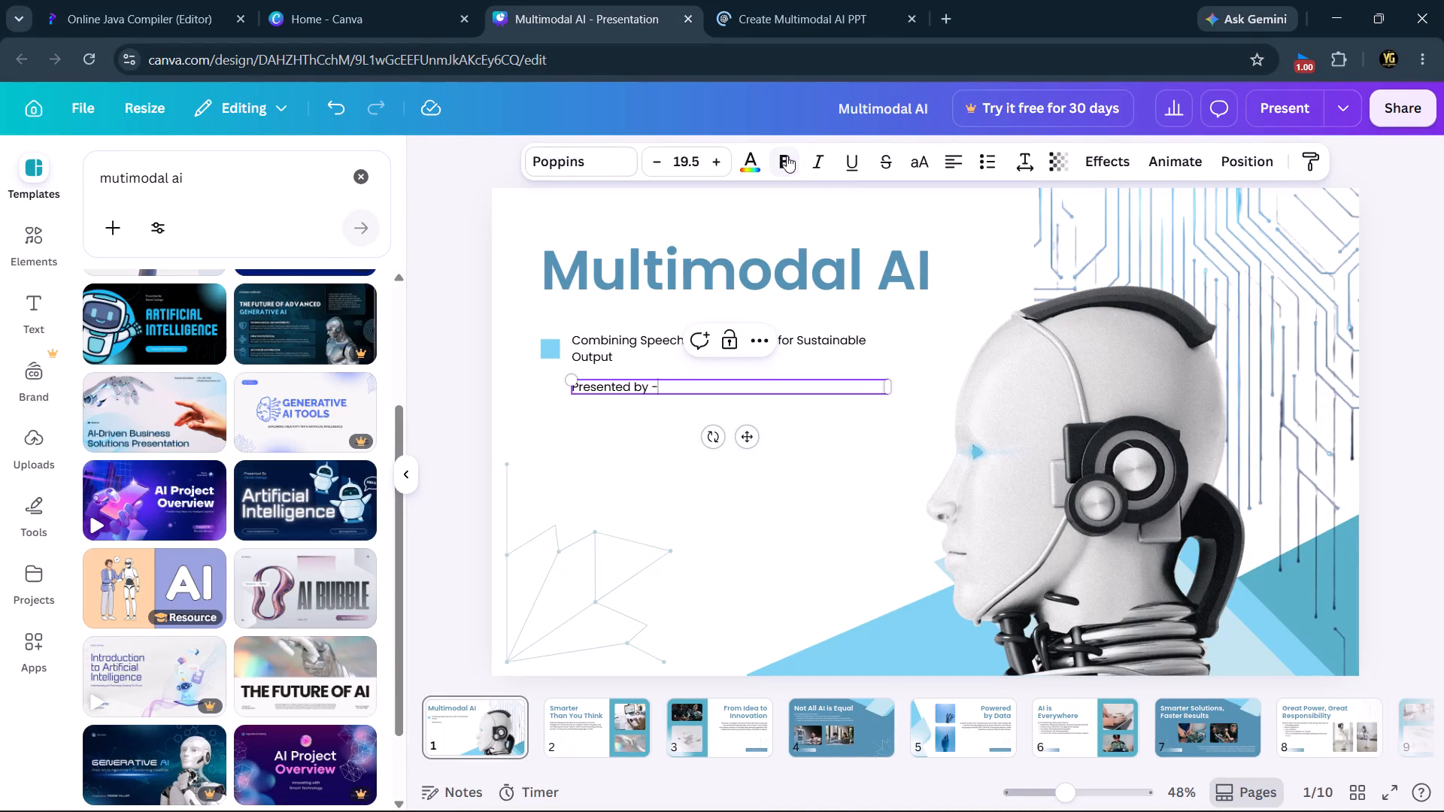
double_click(623, 387)
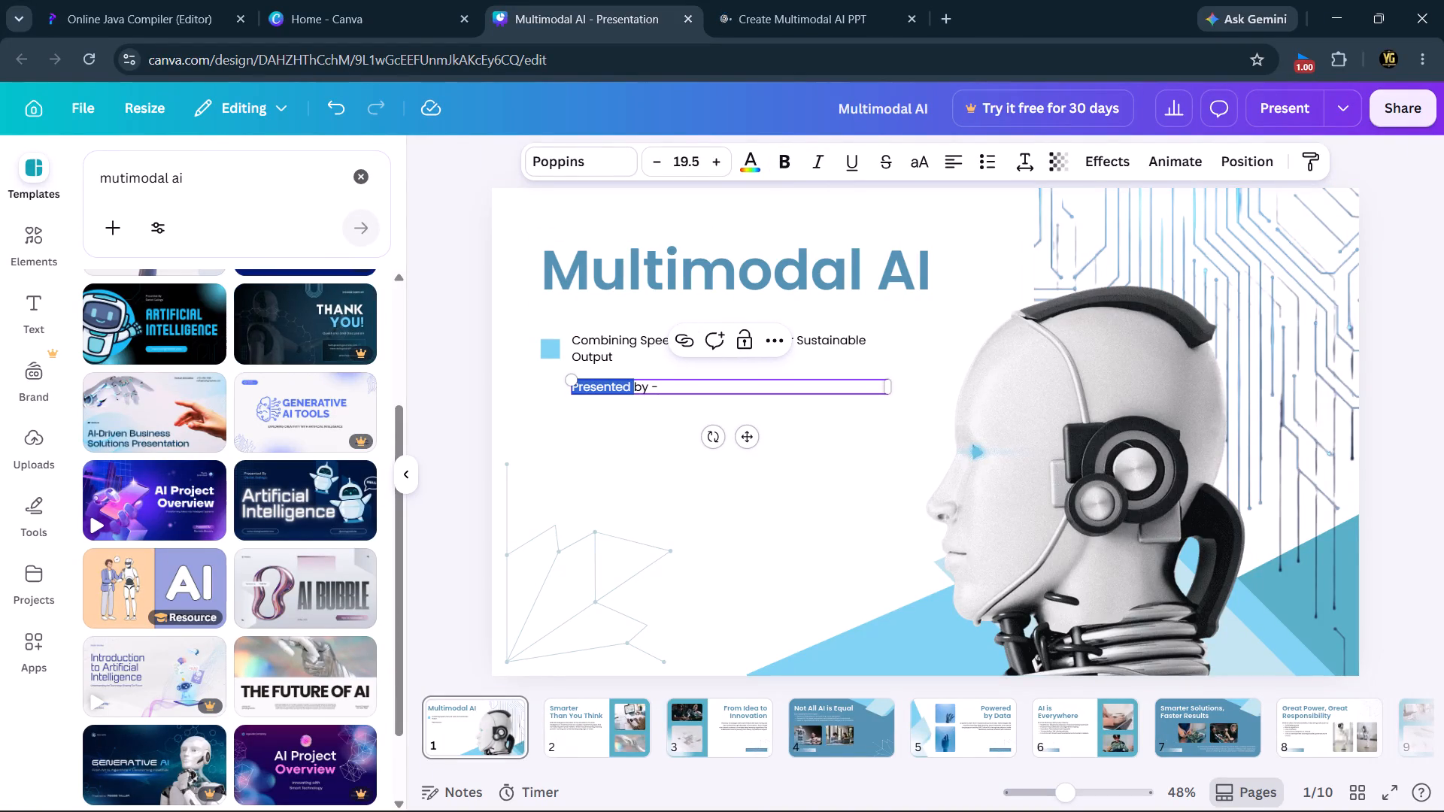
double_click(657, 390)
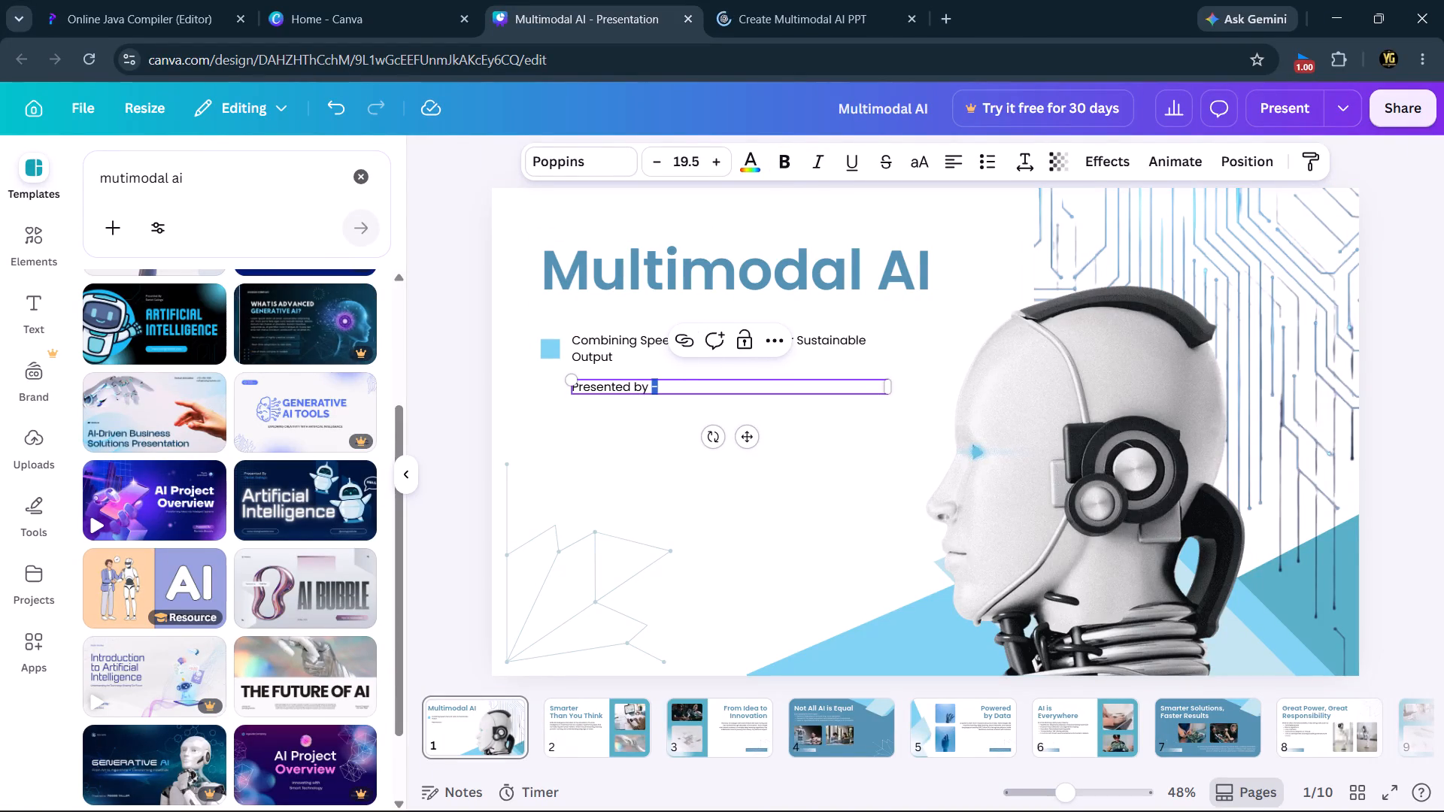
left_click_drag(575, 387, 650, 390)
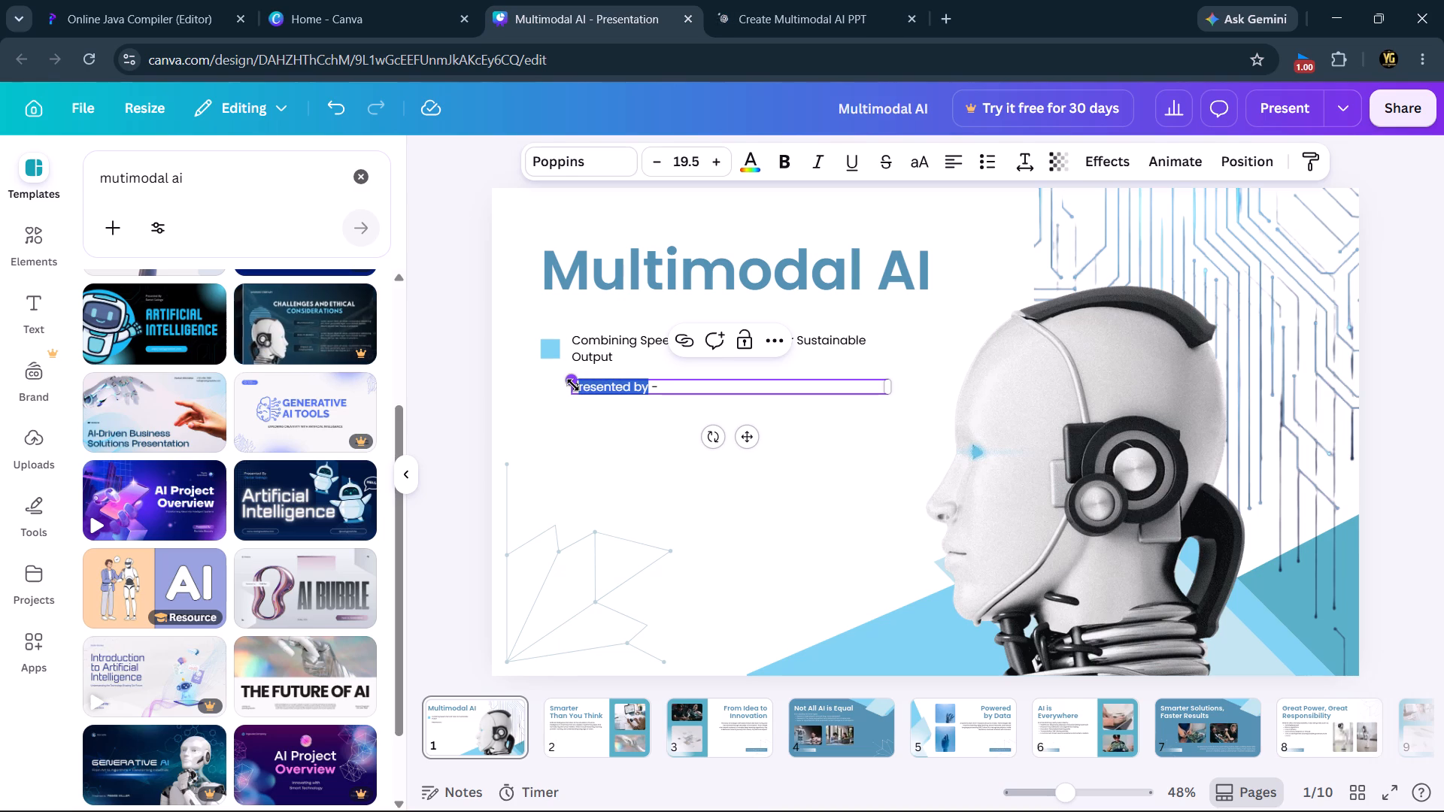
left_click_drag(575, 389, 584, 389)
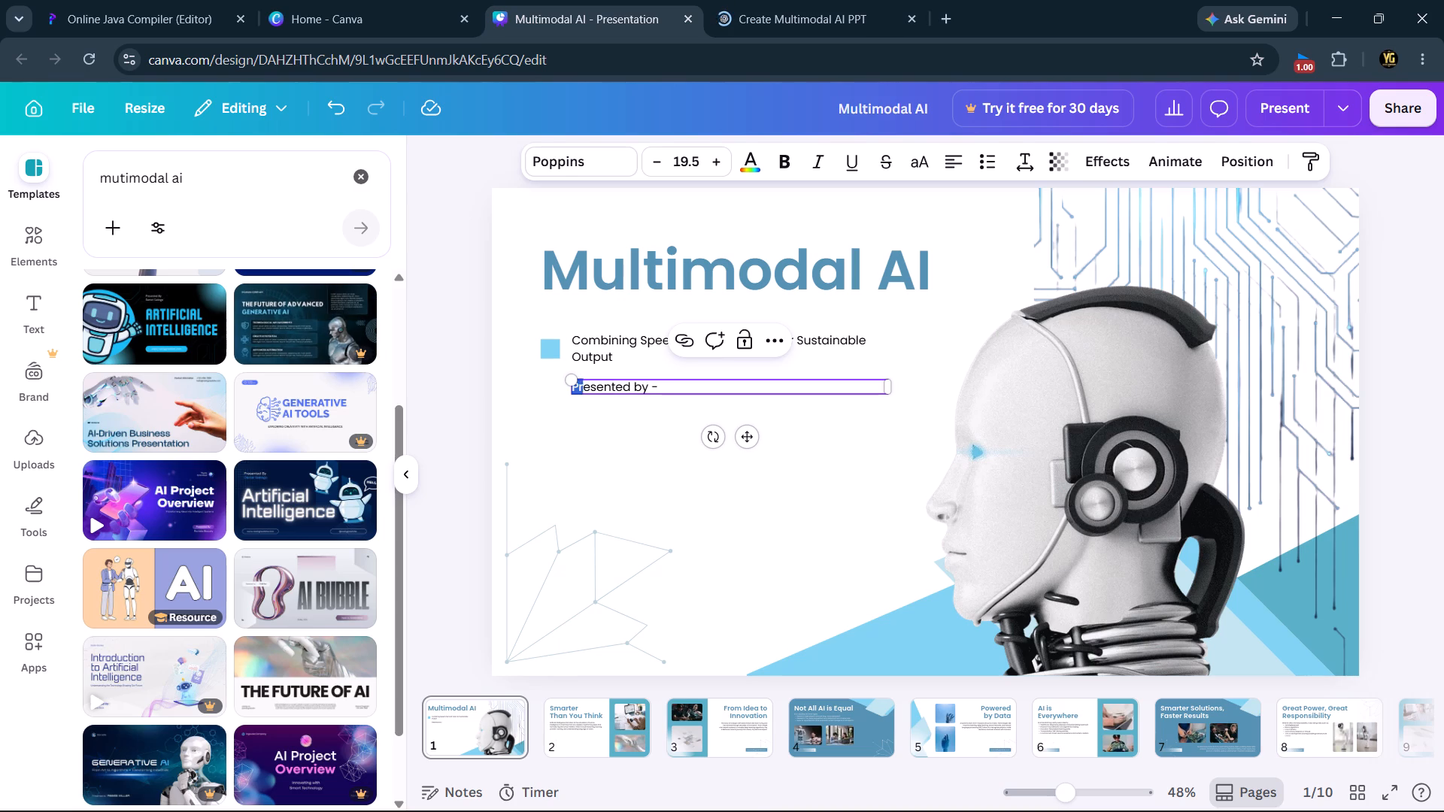
left_click_drag(584, 389, 666, 389)
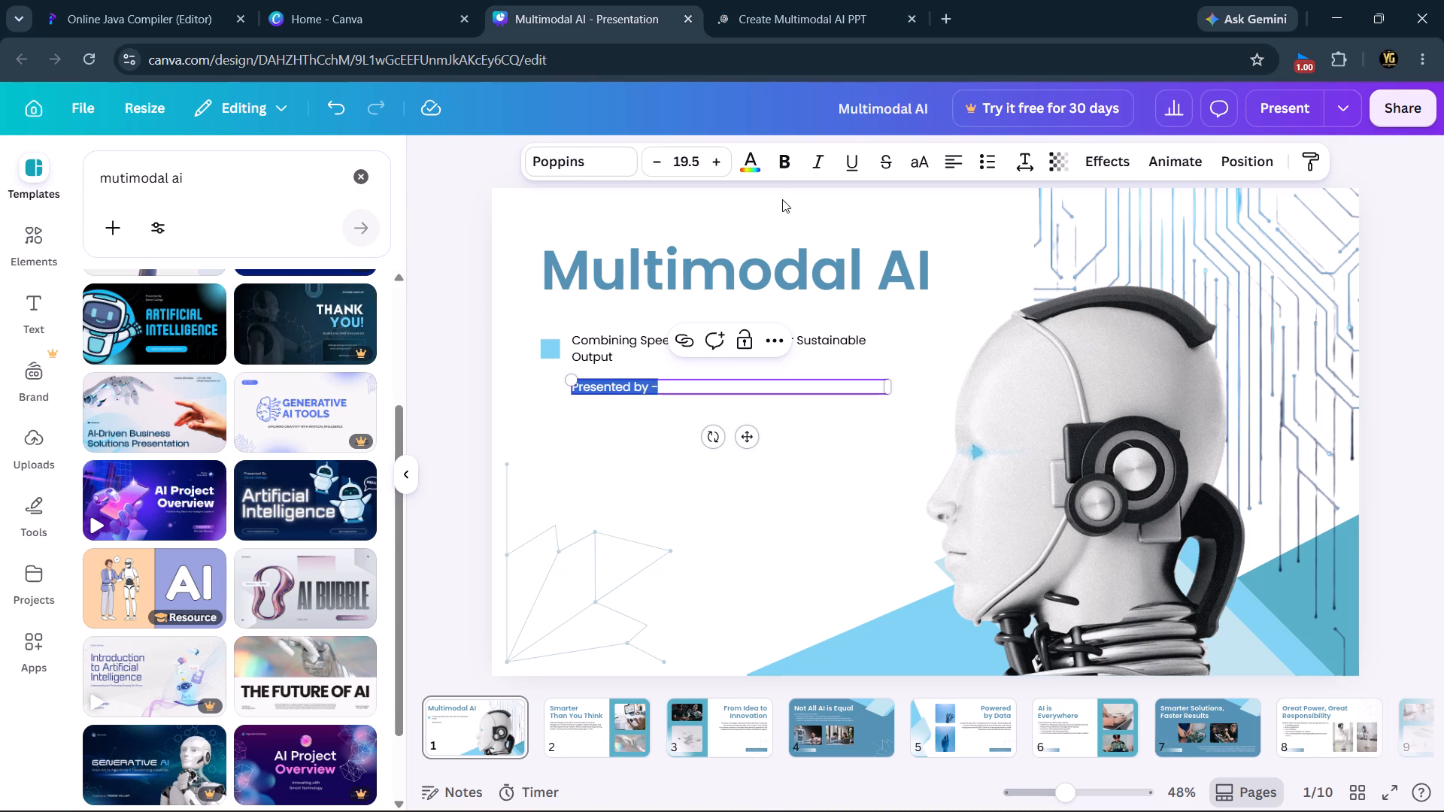
left_click(785, 171)
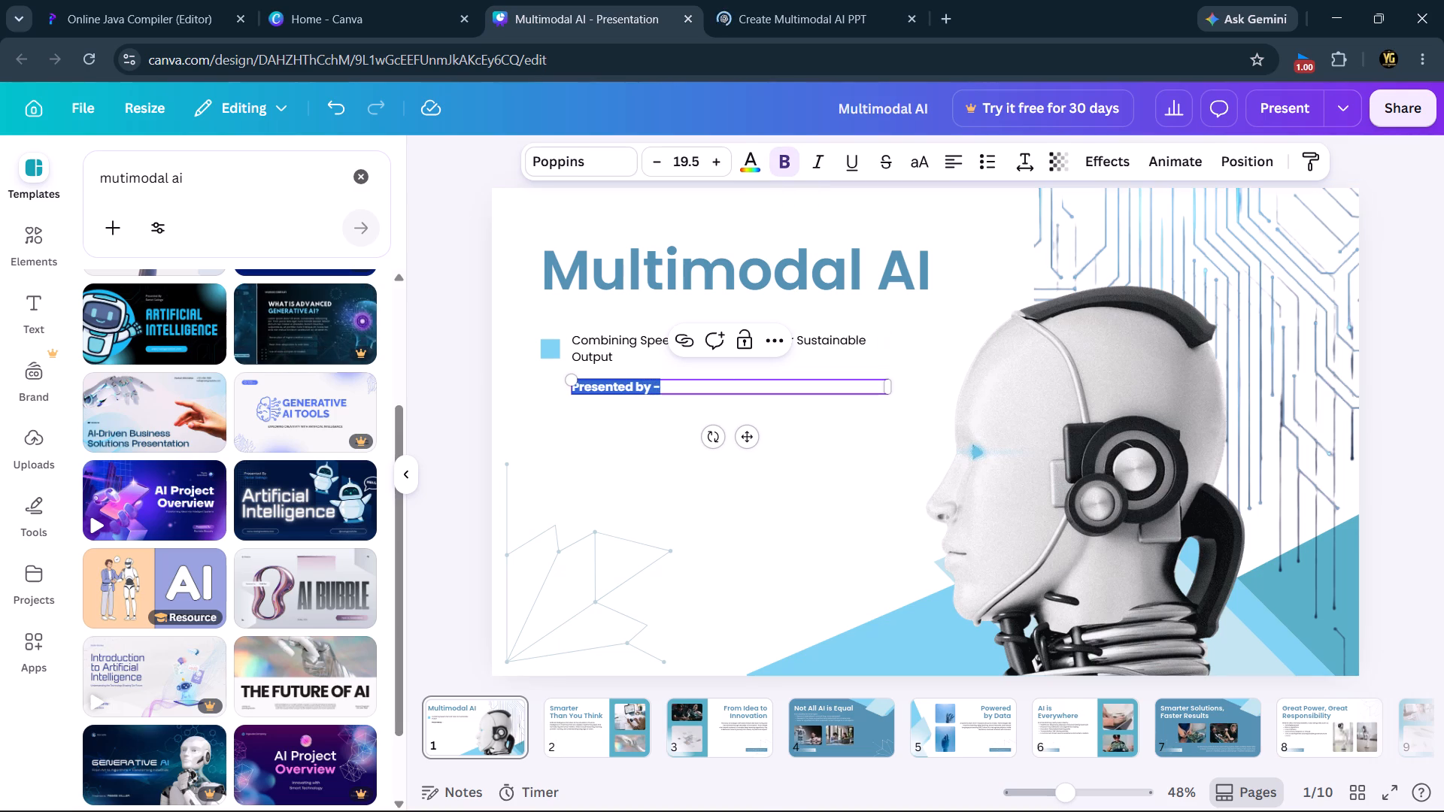
left_click(630, 429)
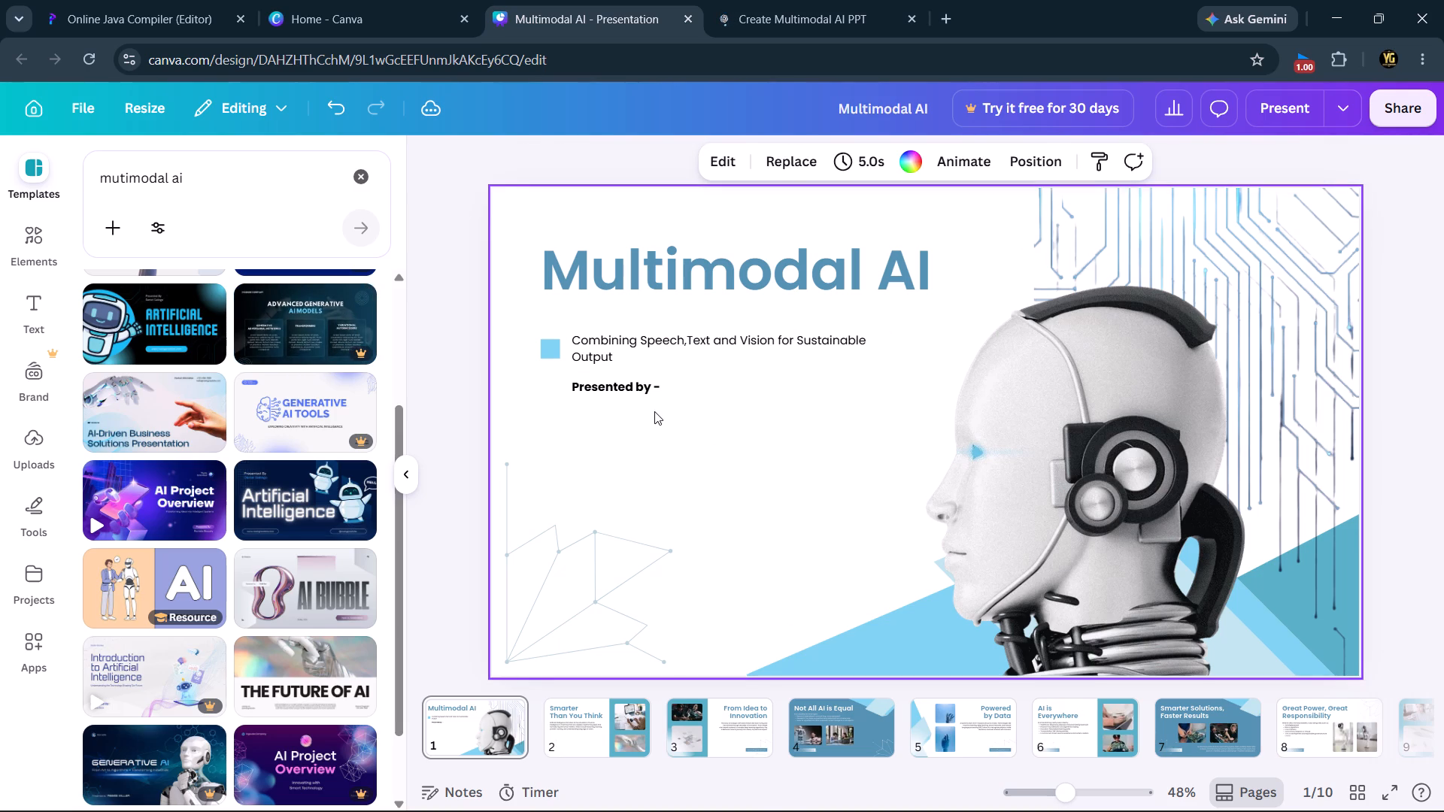
Make slide 1's subtitle "Combining Speech,Text and Vision for Sustainable Output" bold.
double_click(576, 335)
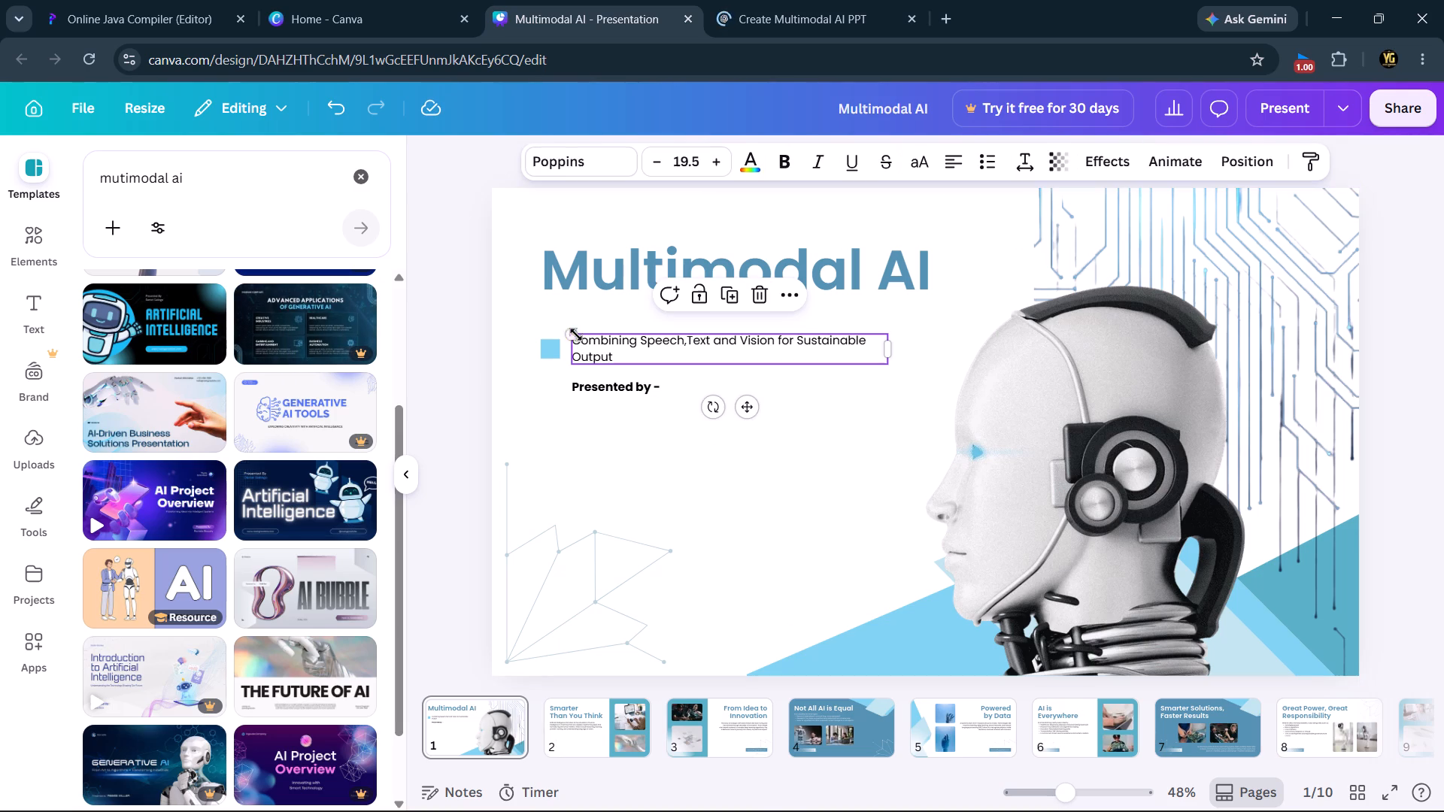
left_click(575, 343)
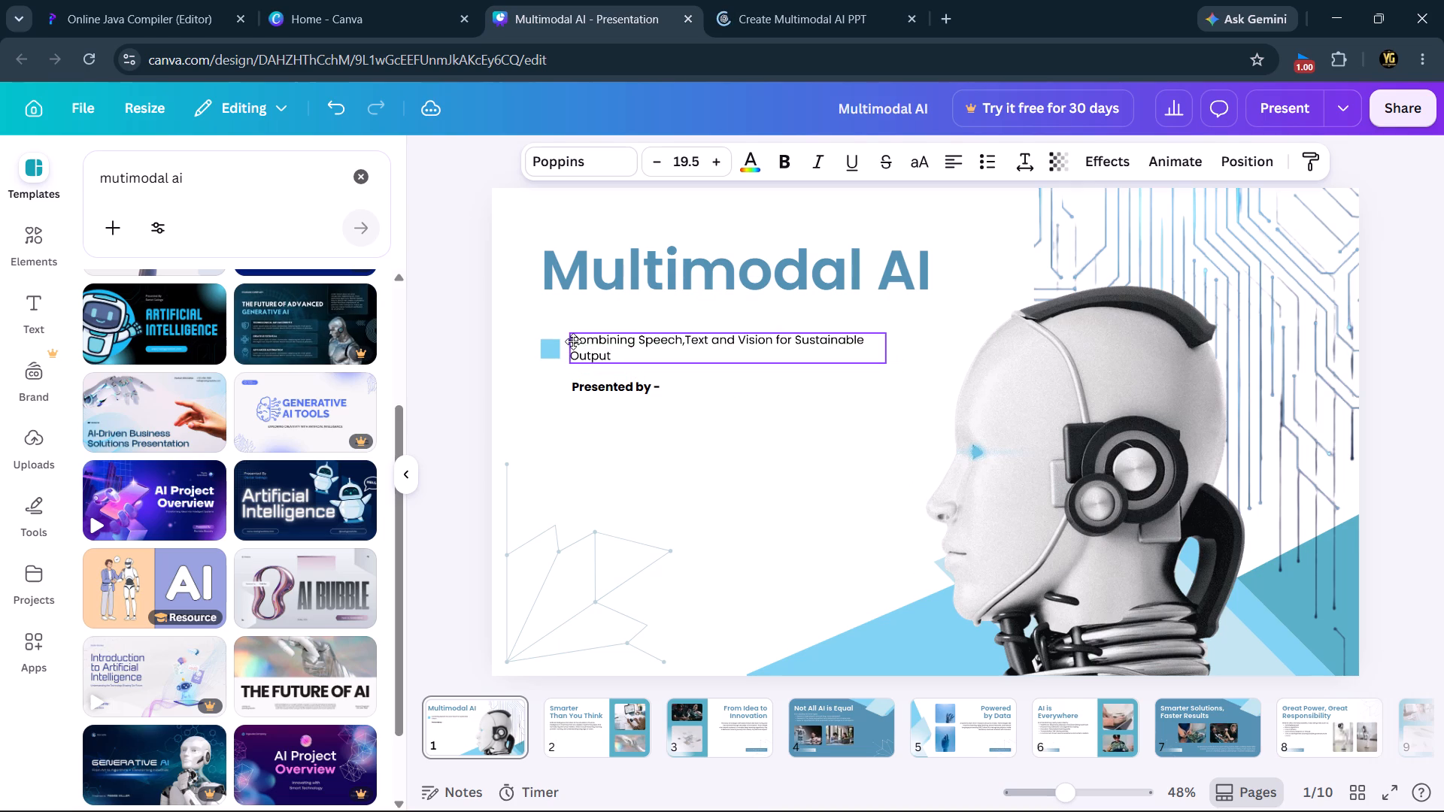
left_click(638, 393)
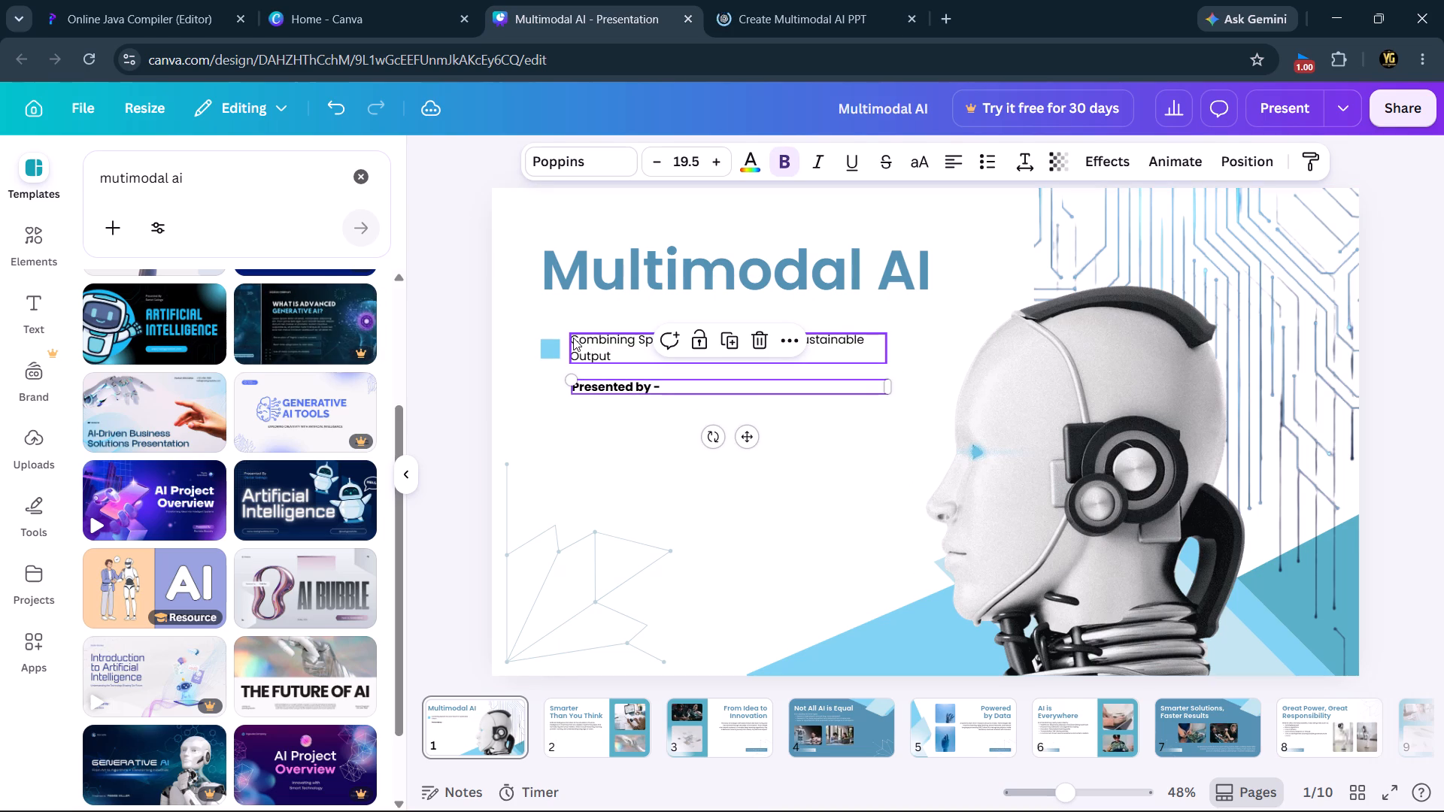
left_click(573, 338)
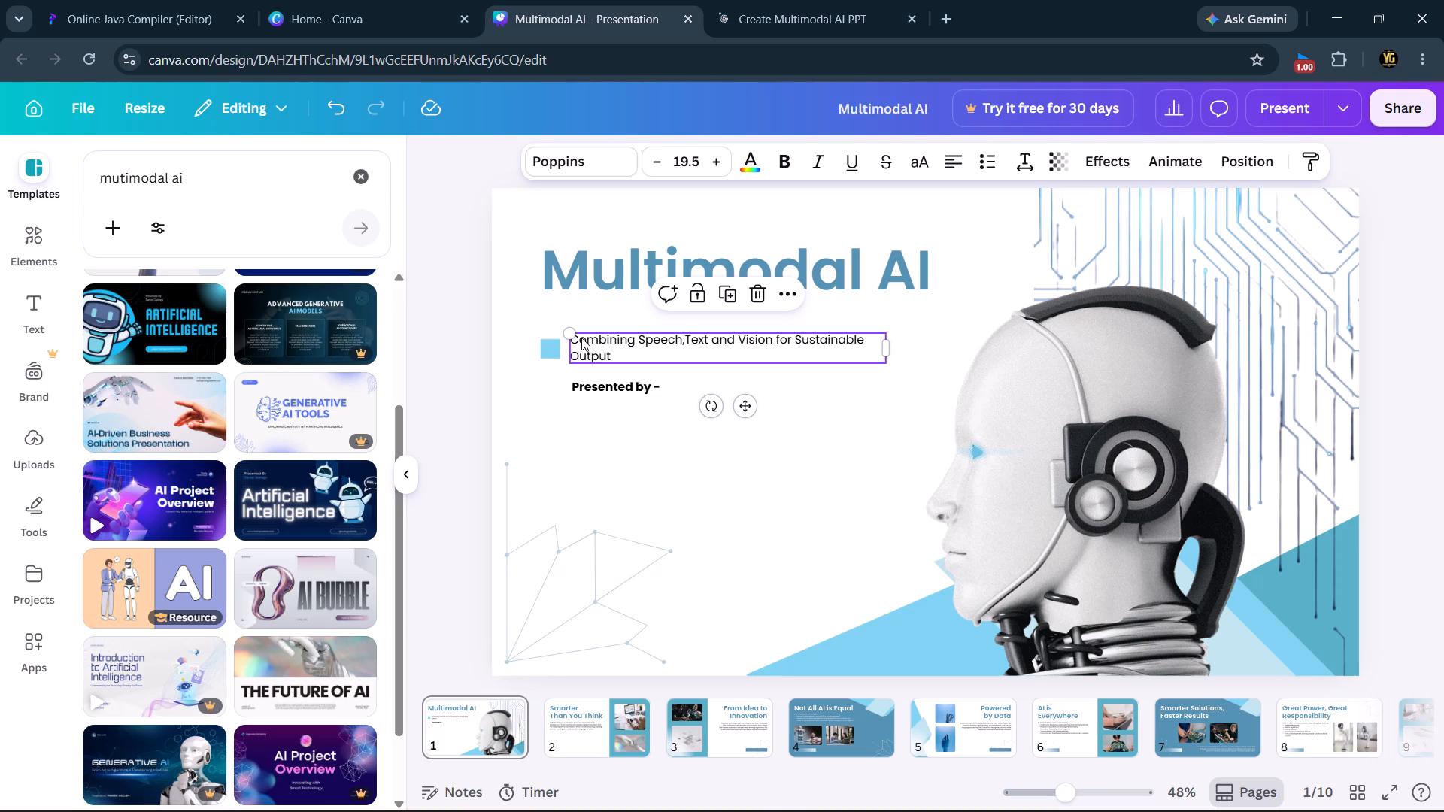
left_click(581, 337)
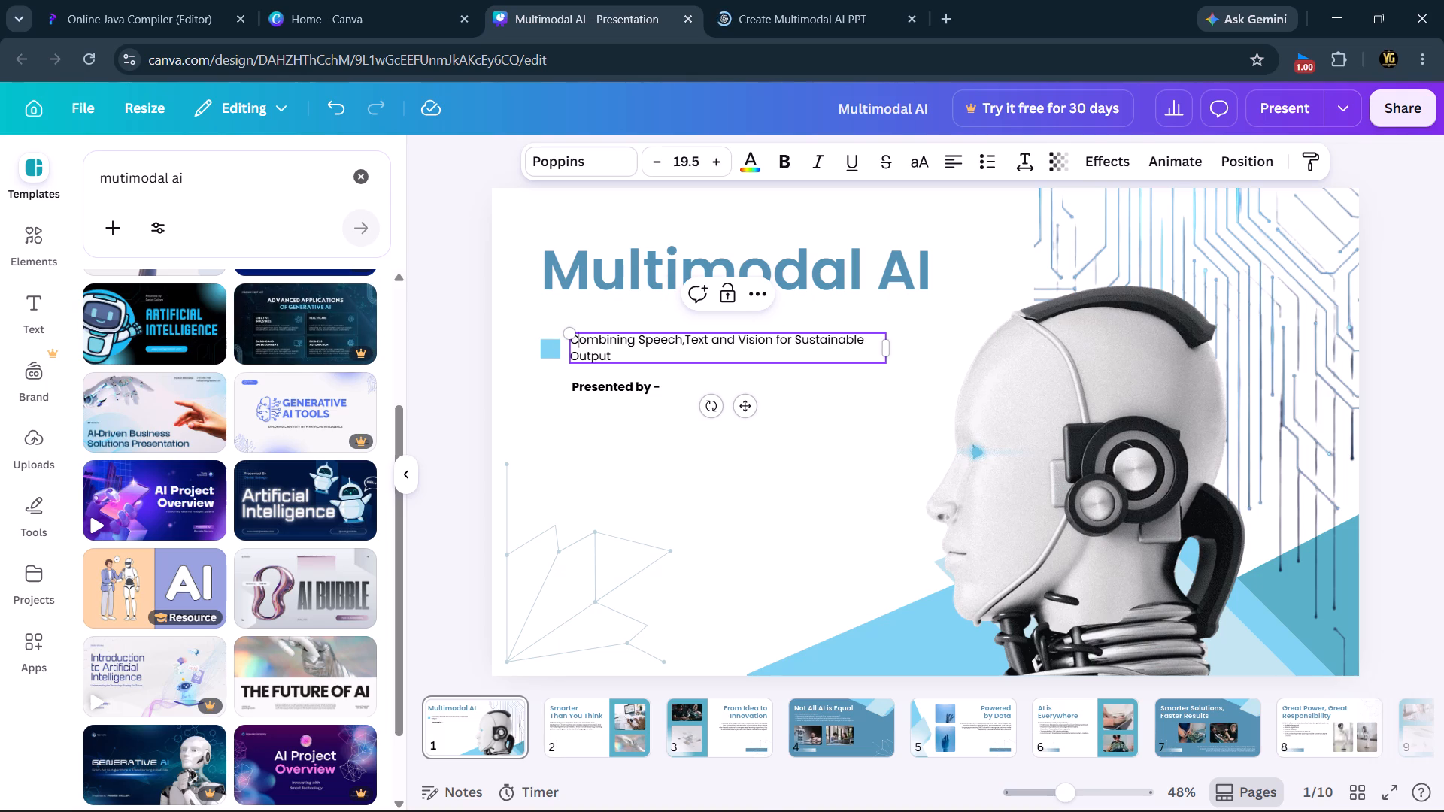
left_click_drag(571, 341, 614, 353)
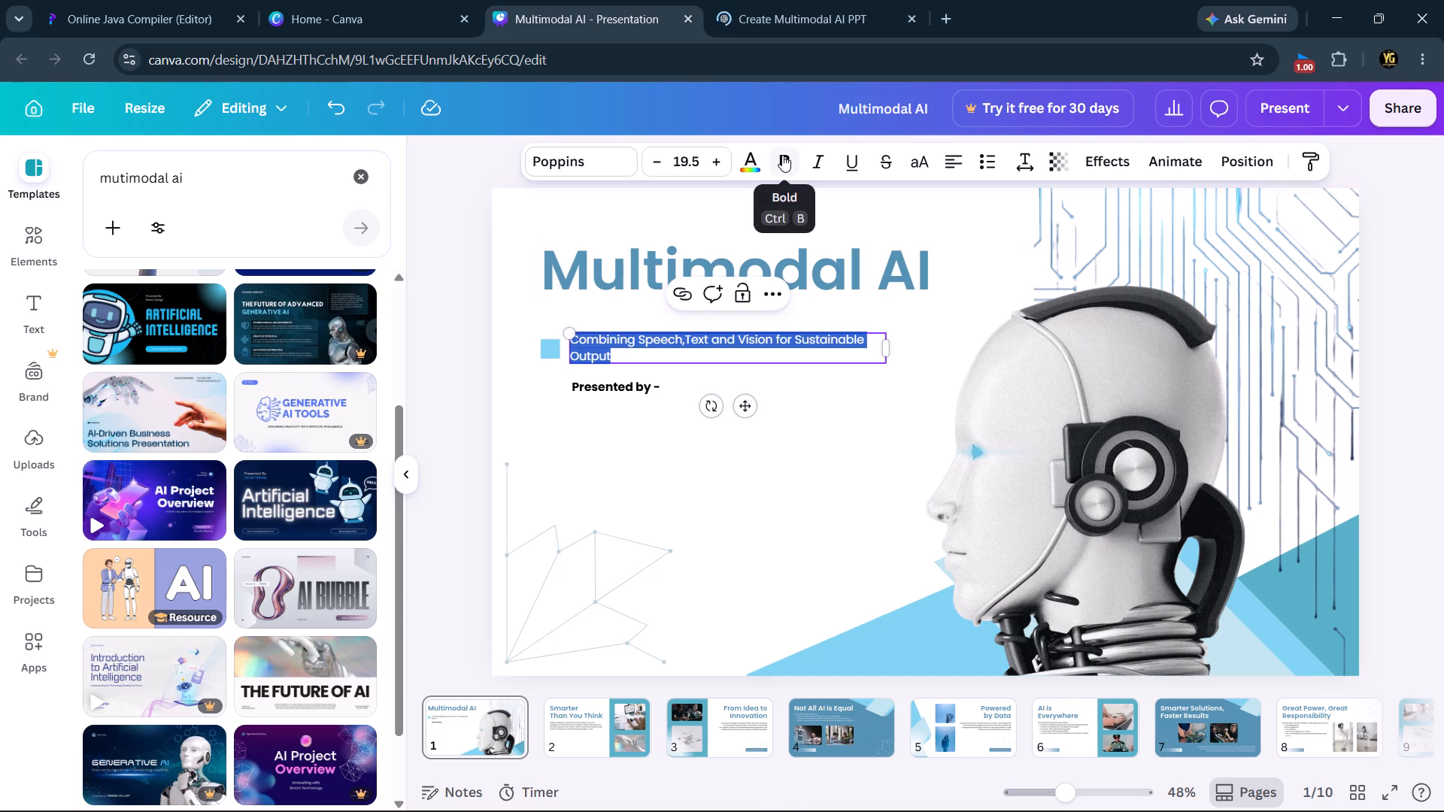
left_click(782, 155)
left_click(621, 460)
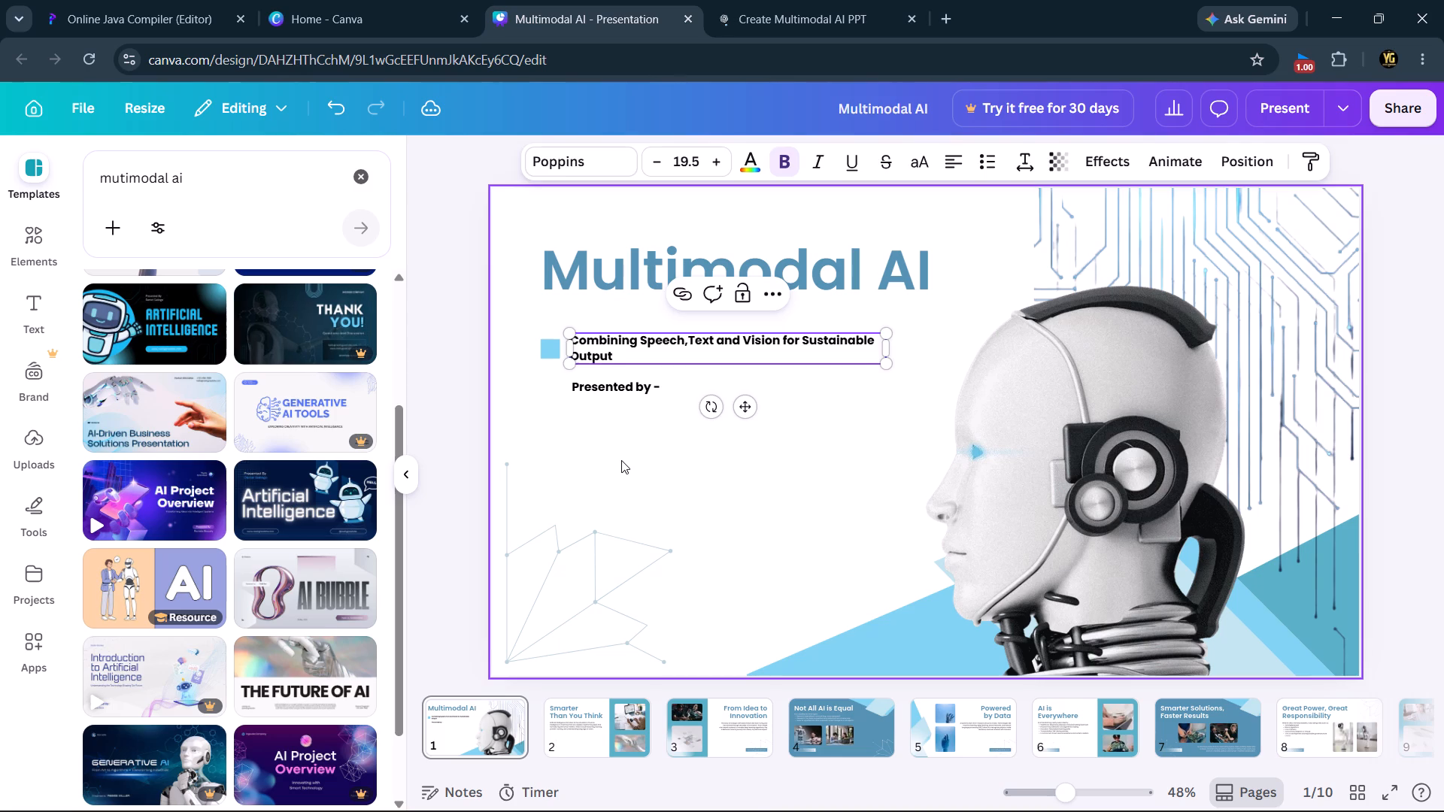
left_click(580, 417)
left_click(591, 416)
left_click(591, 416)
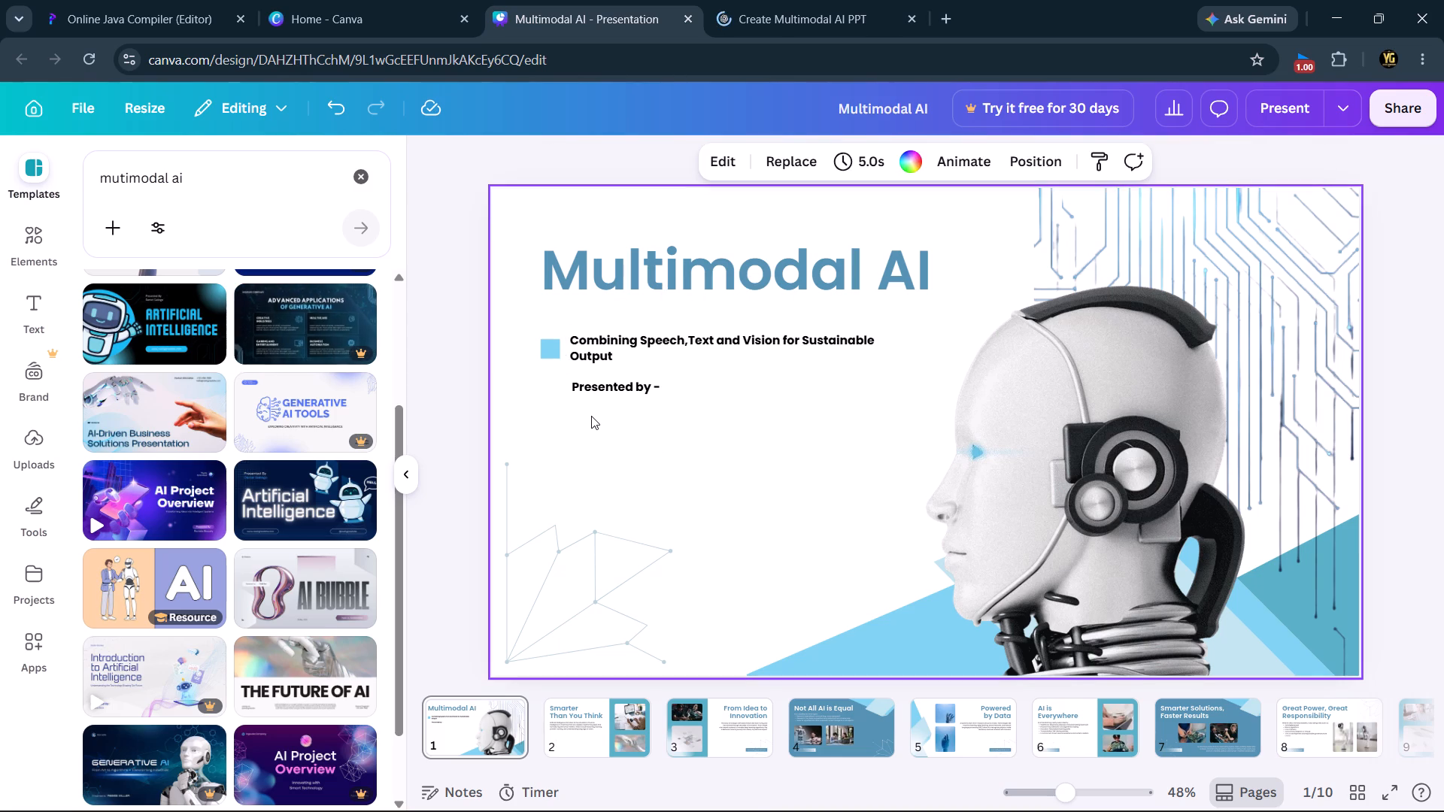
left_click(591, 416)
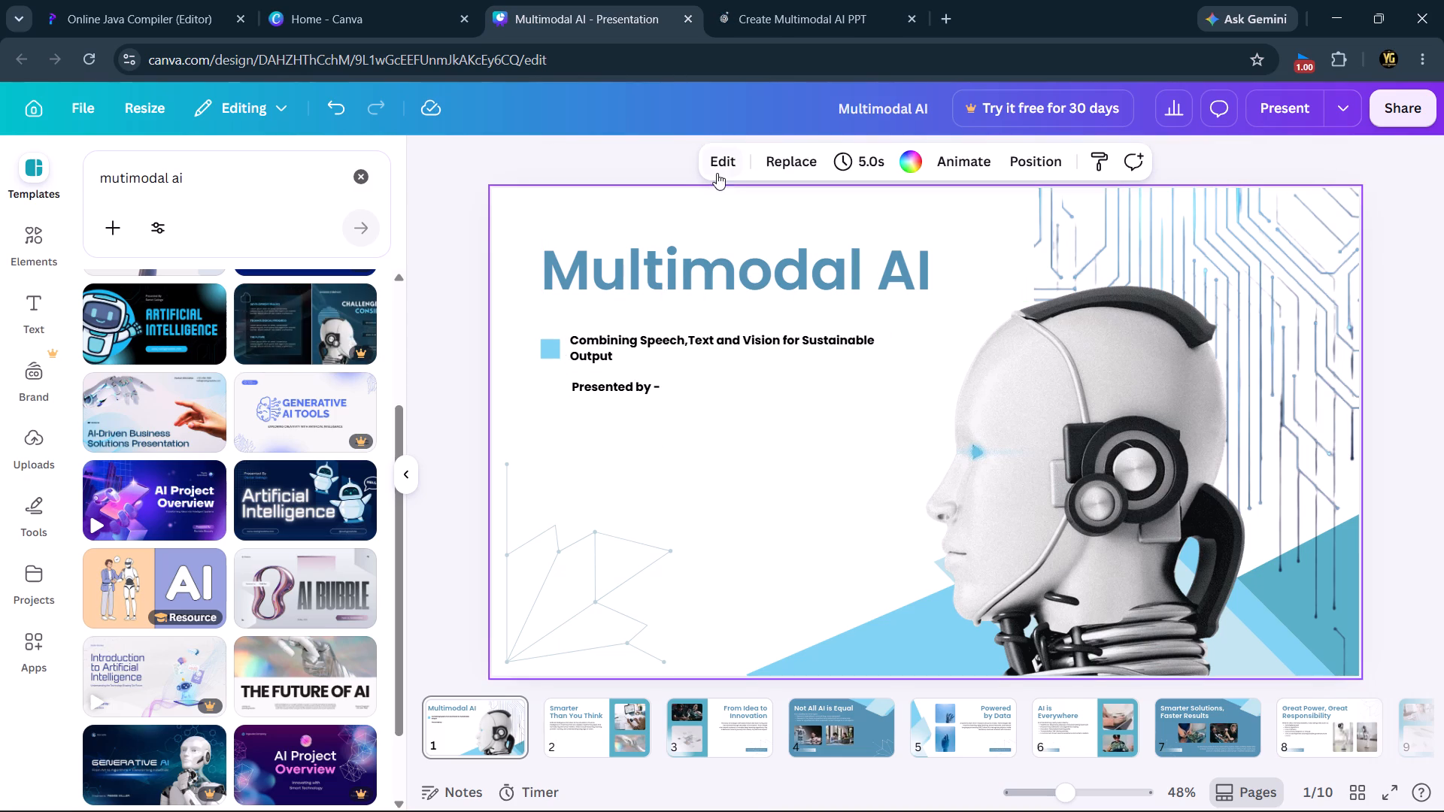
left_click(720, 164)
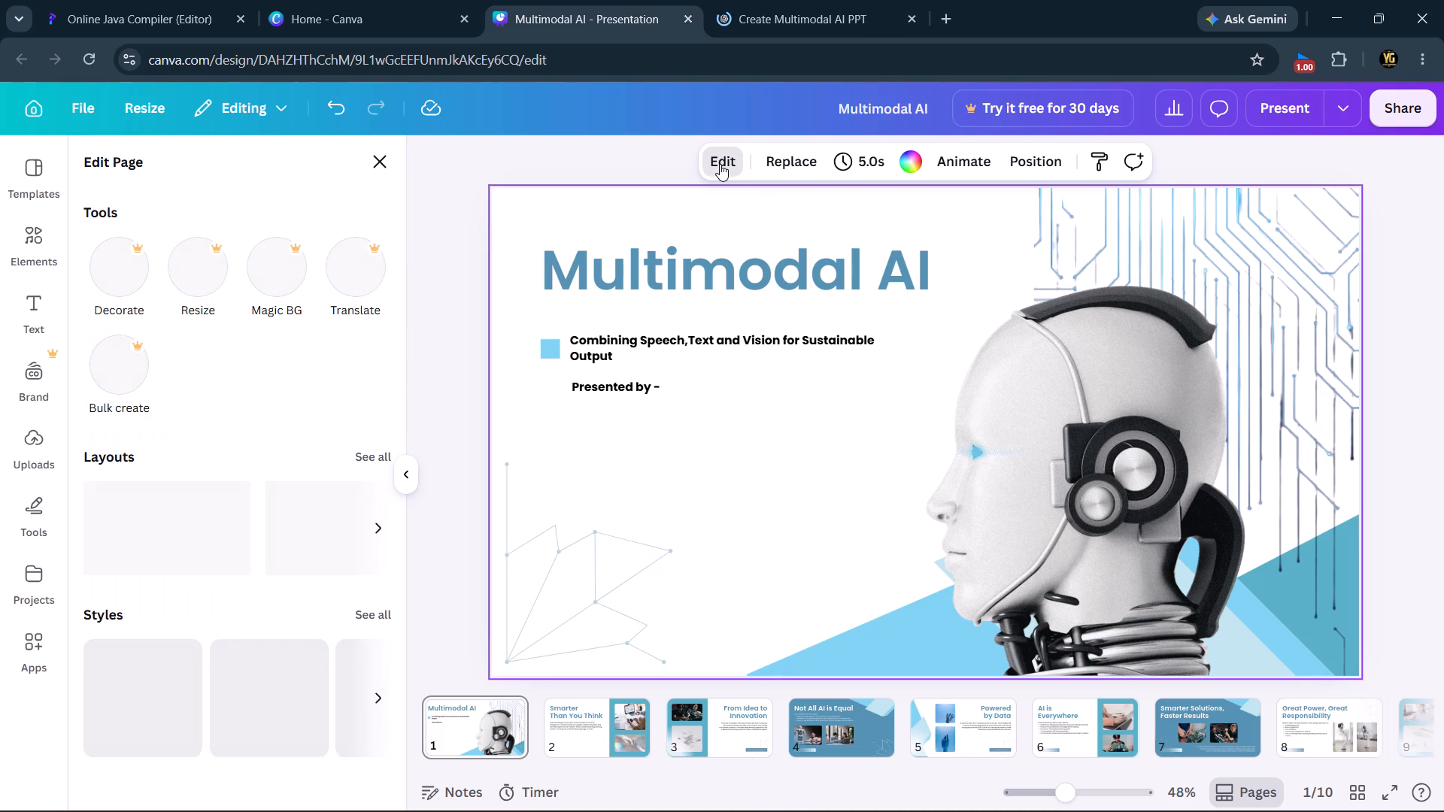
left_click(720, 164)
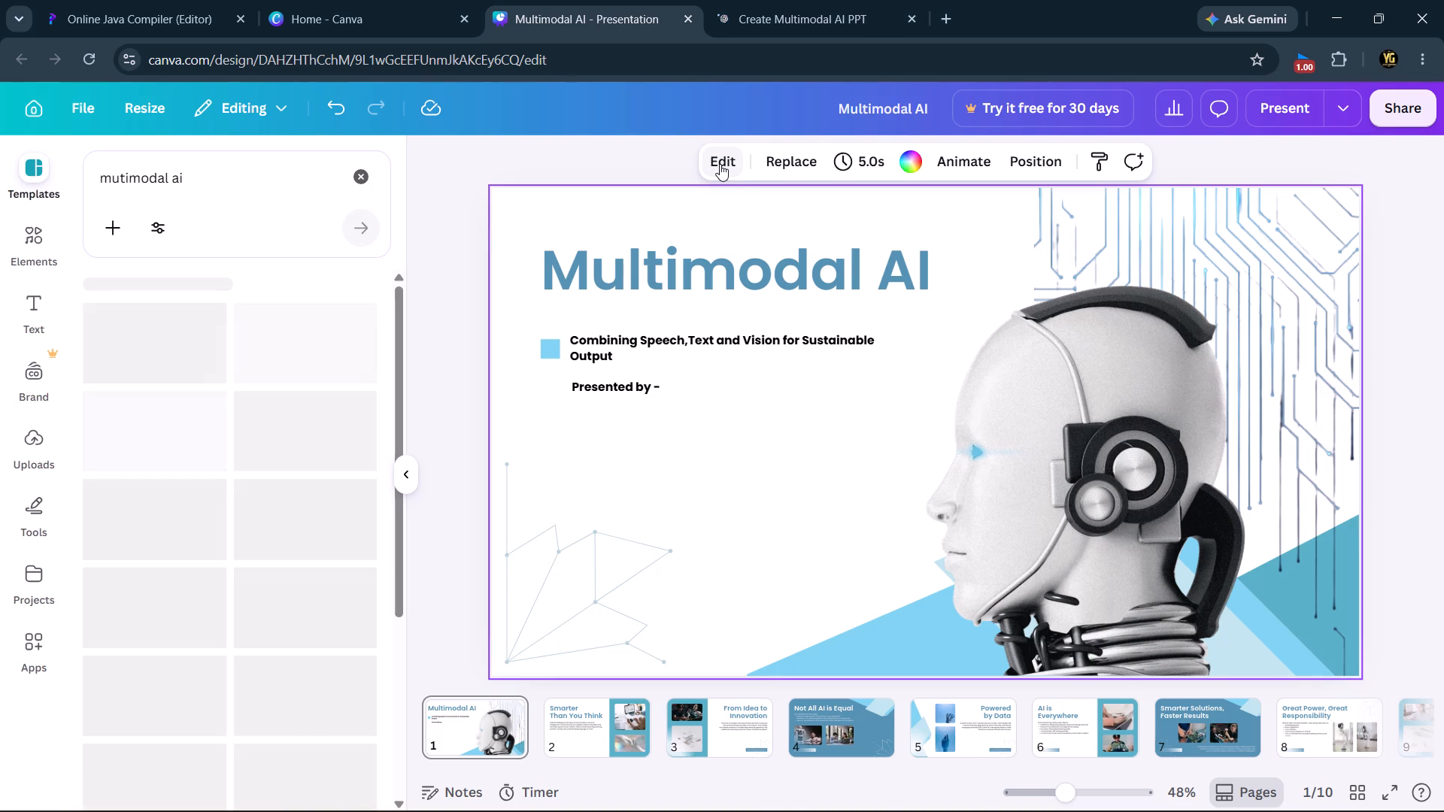
Duplicate the "Presented by -" line on slide 1 twice, stacking the copies below the original.
double_click(642, 392)
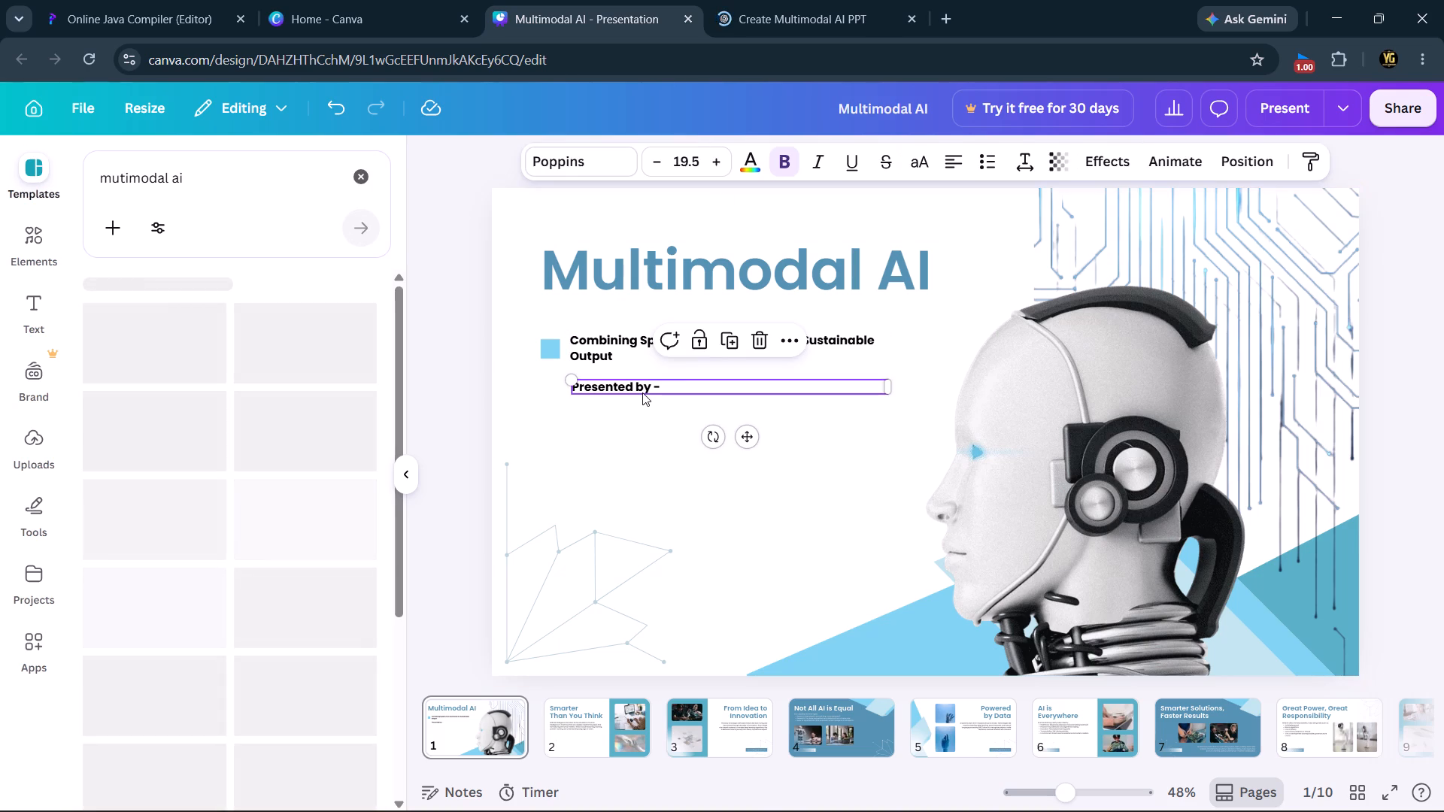
left_click(642, 392)
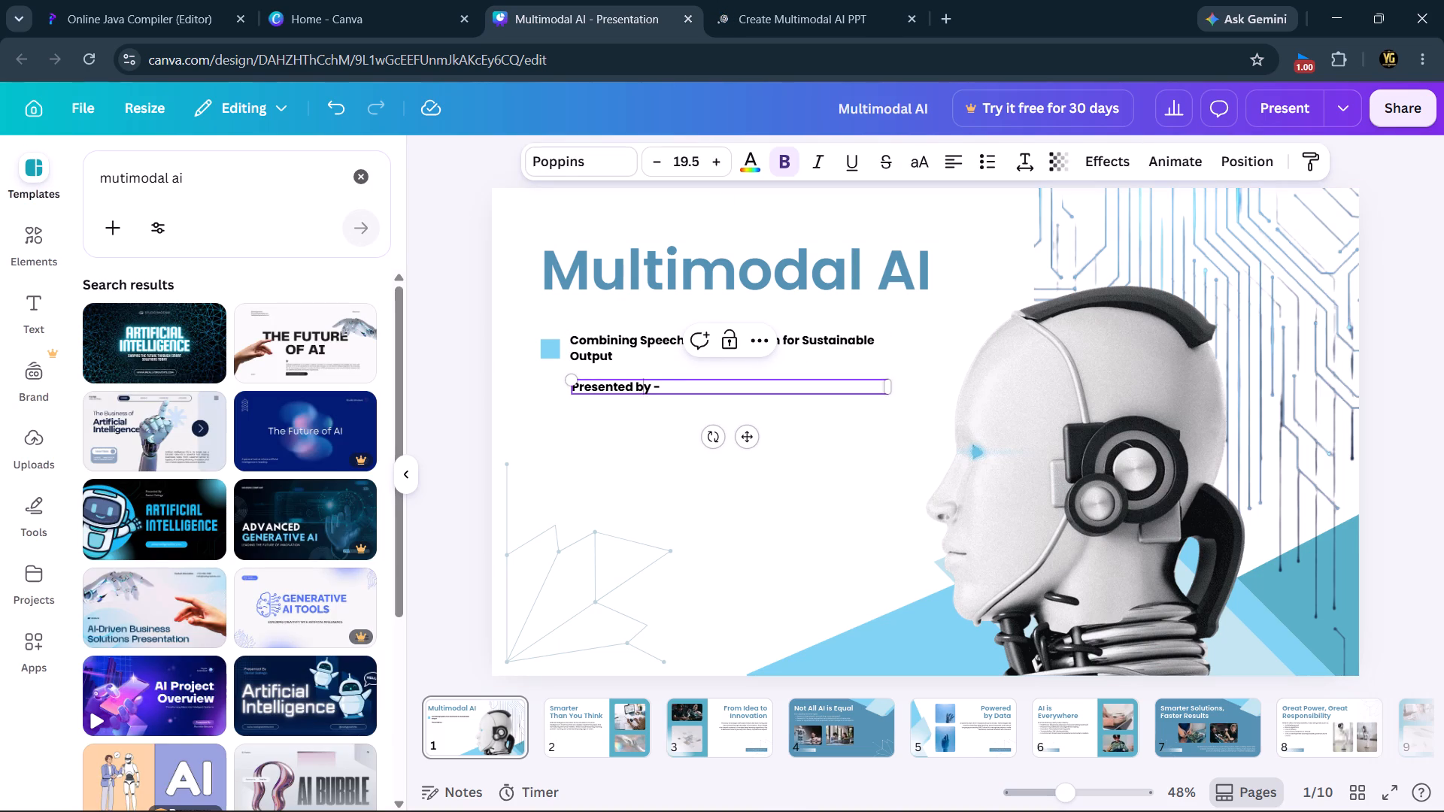
left_click(642, 352)
left_click(633, 392)
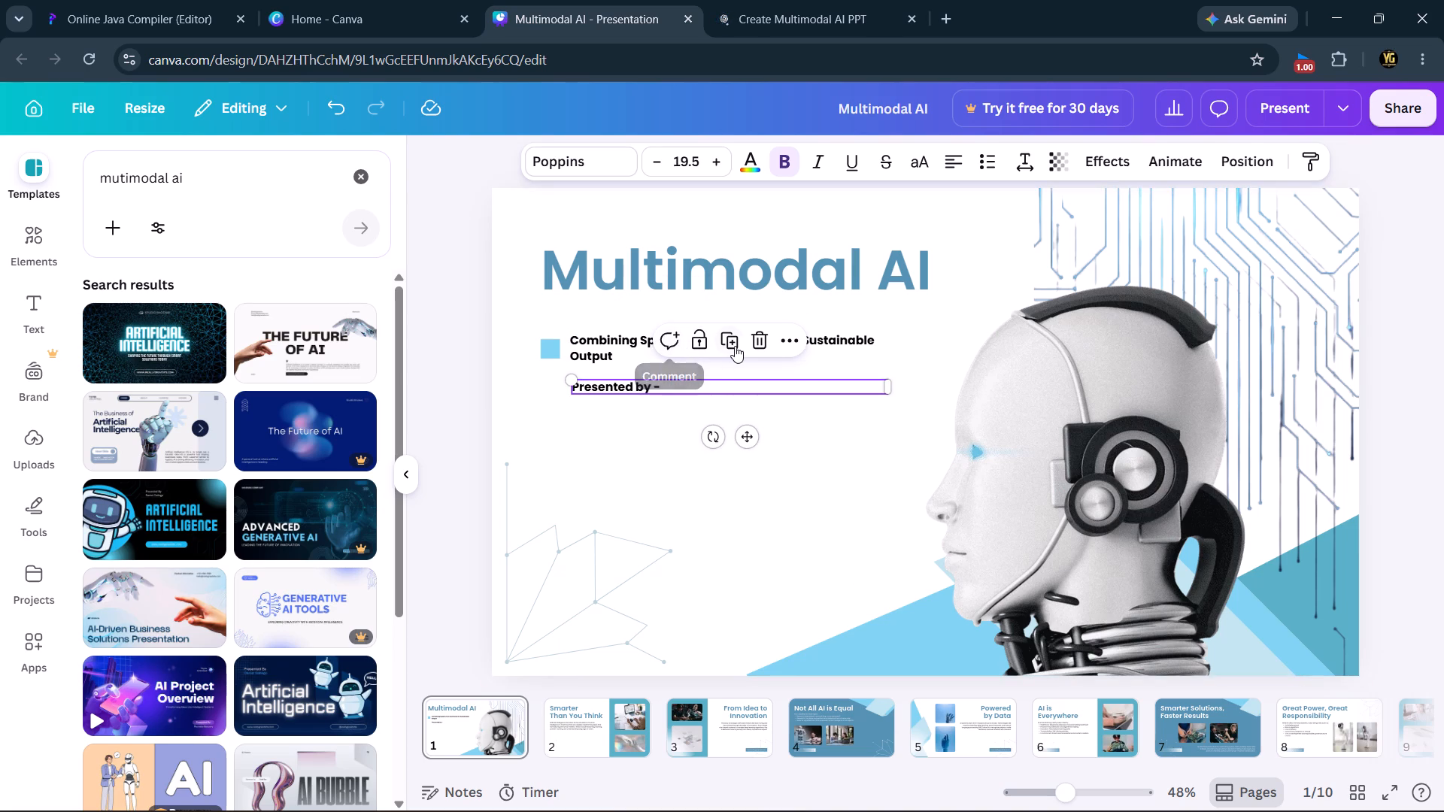
left_click(736, 346)
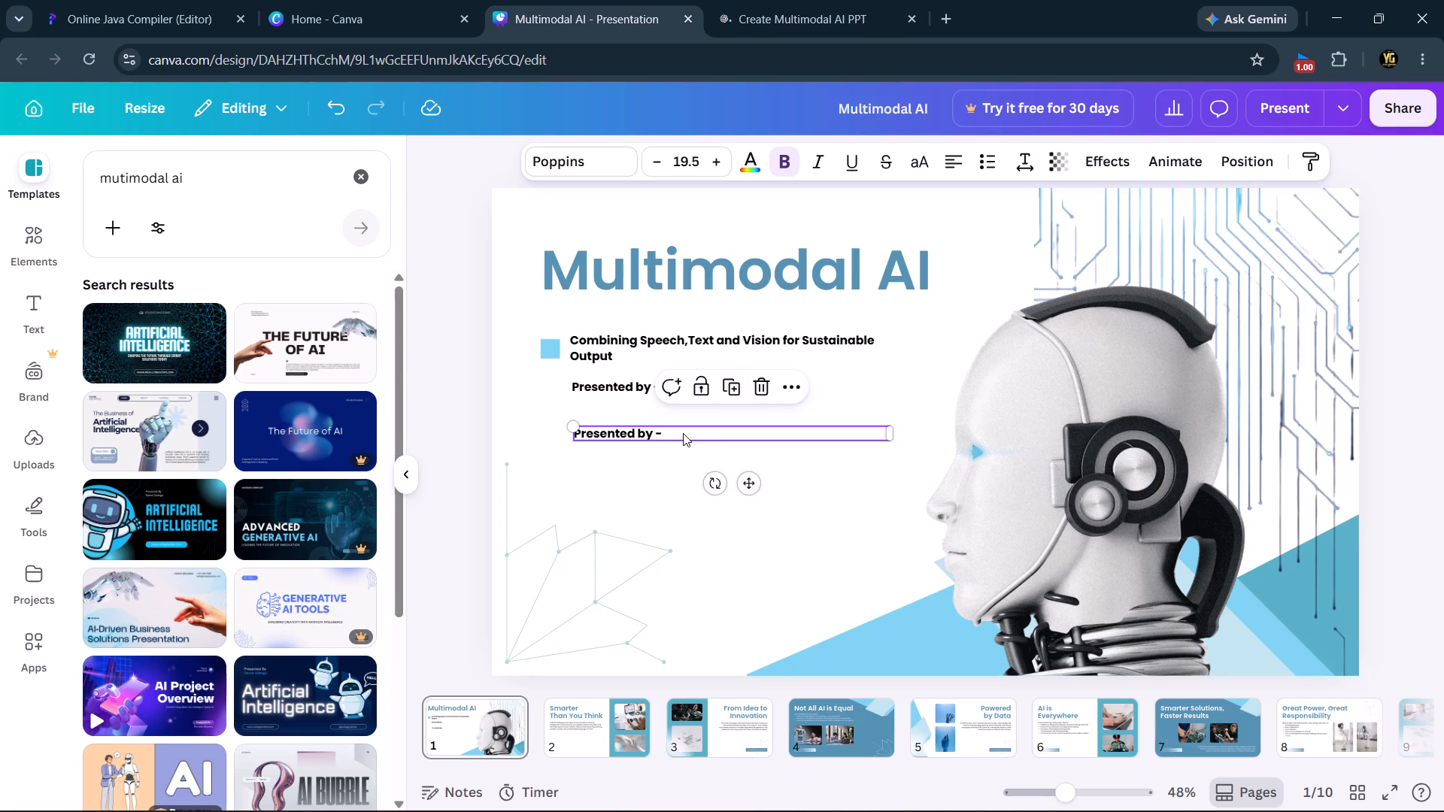
left_click(729, 395)
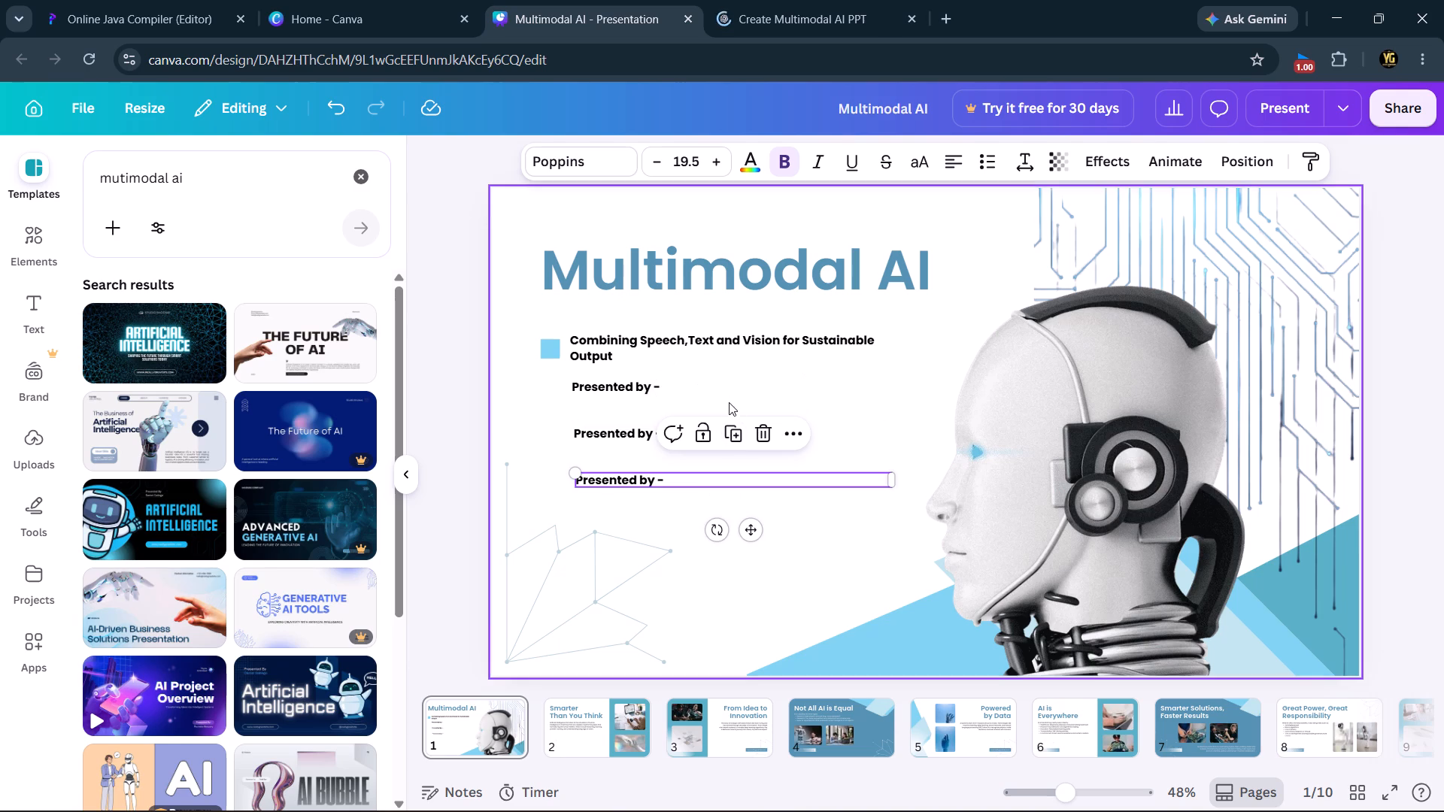
left_click(623, 491)
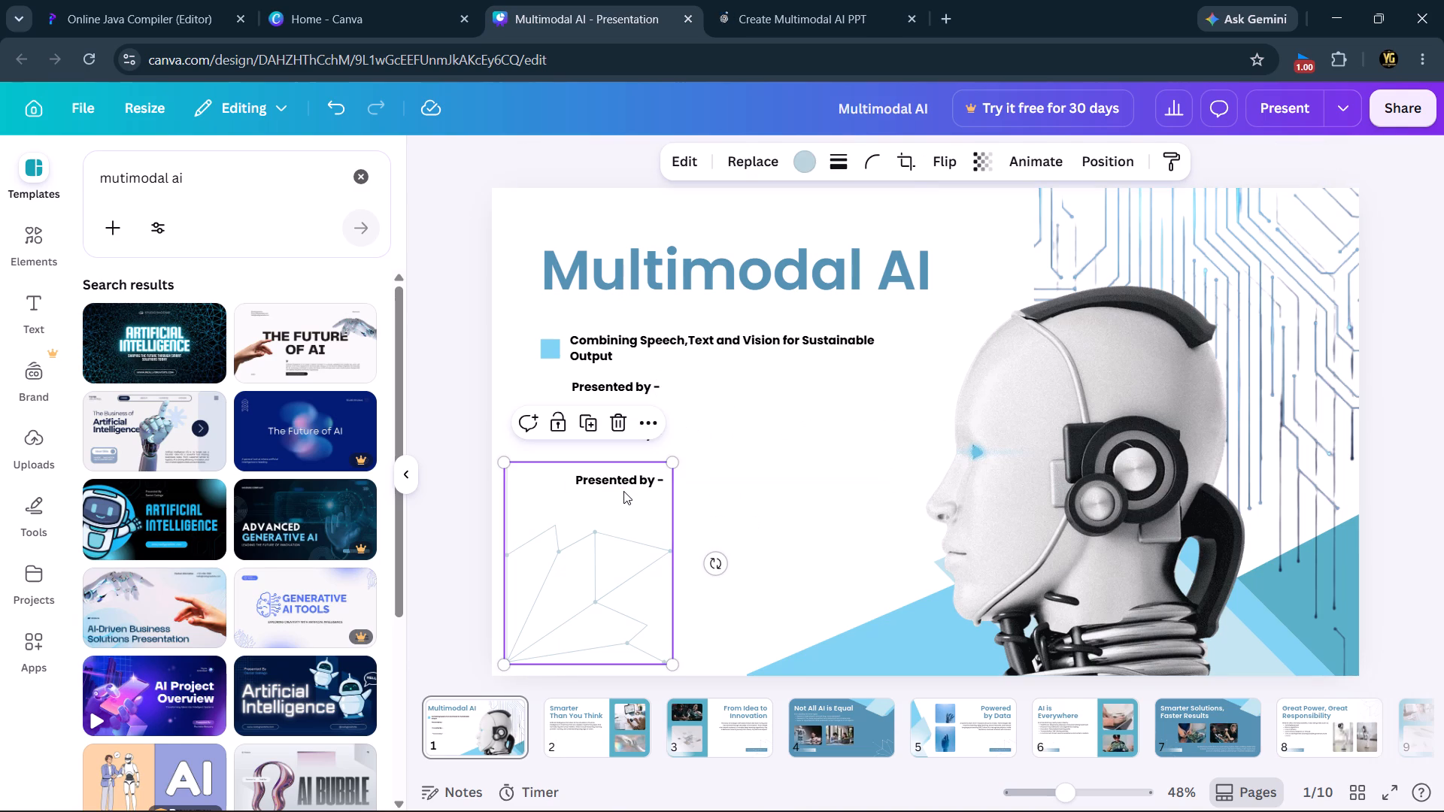
Move the middle "Presented by -" copy on slide 1 up to sit directly beneath the original line.
left_click(697, 457)
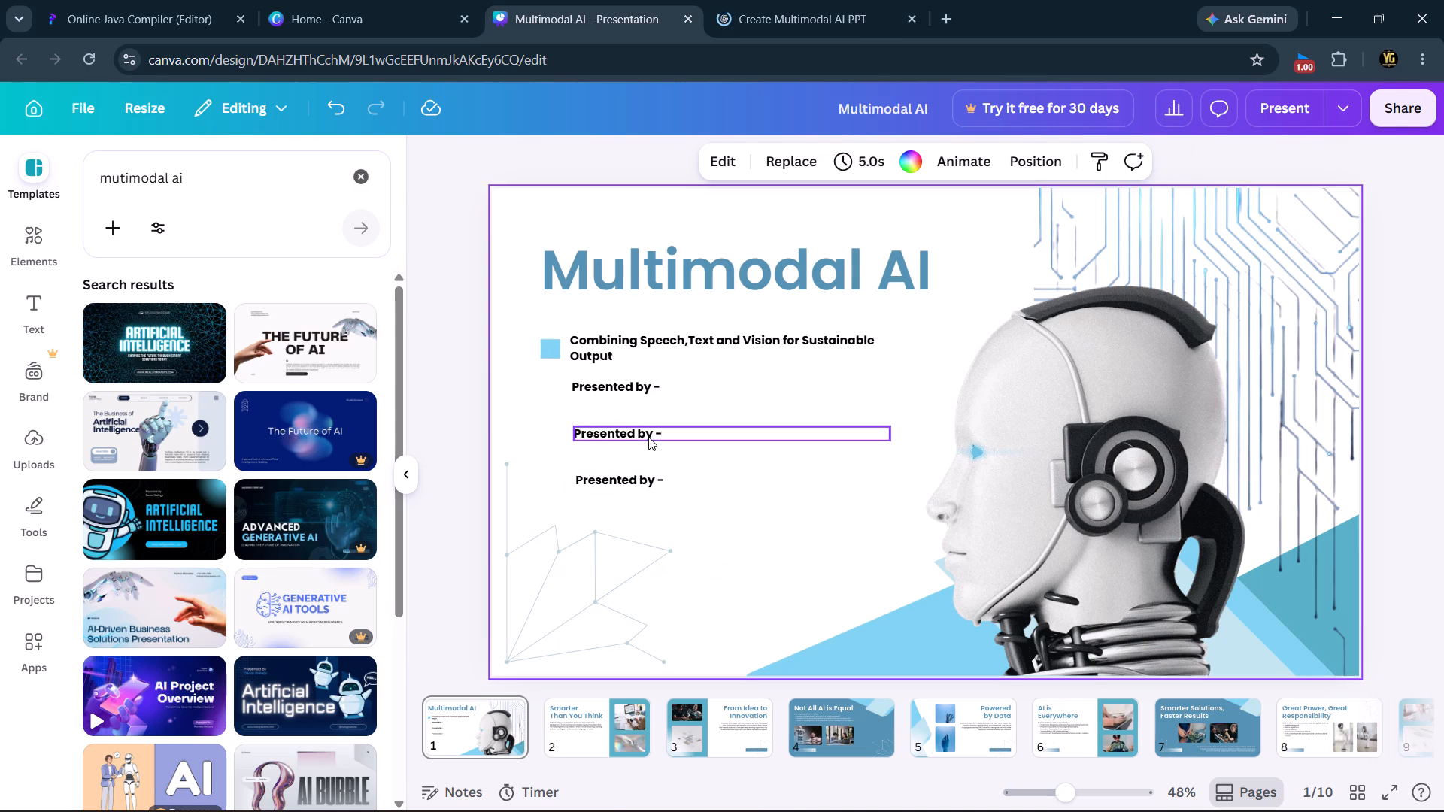
left_click(648, 437)
left_click_drag(649, 435, 649, 419)
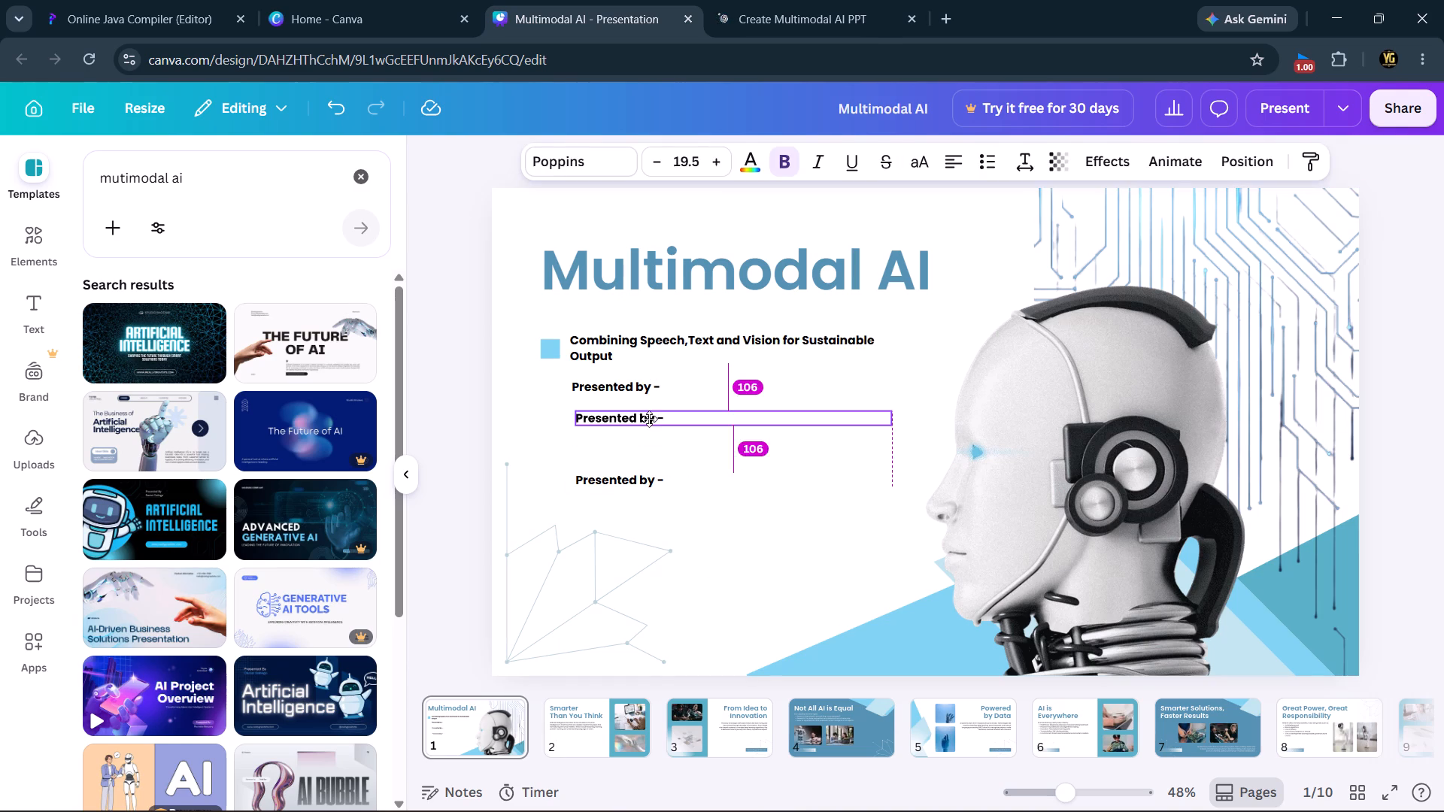
left_click_drag(649, 419, 649, 411)
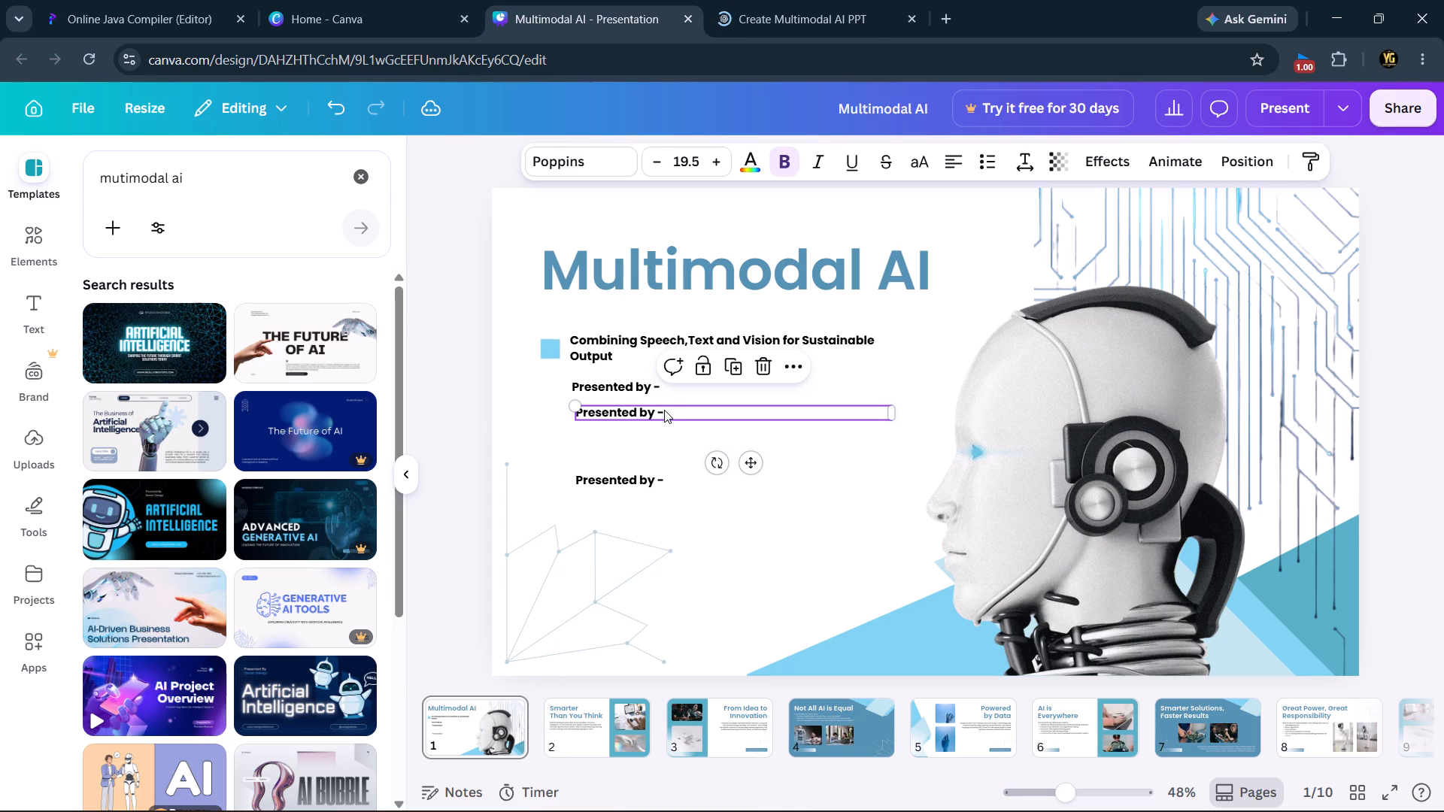
Replace the middle "Presented by -" copy on slide 1 with the presenter's name in regular, non-bold text.
left_click(664, 410)
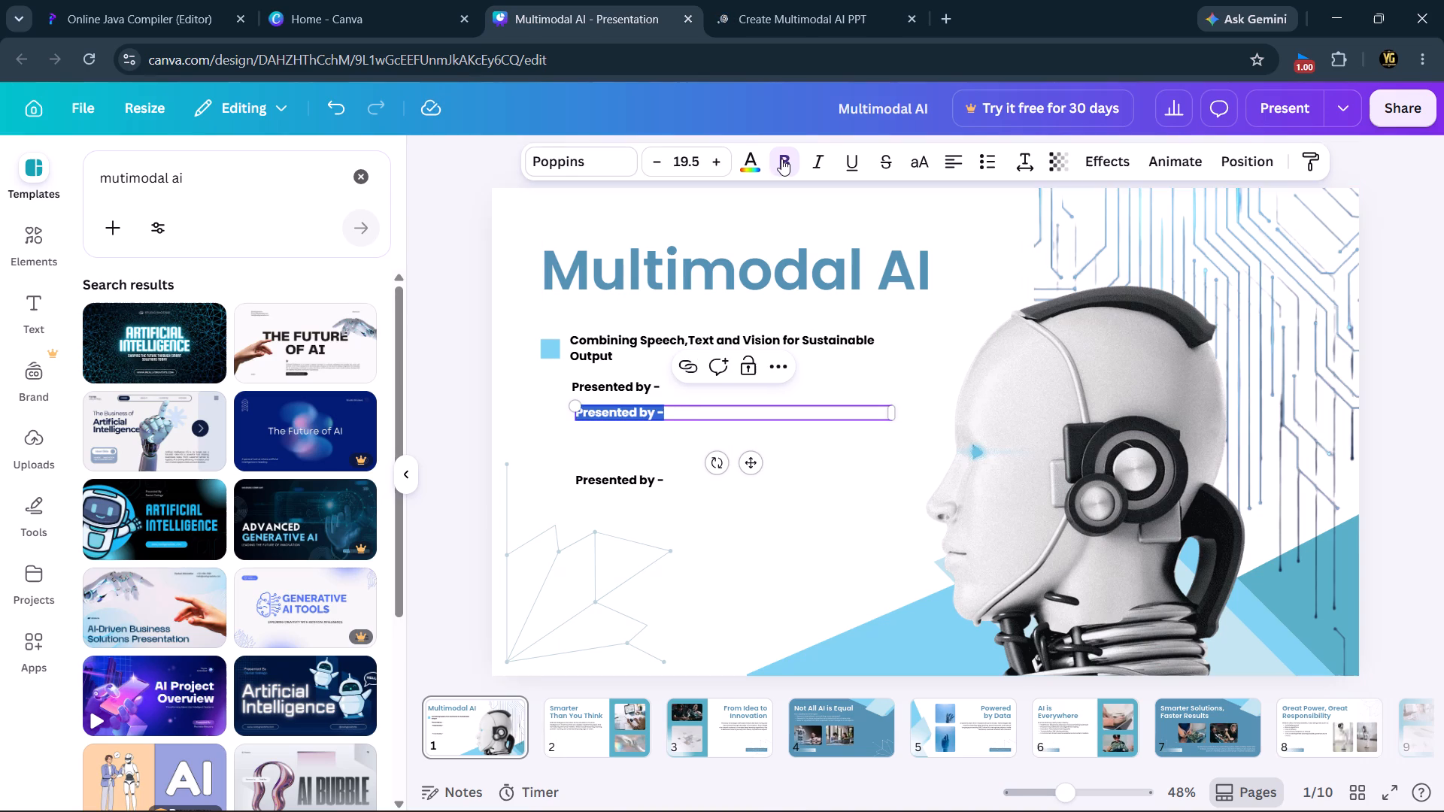
left_click(781, 159)
key("BackSpace")
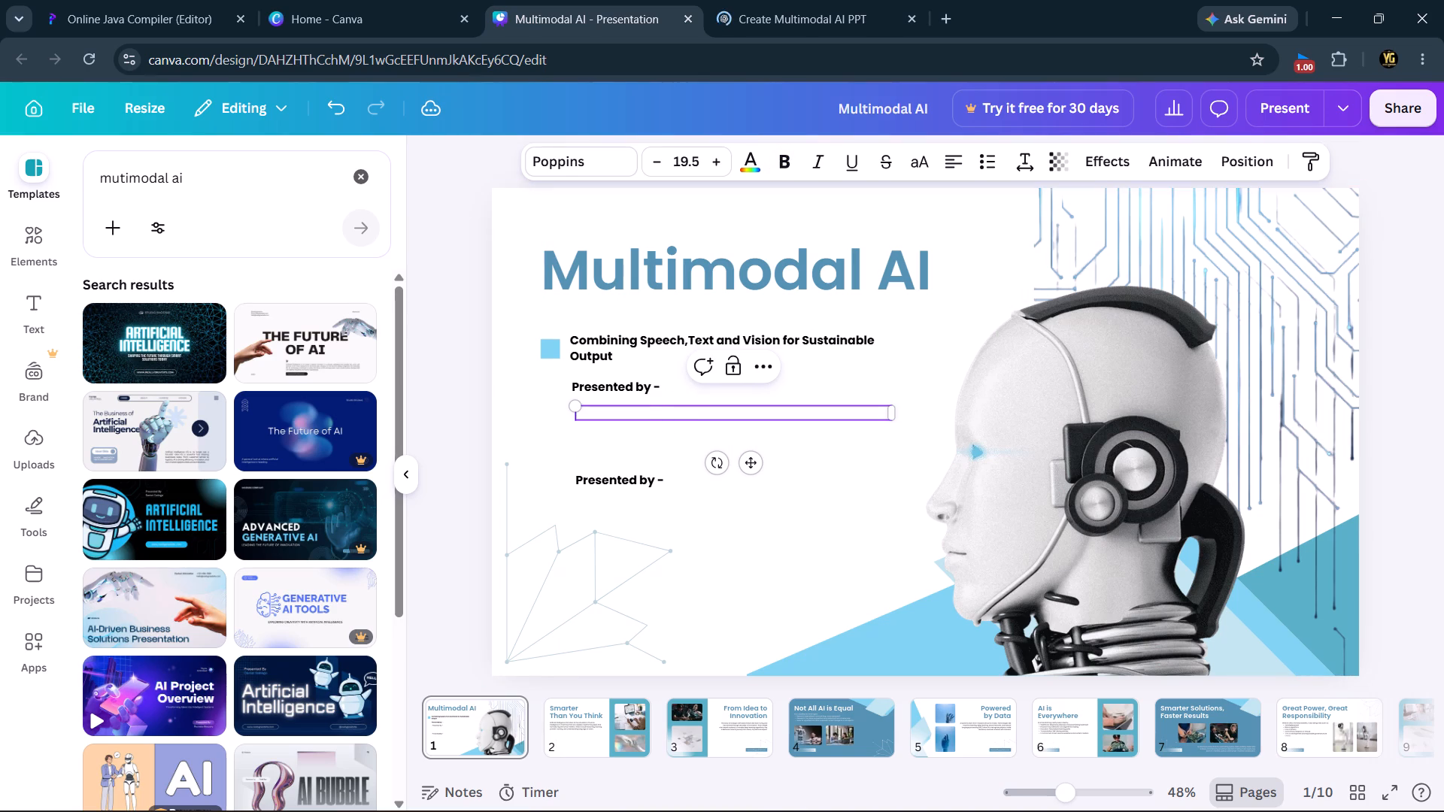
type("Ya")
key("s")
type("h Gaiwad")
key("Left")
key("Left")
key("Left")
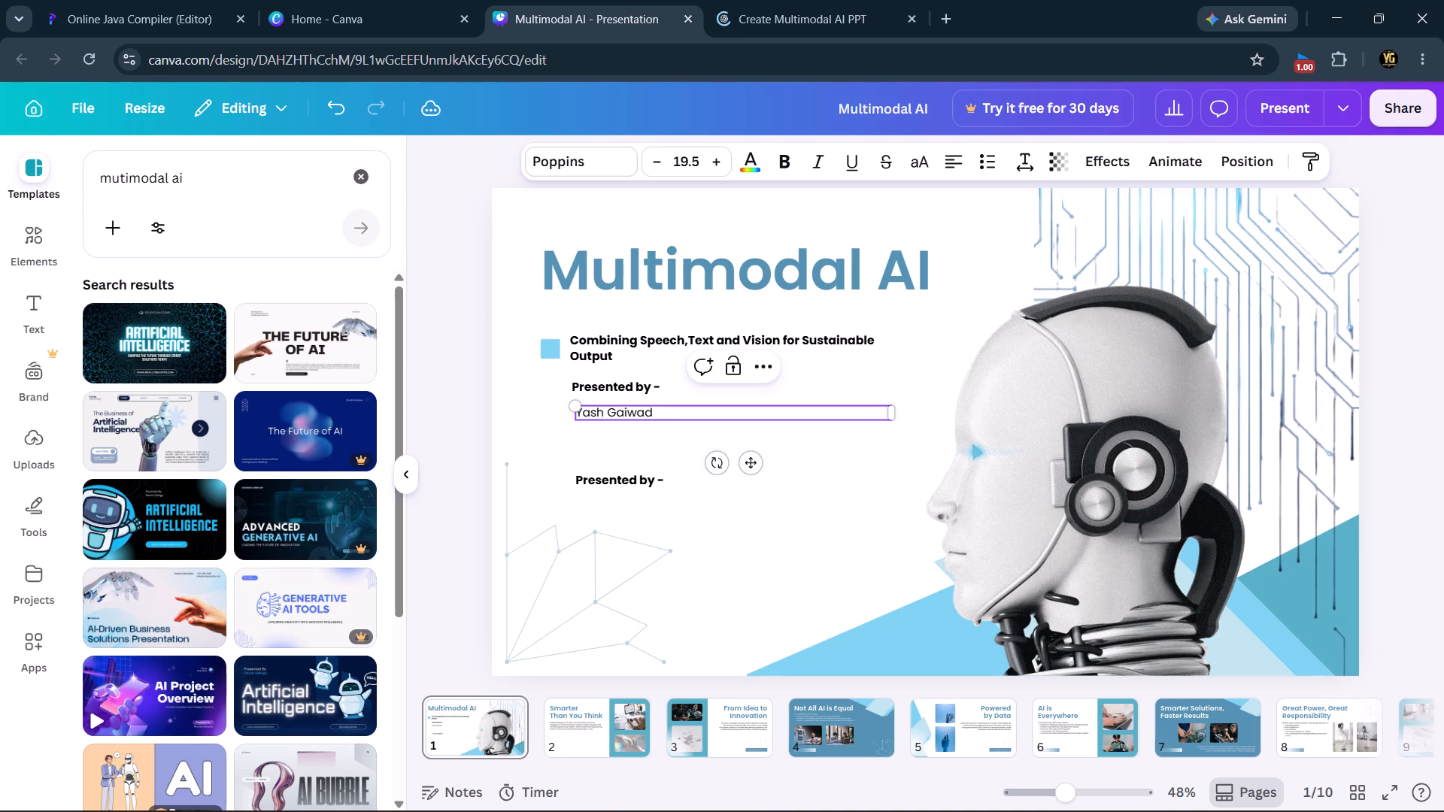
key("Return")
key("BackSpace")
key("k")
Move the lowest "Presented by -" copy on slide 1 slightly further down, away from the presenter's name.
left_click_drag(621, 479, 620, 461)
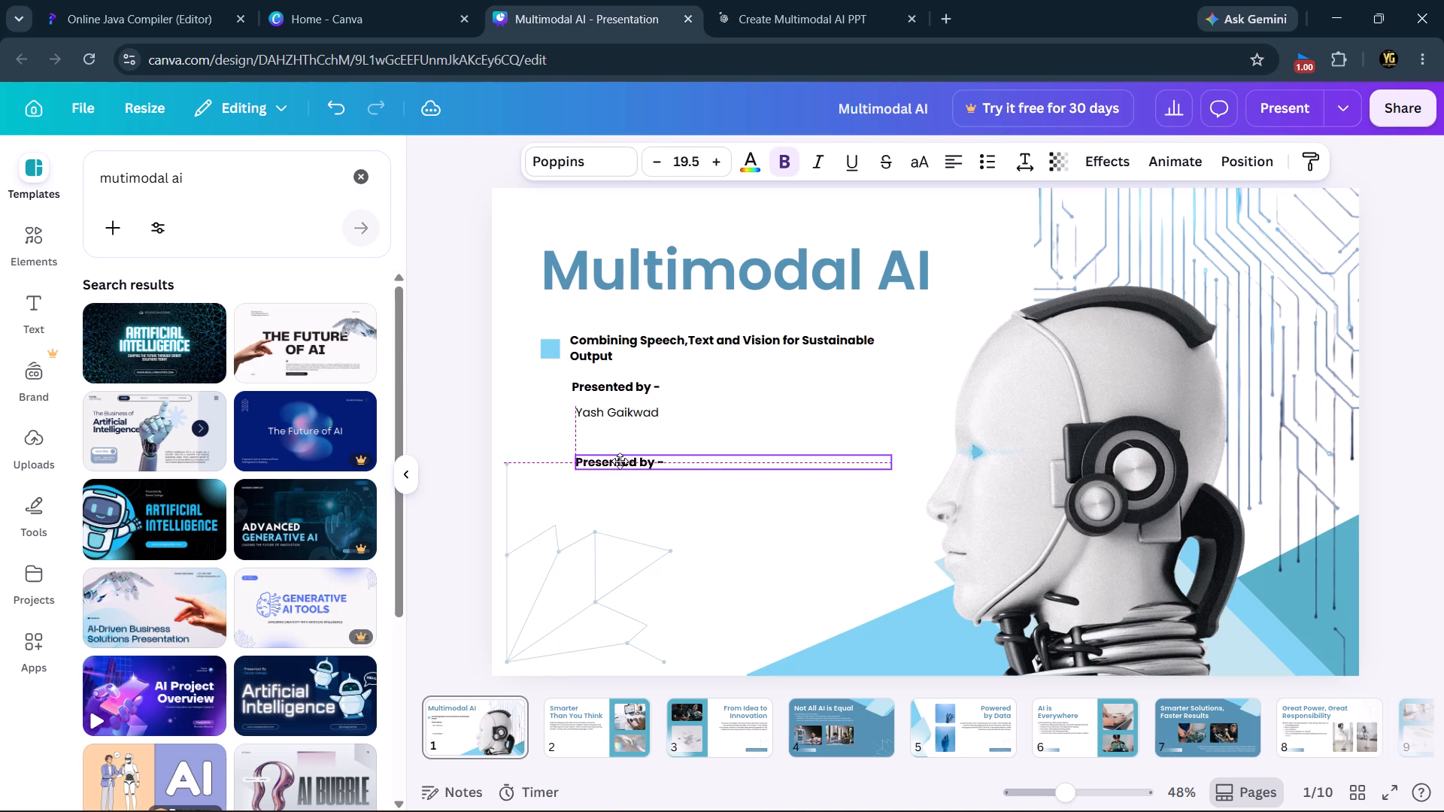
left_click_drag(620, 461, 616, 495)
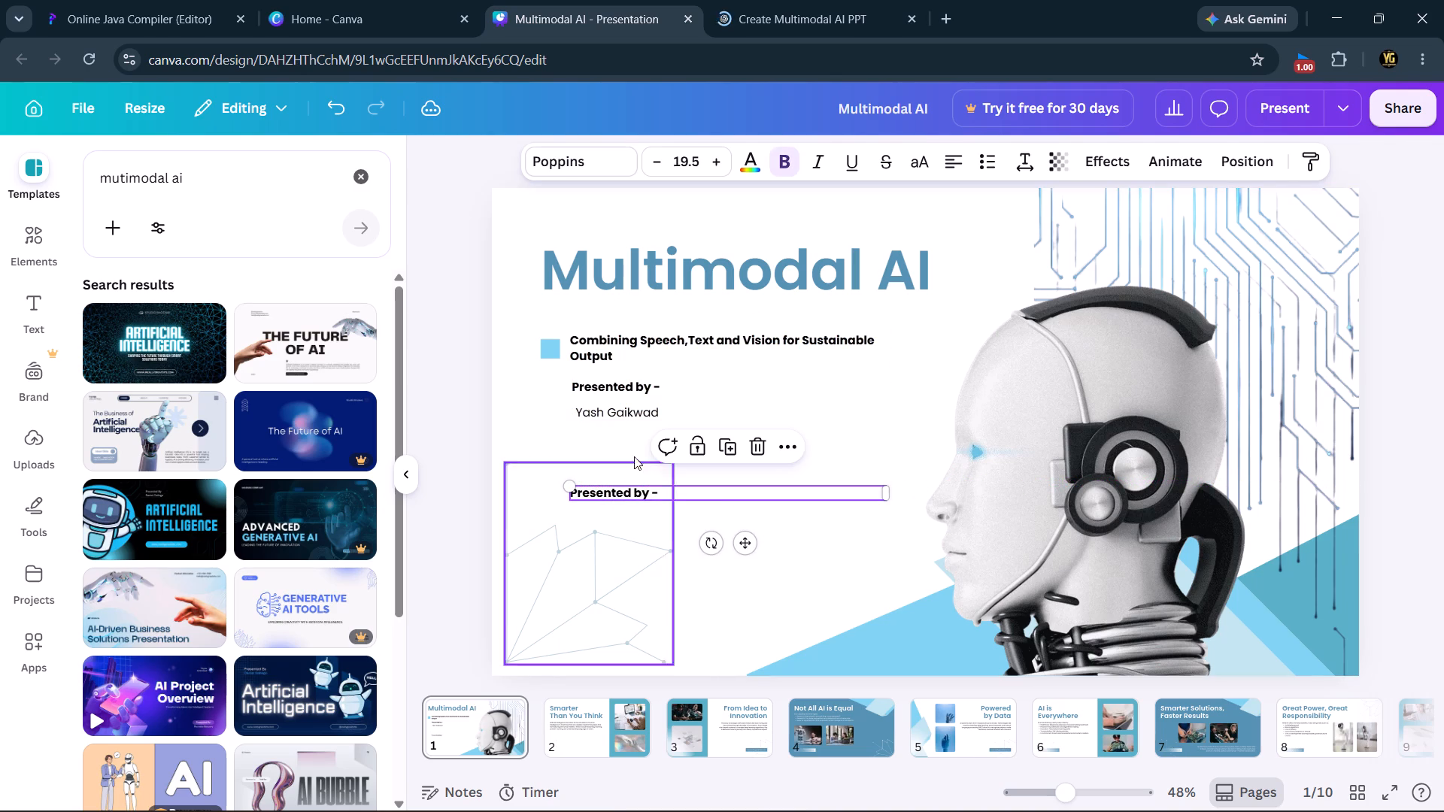
Add "B.Tech AIML" on the line directly below the presenter's name on slide 1.
left_click(635, 413)
left_click(666, 409)
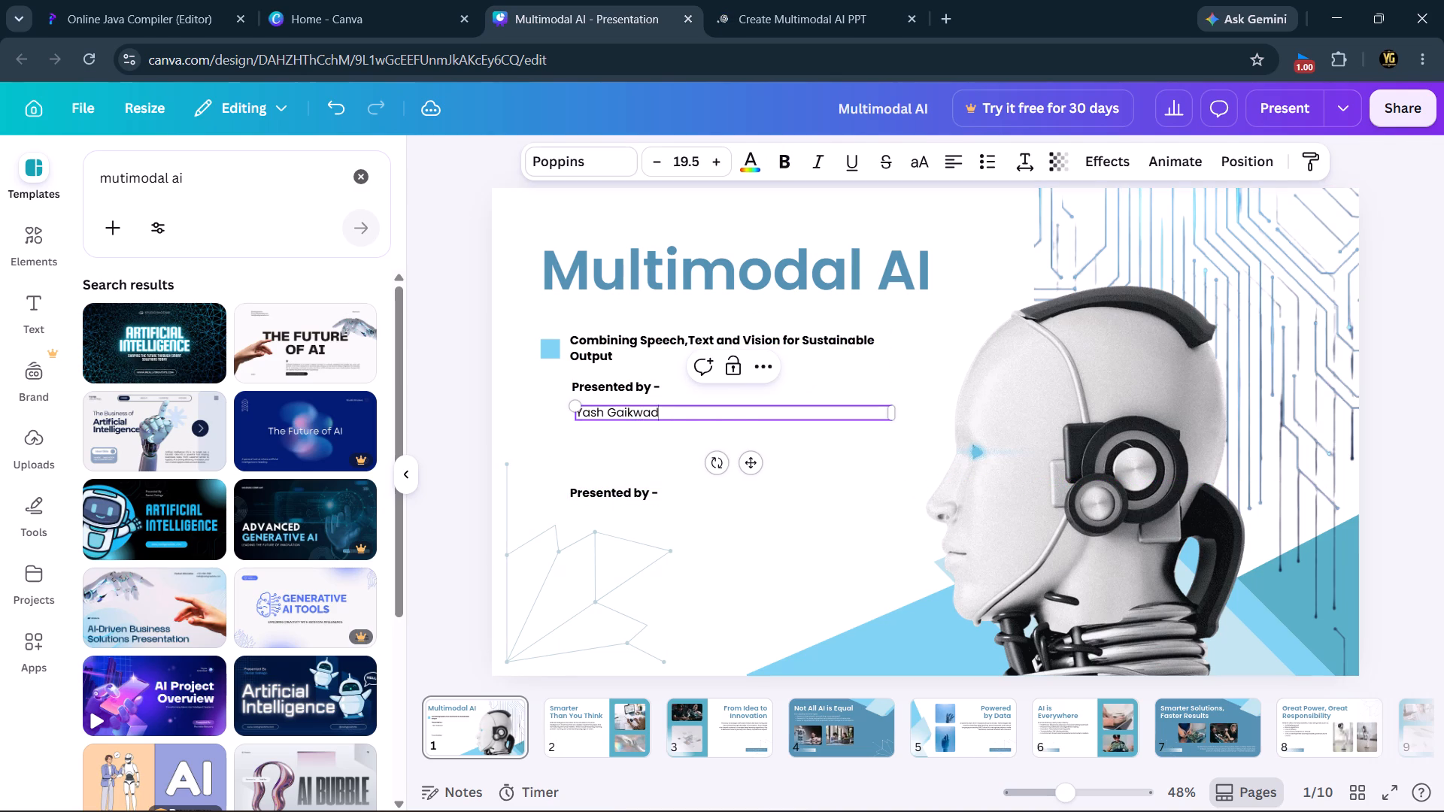
key("Return")
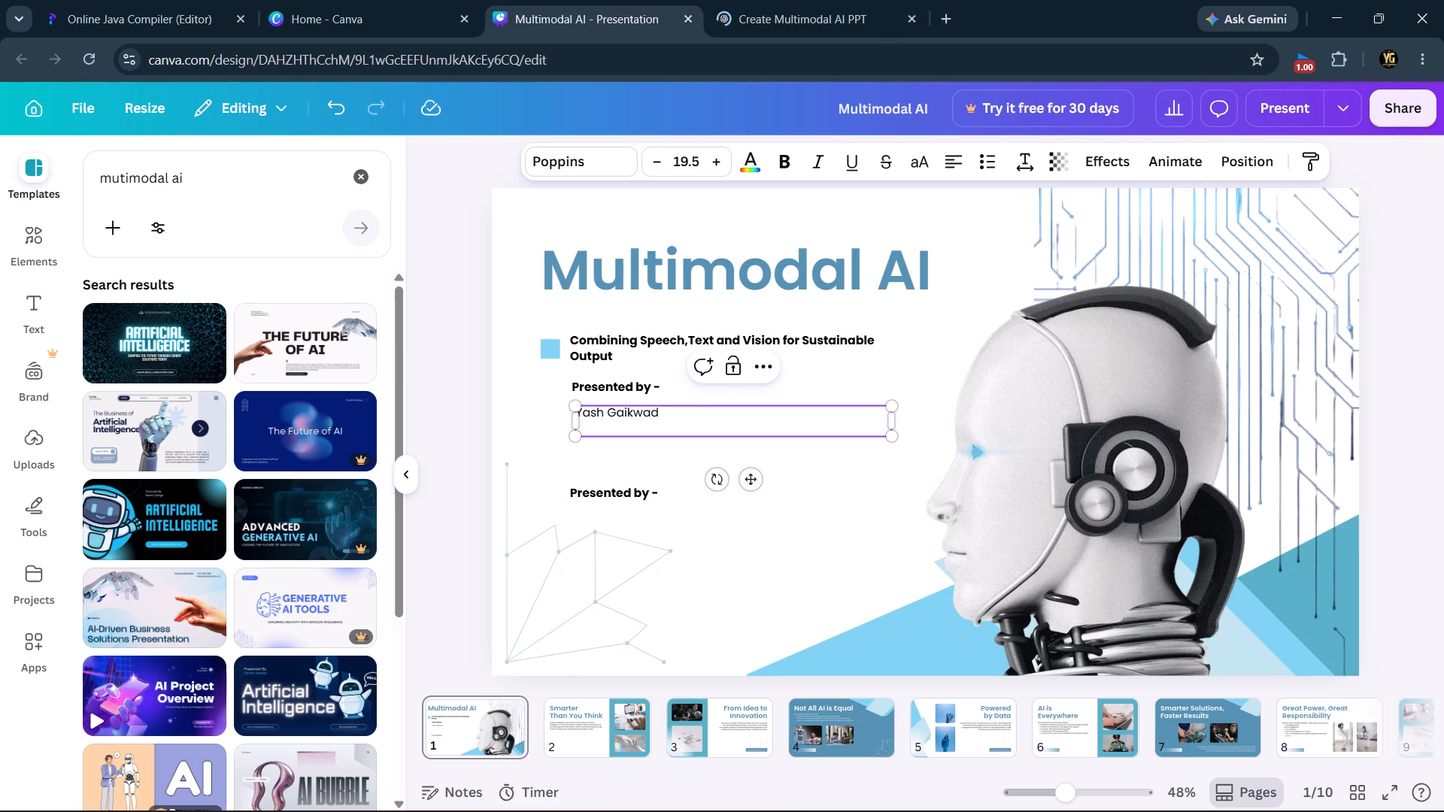
key("Return")
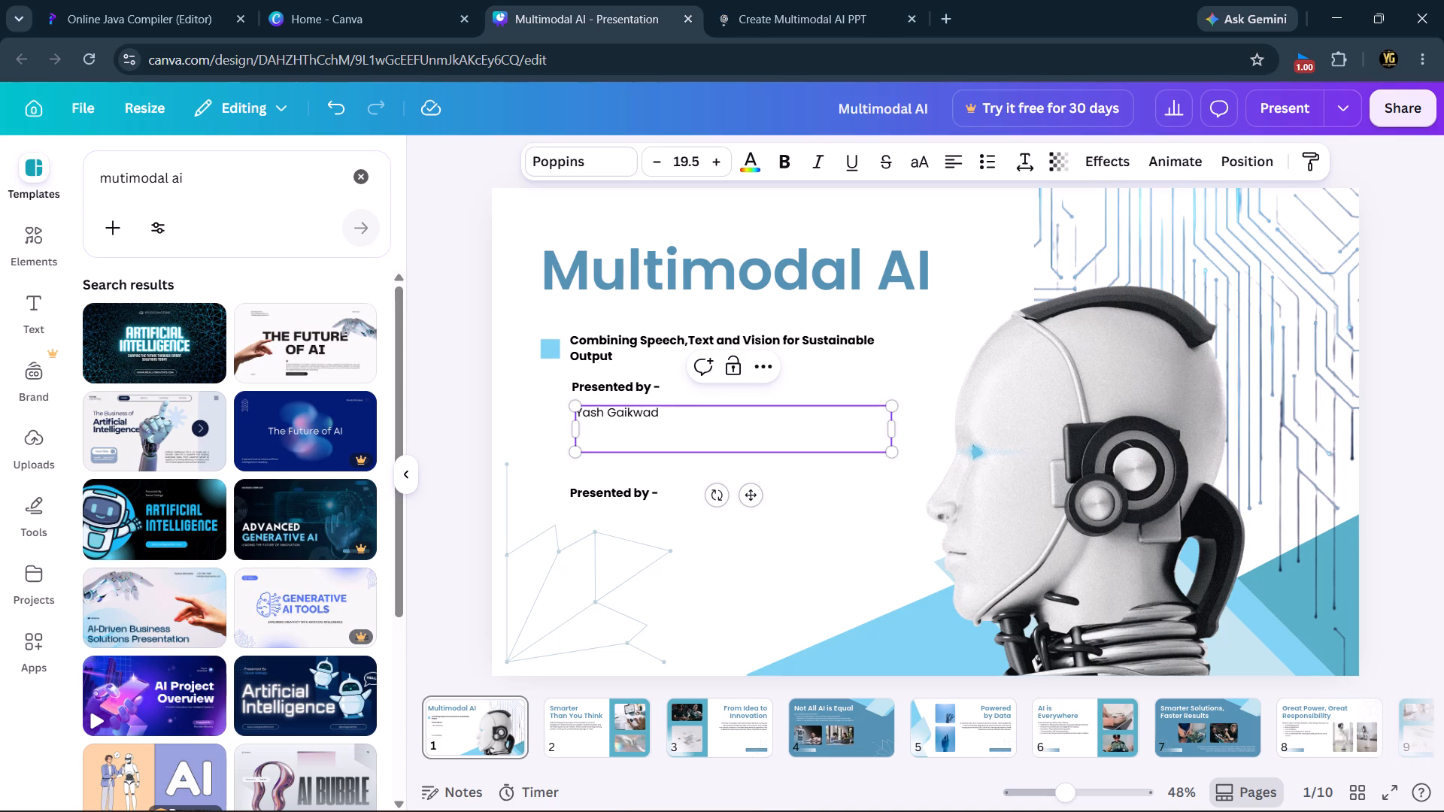
key("shift+b")
type(".Tech")
key("space")
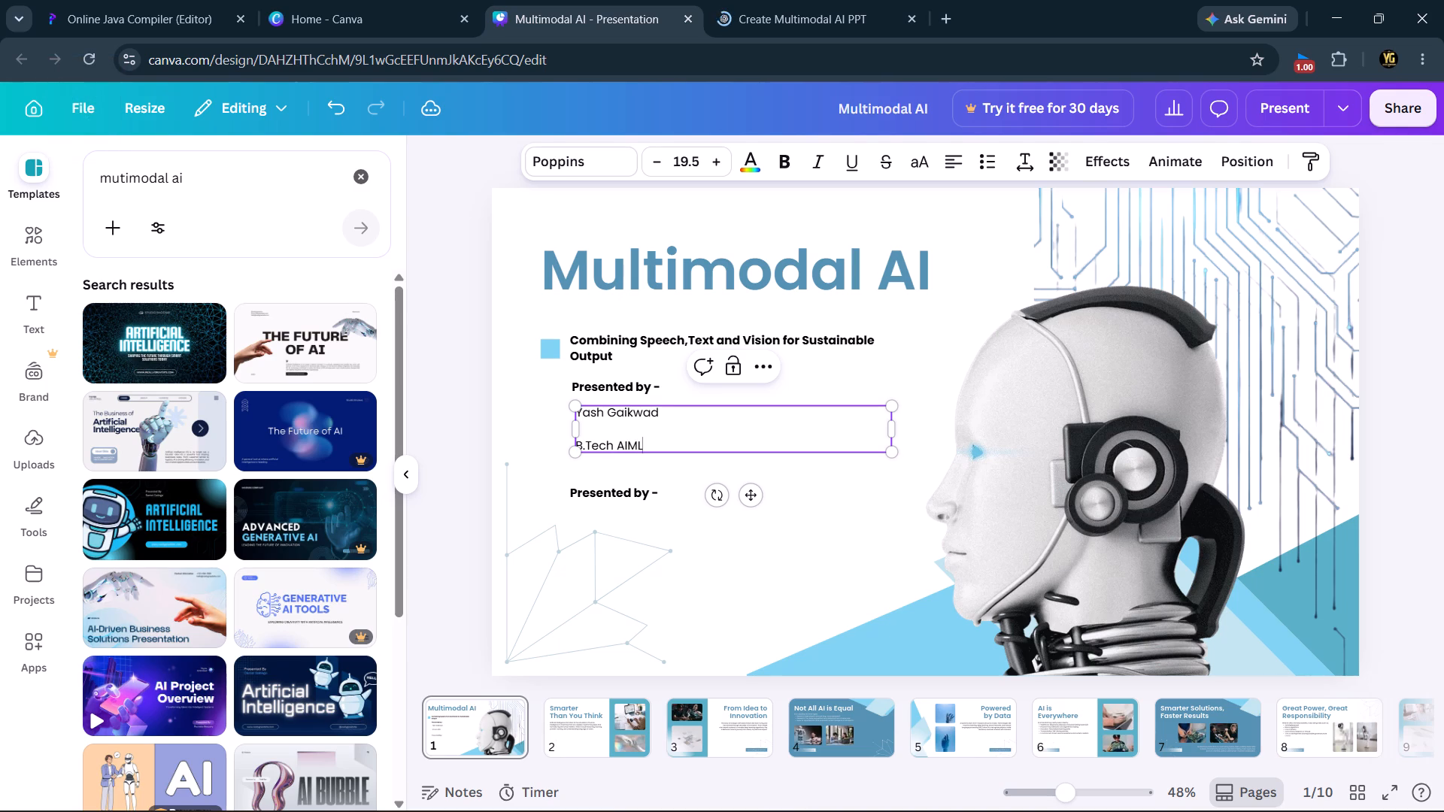
left_click(577, 441)
key("BackSpace")
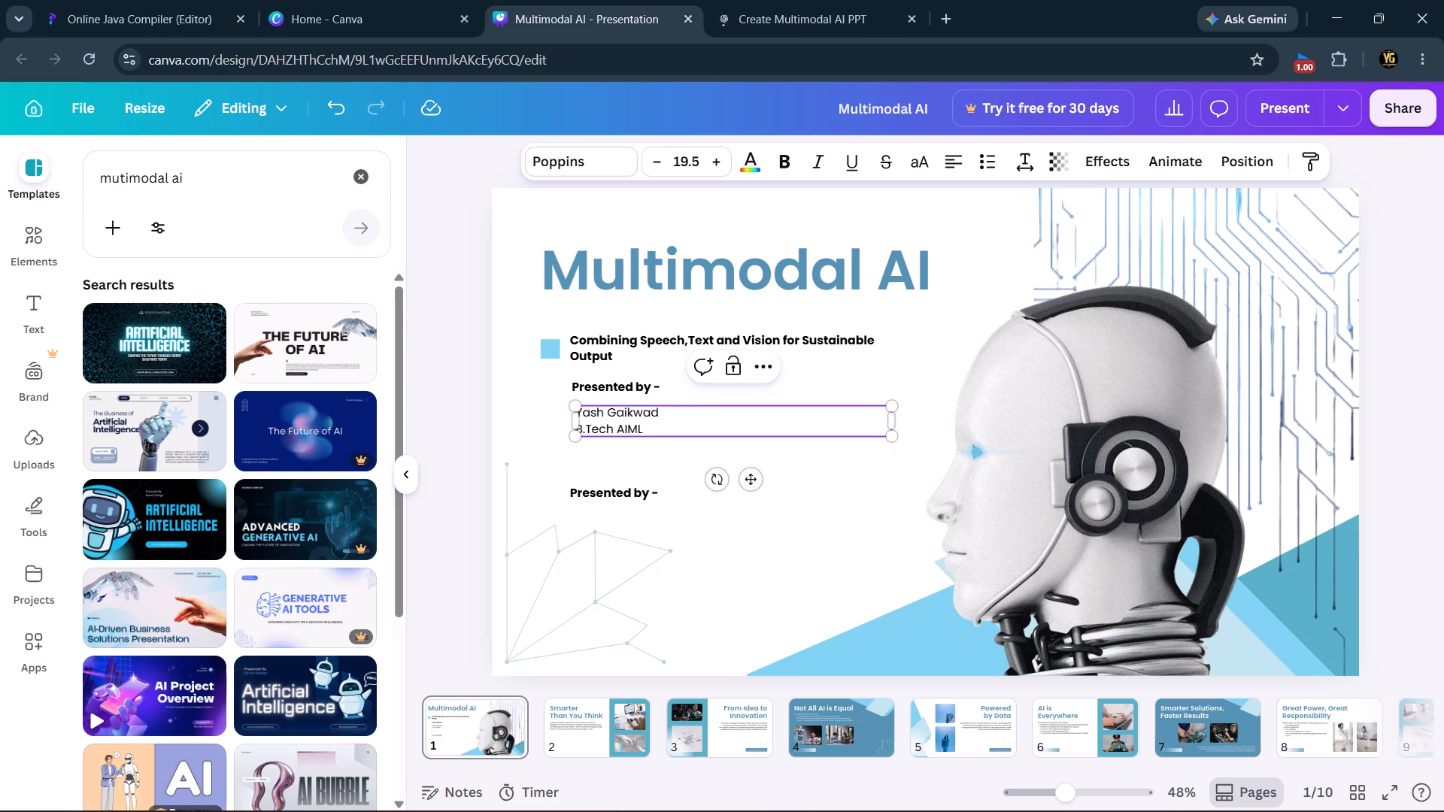
left_click(653, 429)
key("Return")
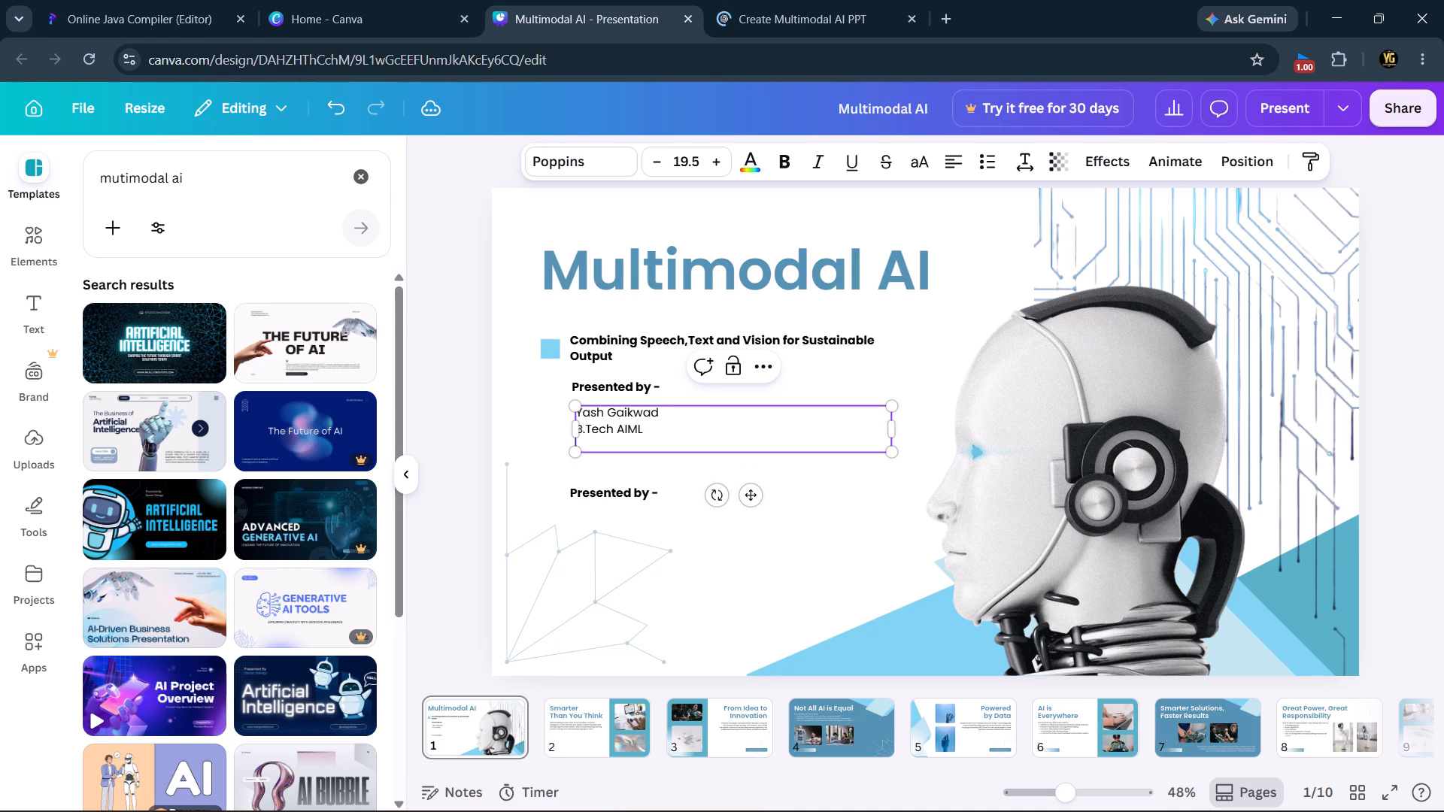
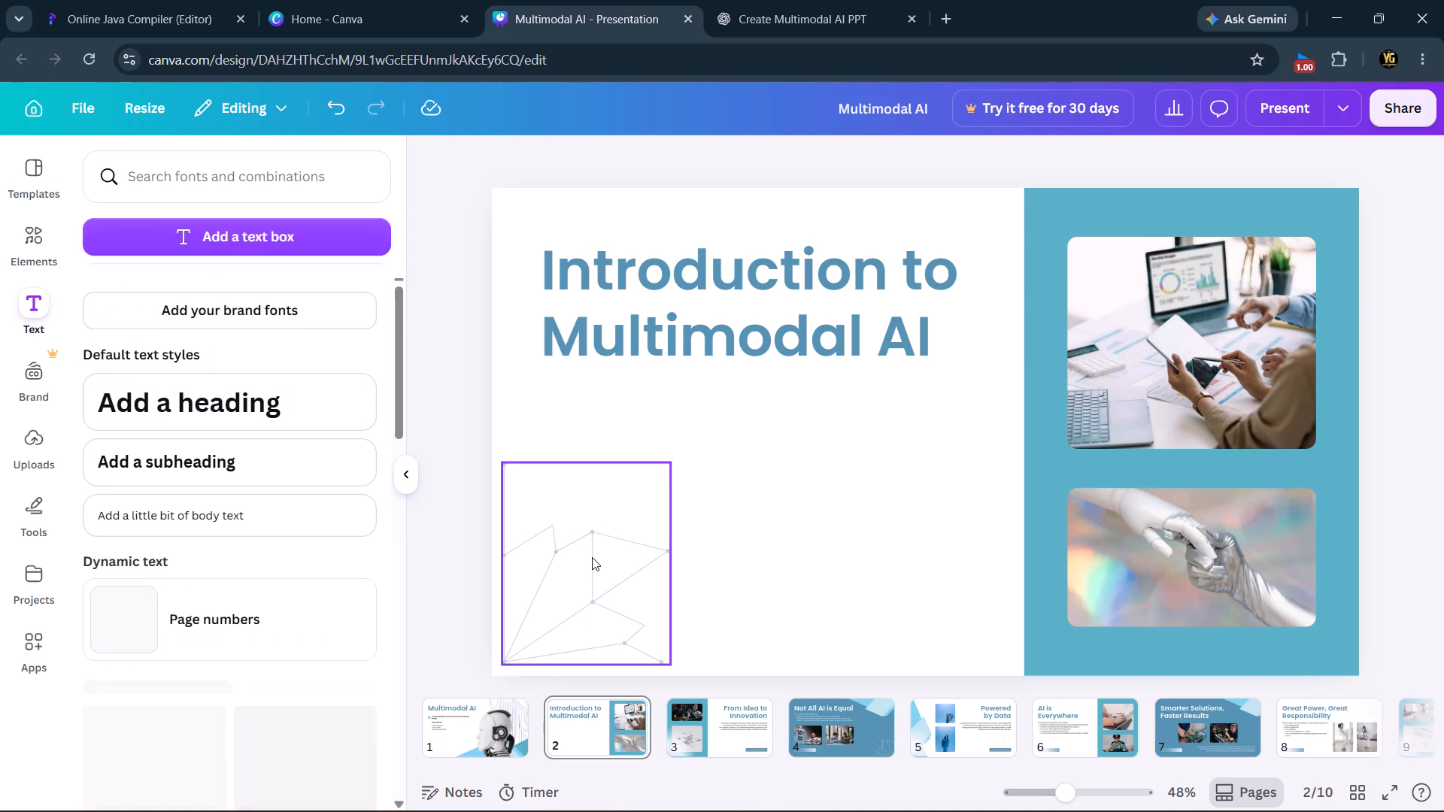
left_click(265, 237)
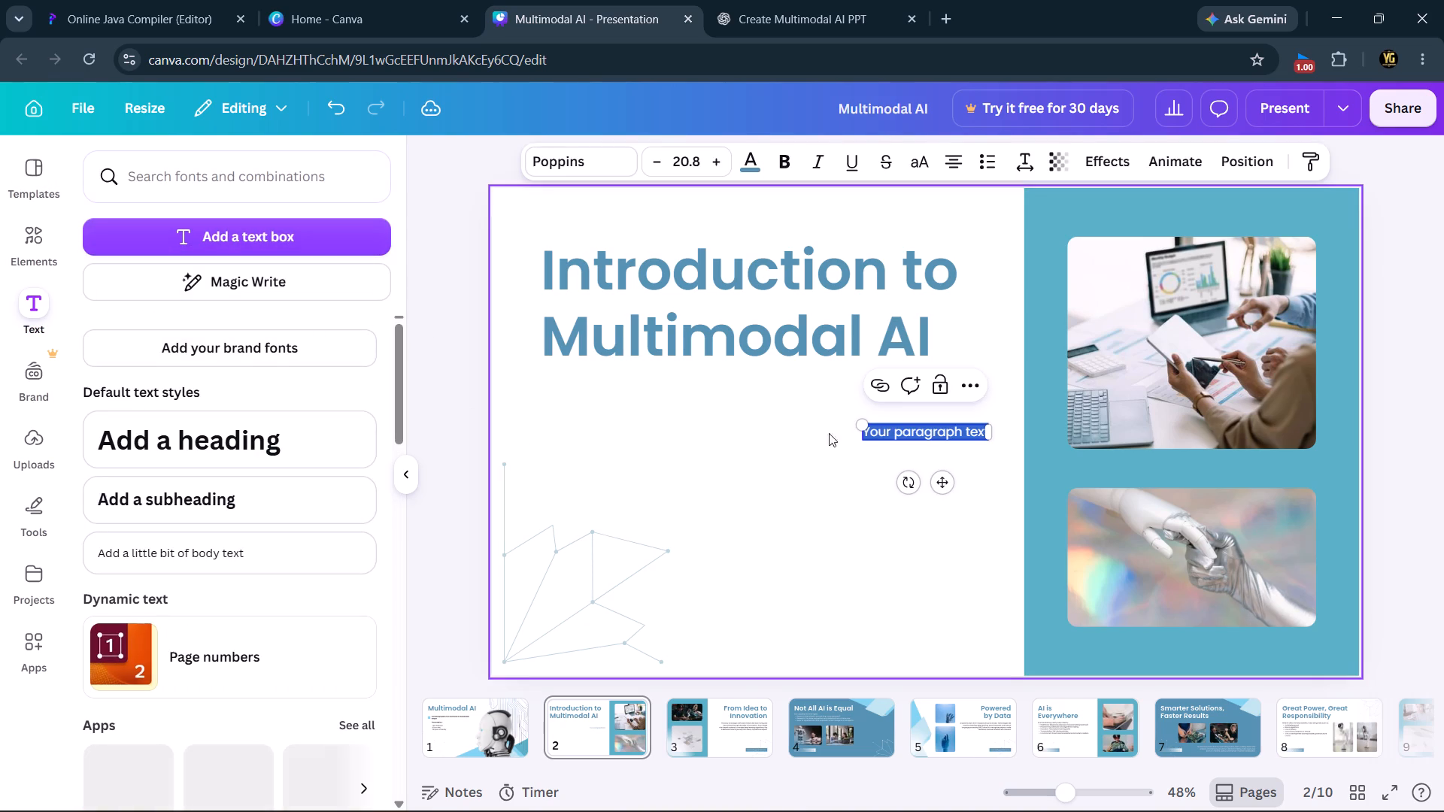
left_click_drag(893, 433, 899, 445)
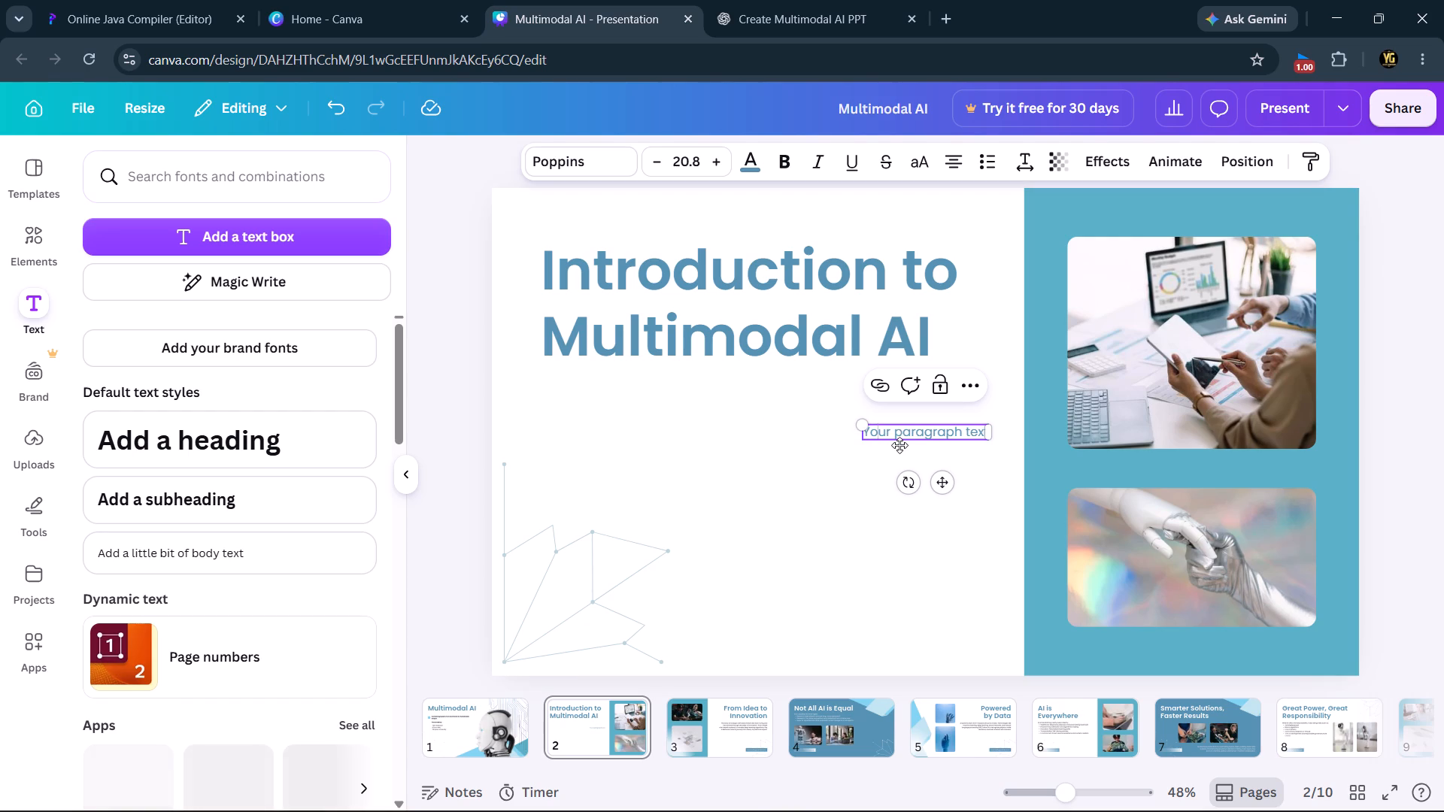
left_click_drag(899, 445, 861, 428)
left_click_drag(861, 428, 766, 418)
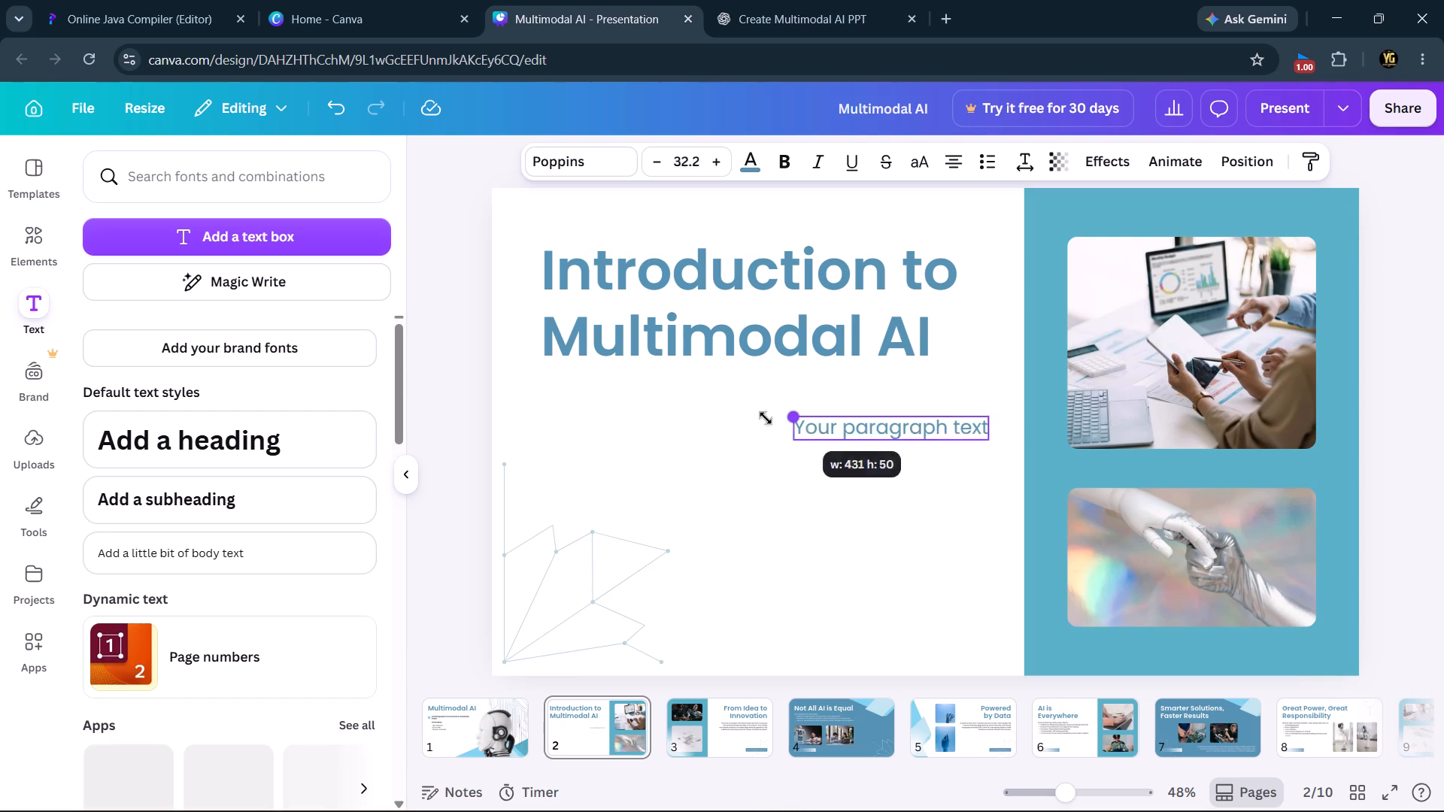
left_click_drag(766, 418, 534, 440)
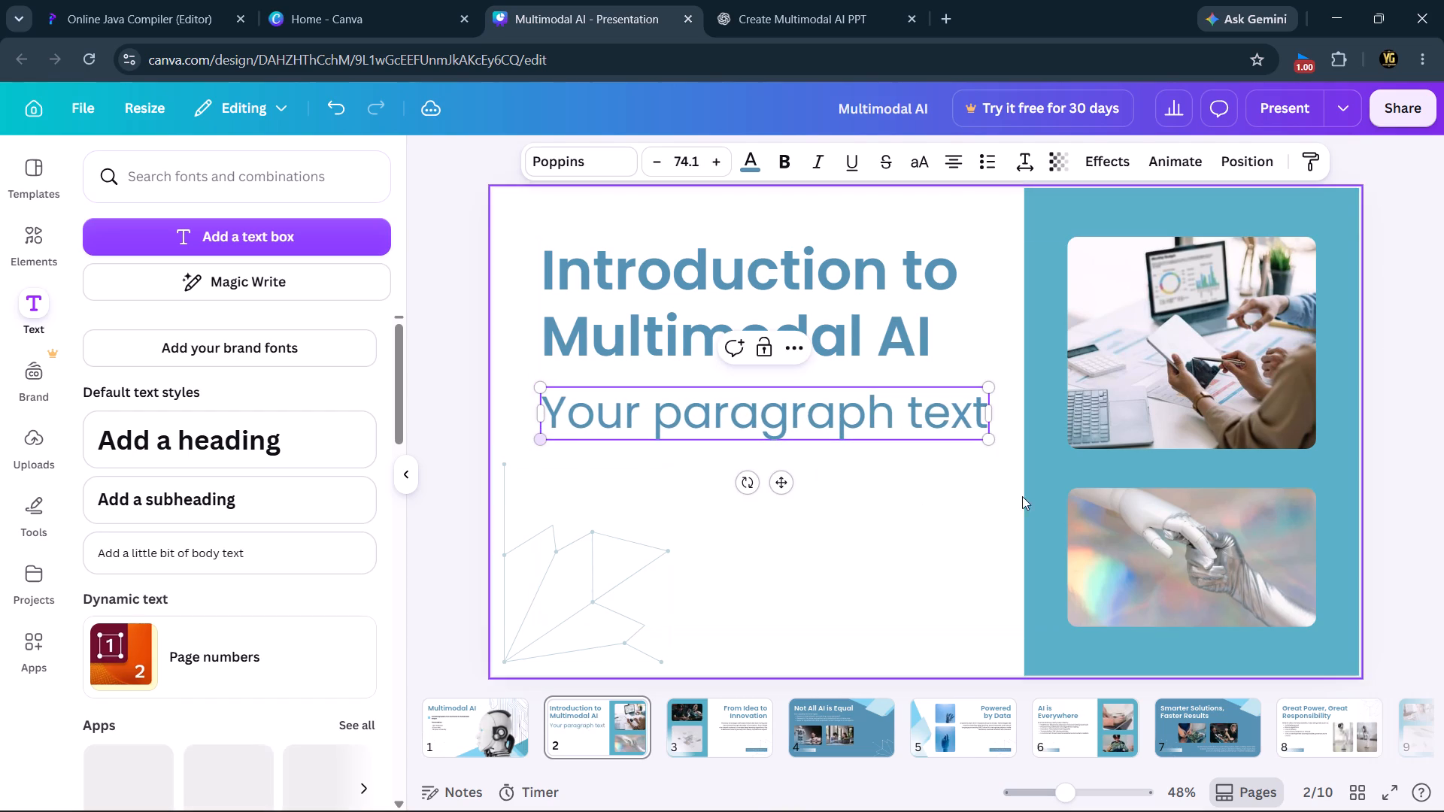
left_click_drag(987, 440, 876, 445)
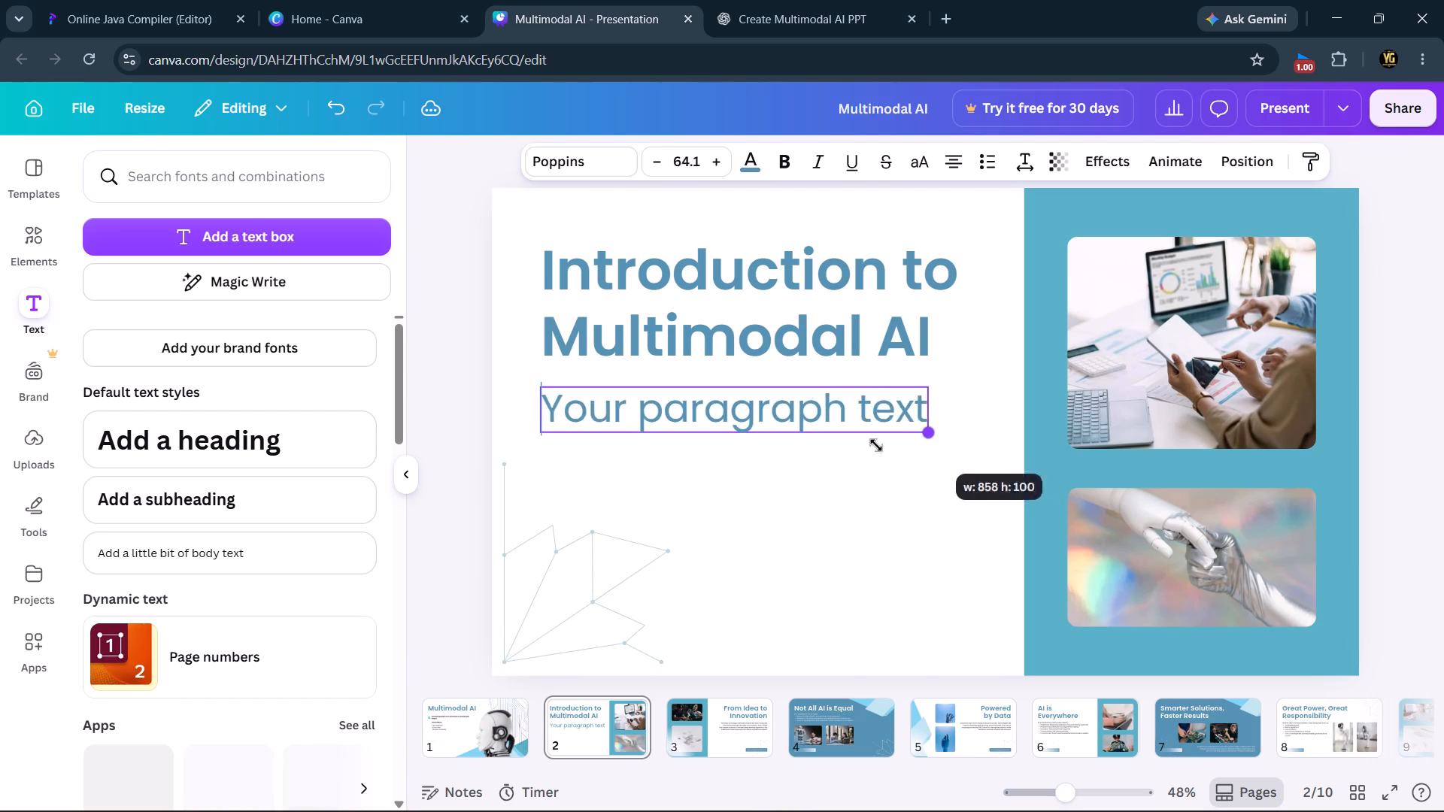
left_click_drag(876, 445, 704, 448)
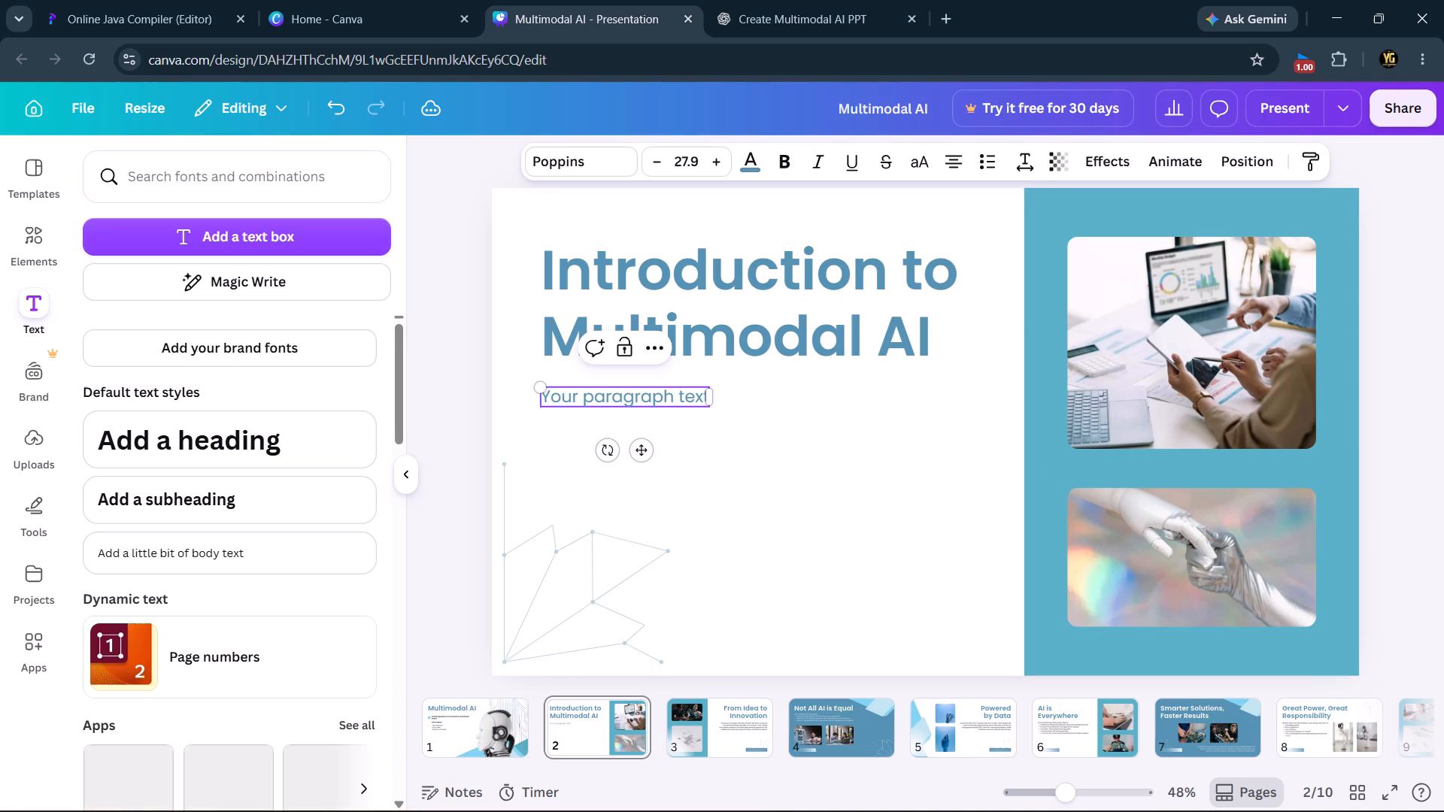
Replace the new text box's placeholder text with the four copied bullet points about Multimodal AI.
key("BackSpace")
key("BackSpace")
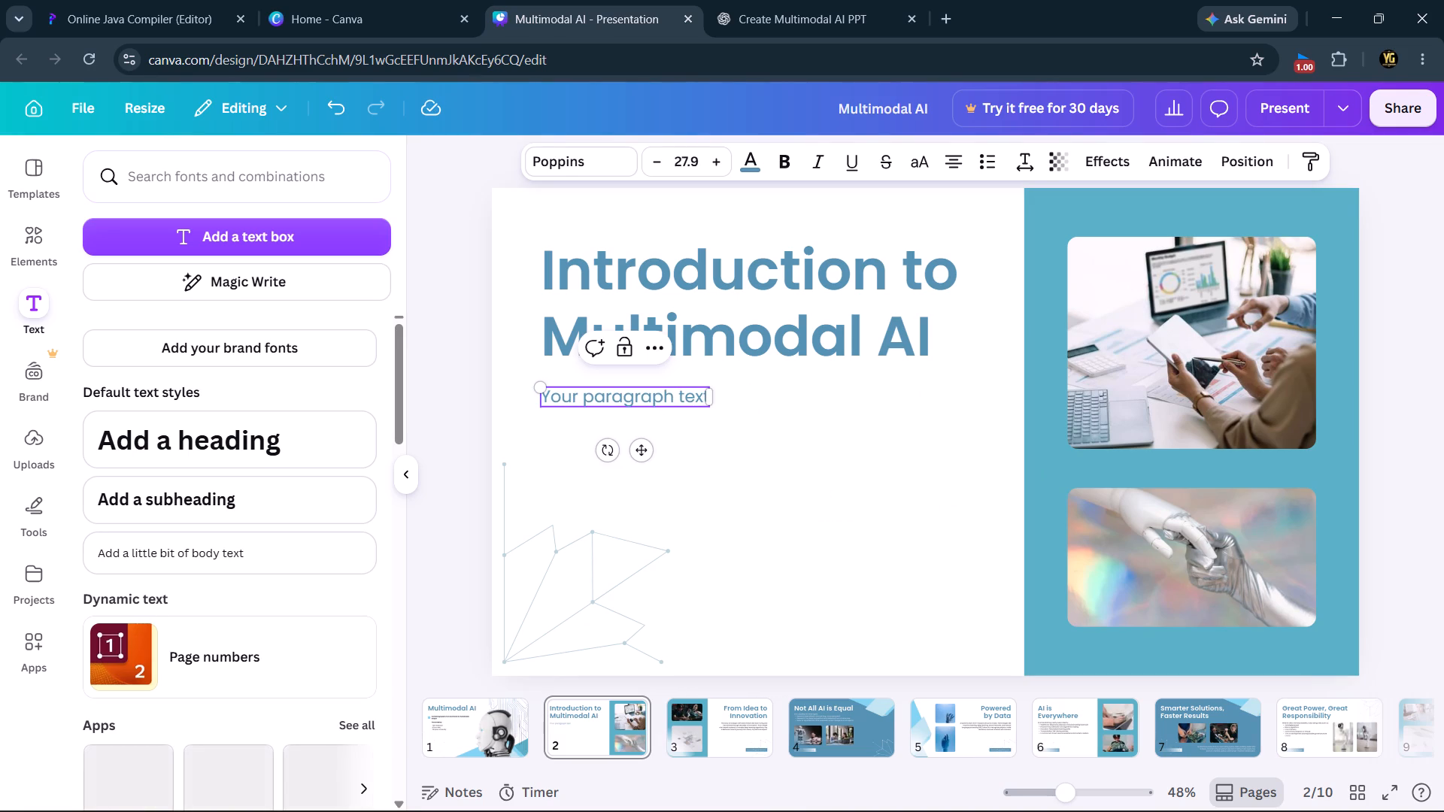
left_click(697, 389)
key("BackSpace")
key("BackSpace")
key("BackSpace")
key("BackSpace")
key("BackSpace")
key("BackSpace")
key("BackSpace")
key("BackSpace")
key("BackSpace")
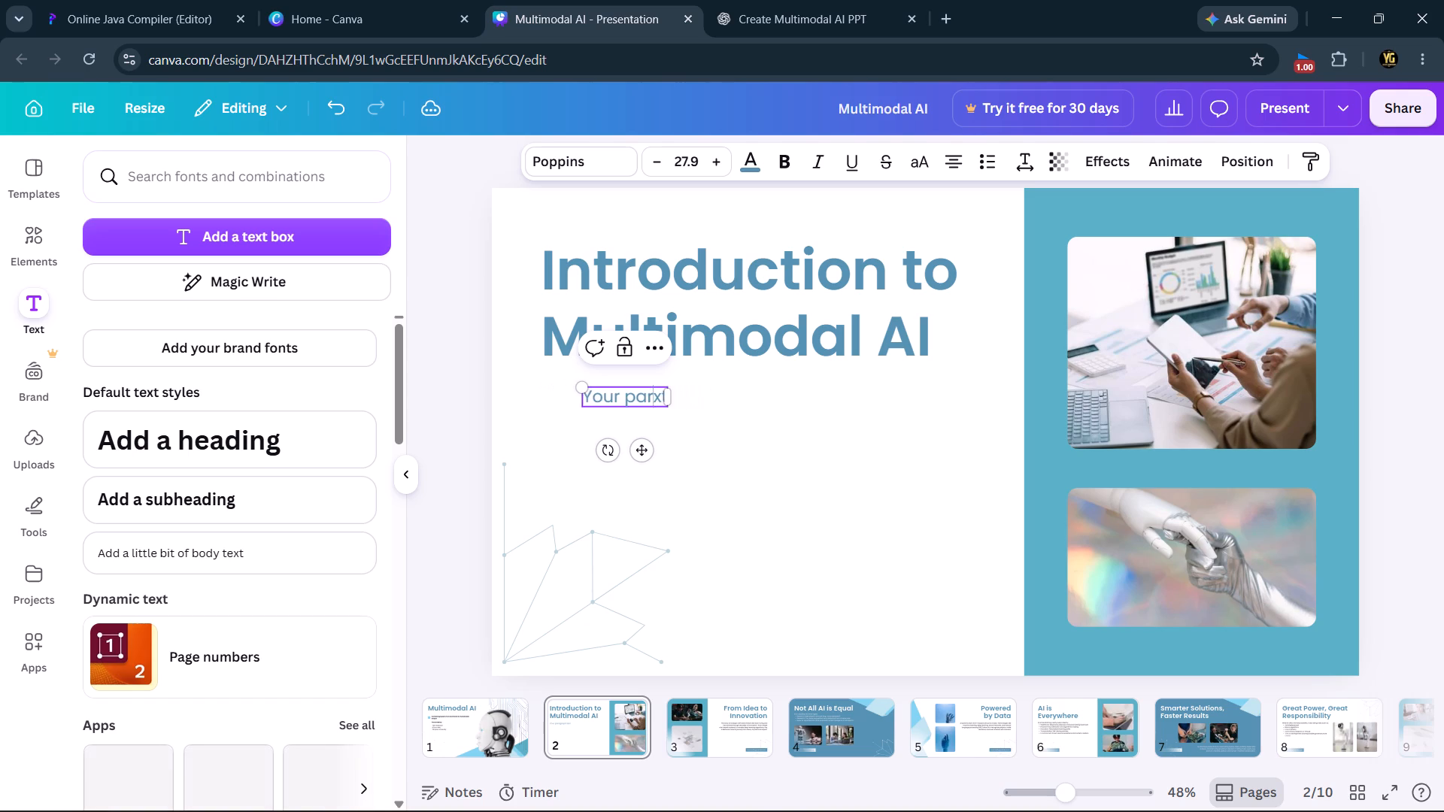
key("BackSpace")
key("BackSpace")
key("BackSpace")
key("BackSpace")
key("BackSpace")
key("BackSpace")
key("BackSpace")
key("BackSpace")
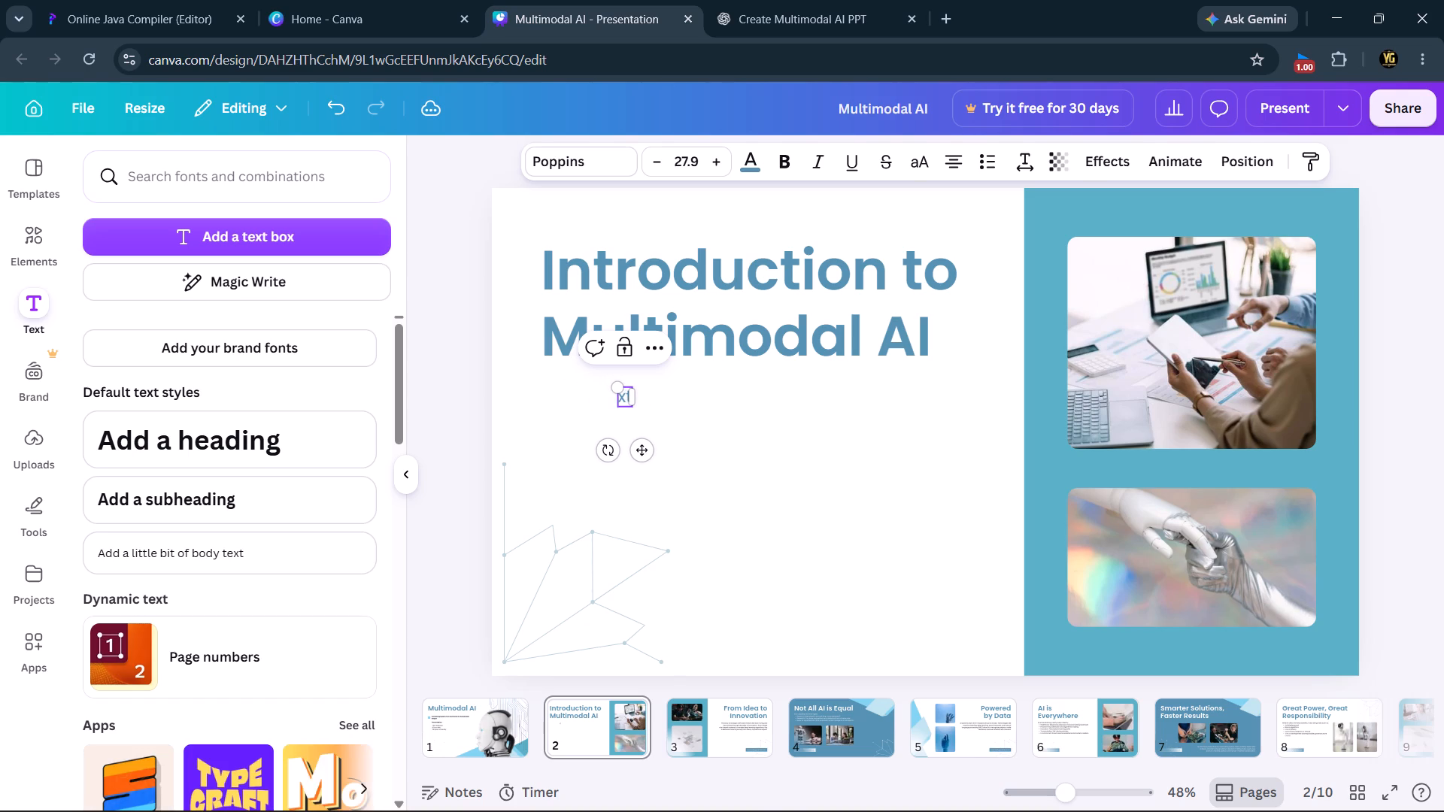
key("Right")
key("Right")
key("BackSpace")
key("BackSpace")
key("ctrl+v")
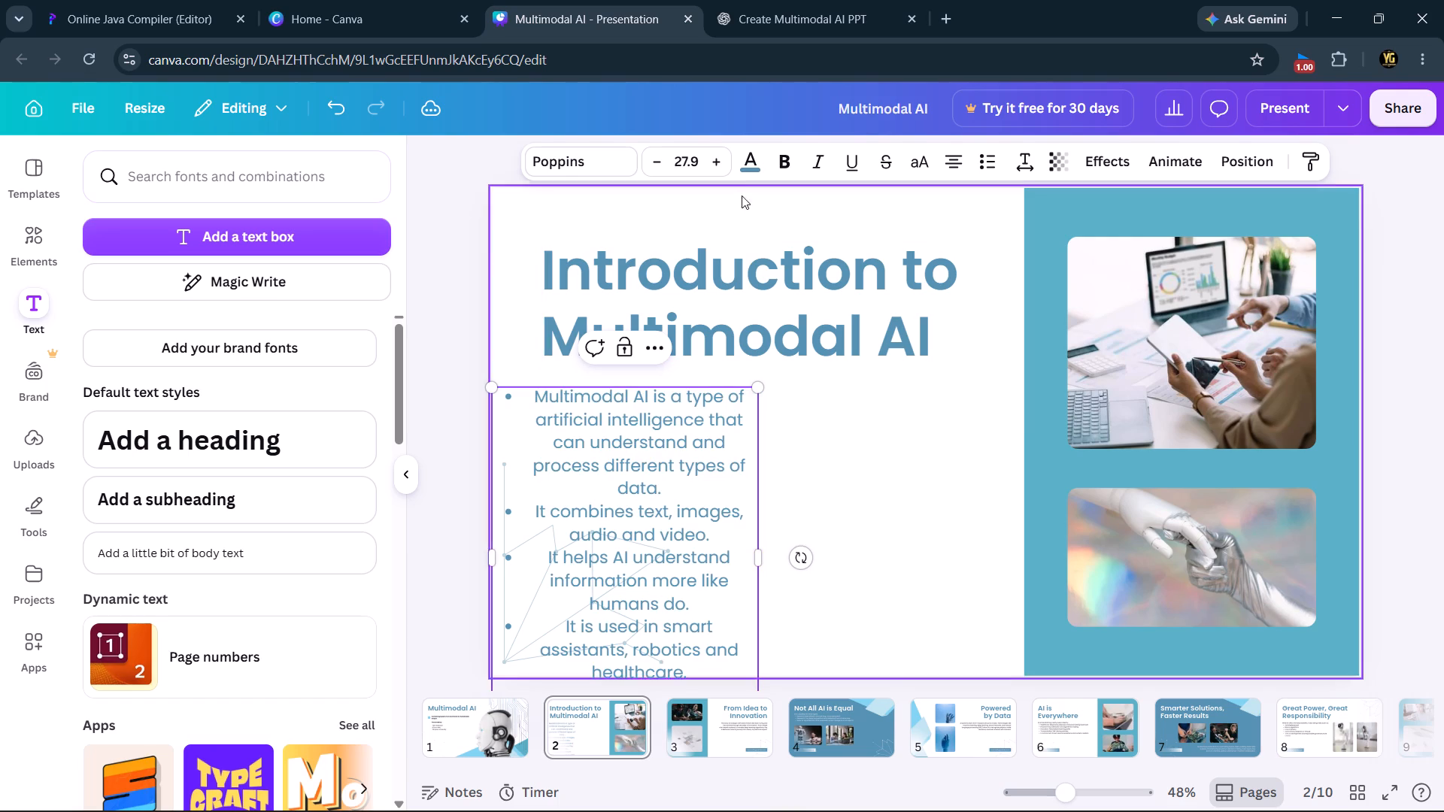
Change the blue text colour to black (#000000) throughout the current page.
left_click(751, 165)
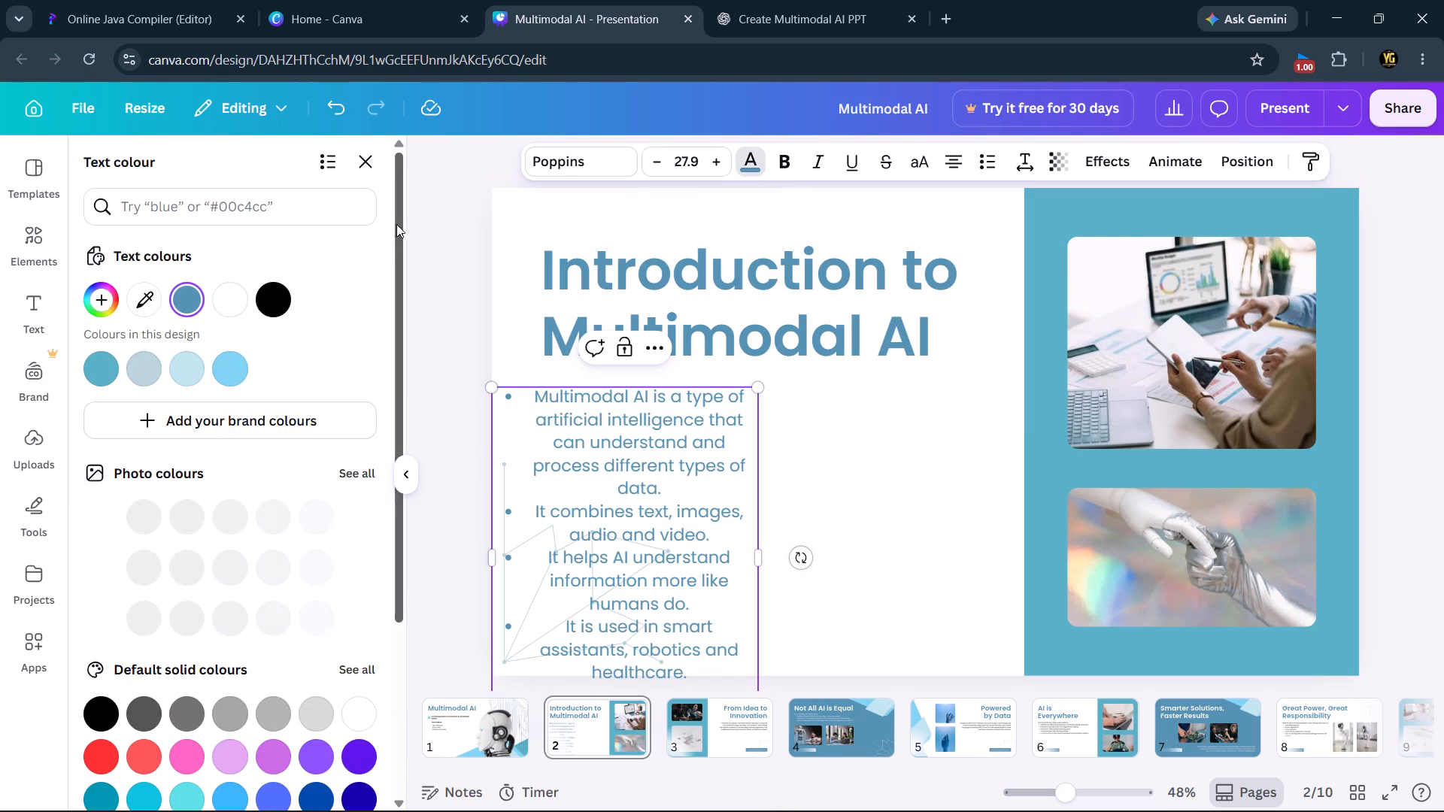
left_click(269, 289)
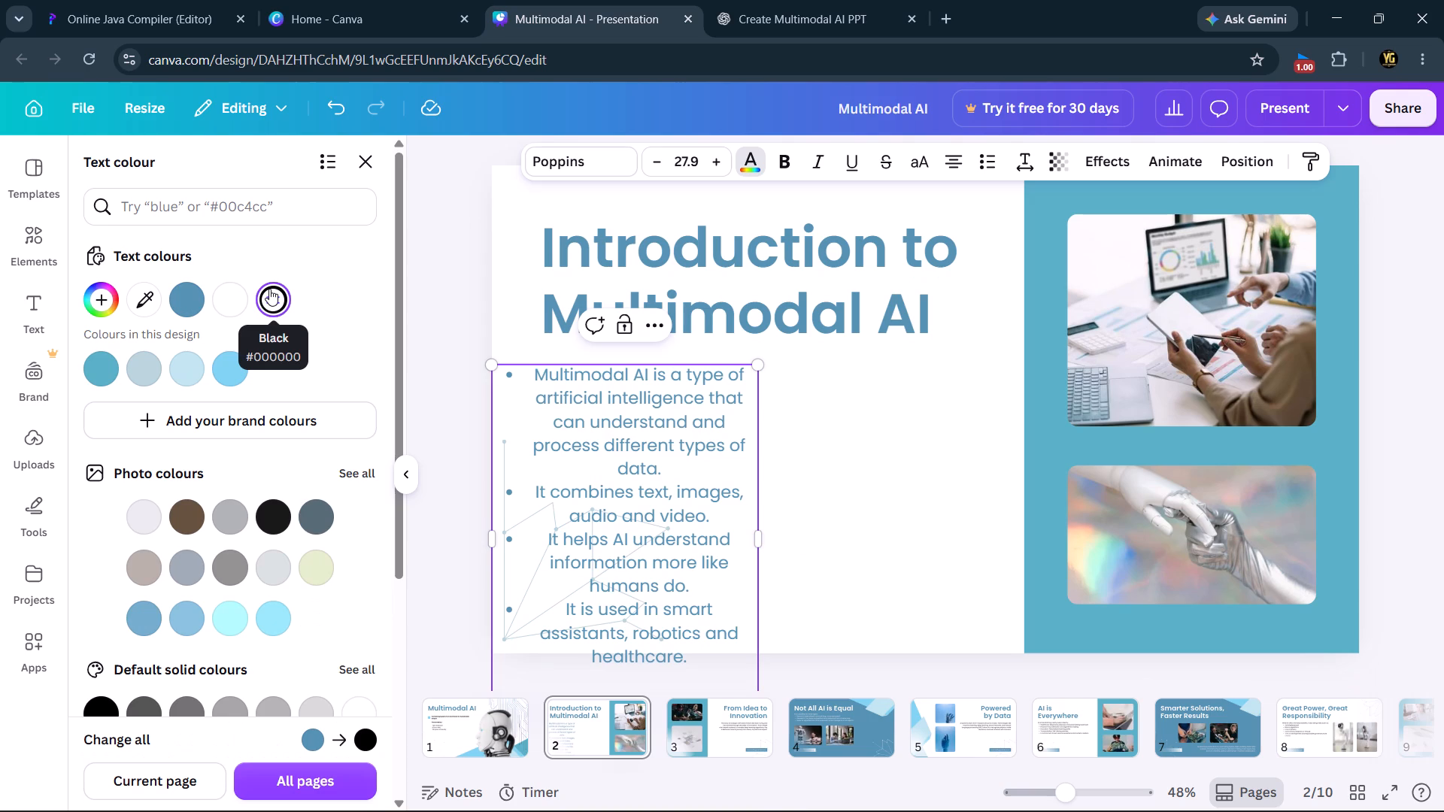
left_click(270, 299)
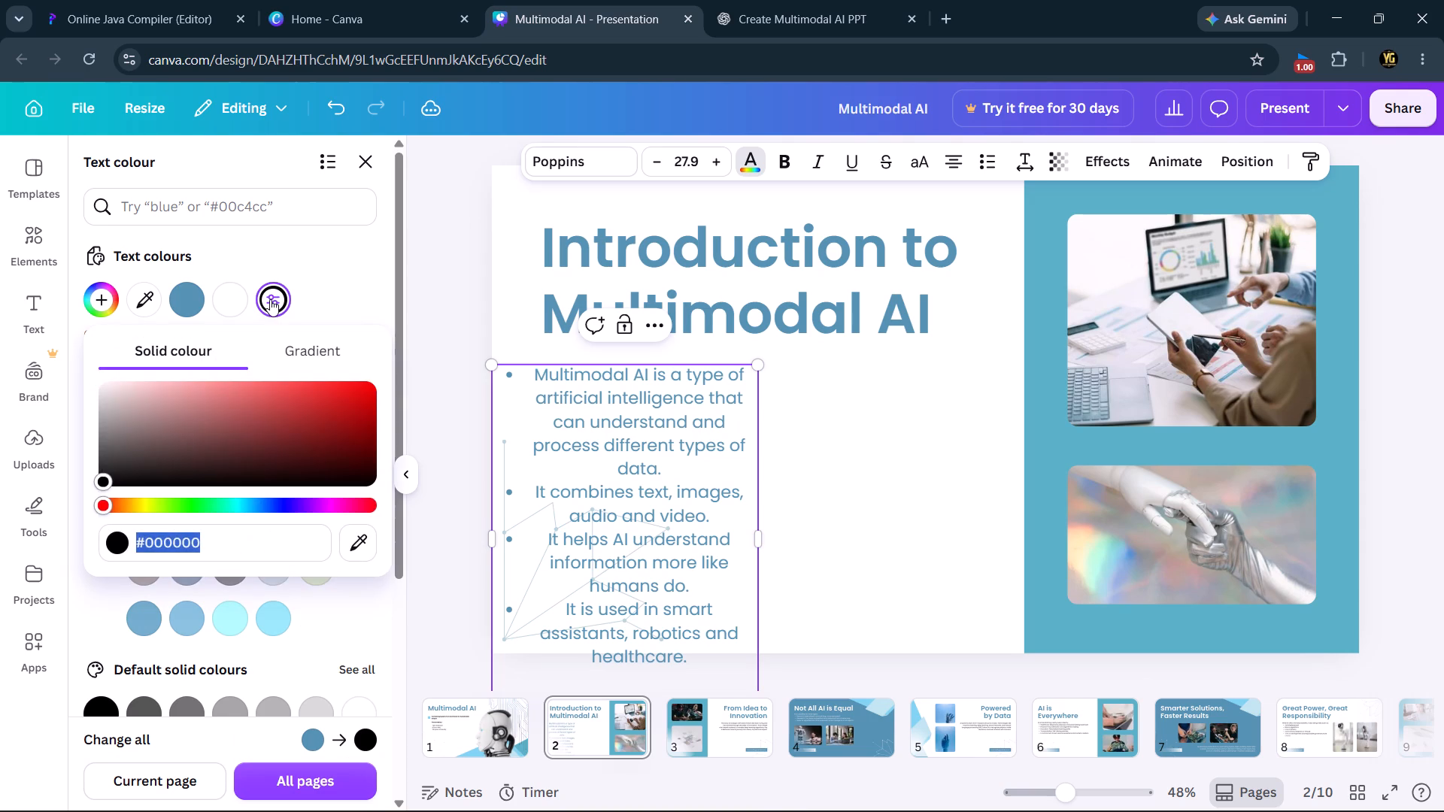
left_click(270, 292)
left_click(225, 300)
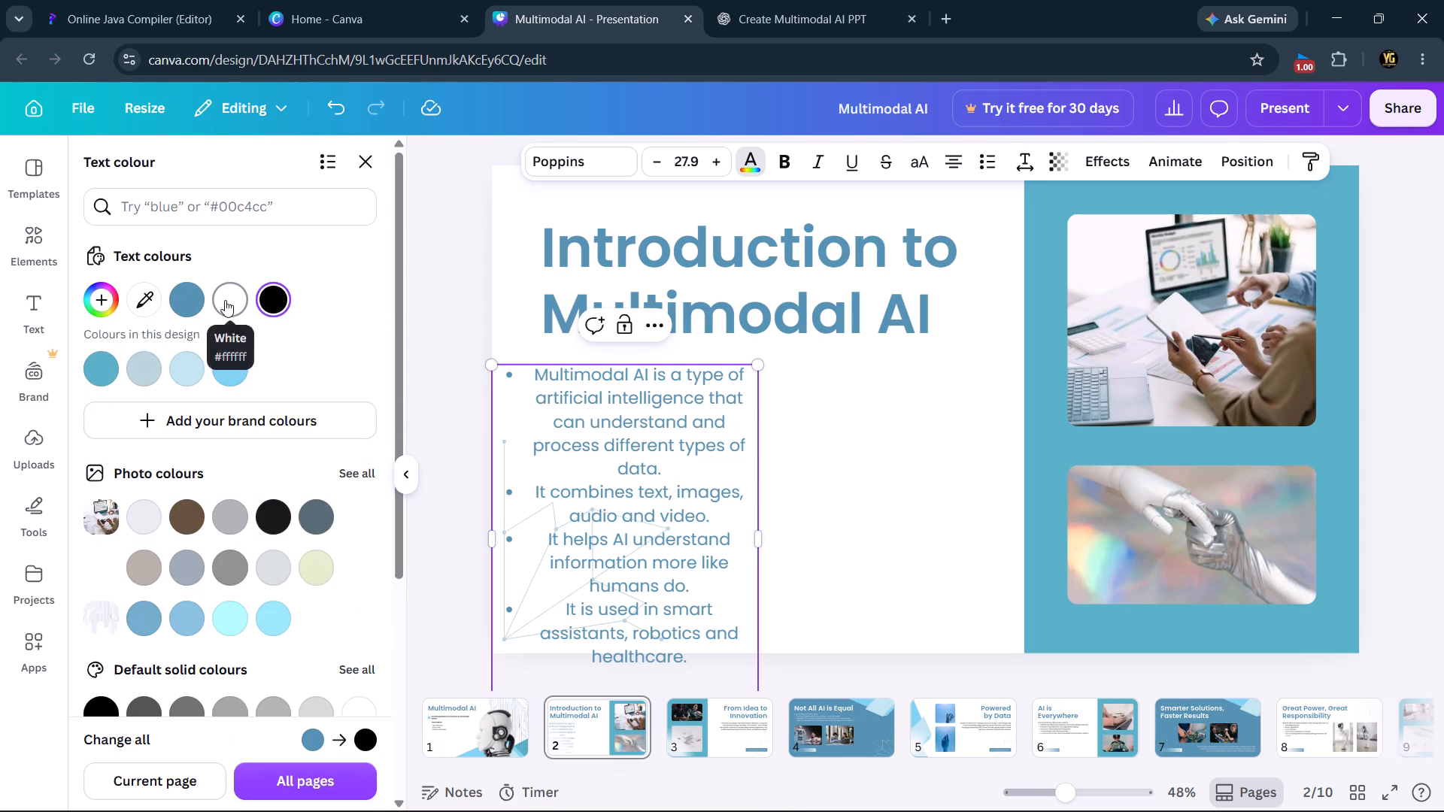
left_click(275, 301)
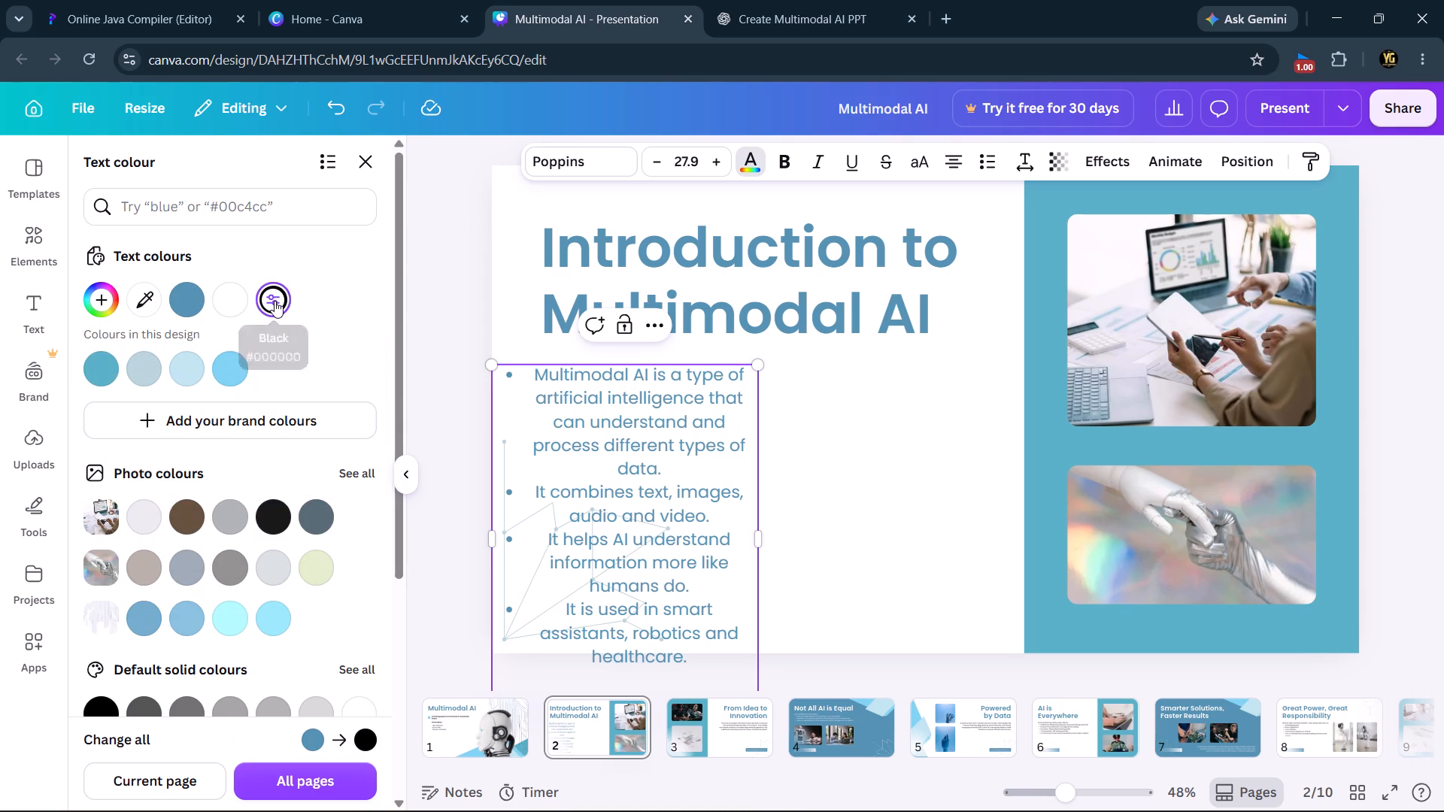
left_click(360, 741)
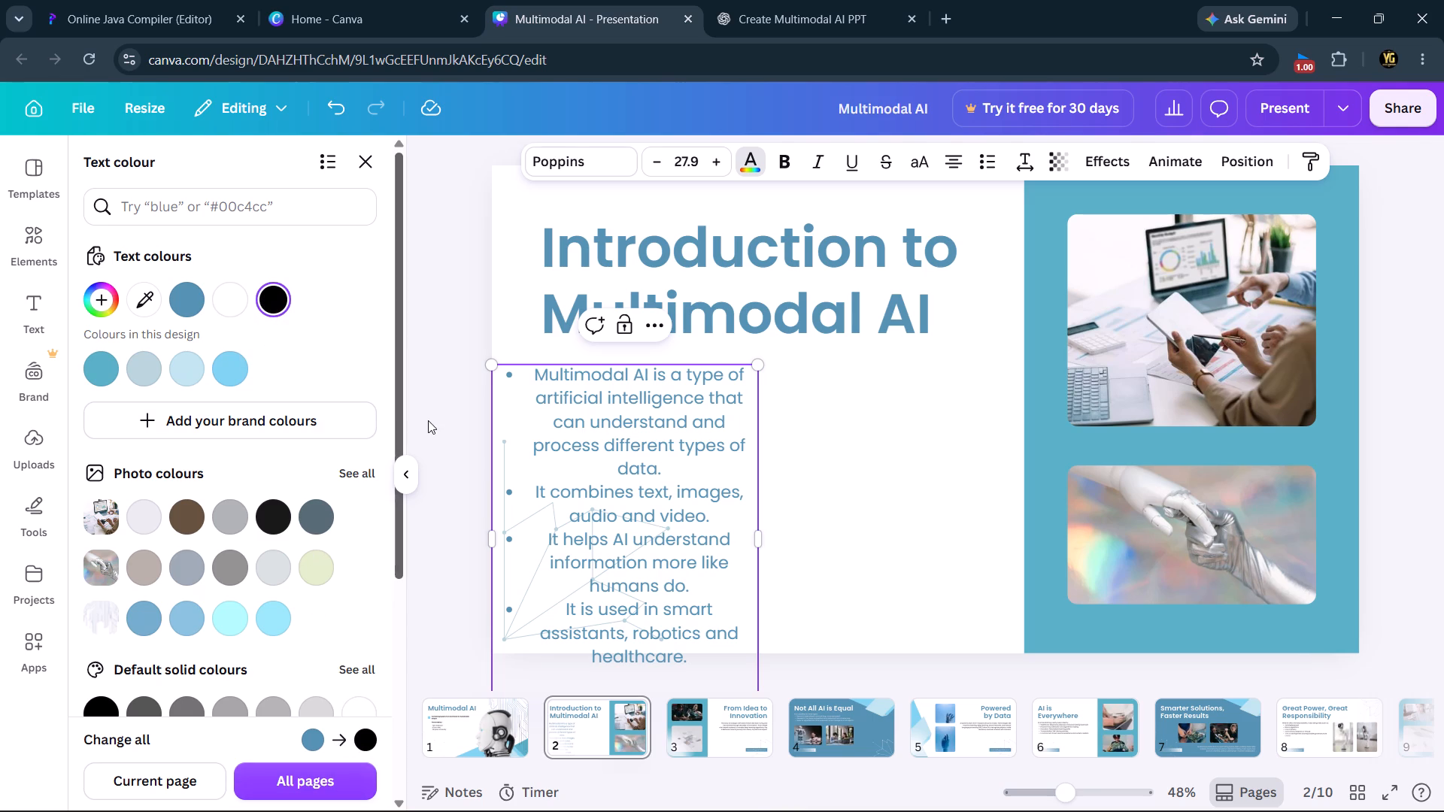
left_click(174, 768)
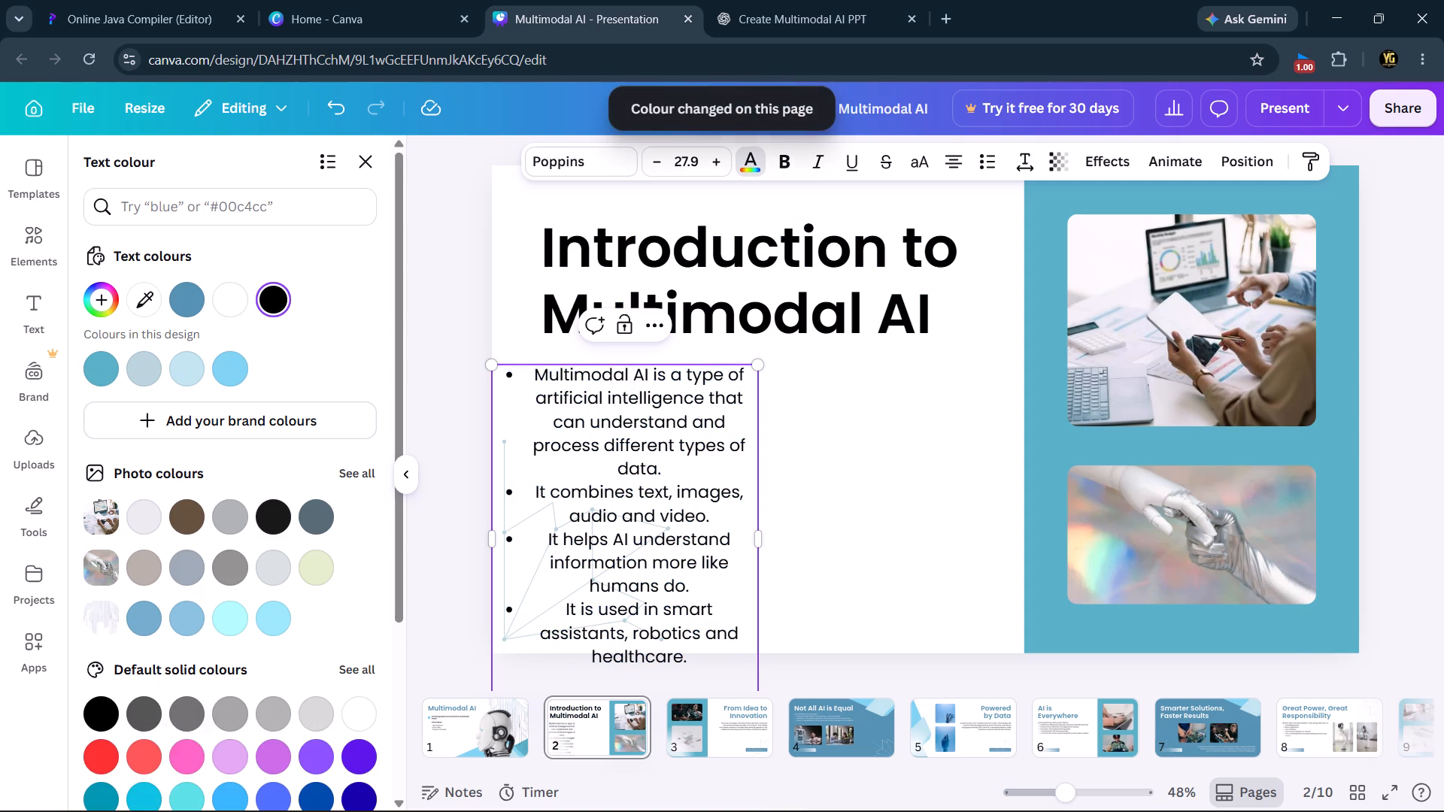
Recolour the whole slide 2 title "Introduction to Multimodal AI" to the design's Azure #59b1c6.
left_click(727, 243)
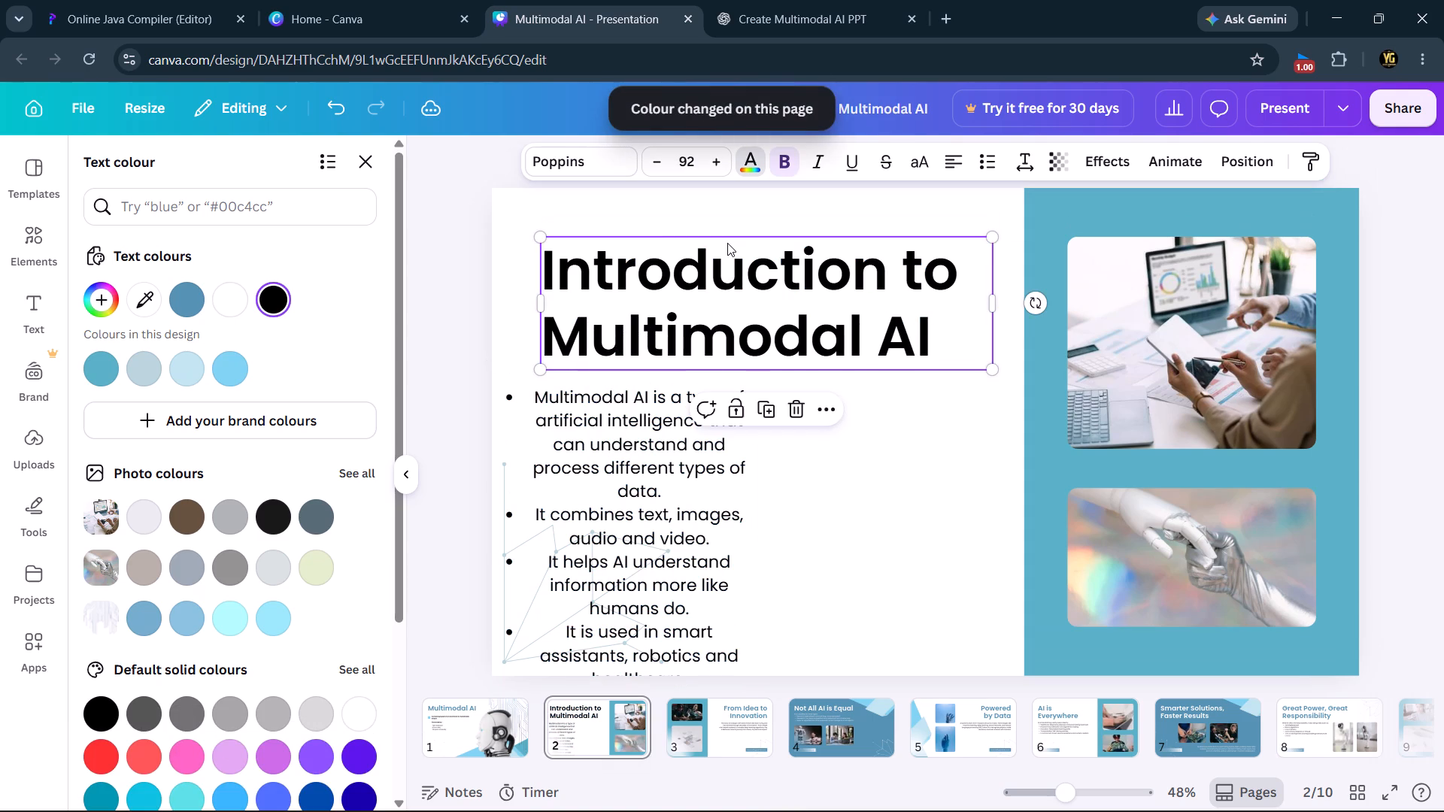
double_click(727, 256)
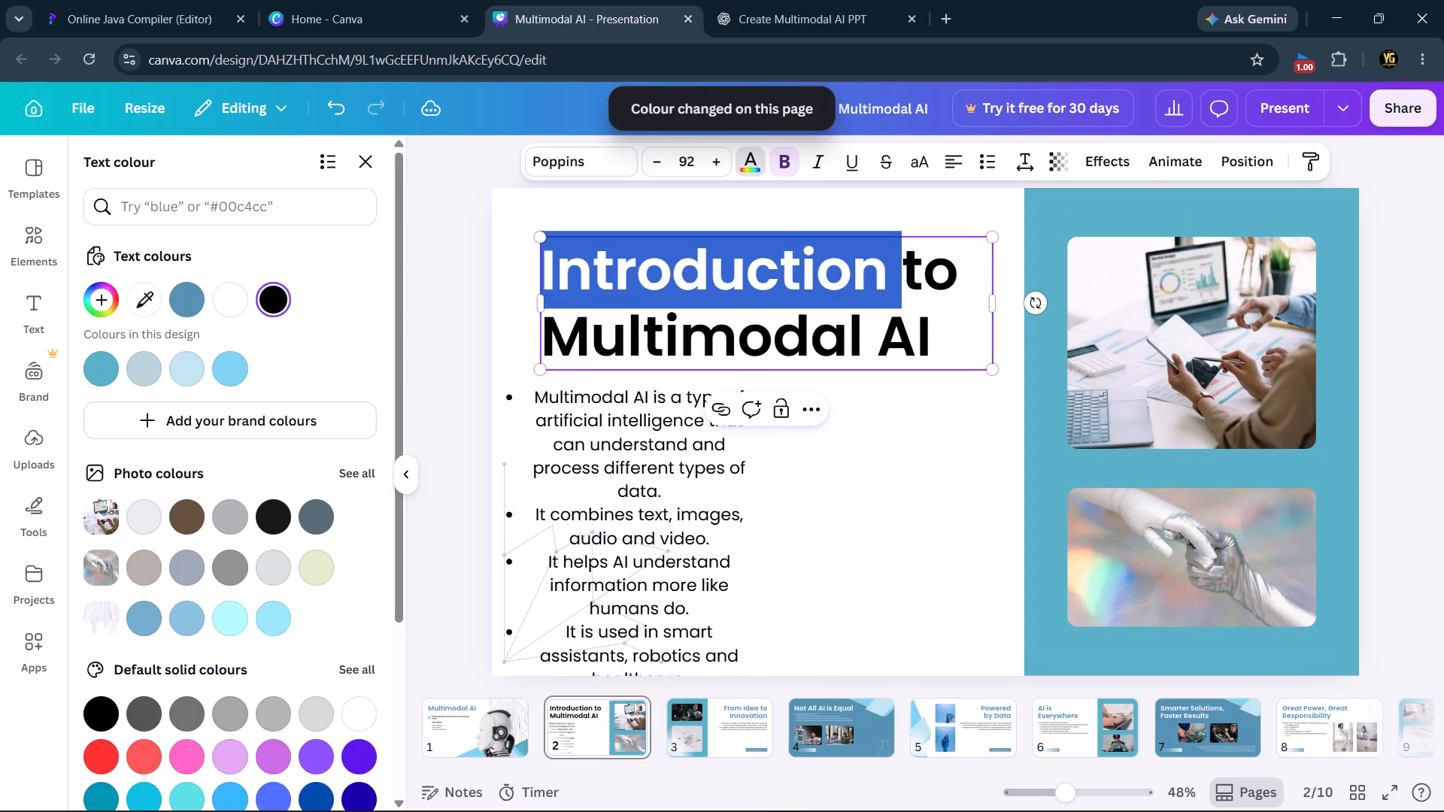
left_click(816, 347)
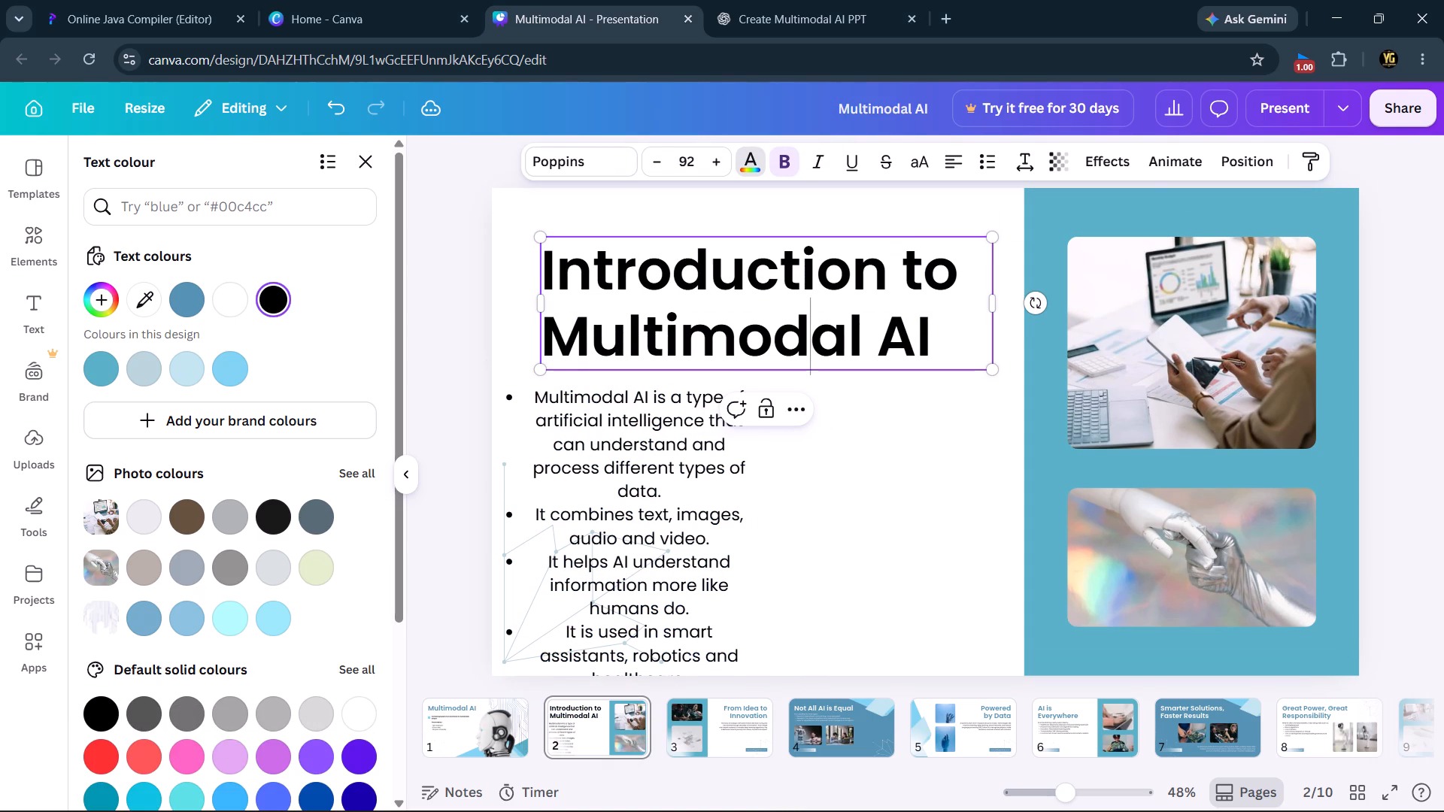
left_click_drag(543, 264, 878, 335)
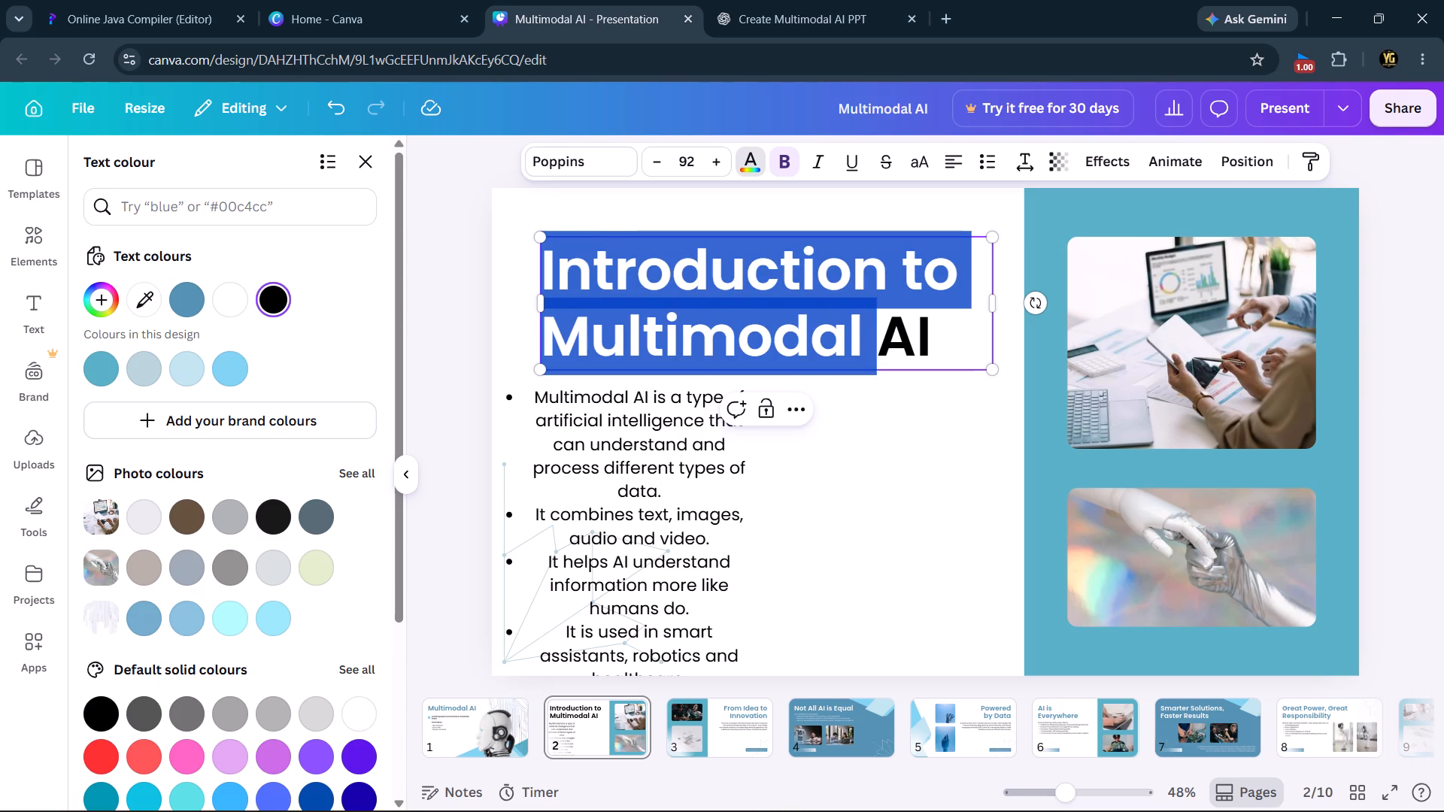
left_click_drag(878, 335, 928, 333)
left_click(742, 153)
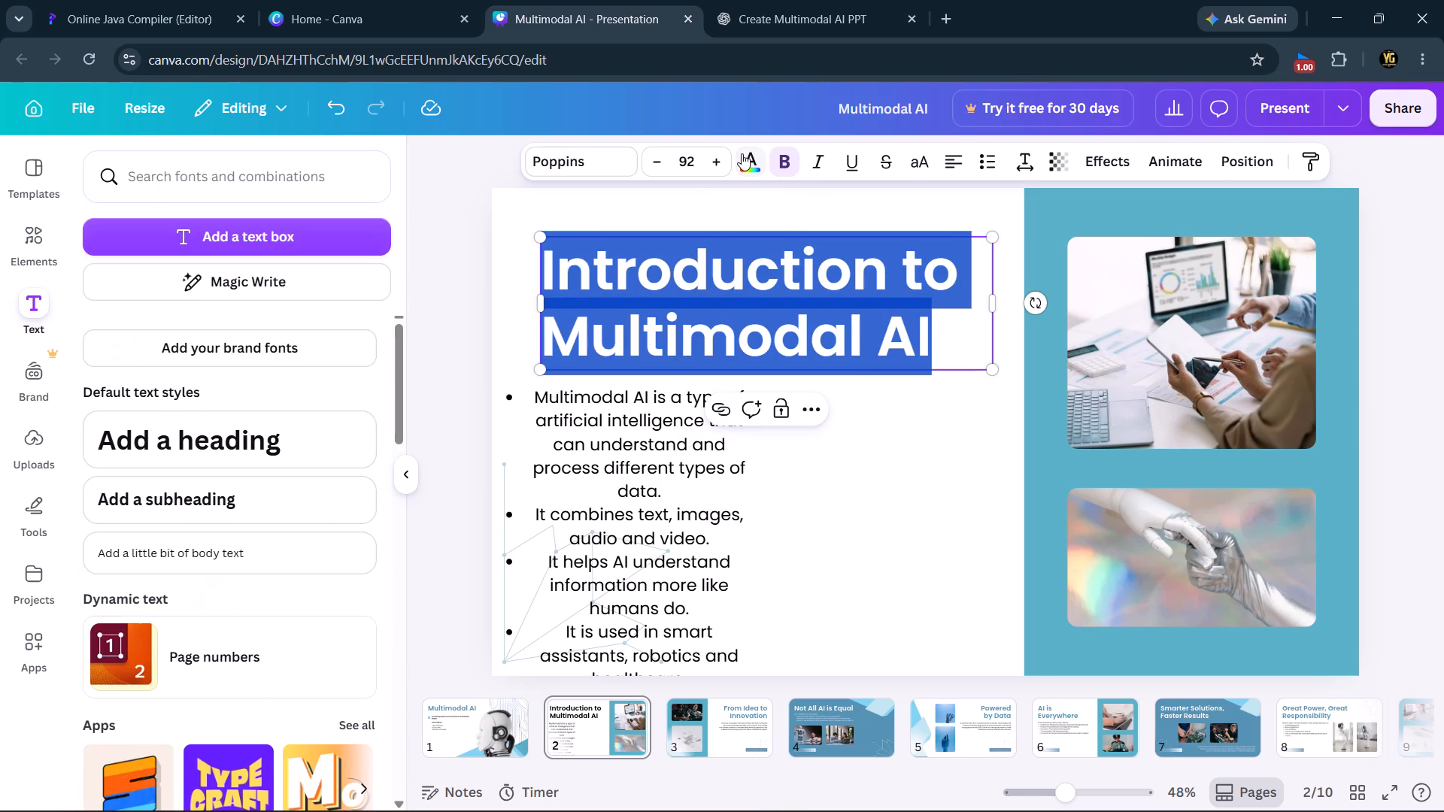
left_click(742, 153)
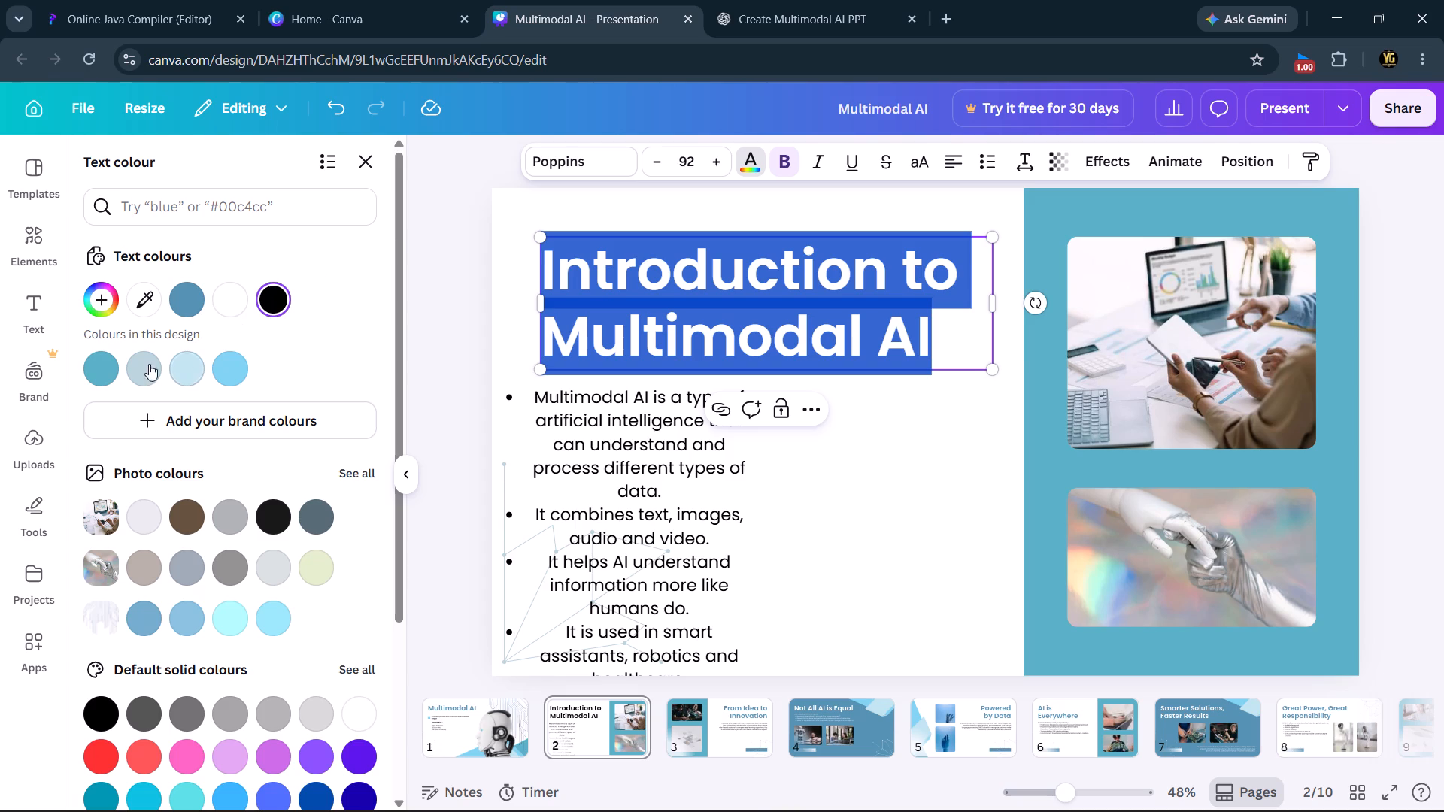
left_click(105, 374)
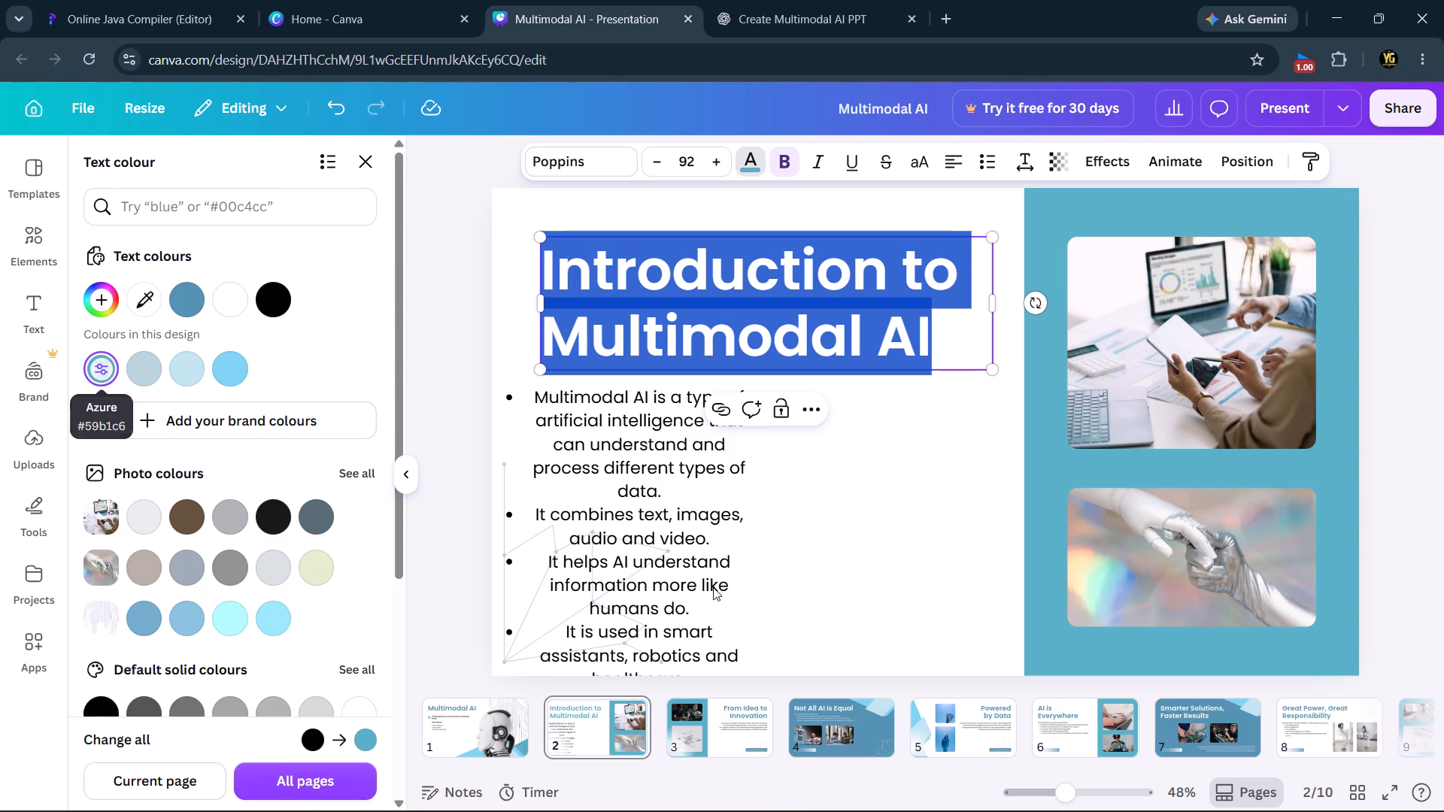
left_click(781, 614)
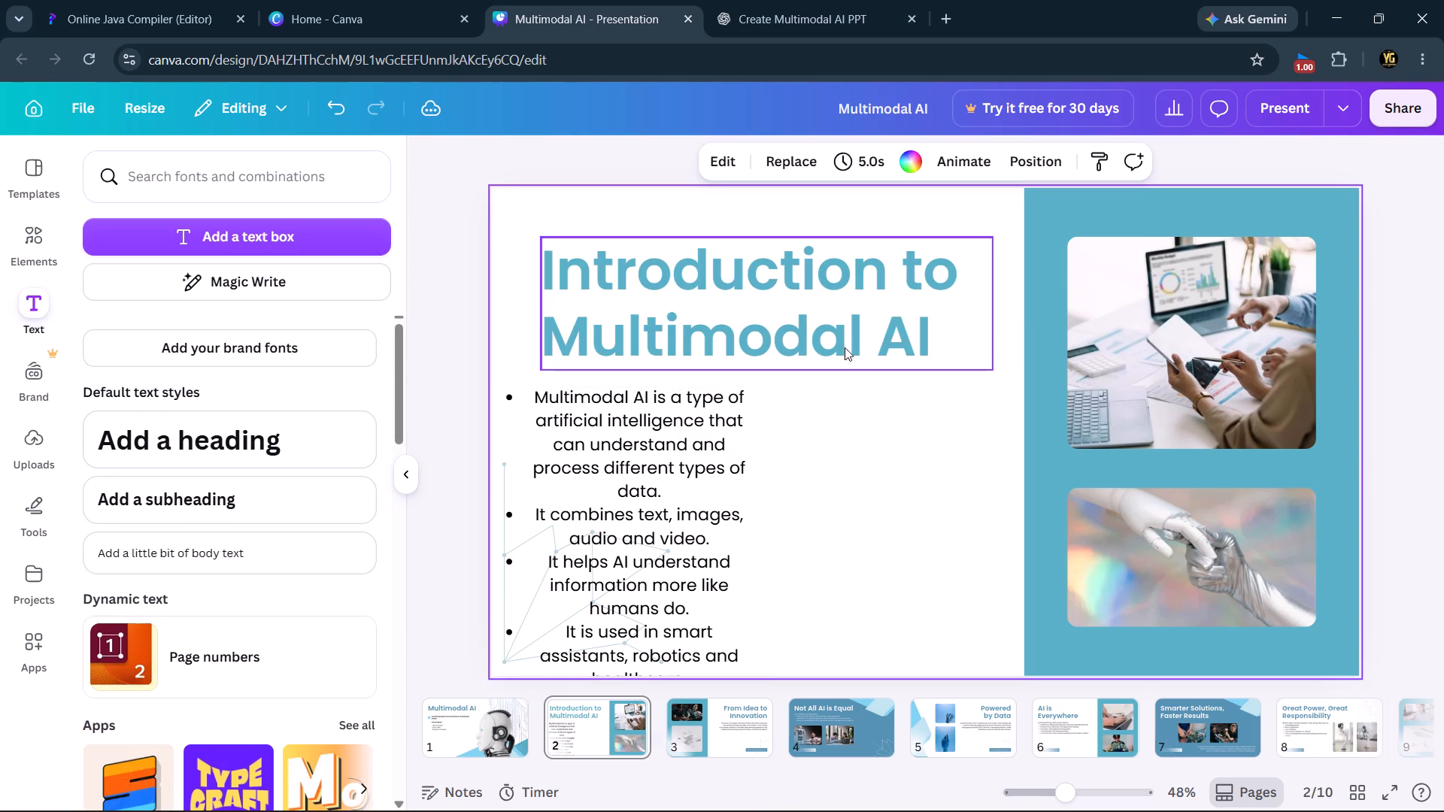
Scale the bullet text box down to about font size 18.4 and place it directly below the title, aligned with its left edge.
left_click_drag(682, 573, 733, 553)
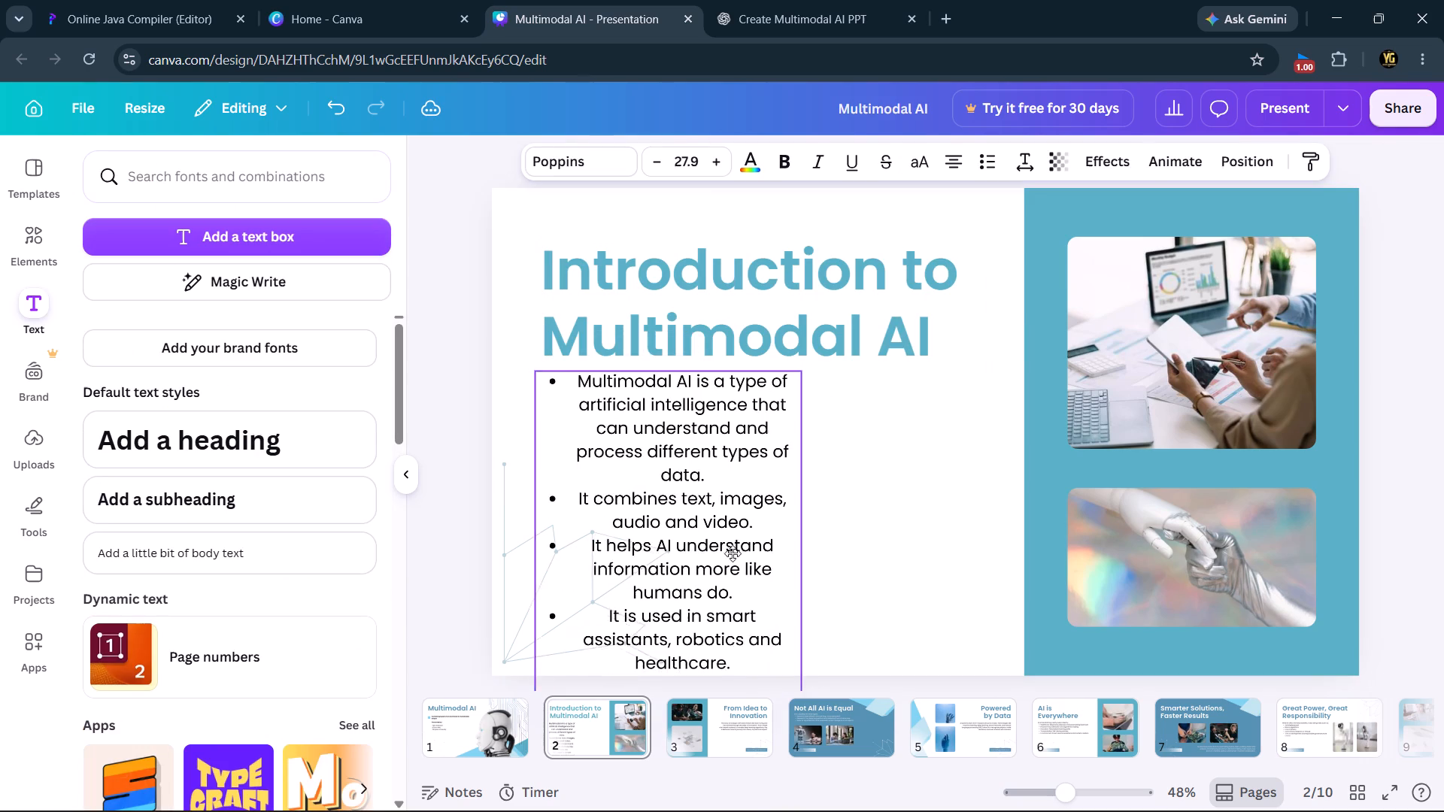
left_click_drag(733, 553, 718, 551)
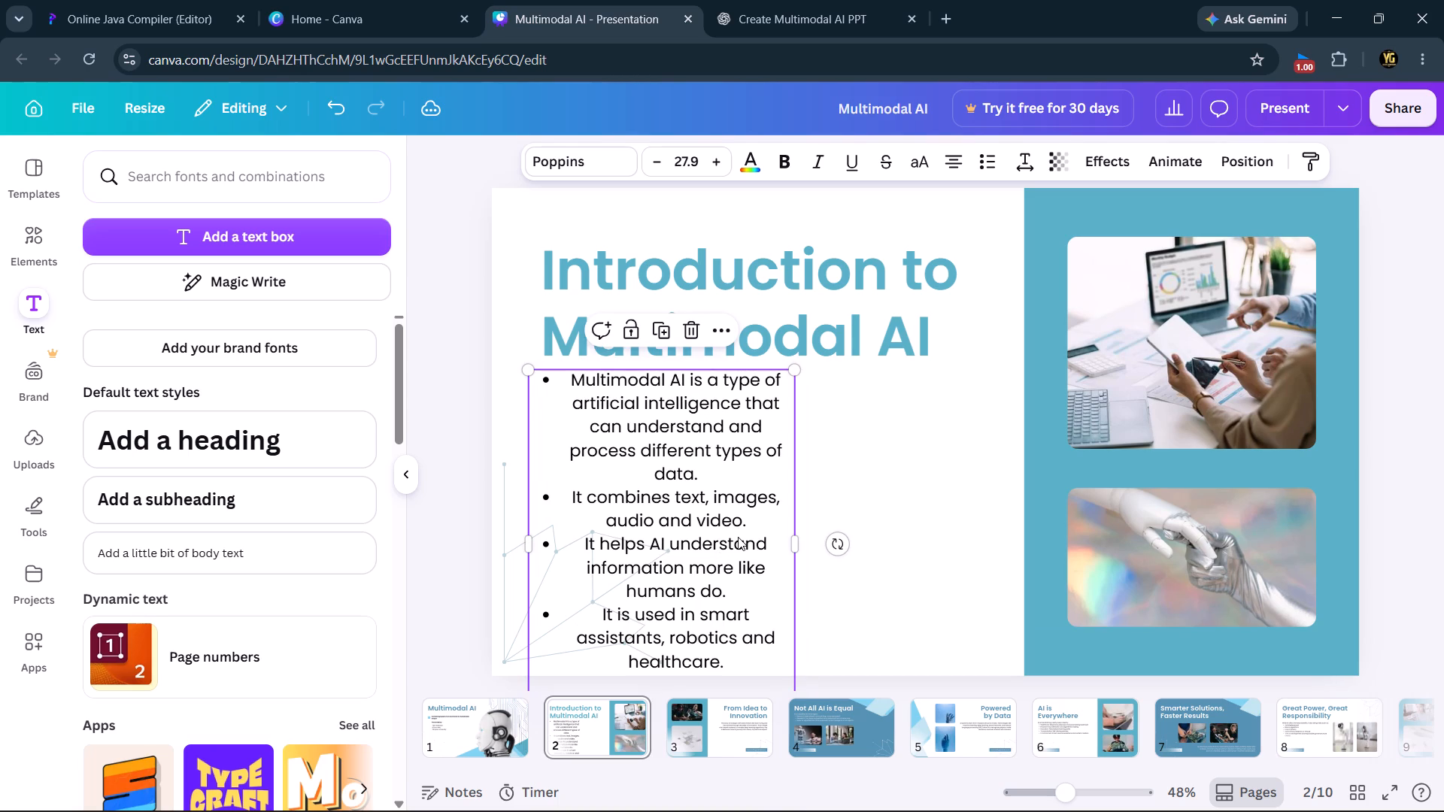
left_click(718, 318)
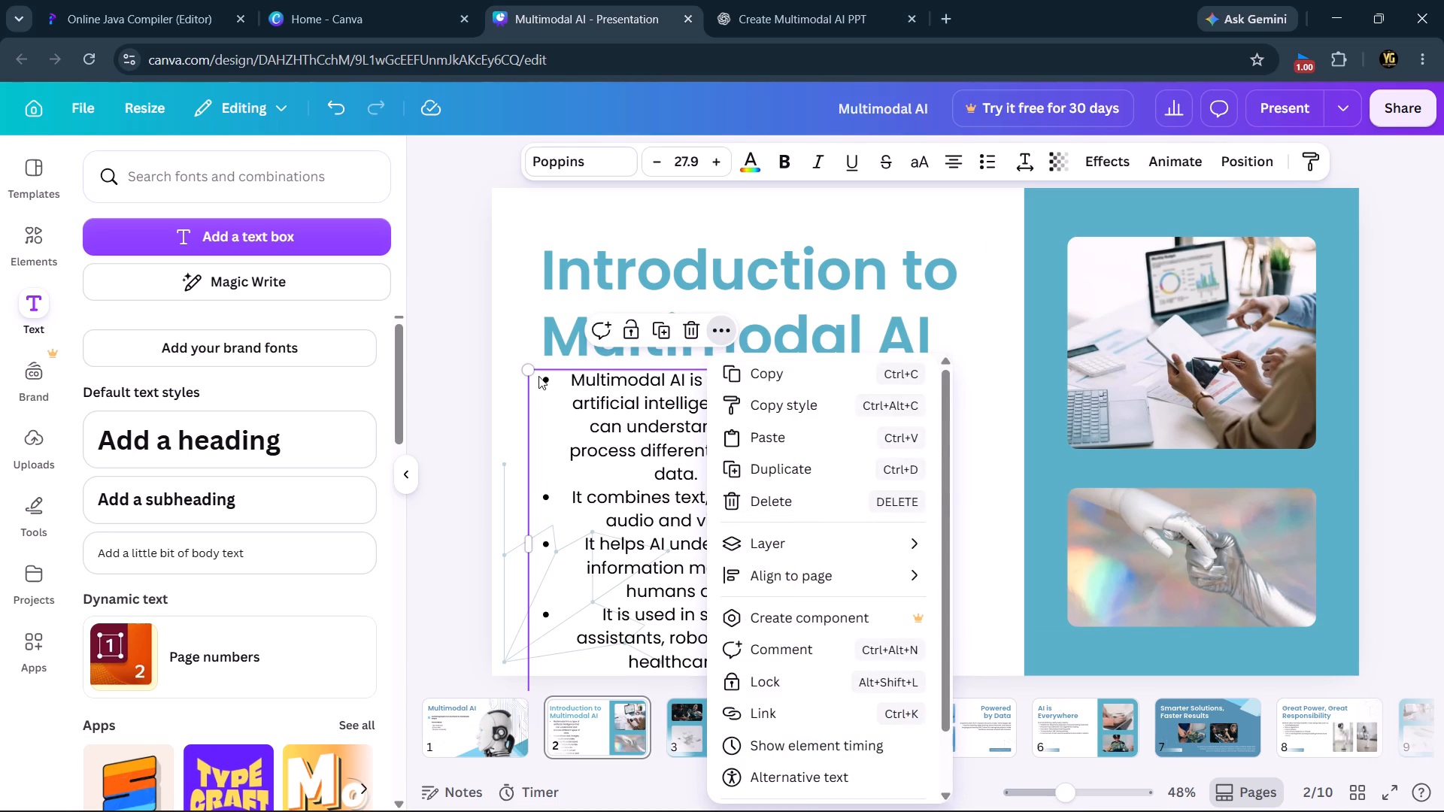
left_click_drag(528, 368, 612, 489)
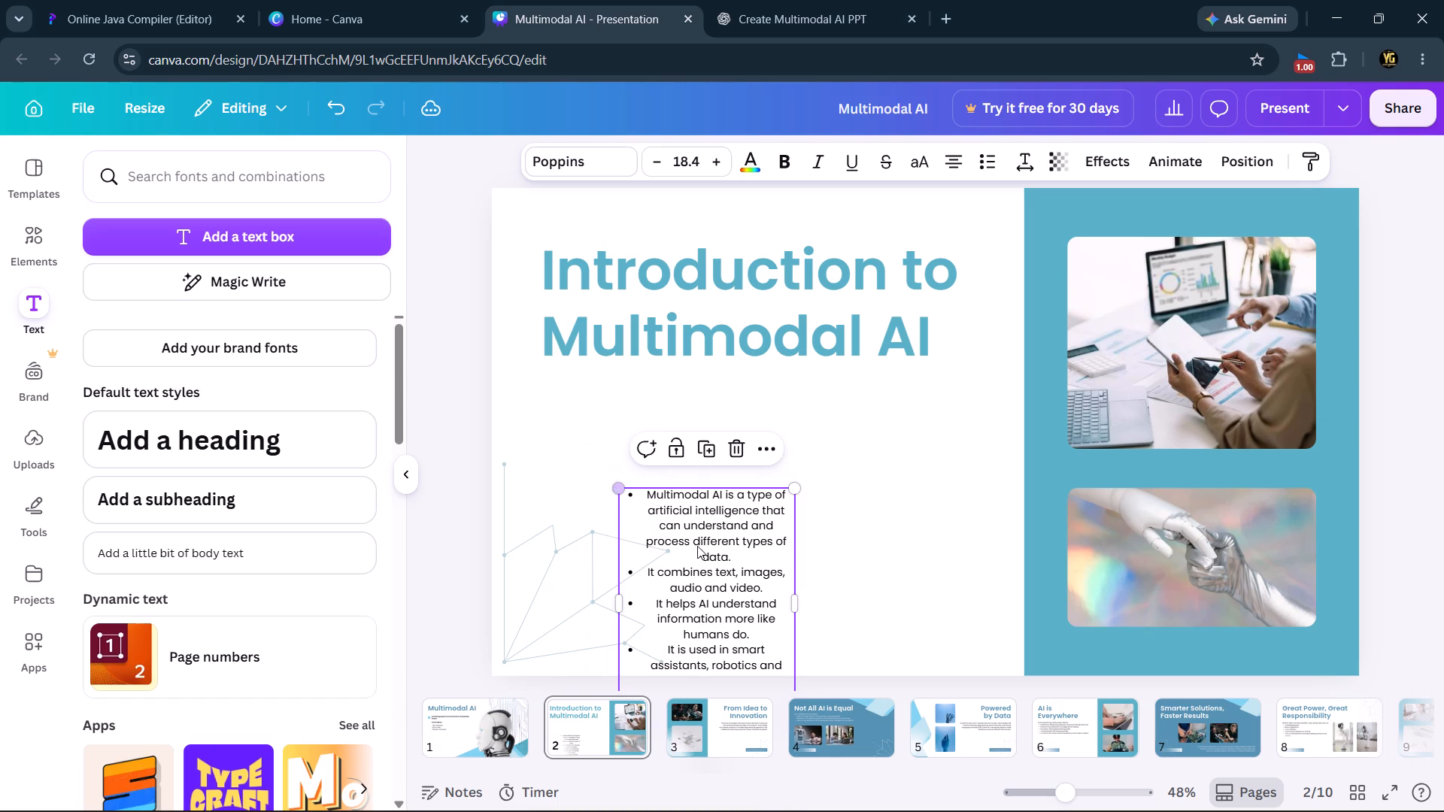
left_click_drag(699, 549, 618, 447)
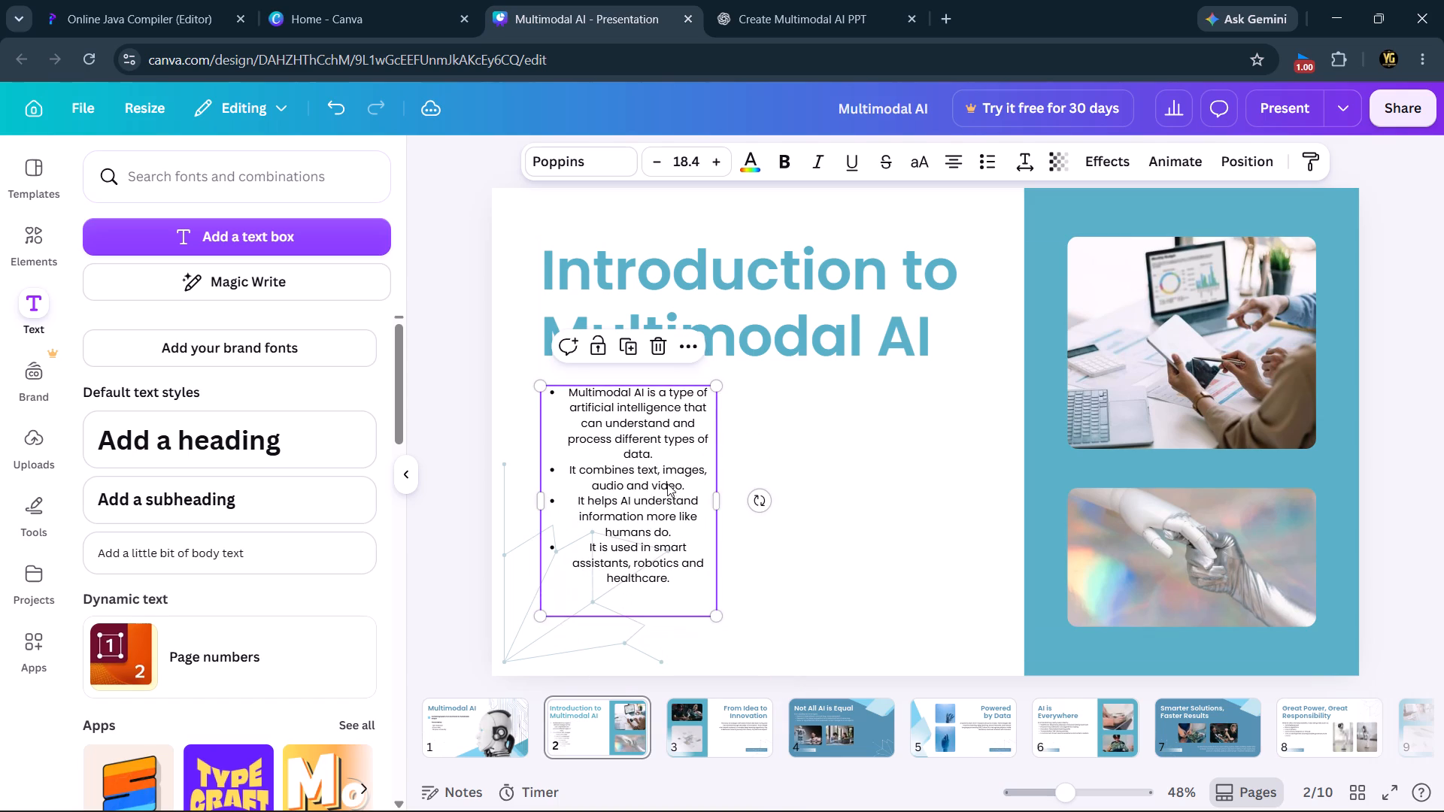
Widen the bullet text box until it spans nearly the full width of the title above it.
left_click_drag(719, 500, 851, 486)
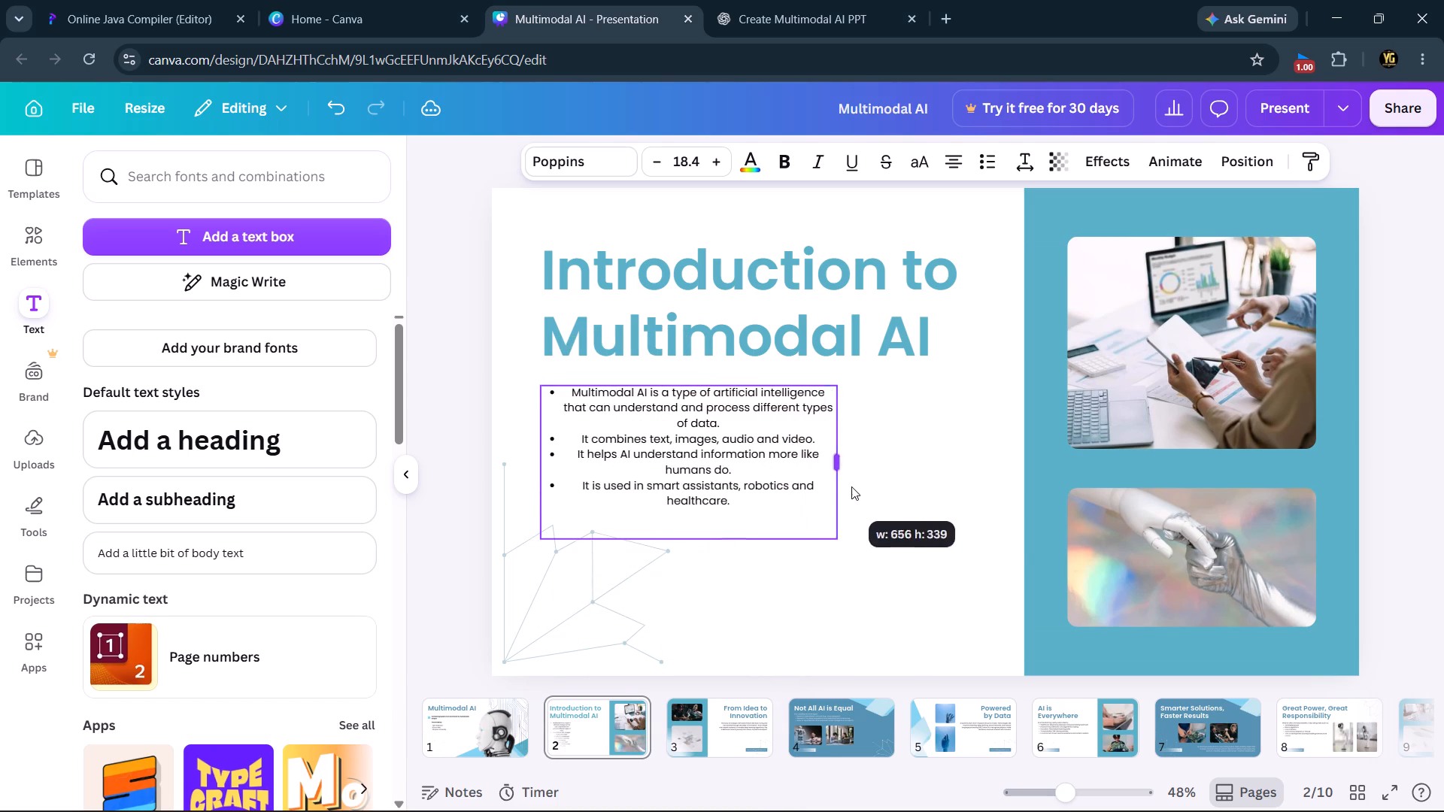
left_click_drag(851, 486, 924, 493)
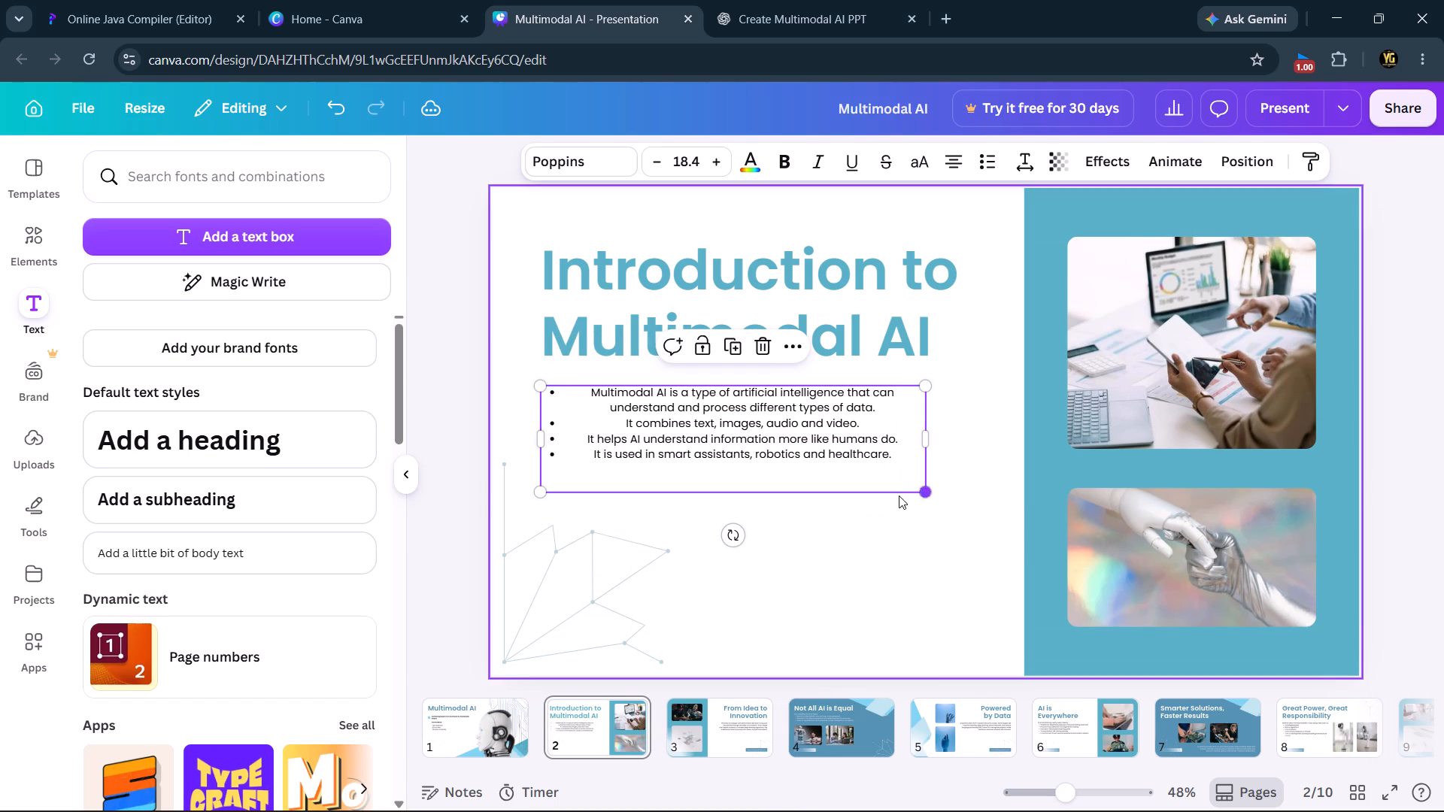
Scale the bullet text box up to about font size 21.3 and lower it slightly below the title.
left_click_drag(926, 493, 934, 517)
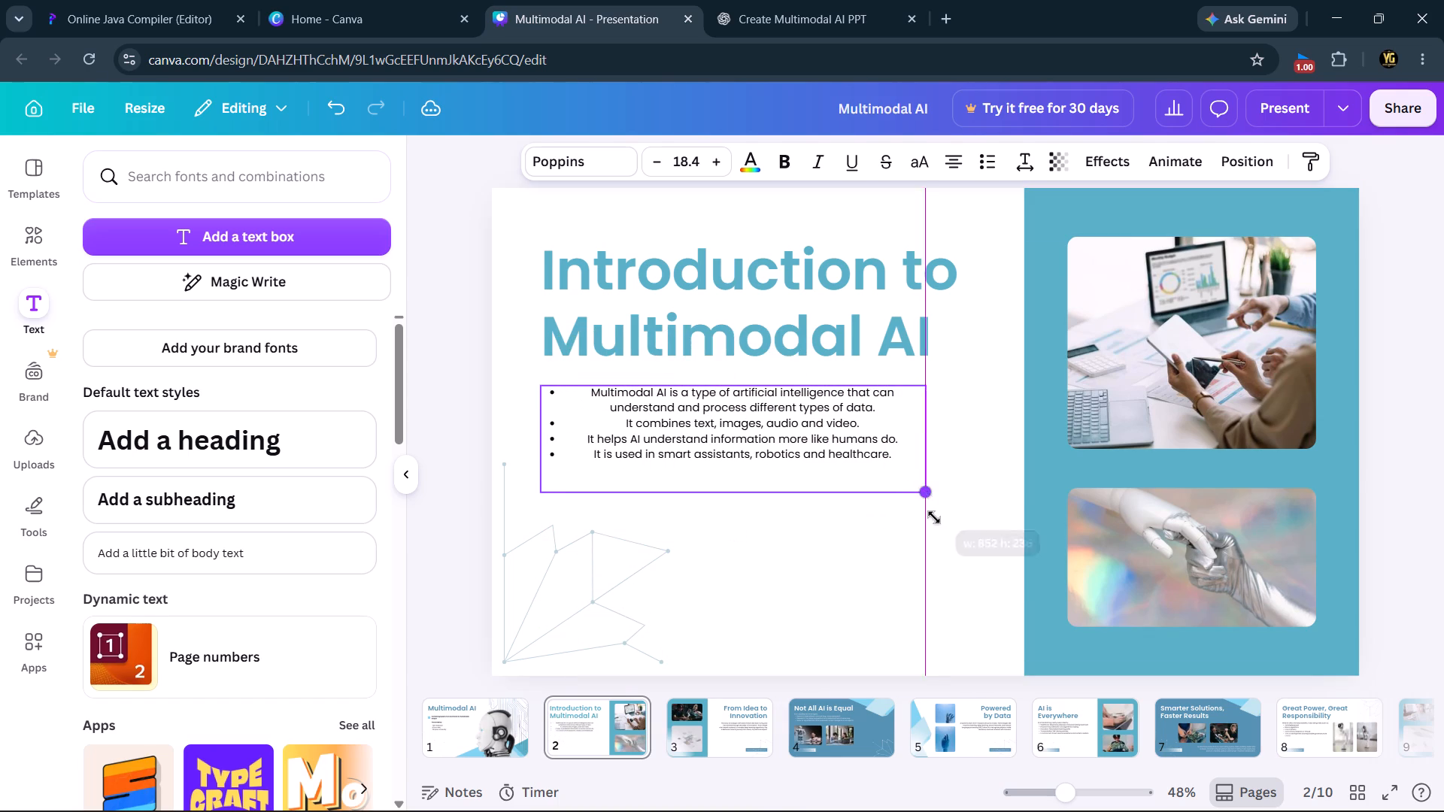
left_click_drag(934, 517, 975, 562)
left_click_drag(775, 508, 775, 512)
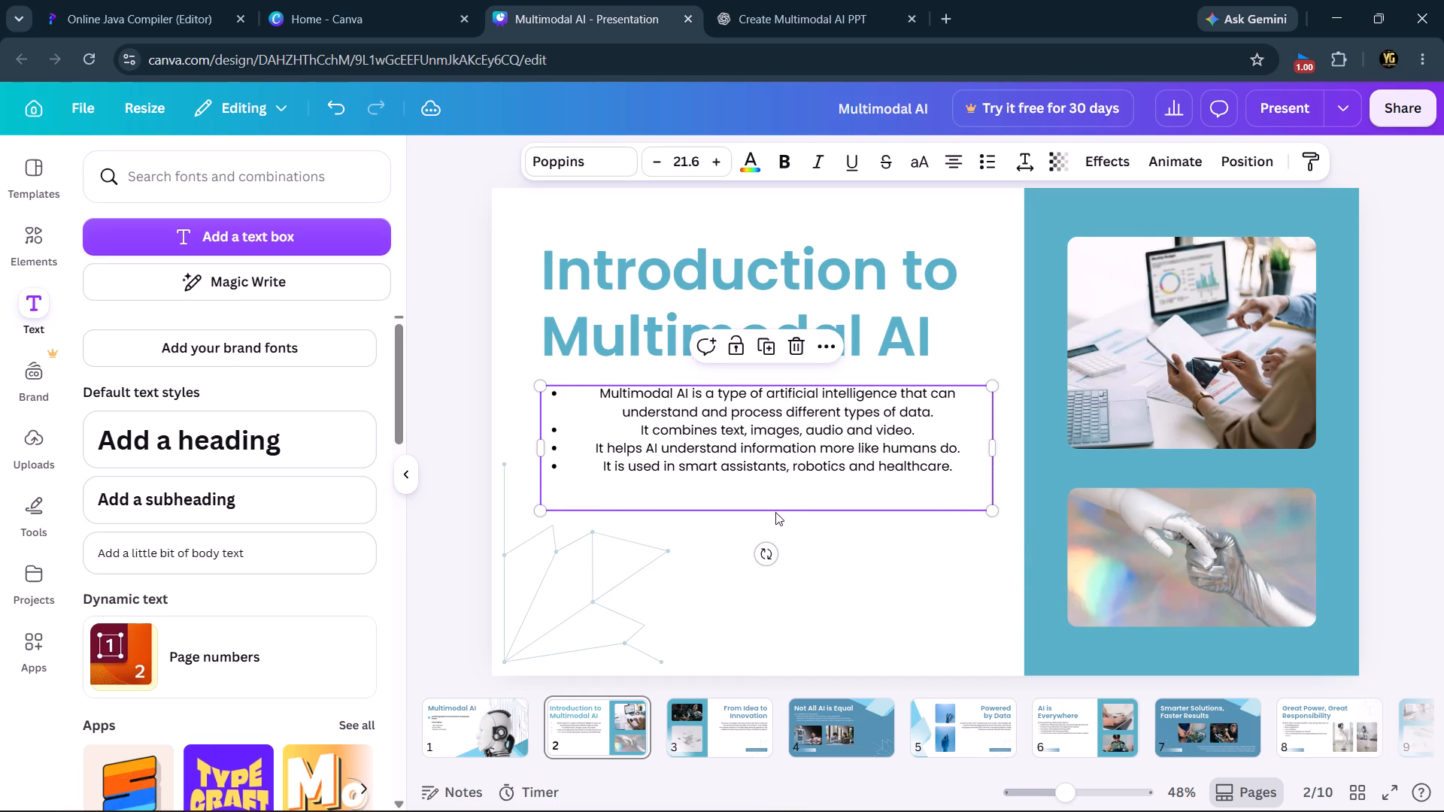
left_click_drag(775, 512, 775, 523)
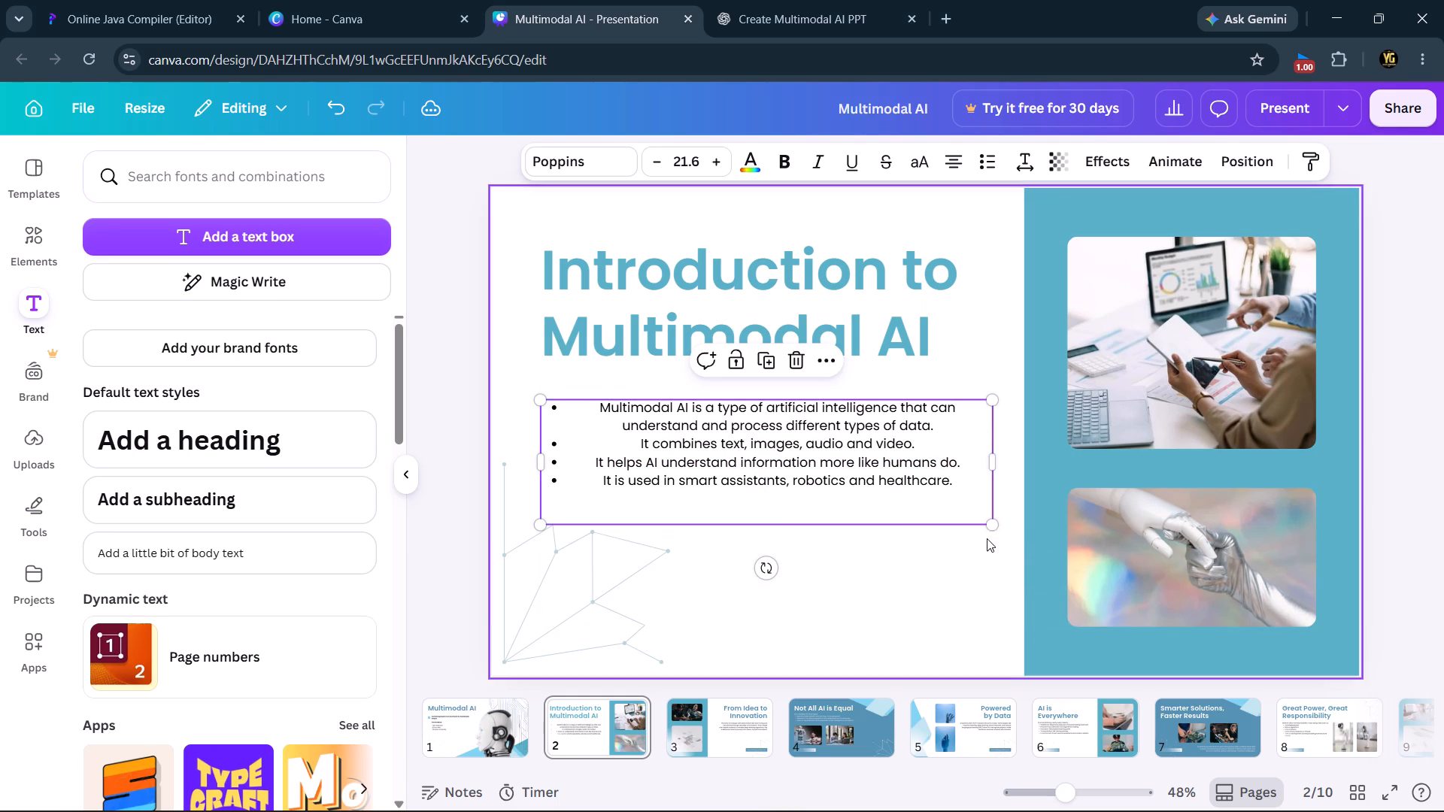
left_click_drag(989, 519, 945, 519)
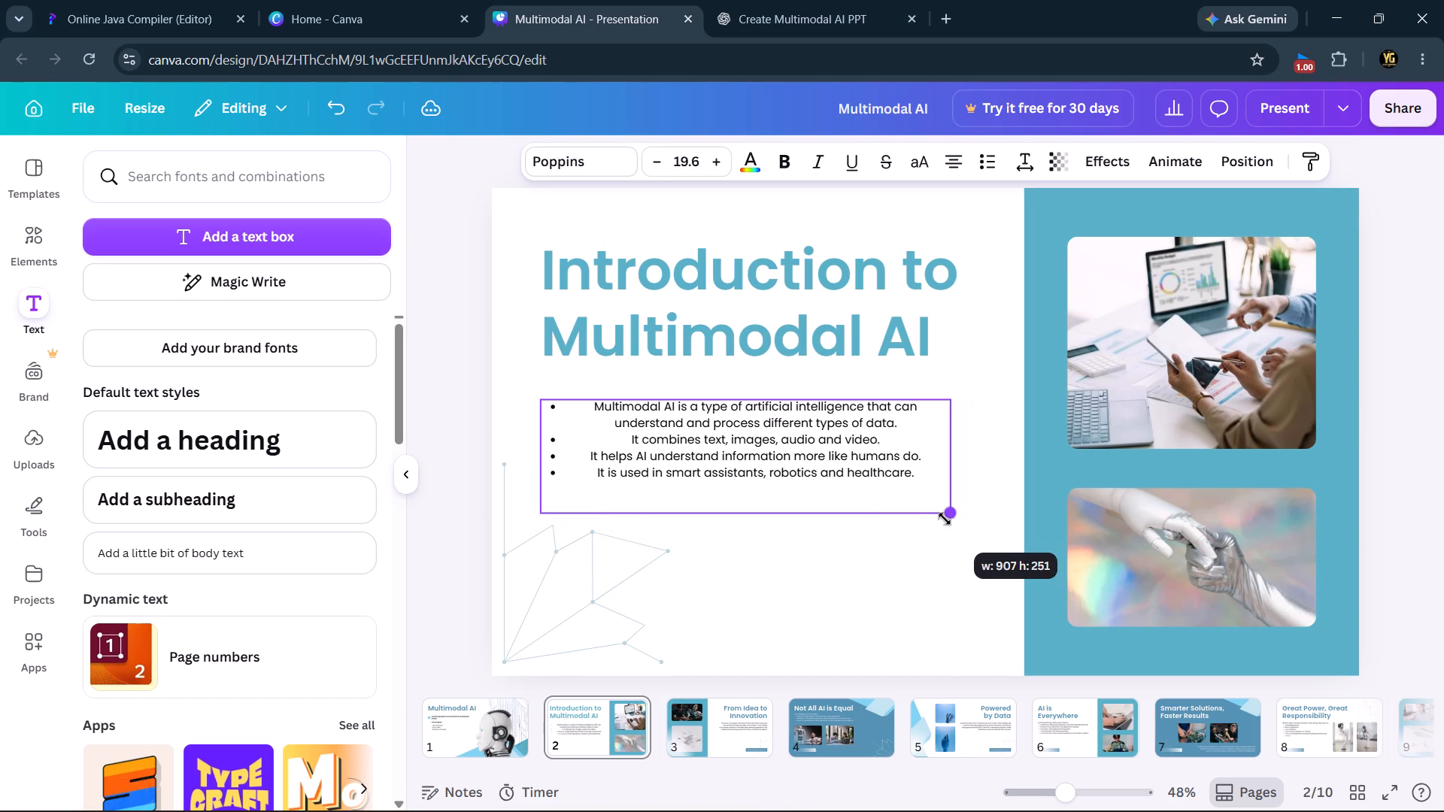
left_click_drag(945, 519, 978, 537)
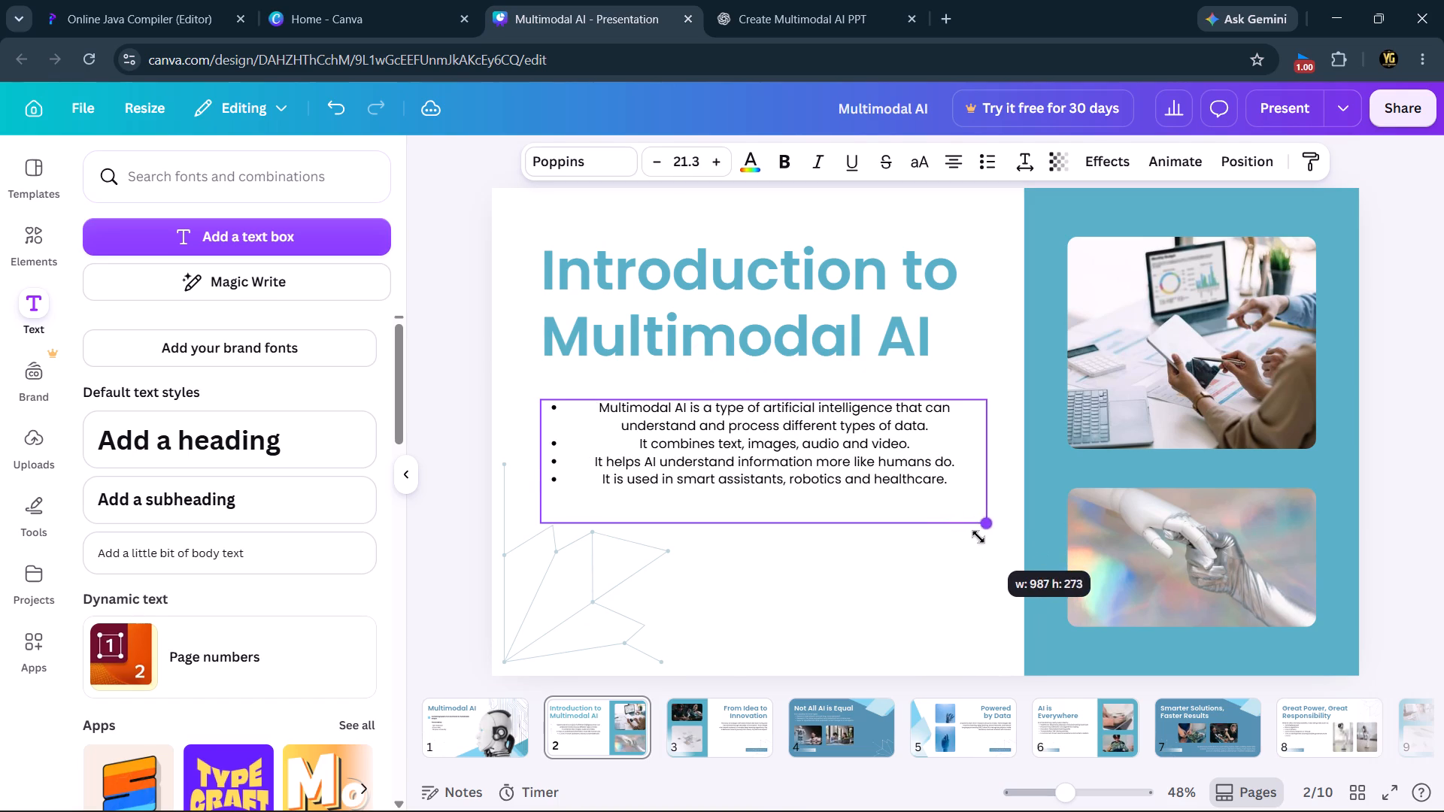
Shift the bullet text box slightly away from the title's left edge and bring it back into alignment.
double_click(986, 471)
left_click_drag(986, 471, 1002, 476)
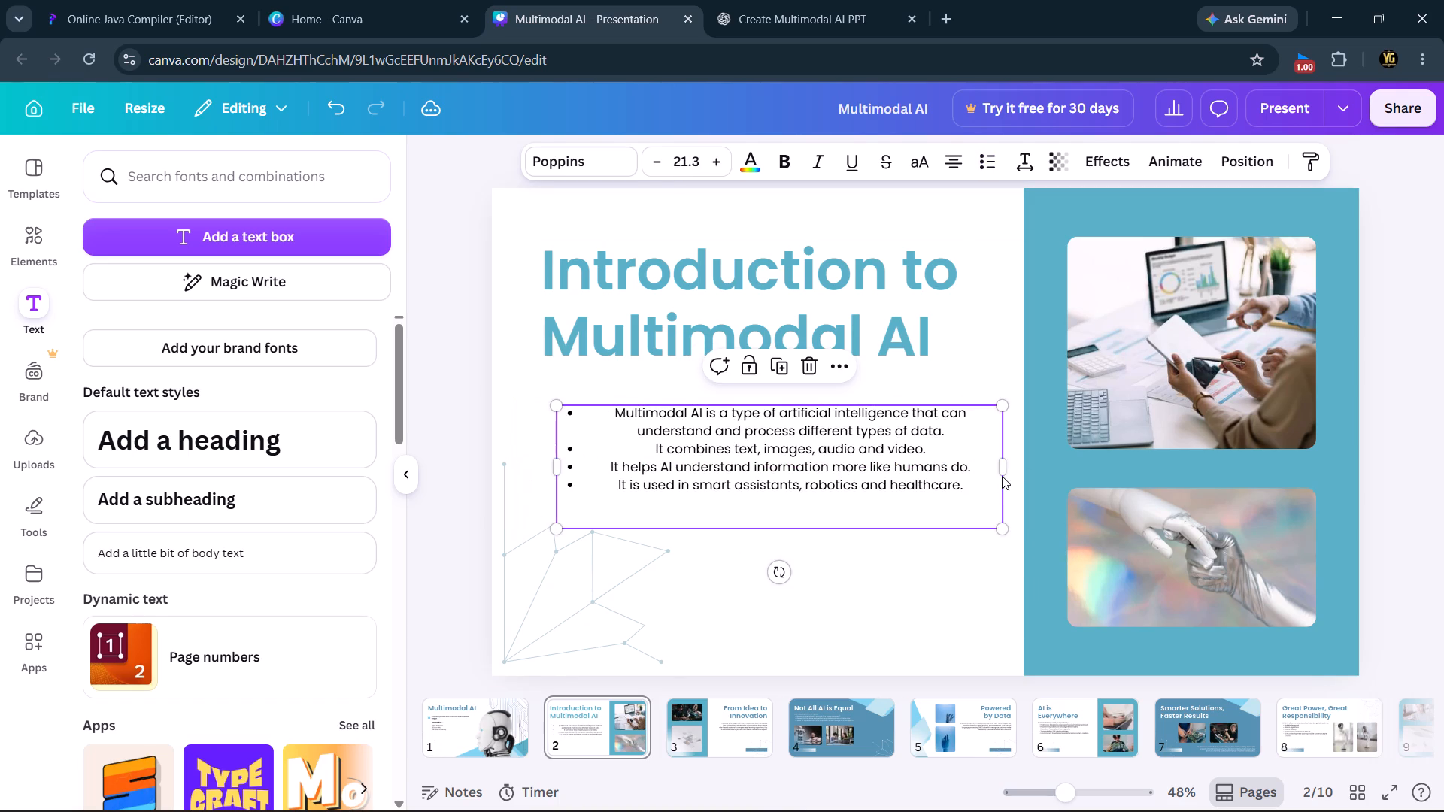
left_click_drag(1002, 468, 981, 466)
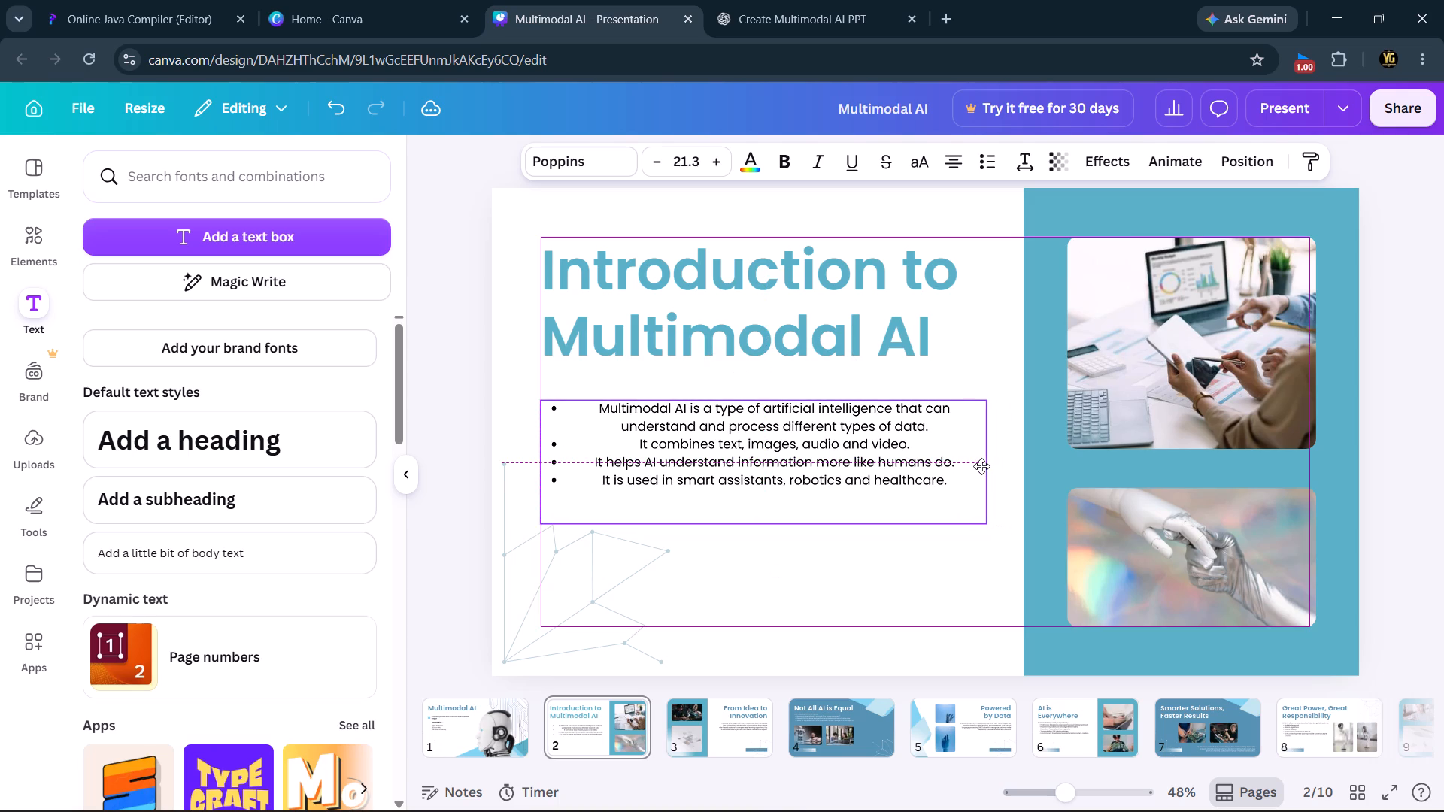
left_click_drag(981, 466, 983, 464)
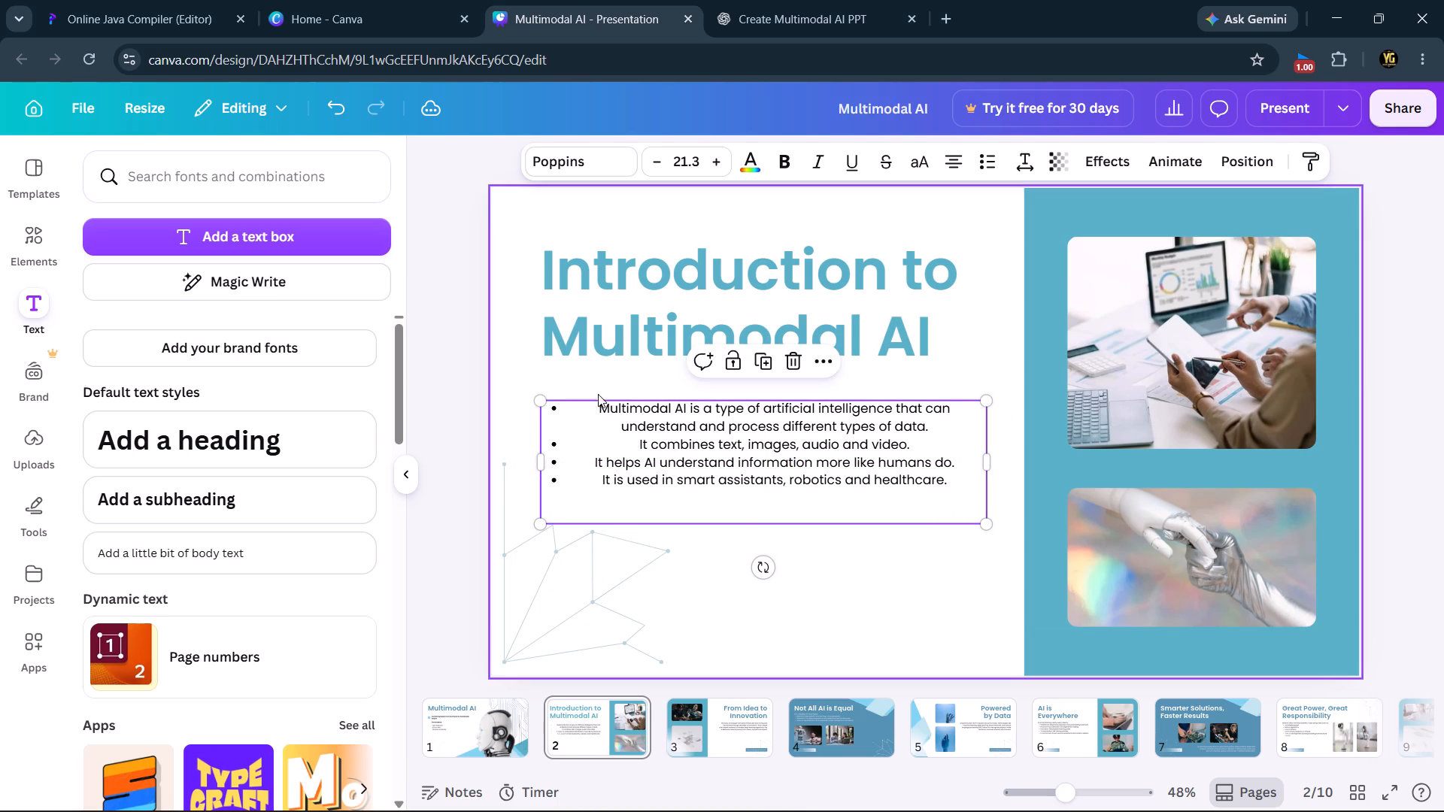
Enlarge the bullet text box from its left corners to about font size 21.7.
left_click_drag(541, 398, 542, 383)
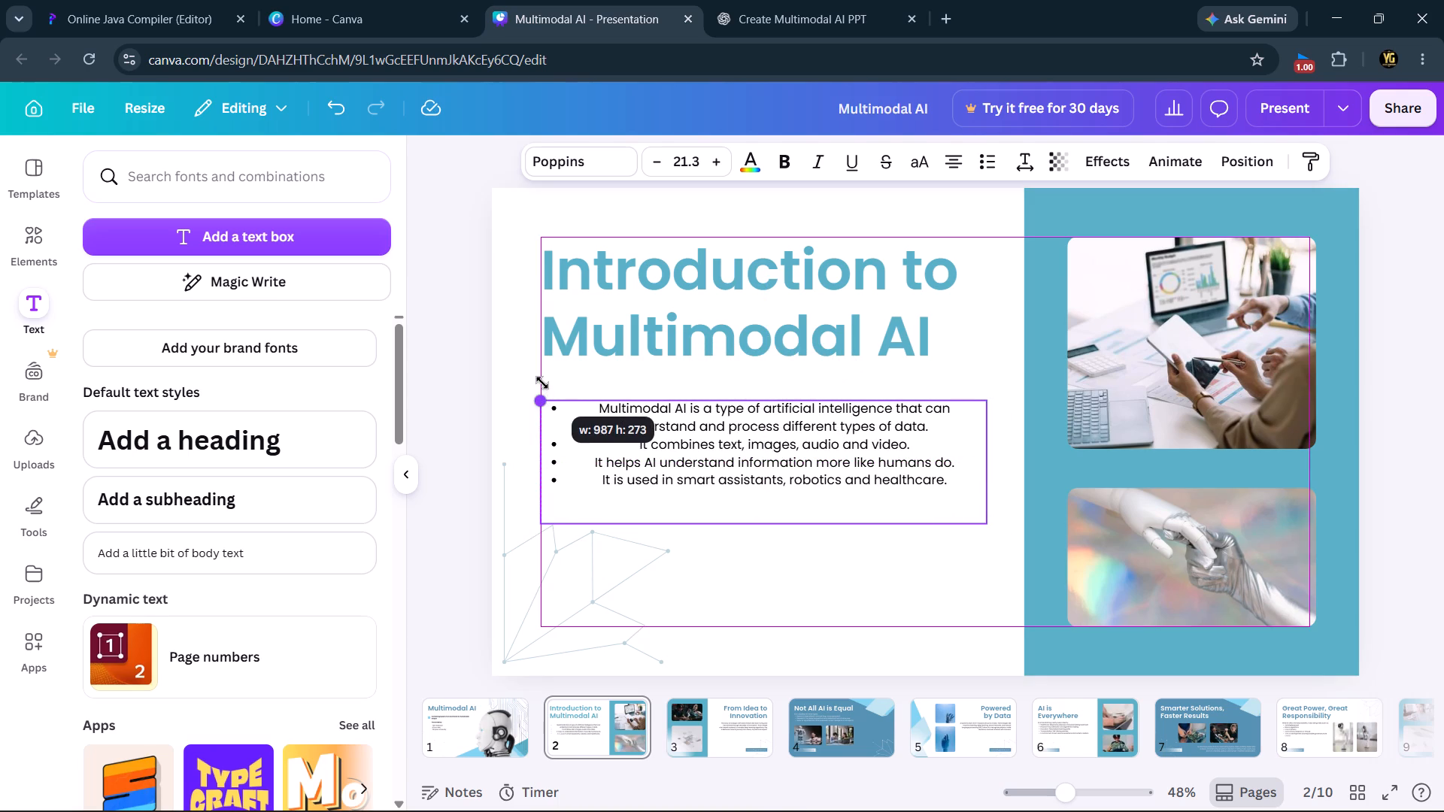
left_click_drag(542, 383, 545, 382)
left_click_drag(545, 396, 547, 382)
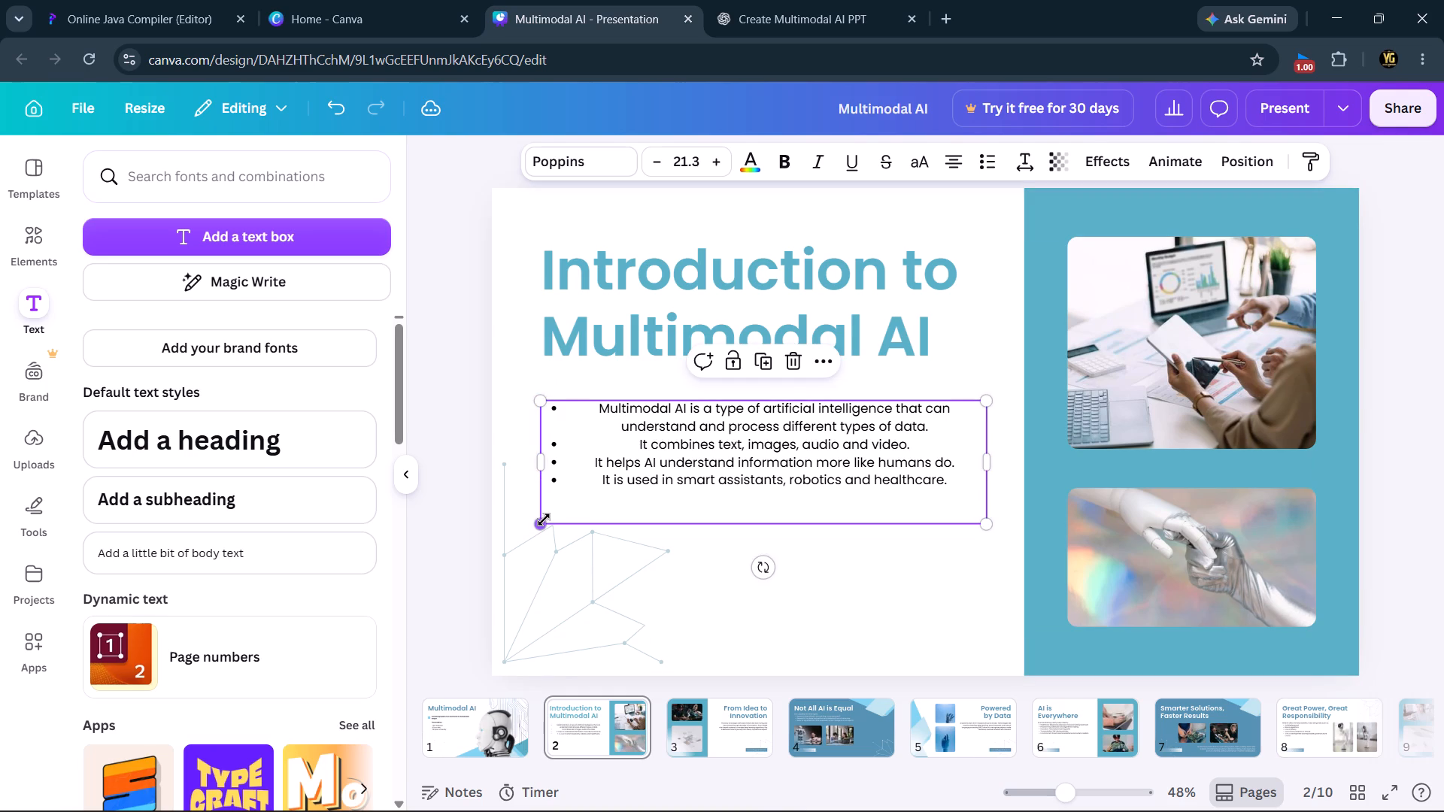
left_click_drag(544, 519, 545, 552)
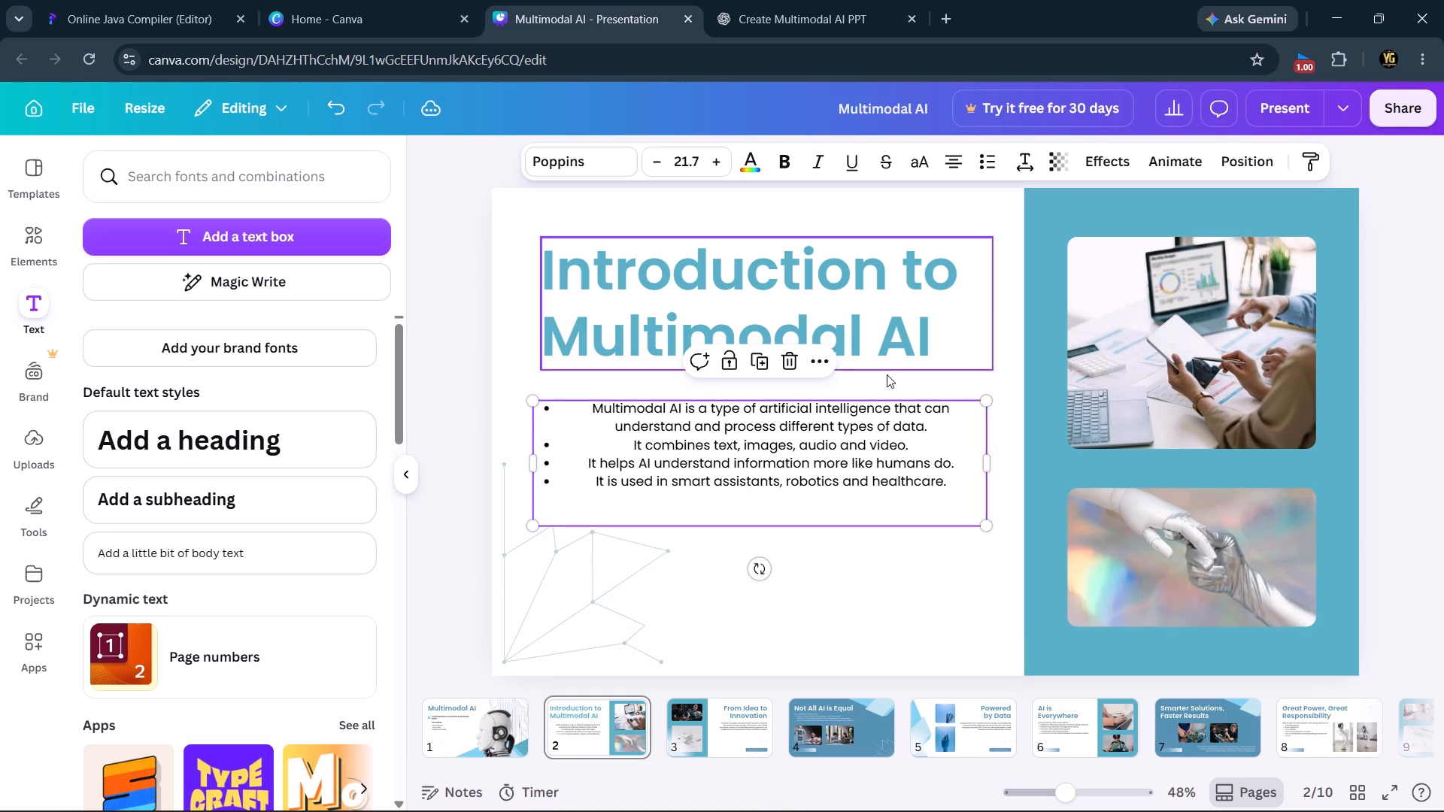
left_click(887, 374)
left_click(887, 586)
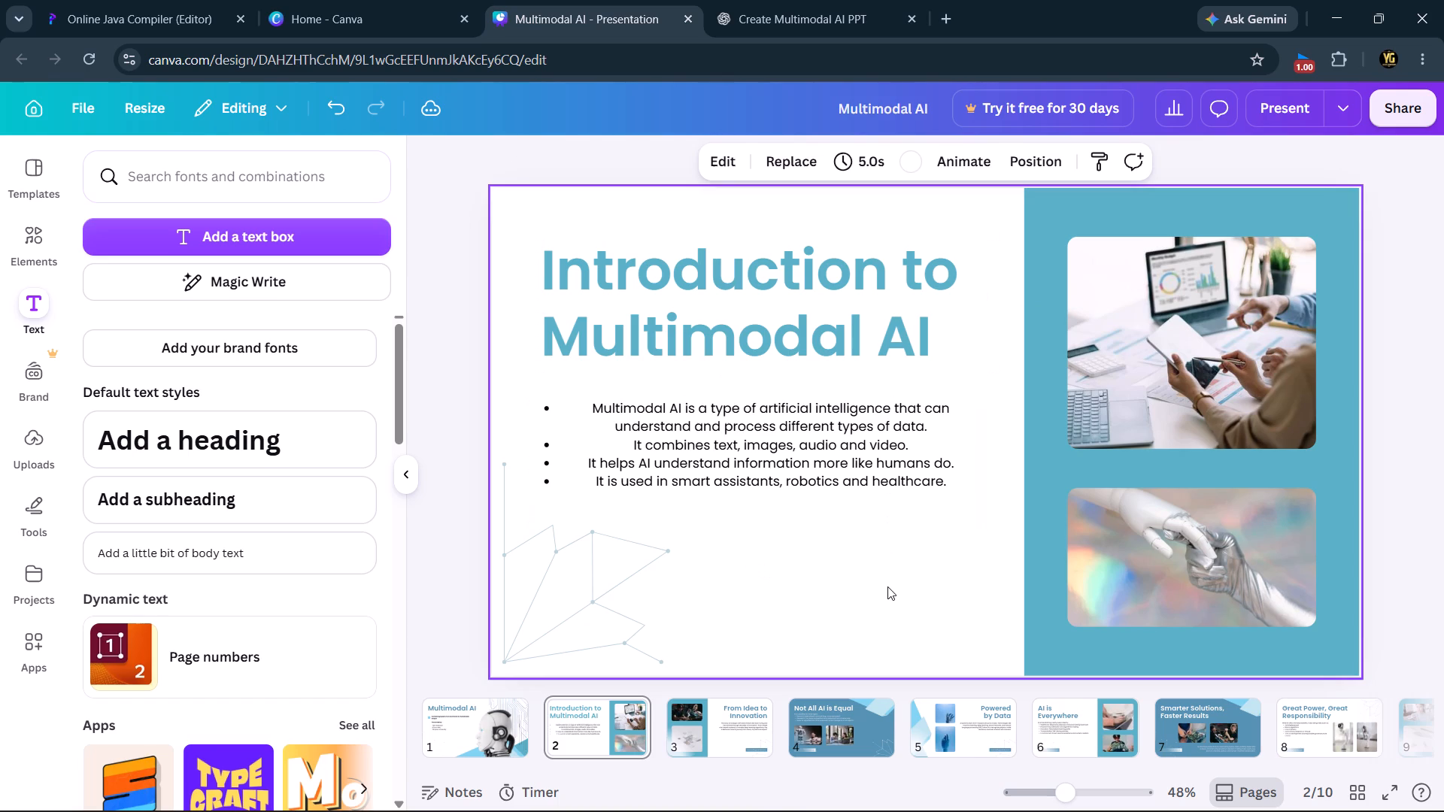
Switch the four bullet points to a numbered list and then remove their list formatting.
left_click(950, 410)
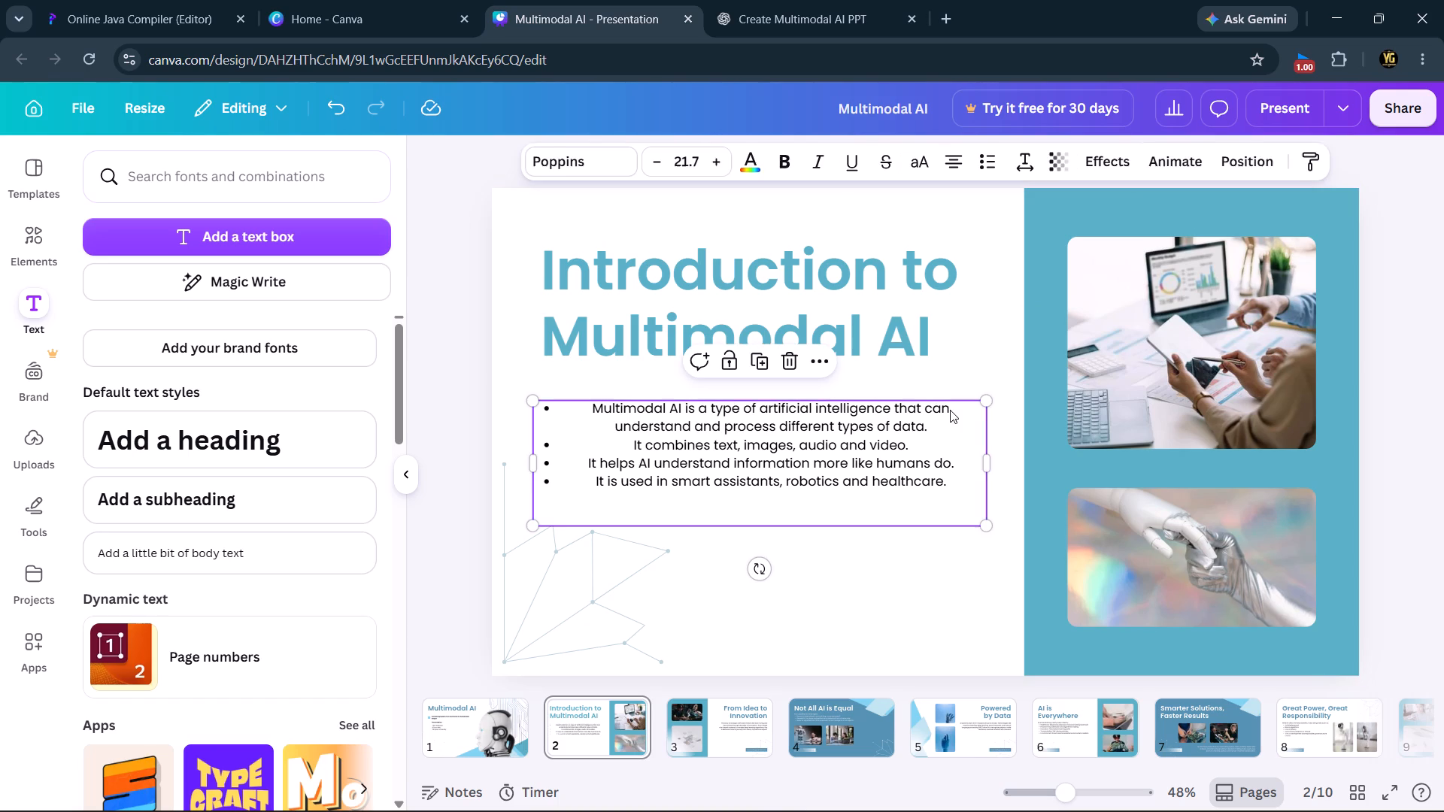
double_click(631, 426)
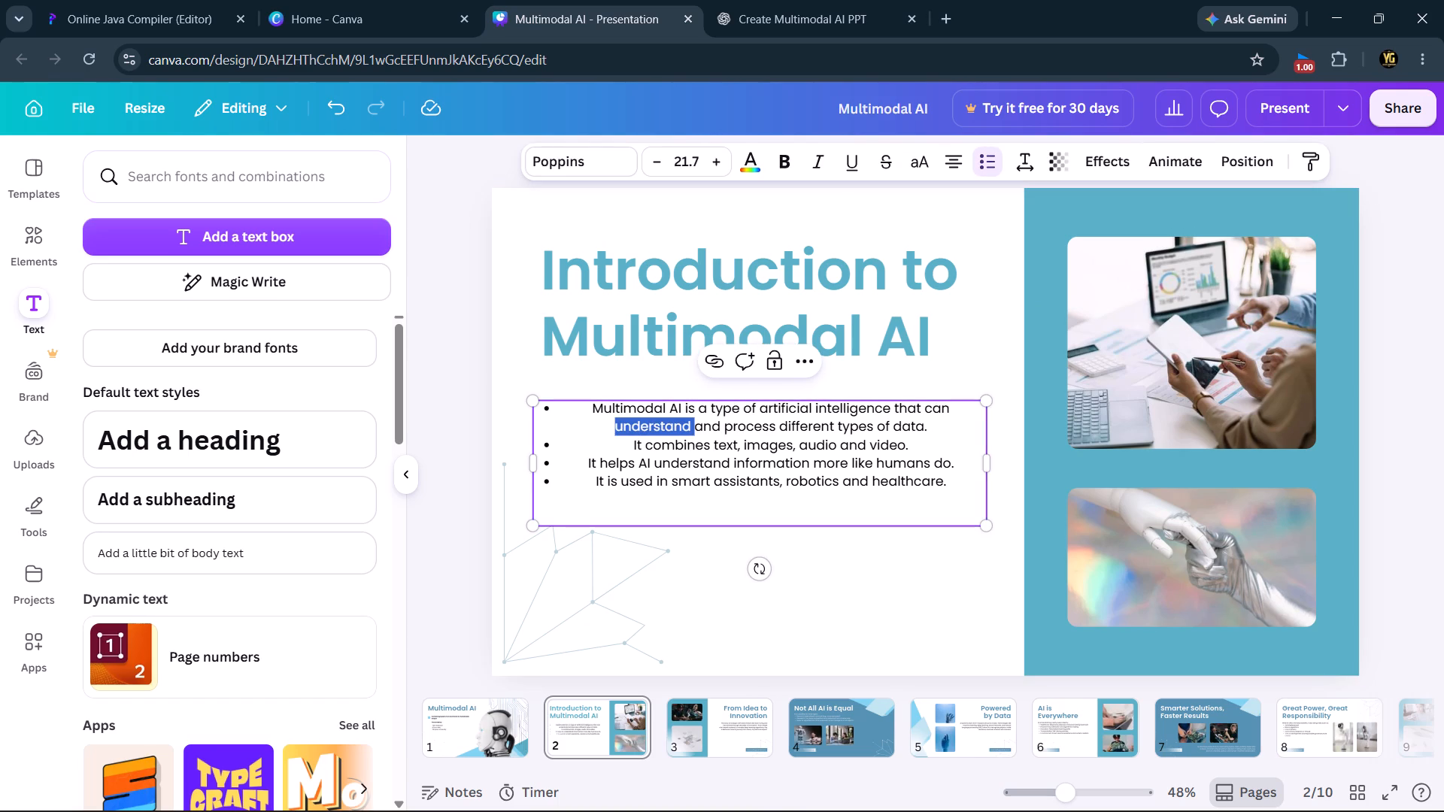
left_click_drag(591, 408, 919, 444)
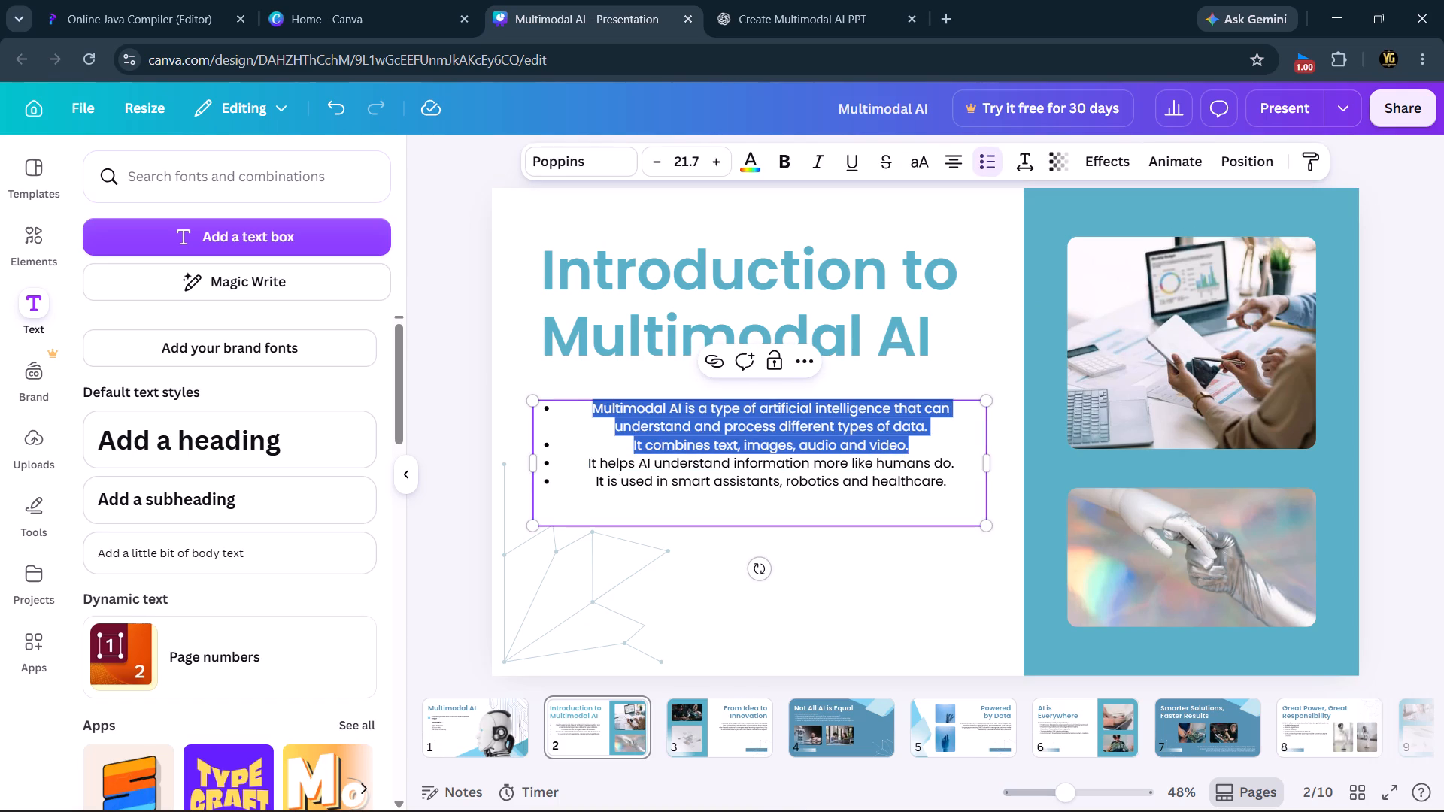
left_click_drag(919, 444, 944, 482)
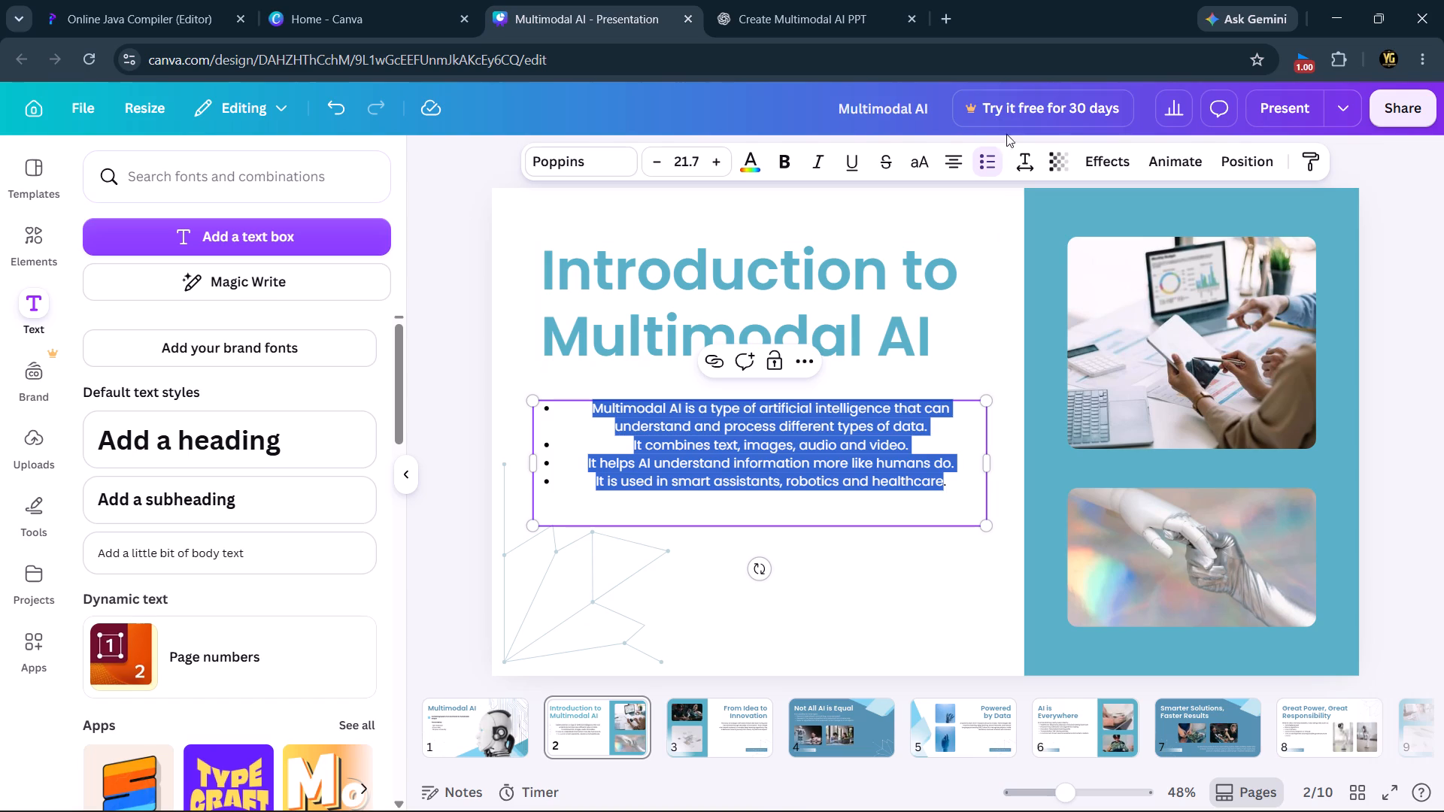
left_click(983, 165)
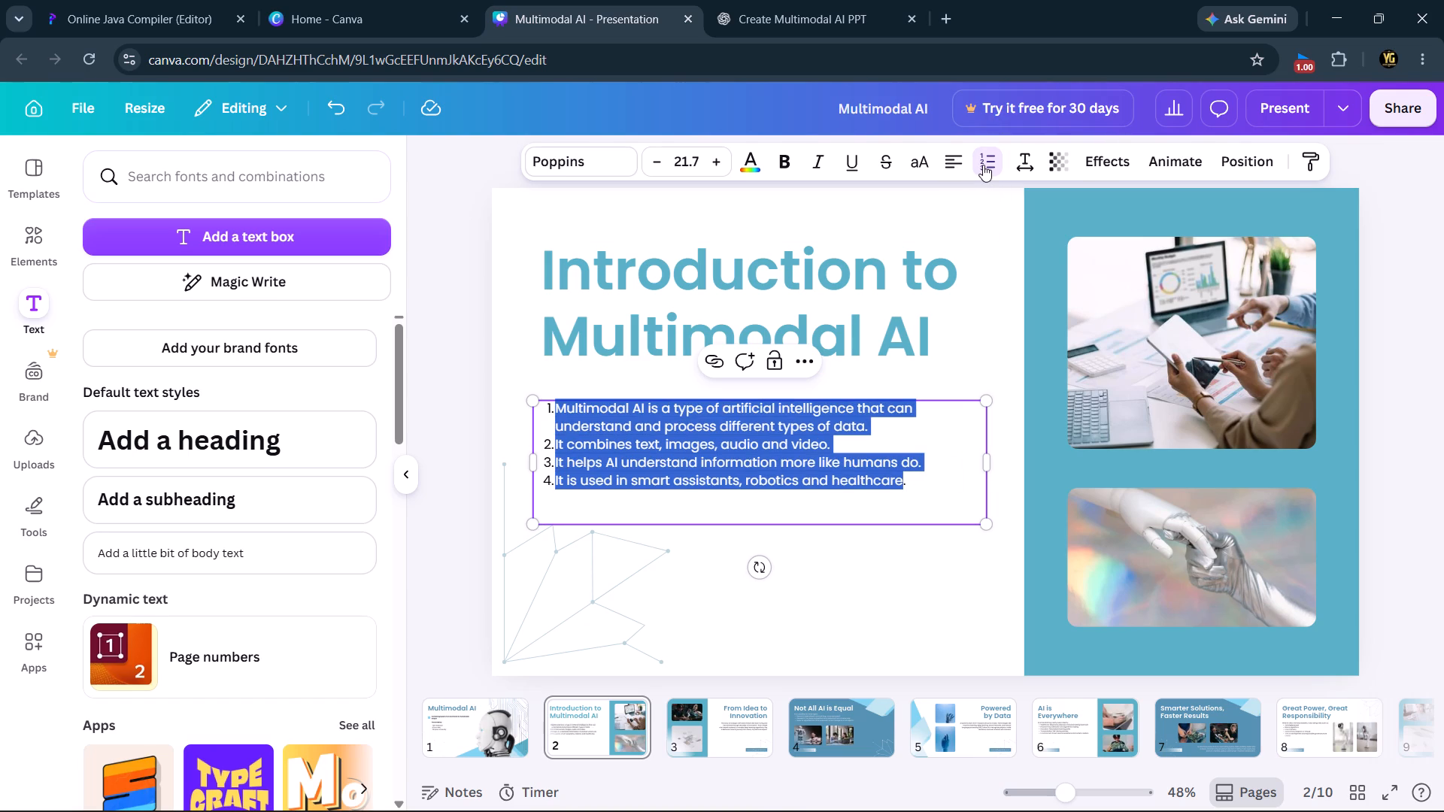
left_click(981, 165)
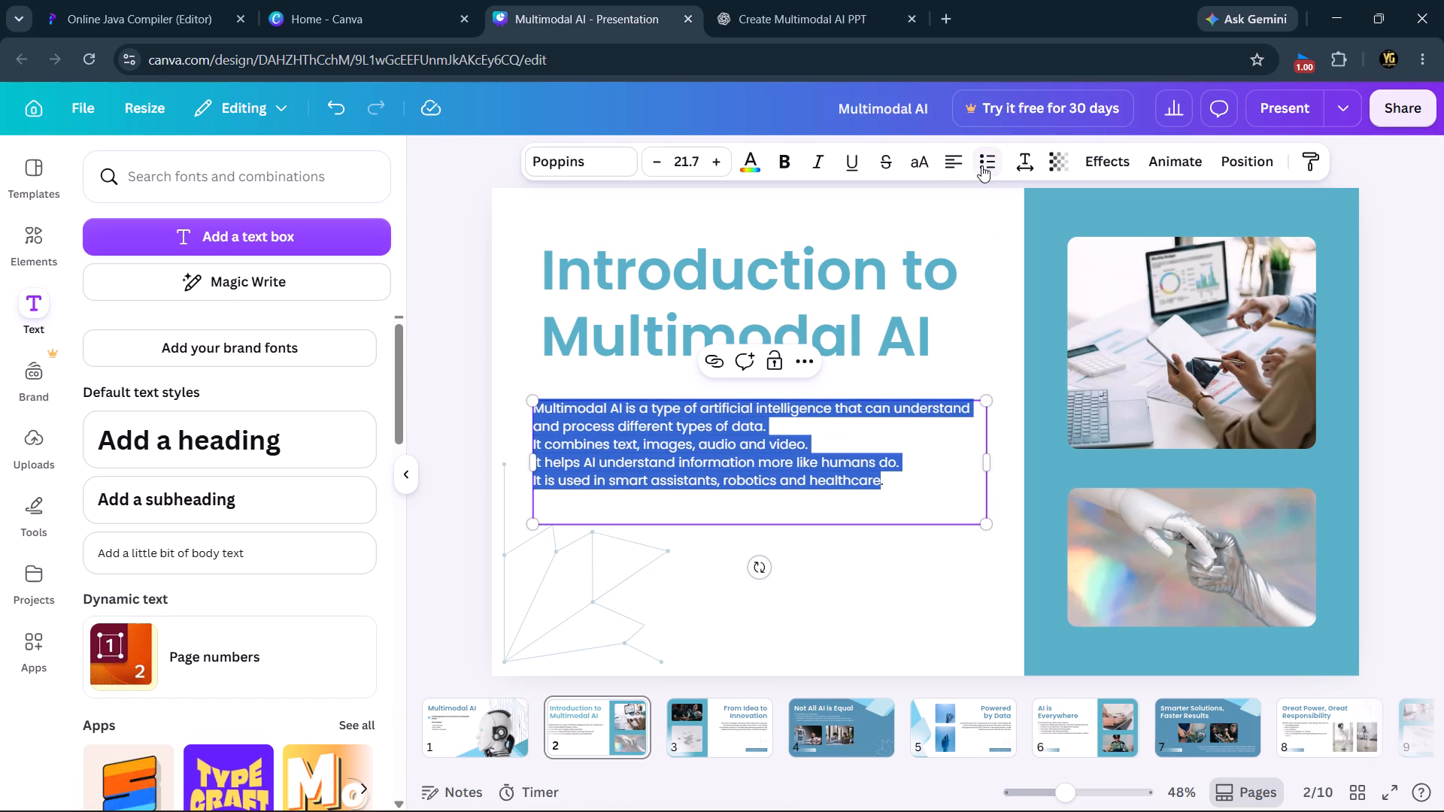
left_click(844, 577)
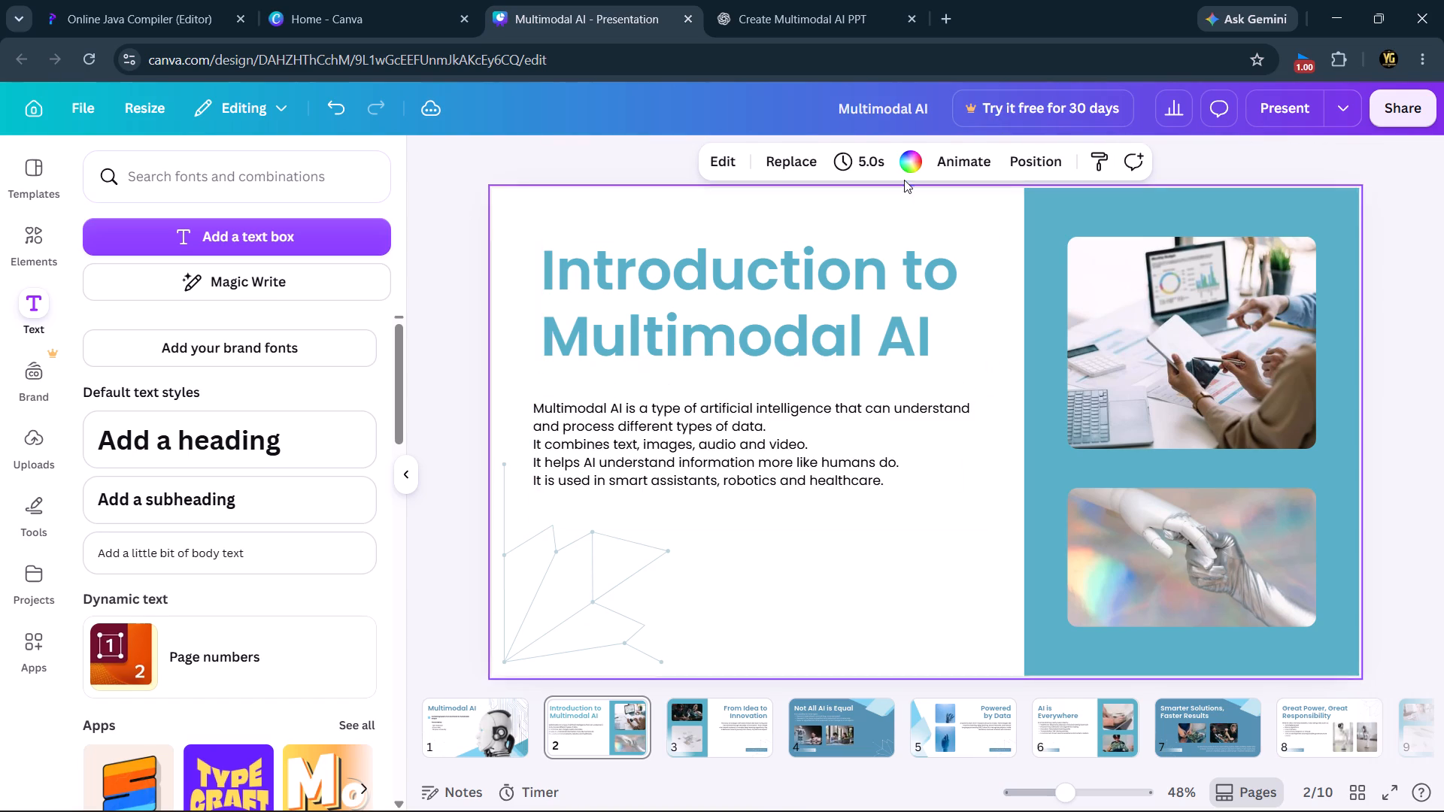
Move the body text box so its left edge lines up with the slide title.
left_click_drag(536, 402, 560, 419)
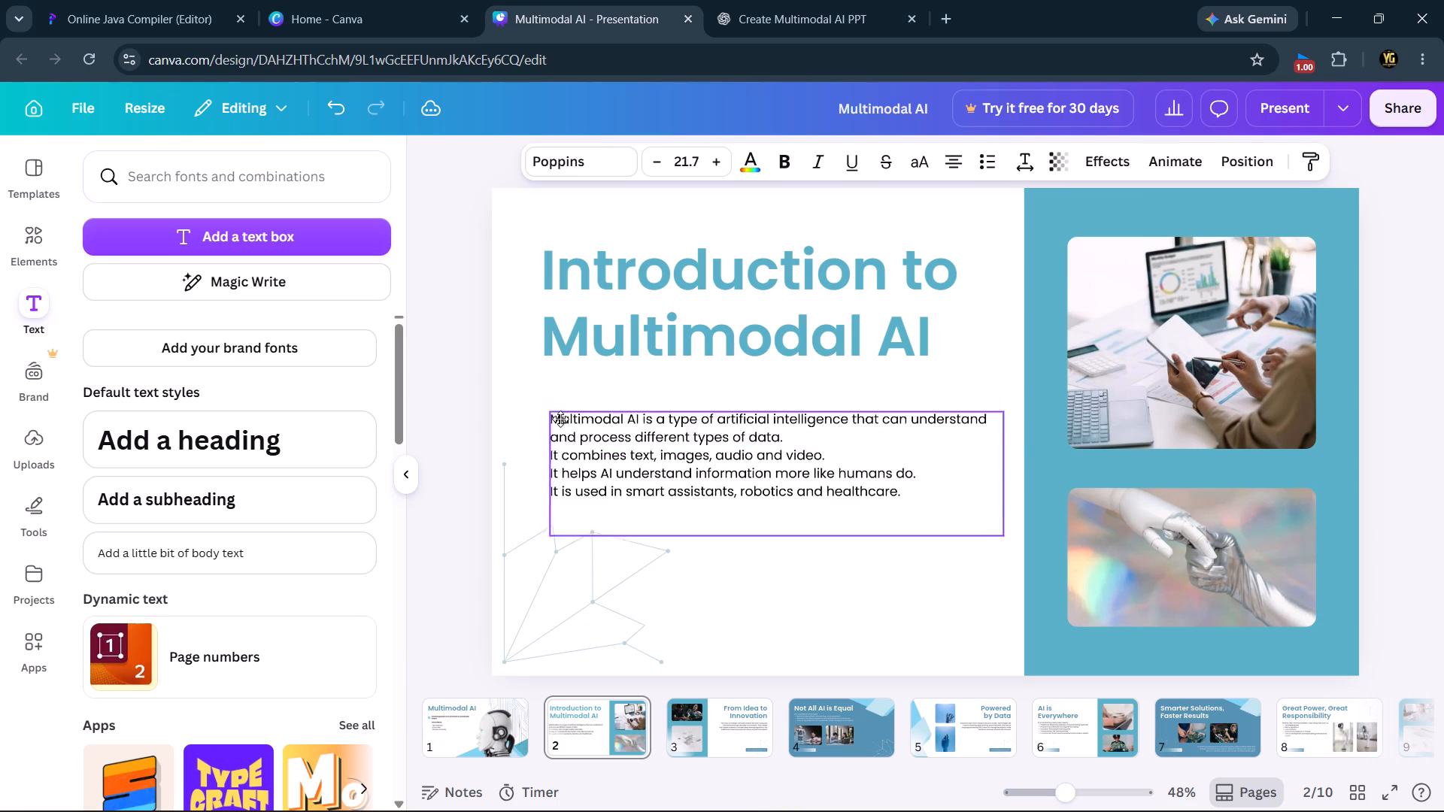
left_click_drag(560, 419, 549, 404)
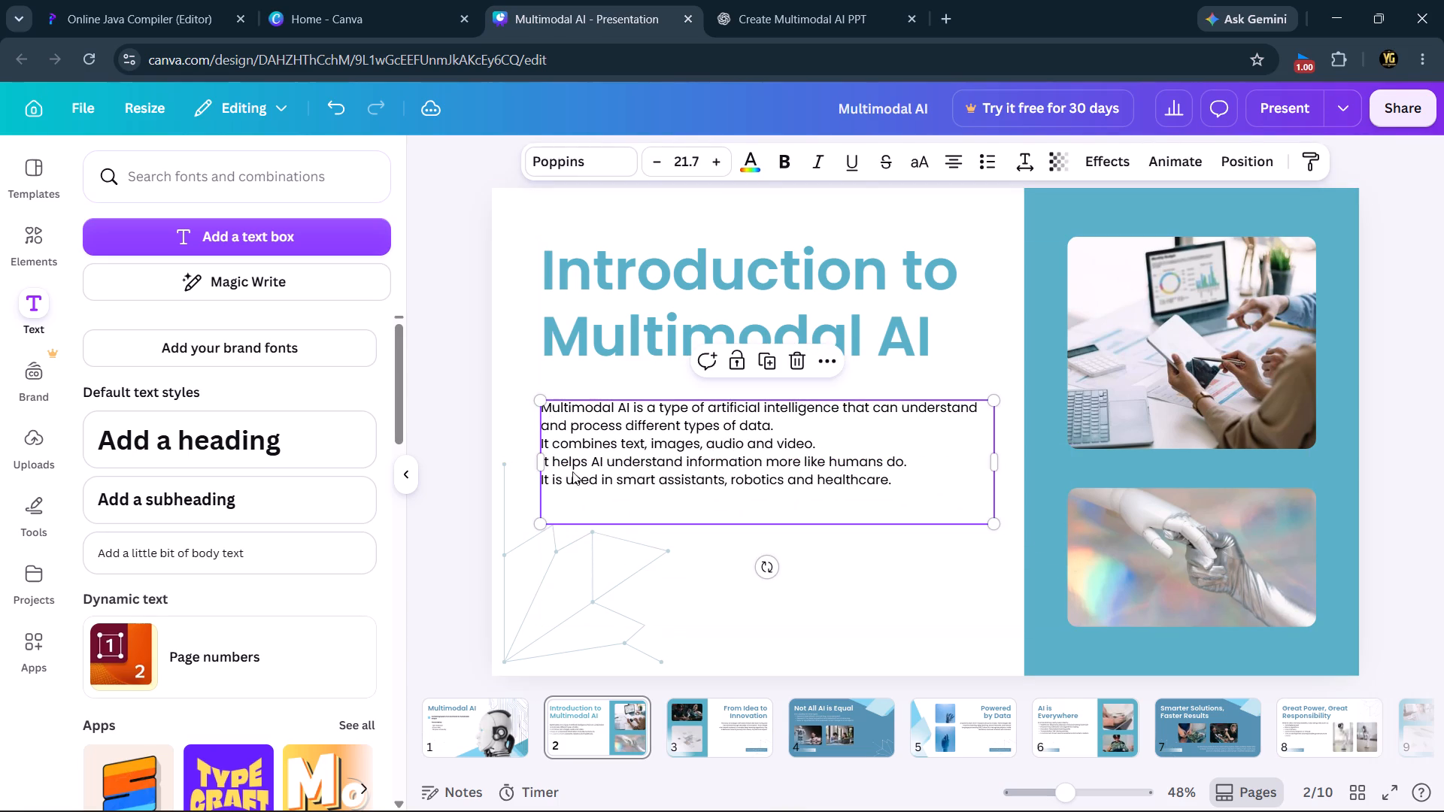
left_click(605, 573)
left_click_drag(842, 609, 790, 585)
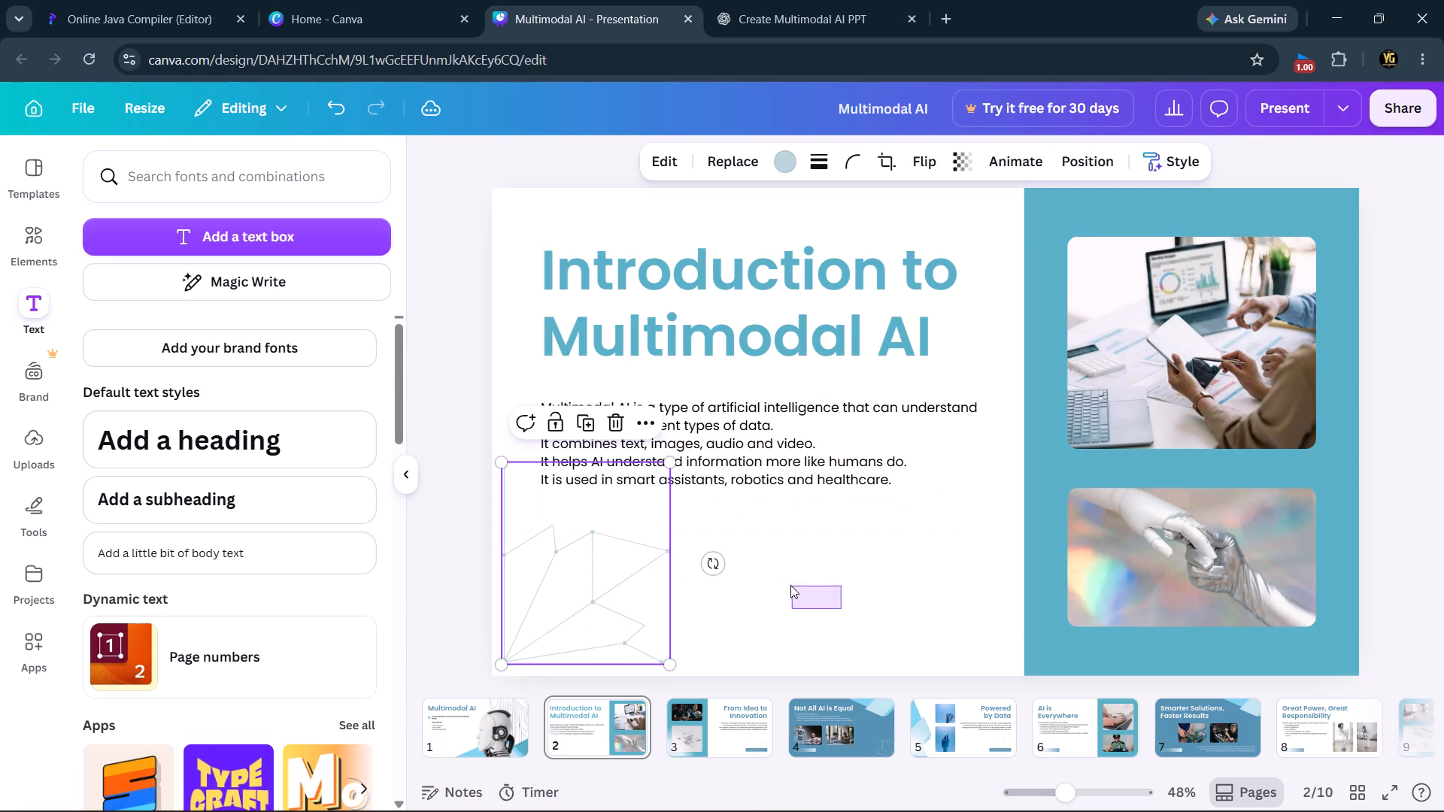
left_click_drag(790, 585, 790, 585)
left_click(790, 585)
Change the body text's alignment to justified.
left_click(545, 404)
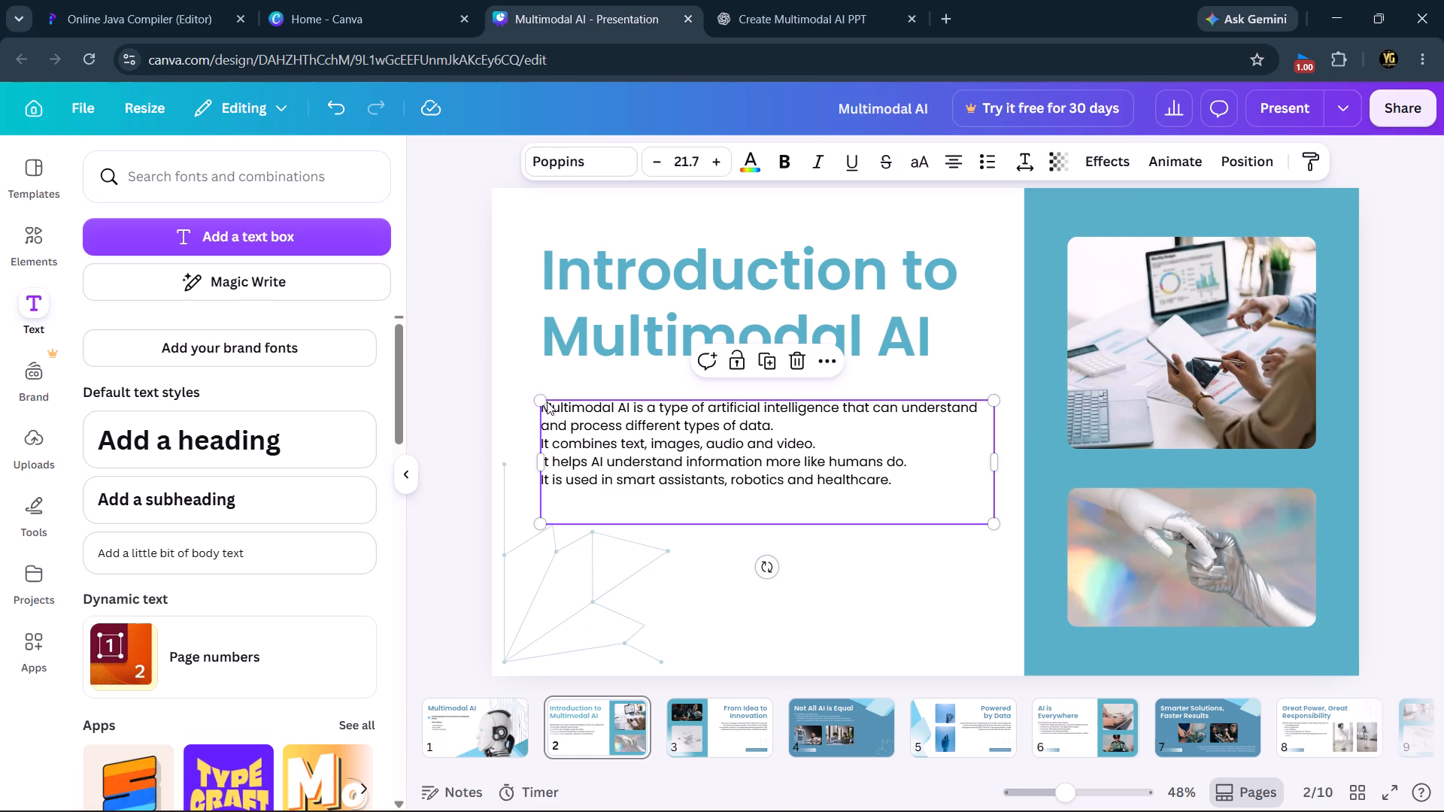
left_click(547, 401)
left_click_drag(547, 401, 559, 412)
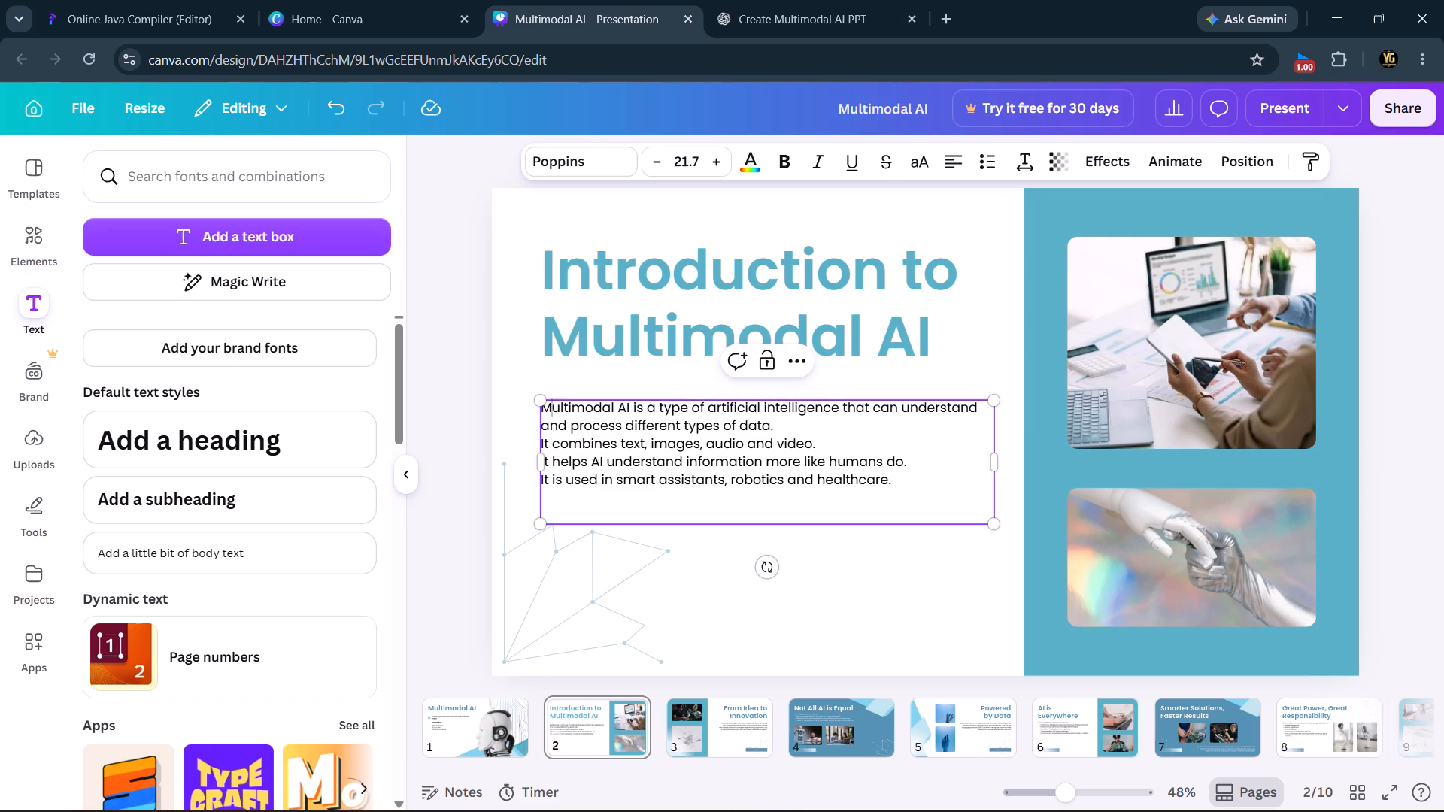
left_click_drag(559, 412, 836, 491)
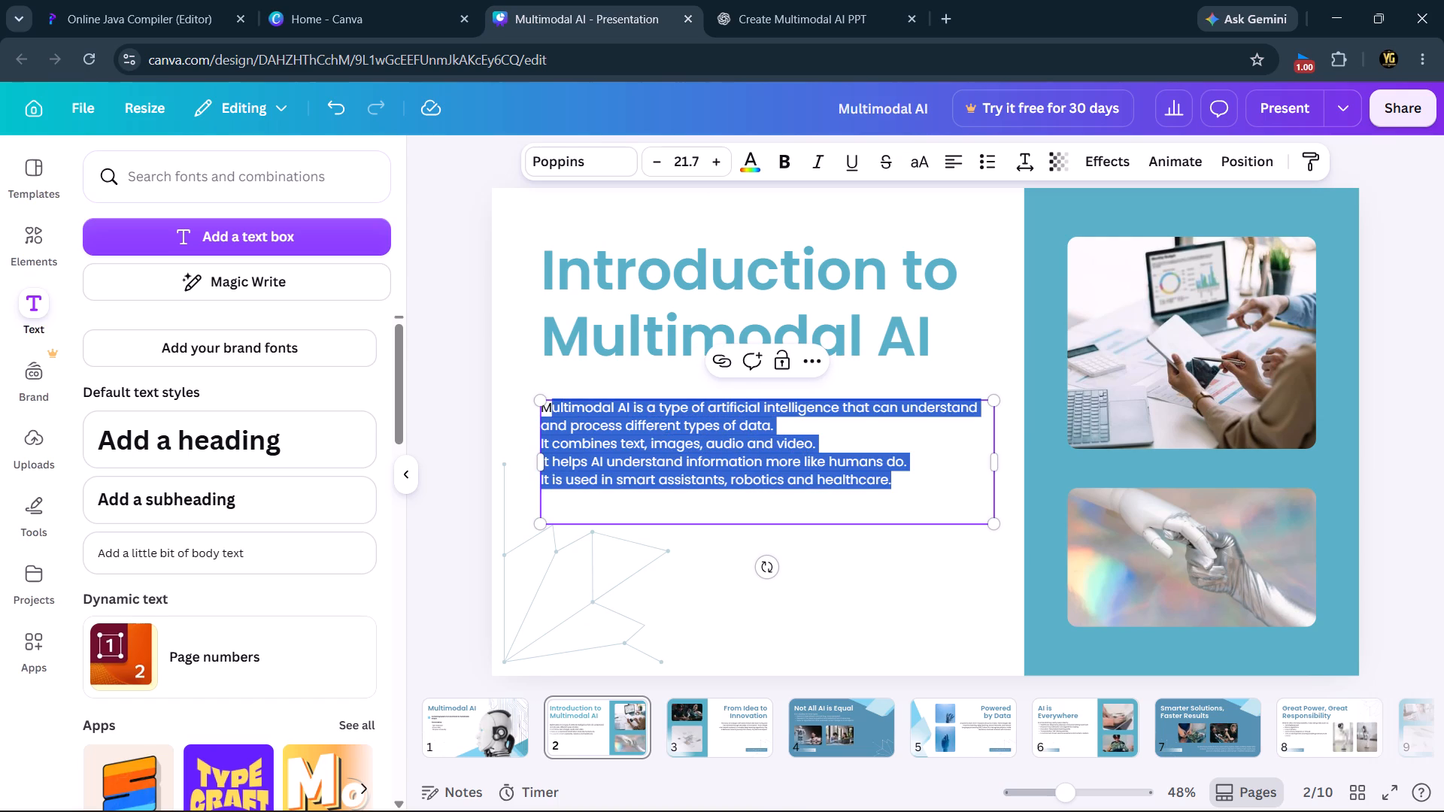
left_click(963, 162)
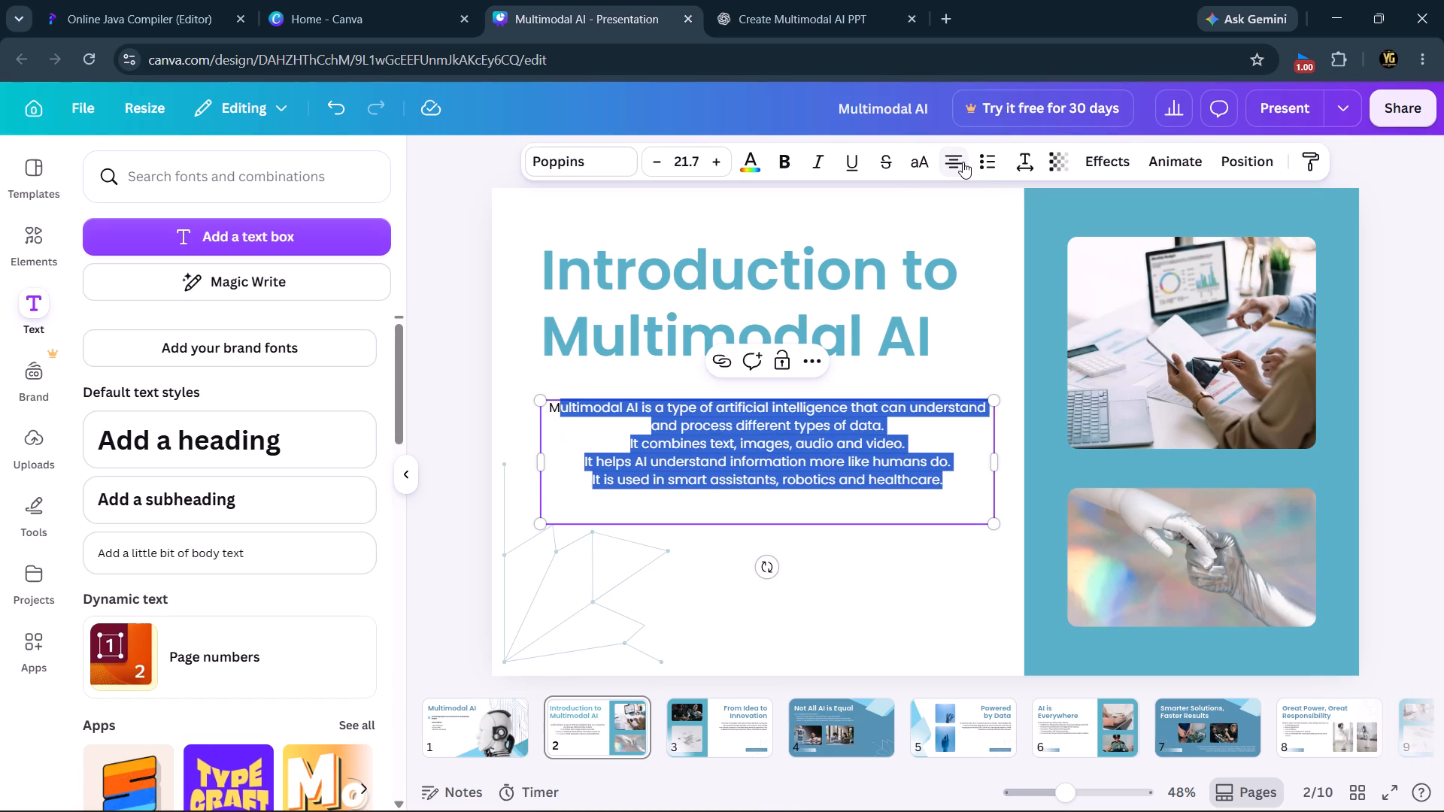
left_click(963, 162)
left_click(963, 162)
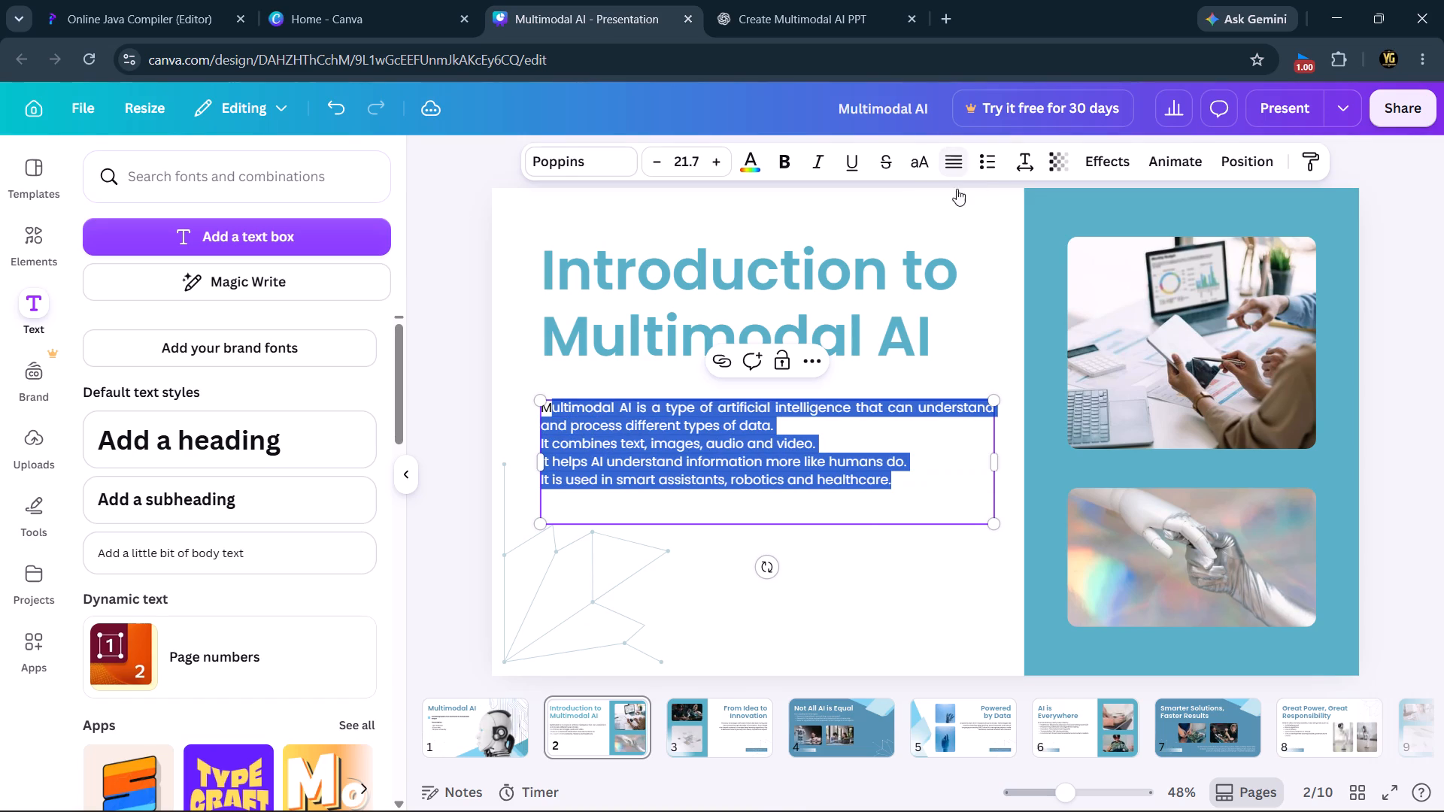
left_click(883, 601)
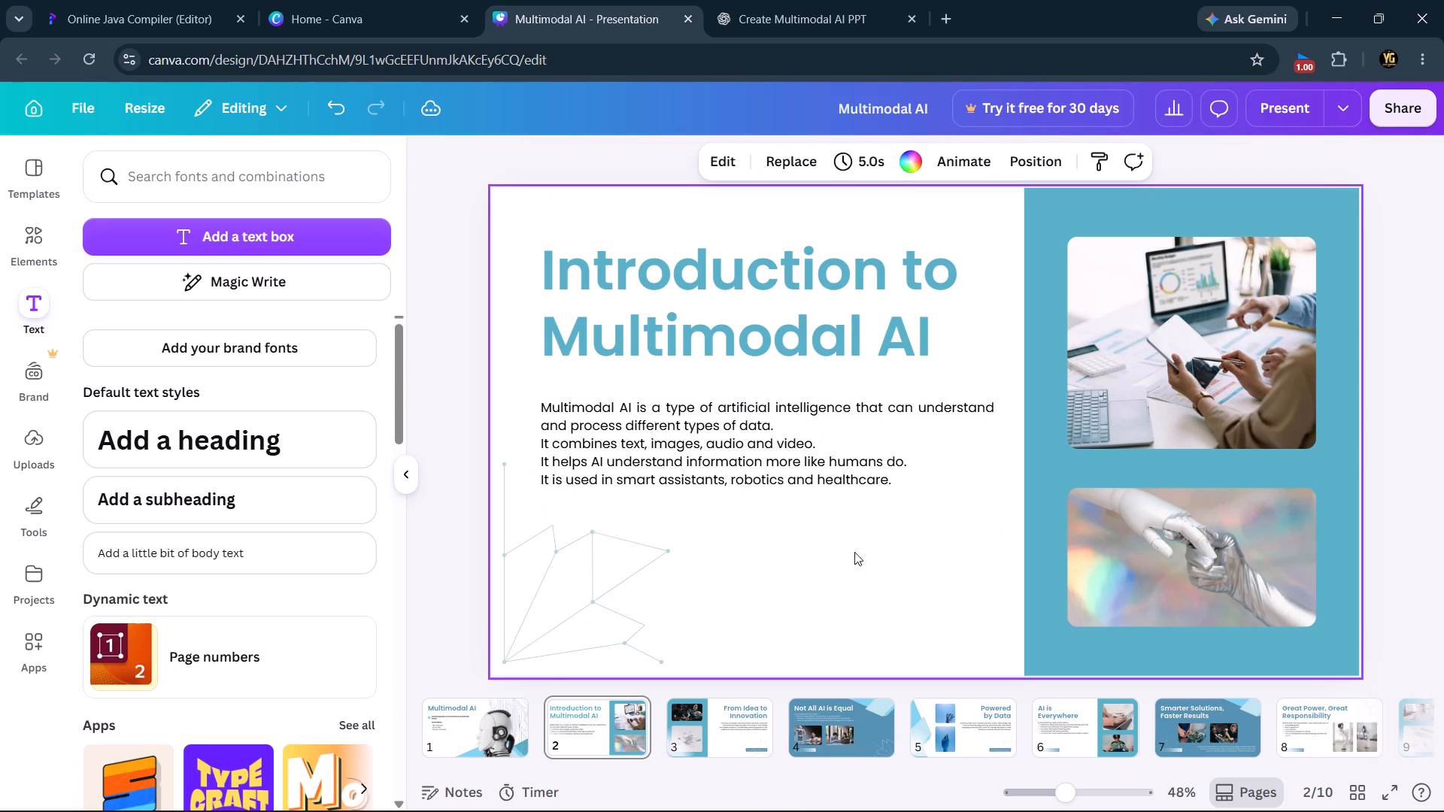
Format the whole body text box under the title as a bulleted list.
left_click(745, 464)
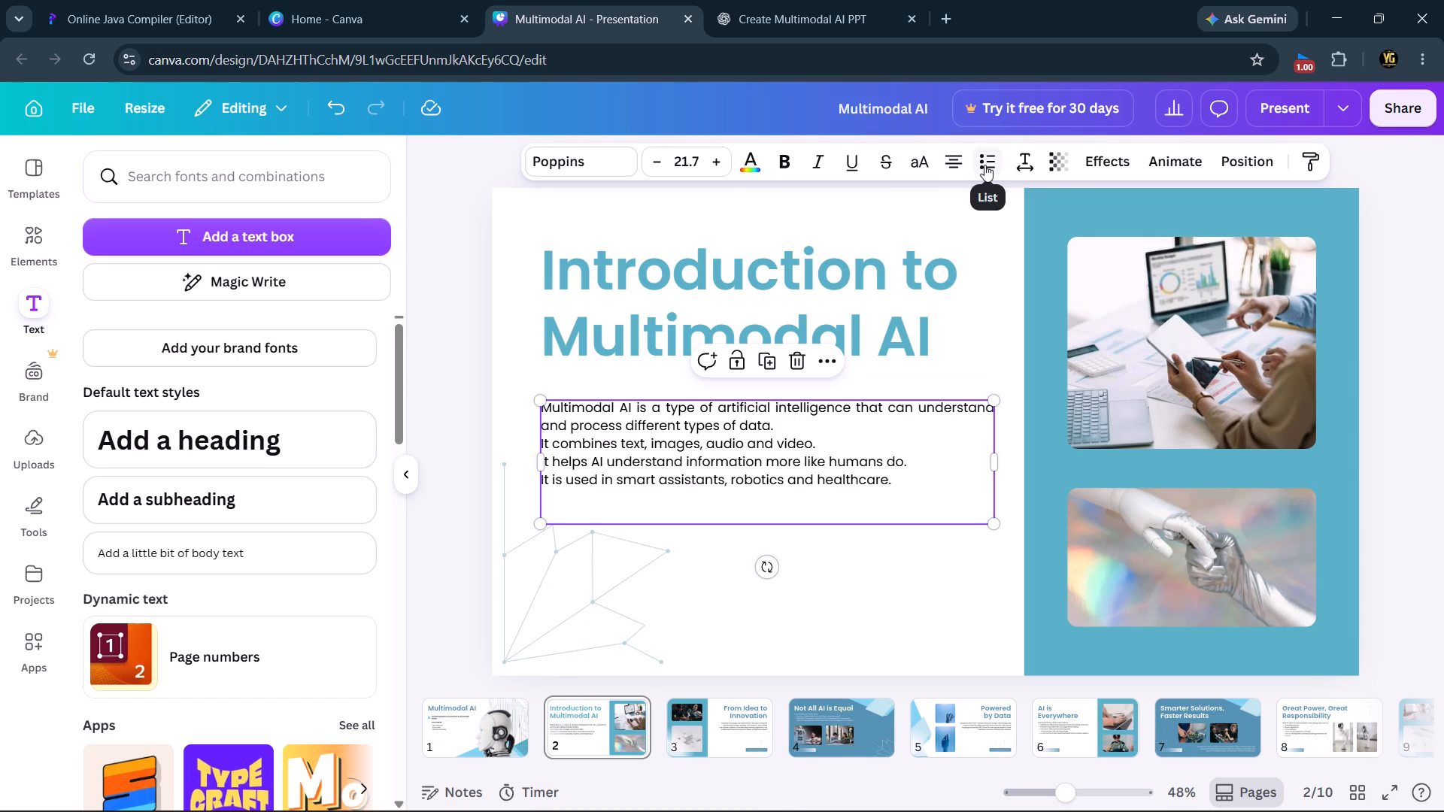
left_click(984, 165)
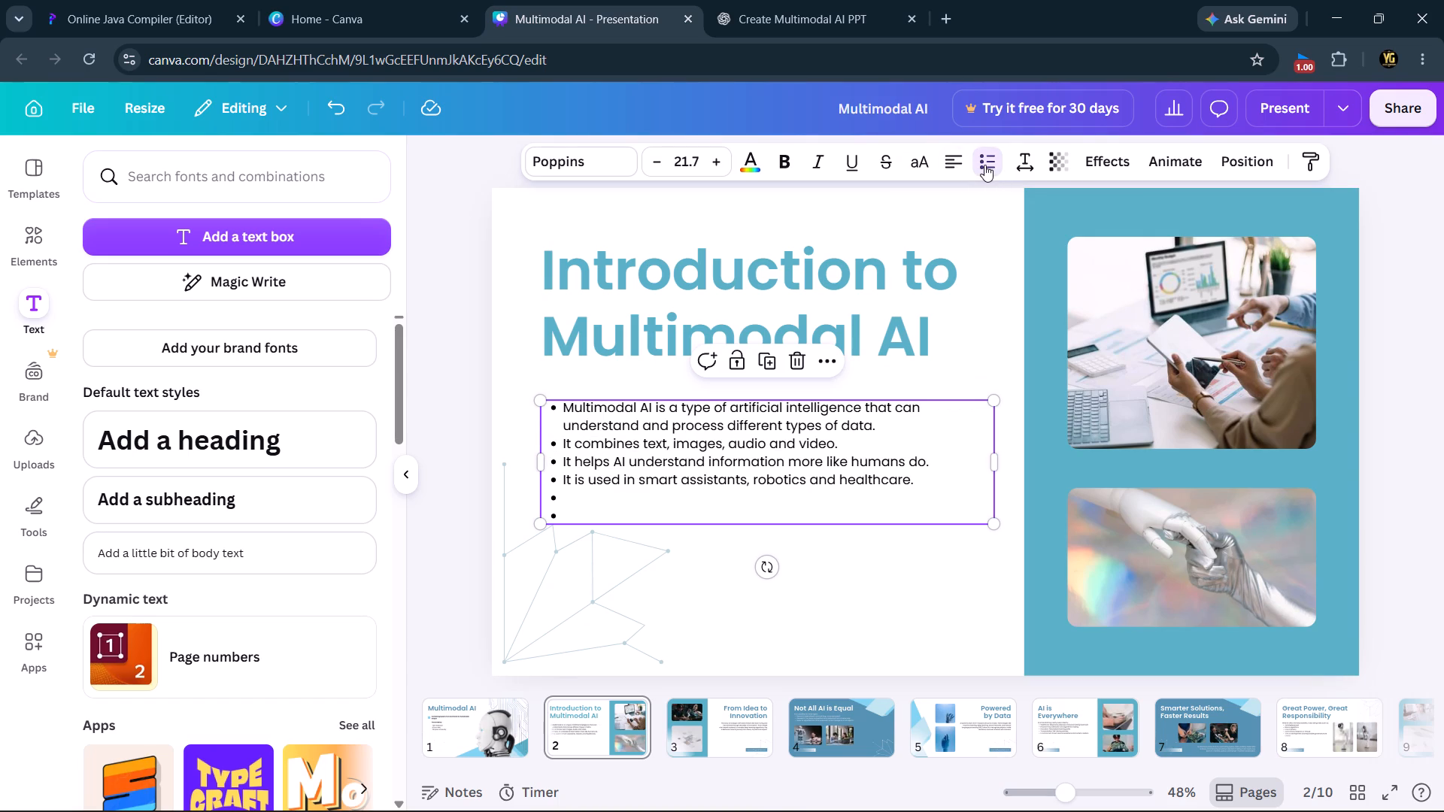
left_click(984, 165)
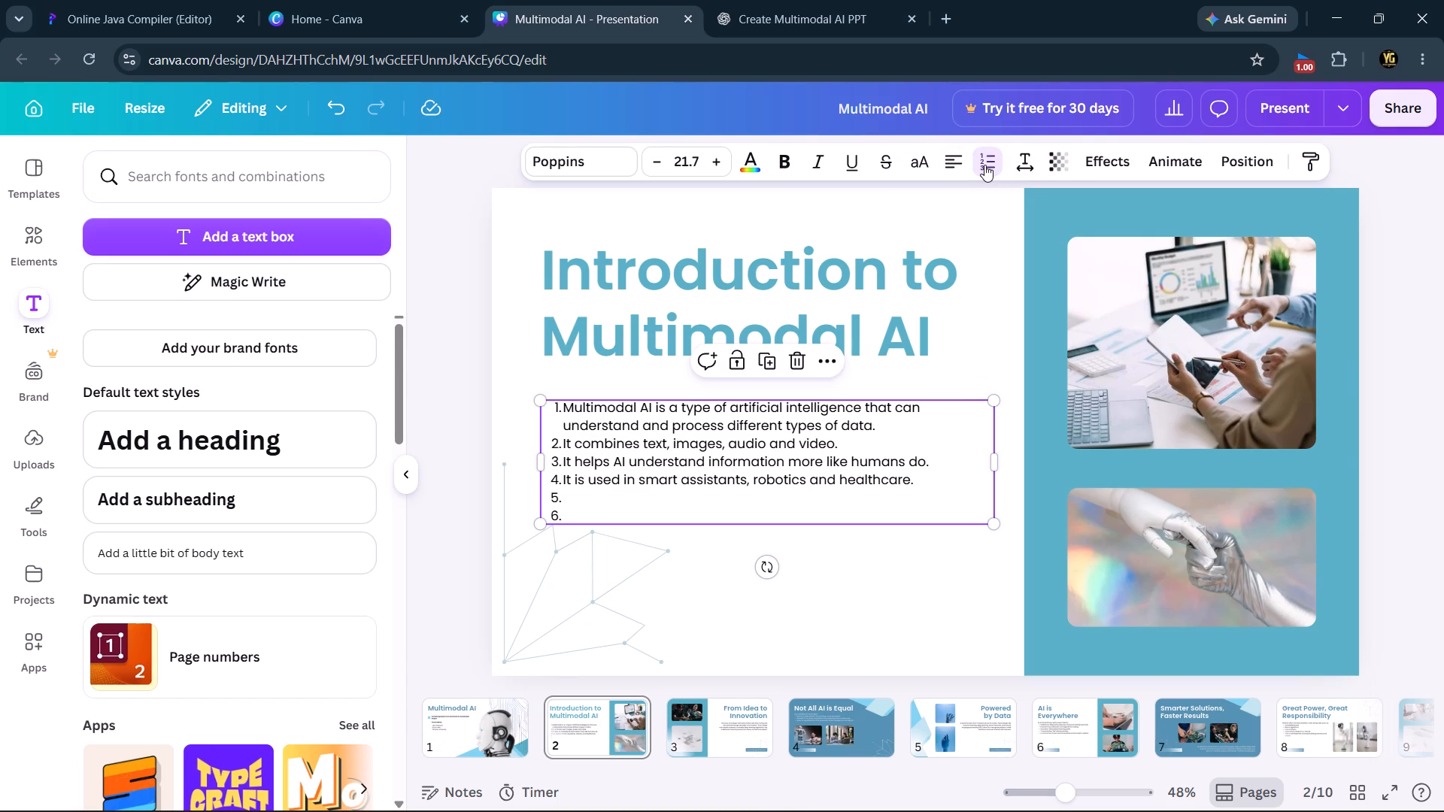
left_click(984, 165)
left_click(984, 165)
Remove the two empty bullets at the end of slide 2's body text list.
left_click(560, 514)
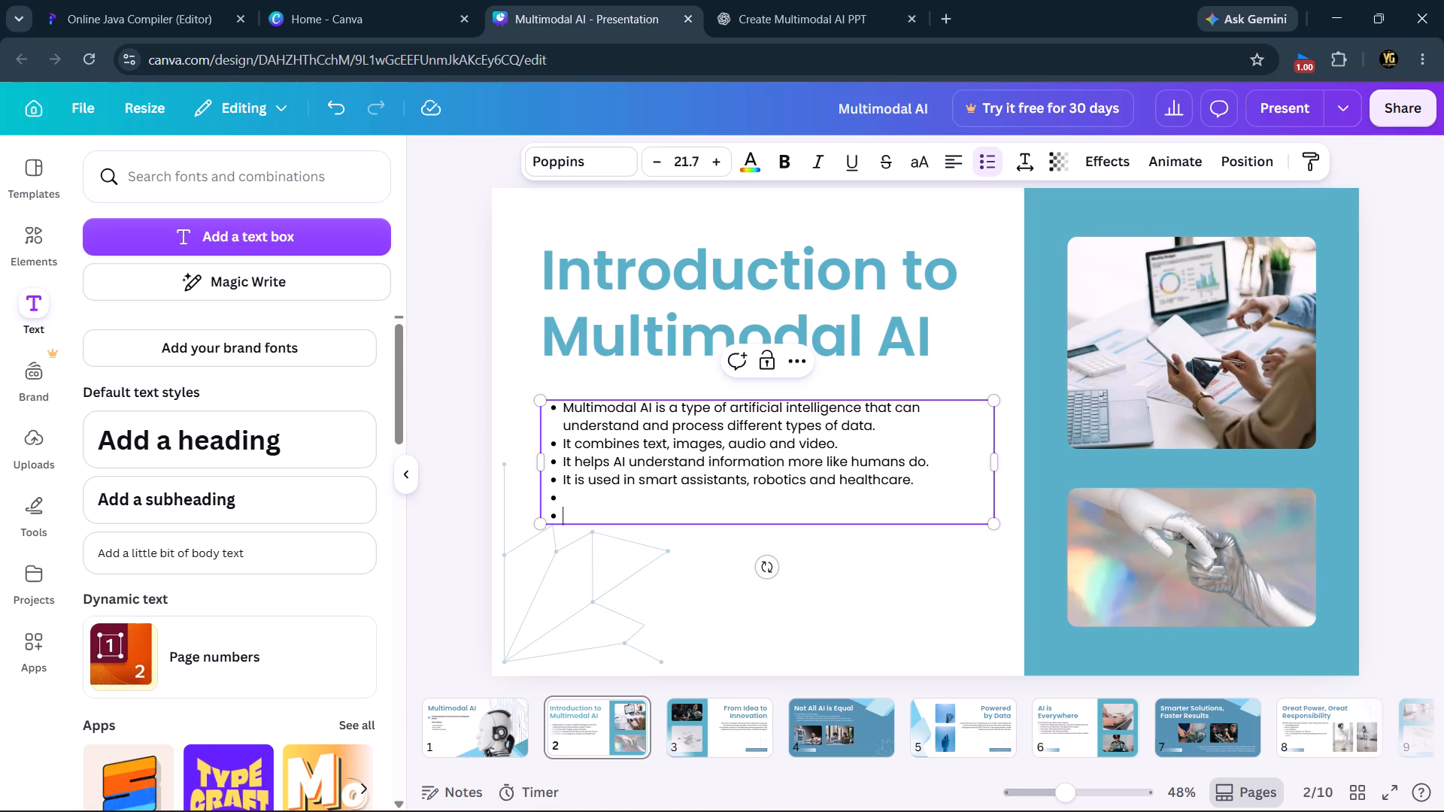
key("BackSpace")
key("BackSpace")
key("BackSpace")
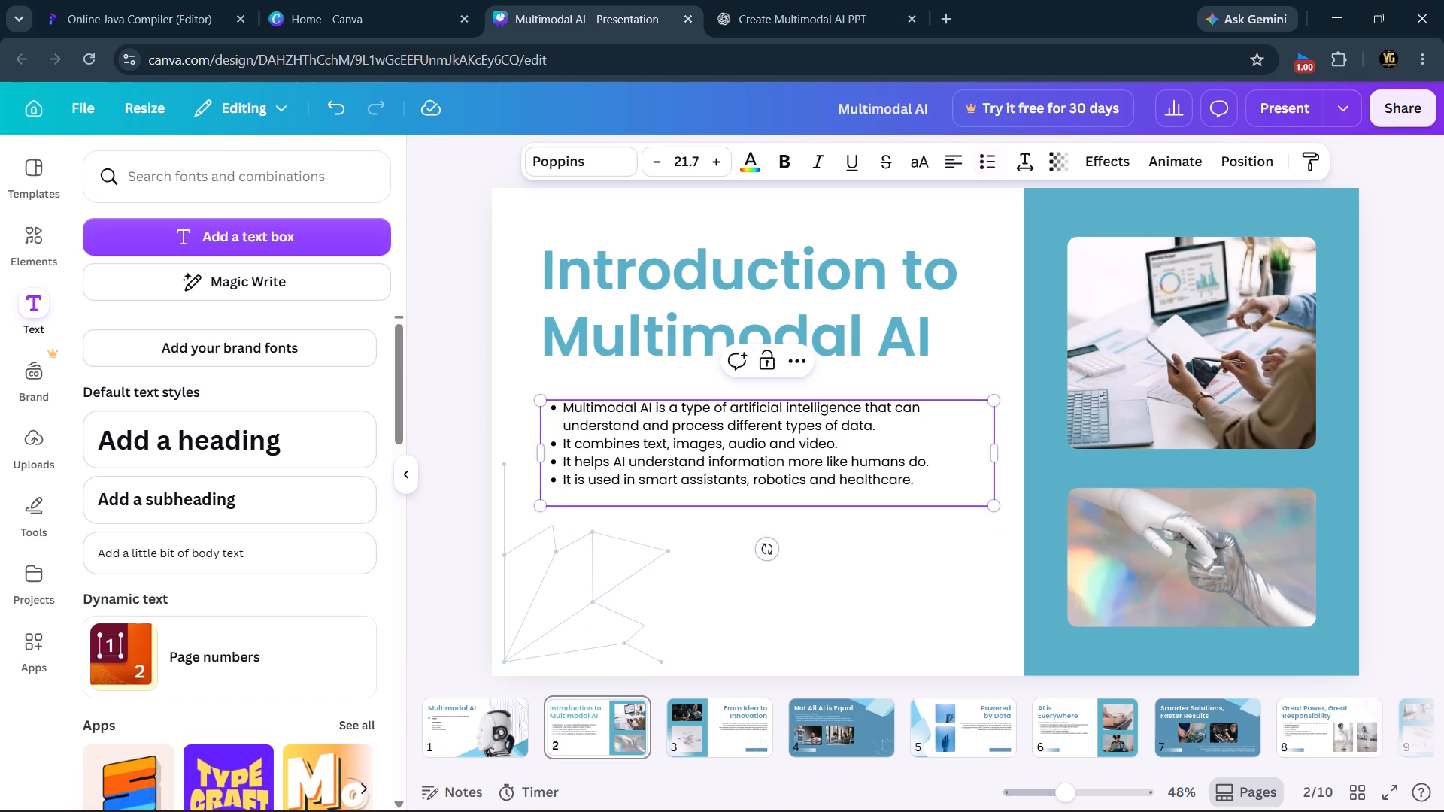
left_click(737, 580)
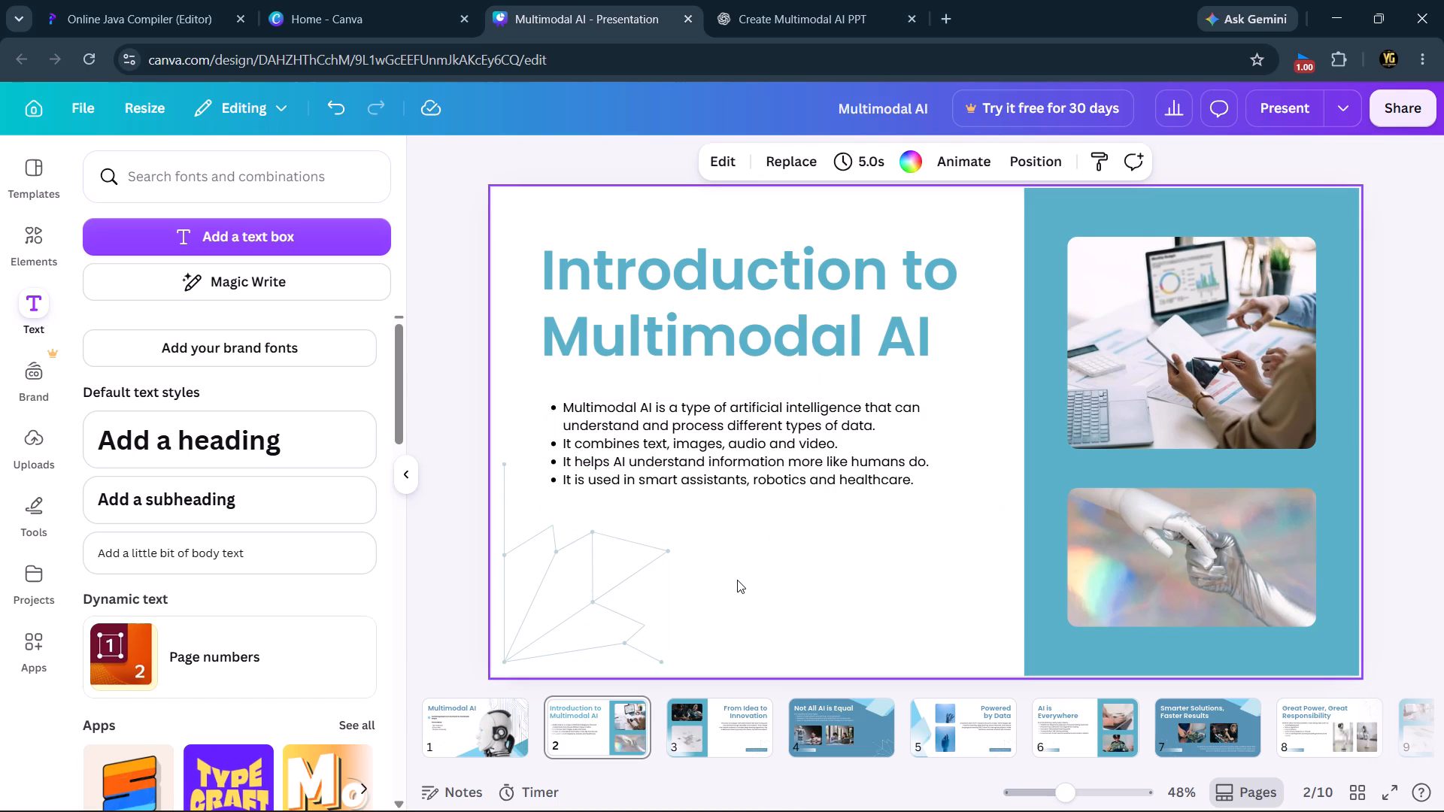
Browse recommended images similar to slide 2's laptop and charts photo for a possible replacement.
left_click(1211, 526)
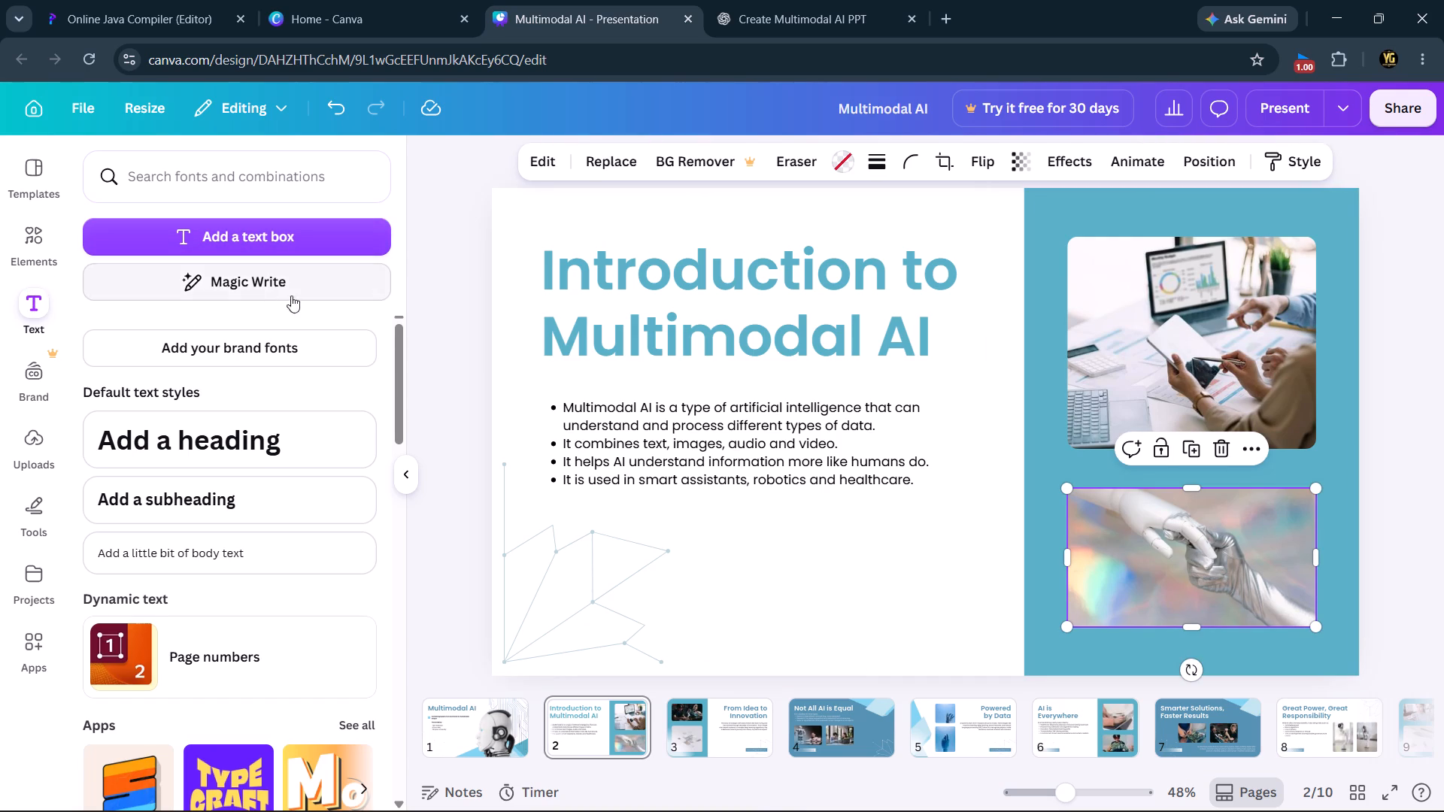
left_click(1216, 368)
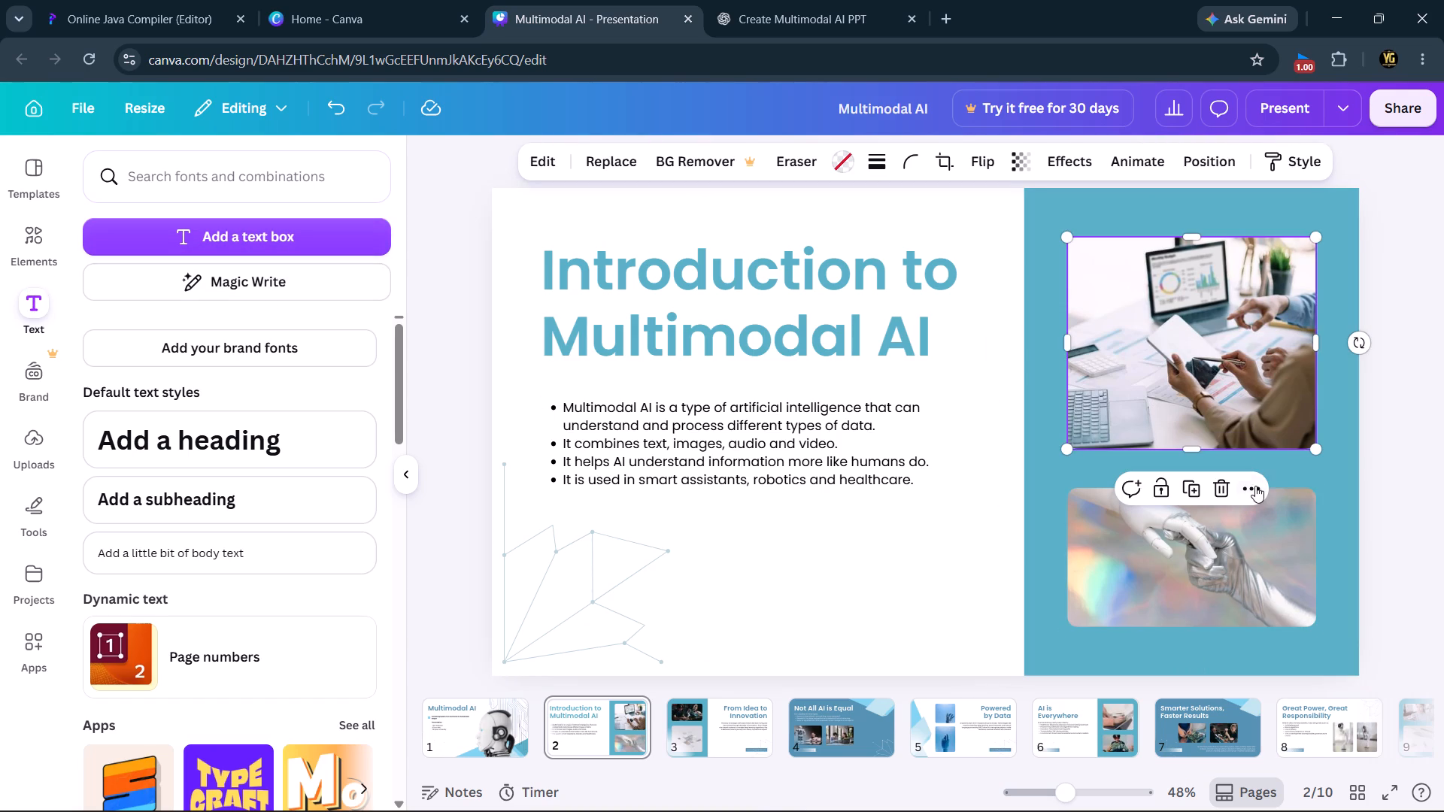
left_click(1255, 489)
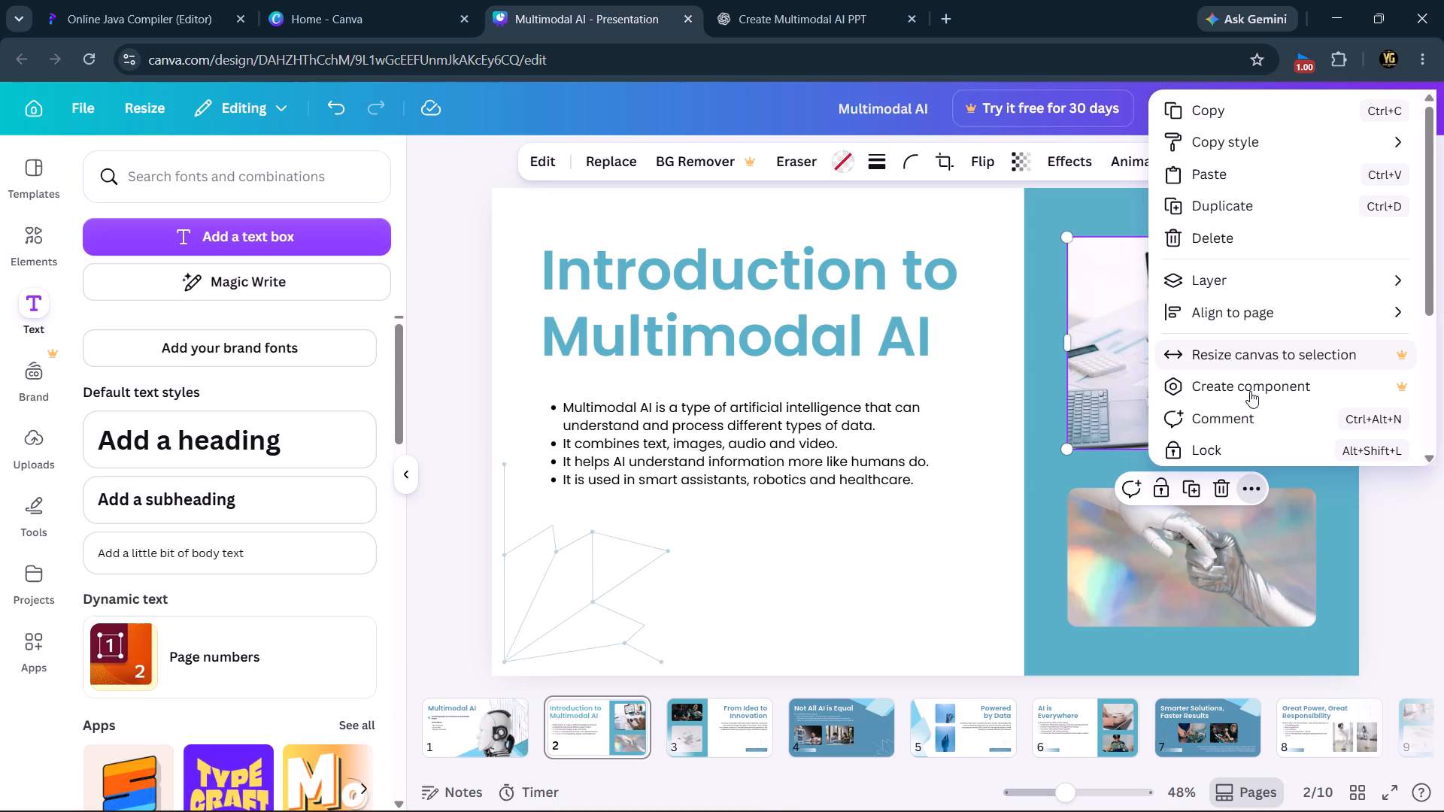
scroll(1233, 354, "down", 4)
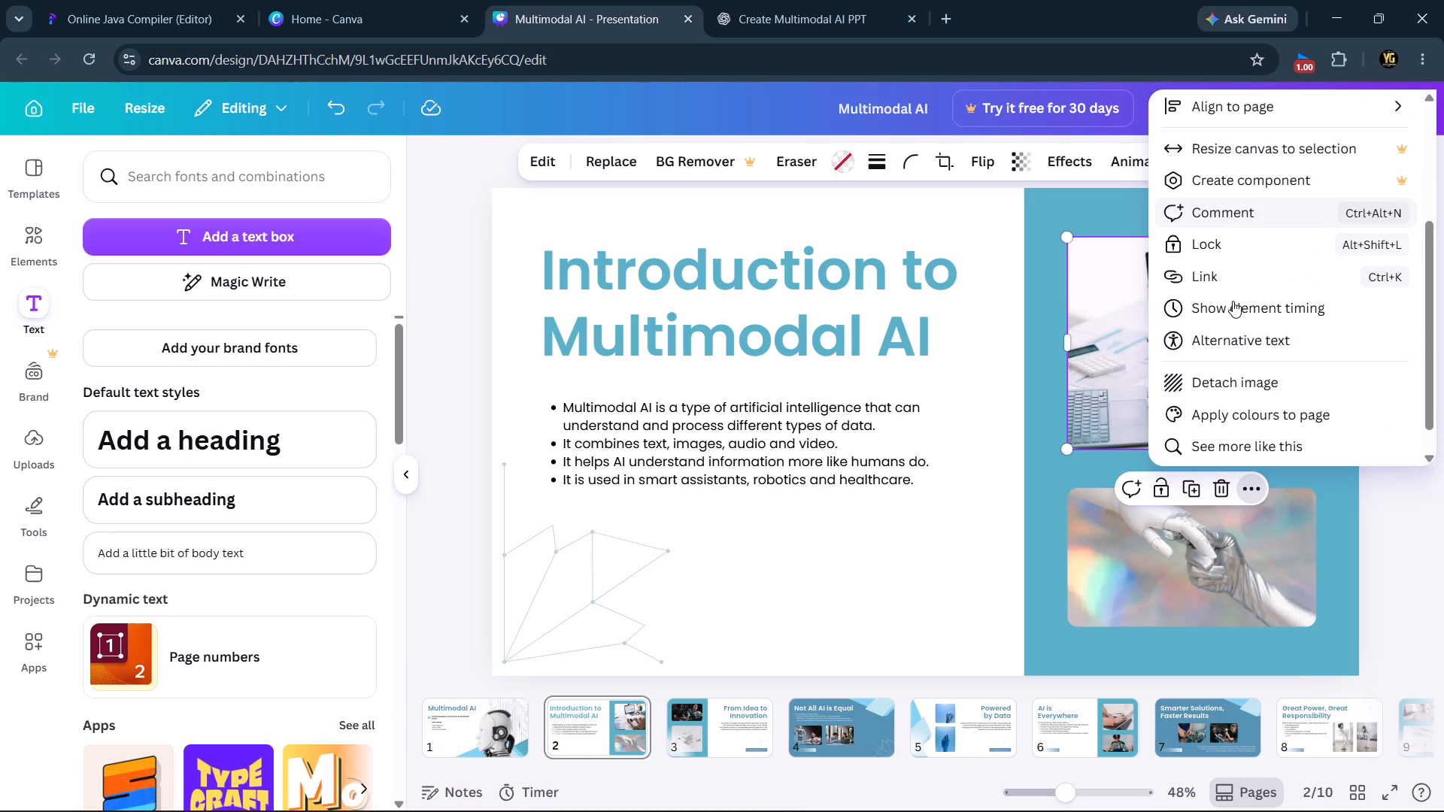
scroll(1263, 389, "down", 2)
left_click(1264, 405)
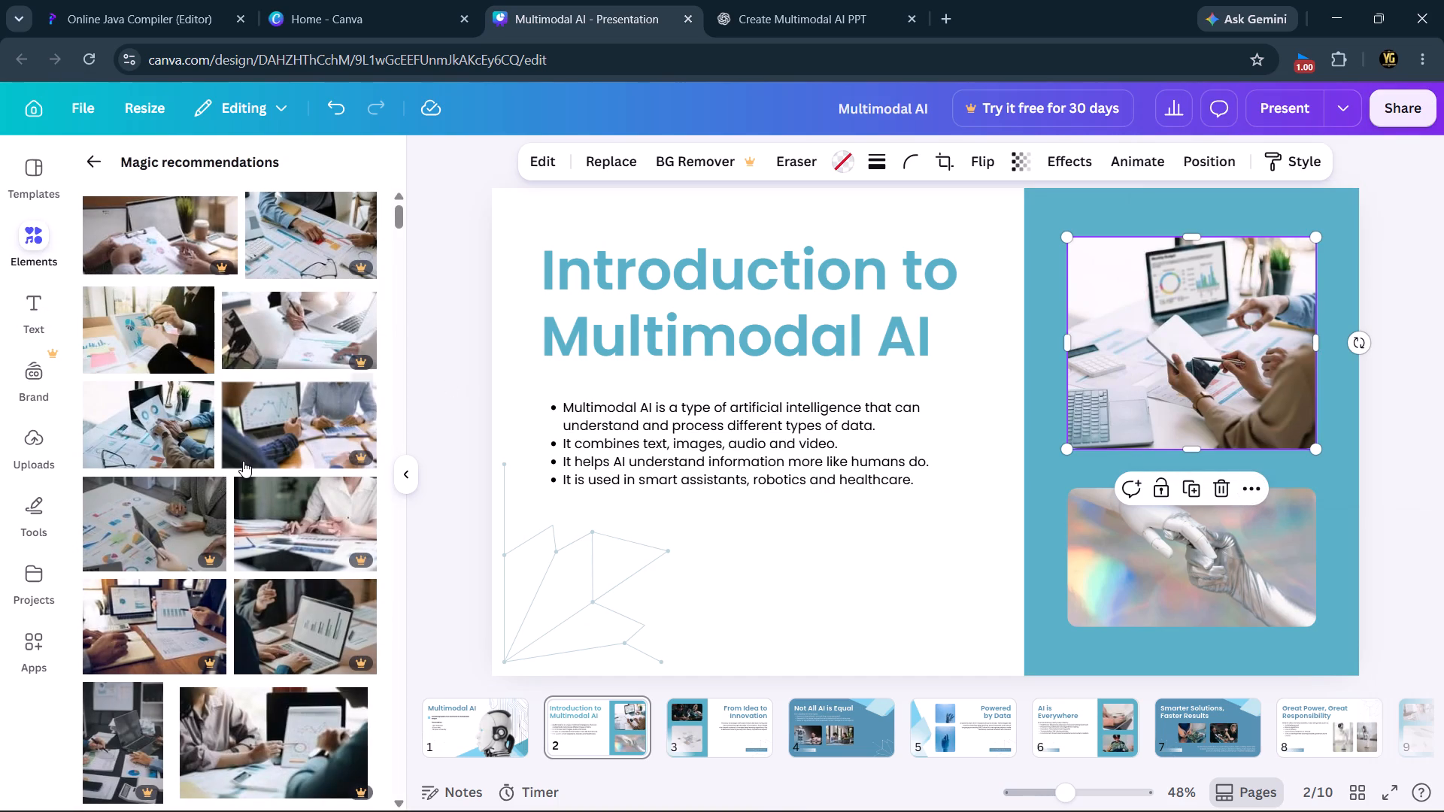
scroll(243, 461, "down", 9)
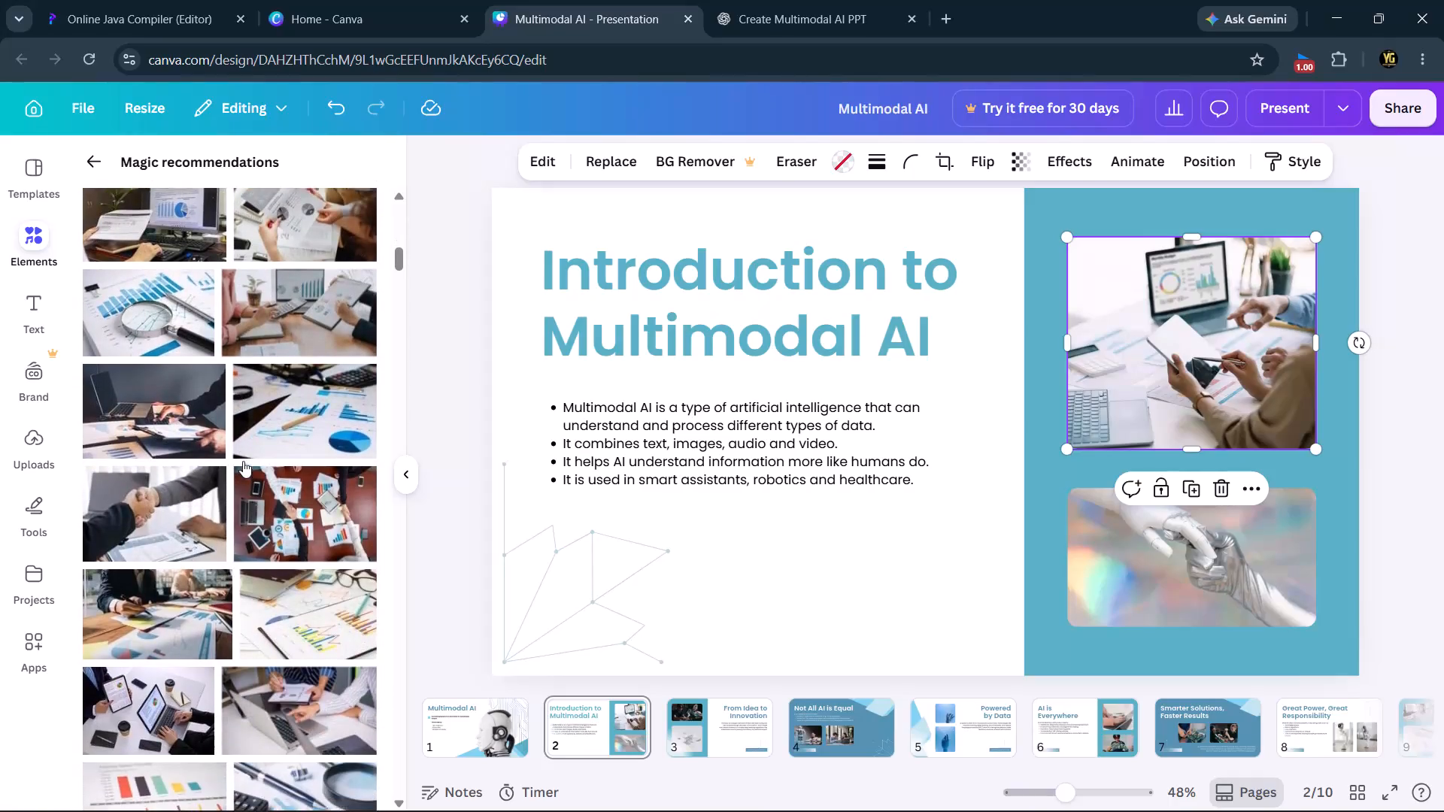
scroll(243, 461, "down", 1)
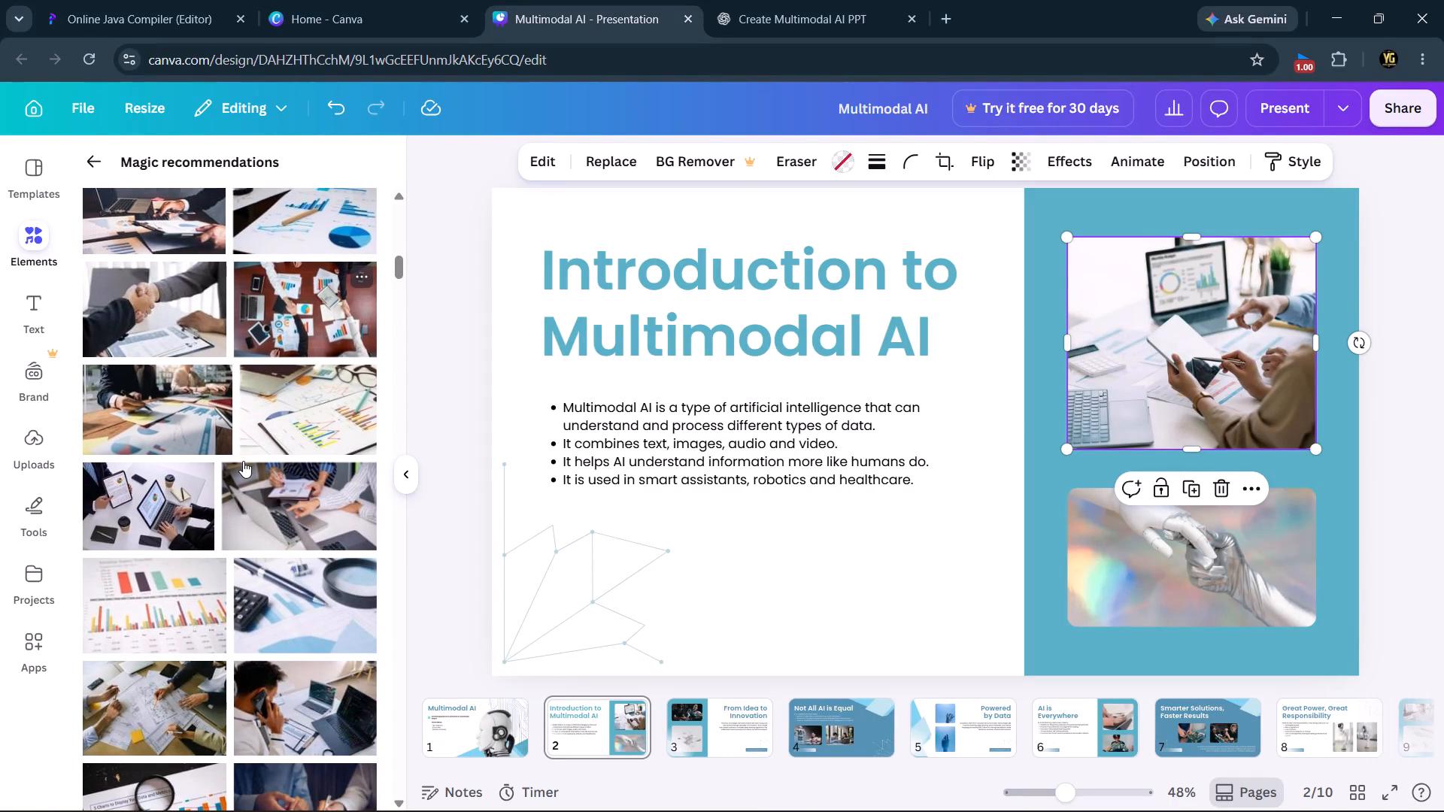
scroll(243, 461, "down", 4)
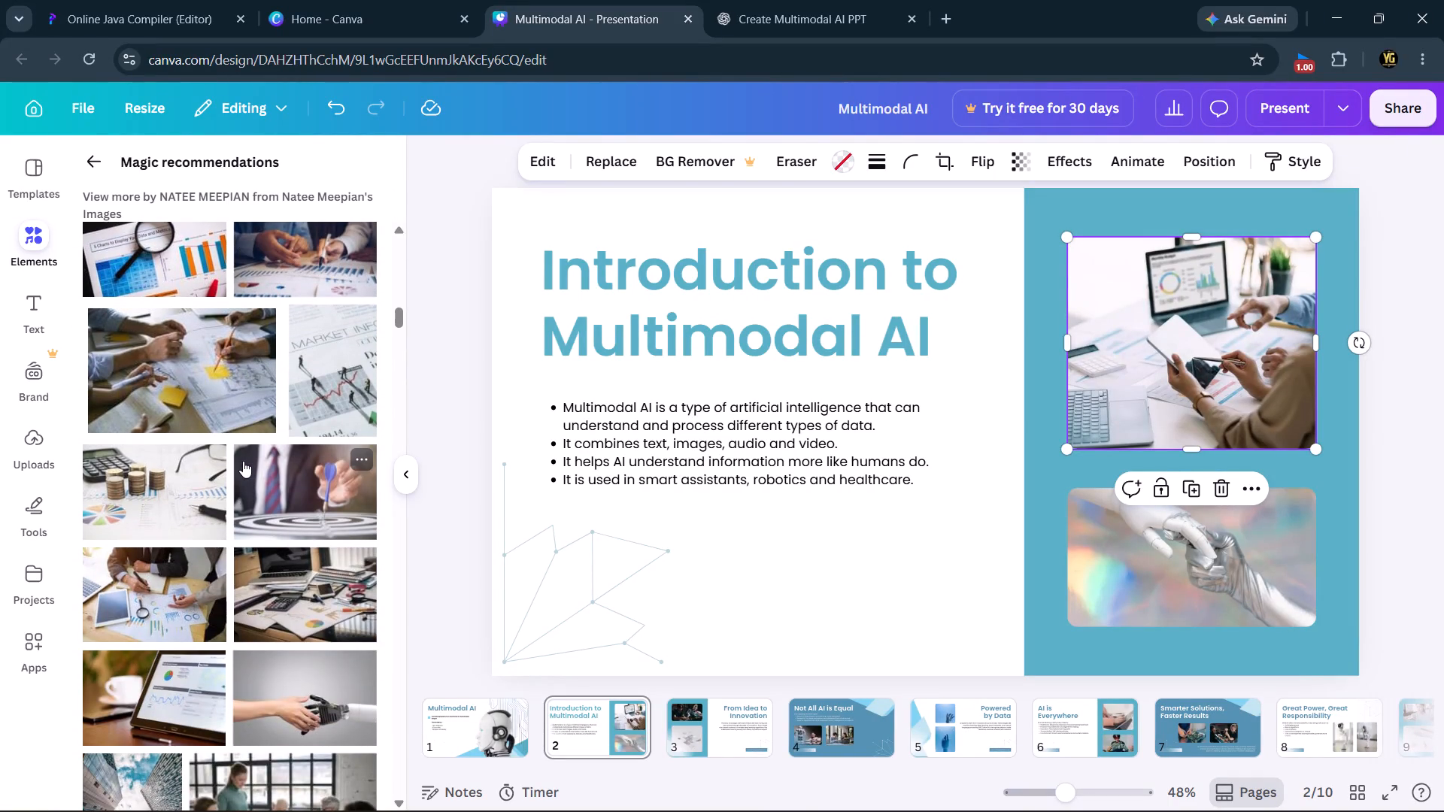
scroll(243, 461, "down", 1)
scroll(243, 461, "up", 8)
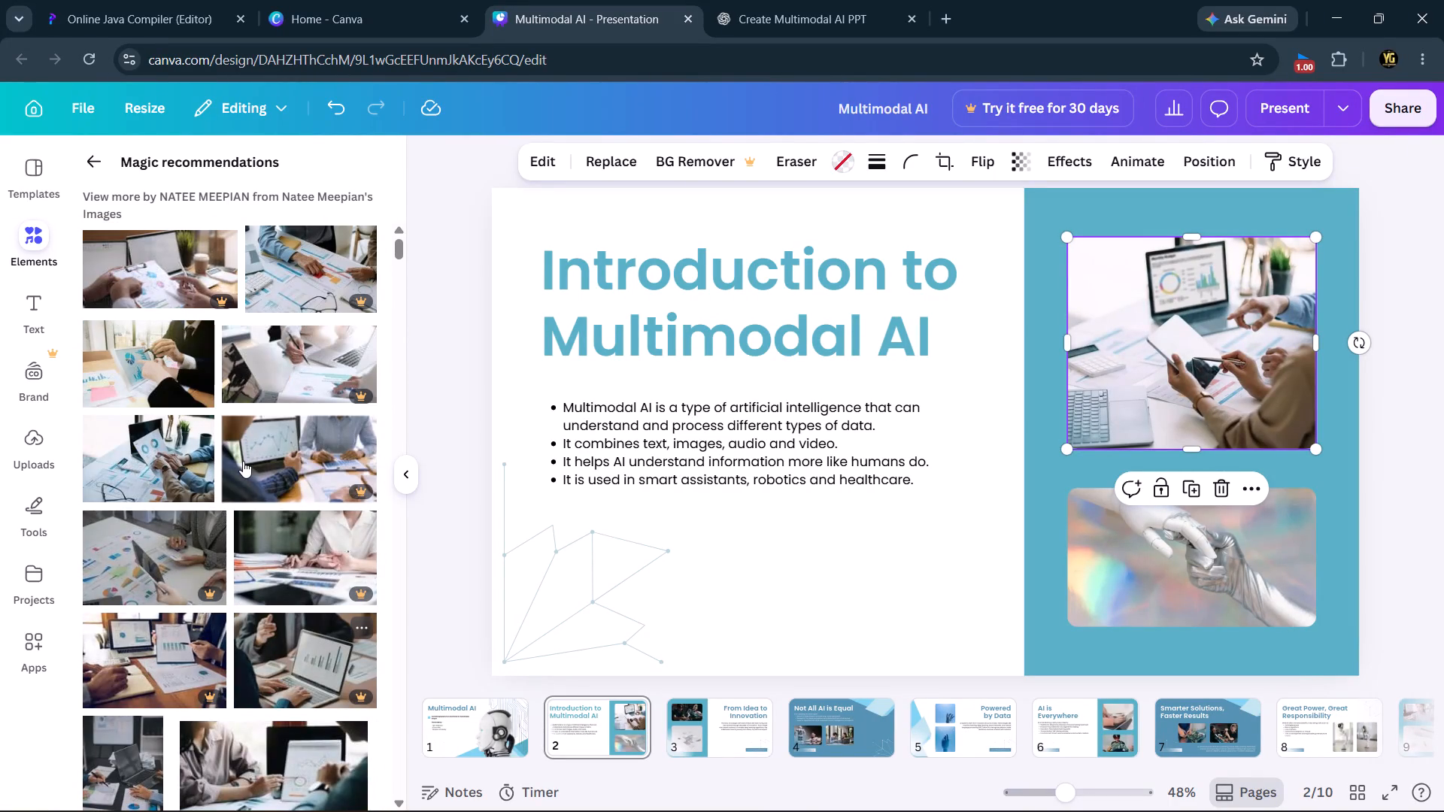
scroll(243, 461, "down", 9)
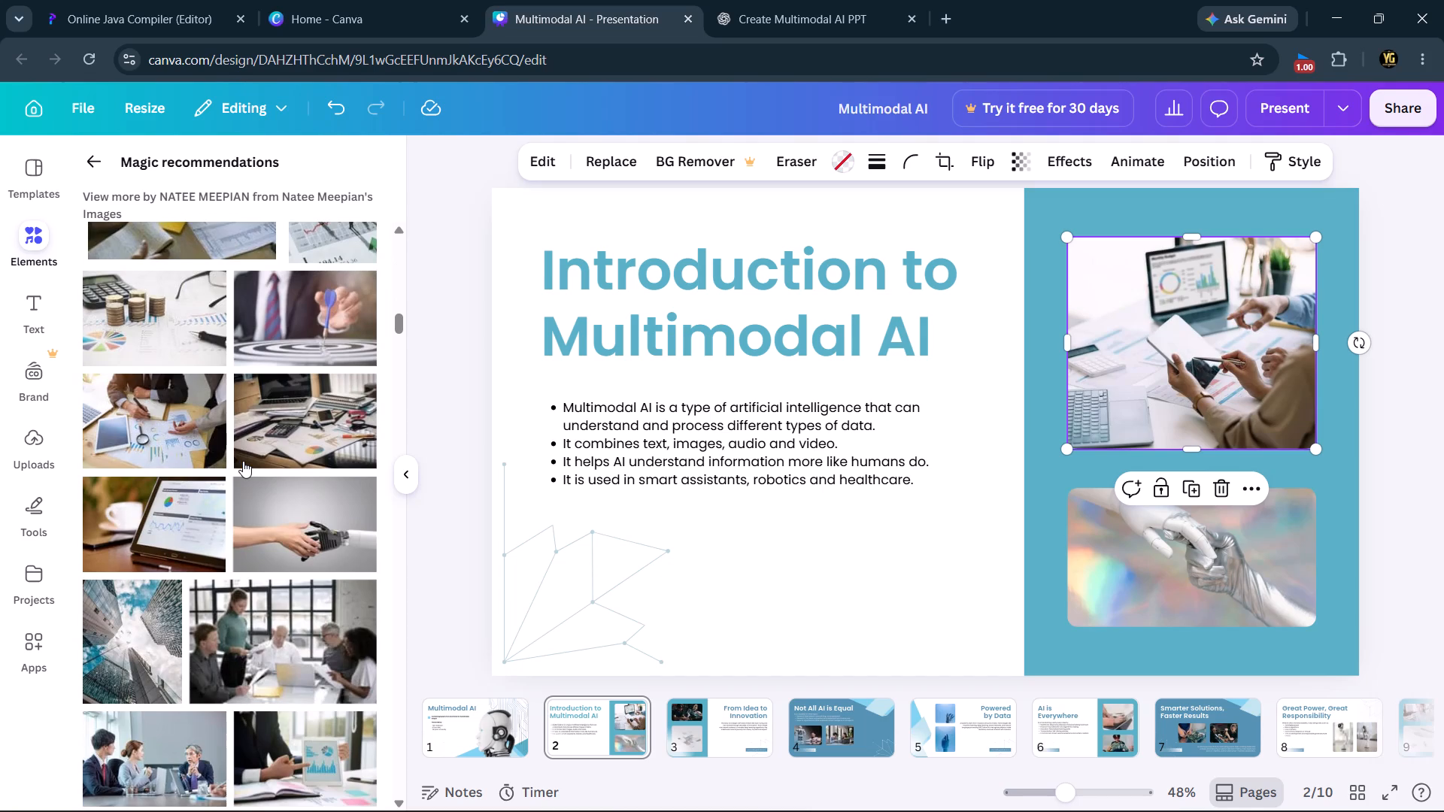
scroll(243, 461, "down", 4)
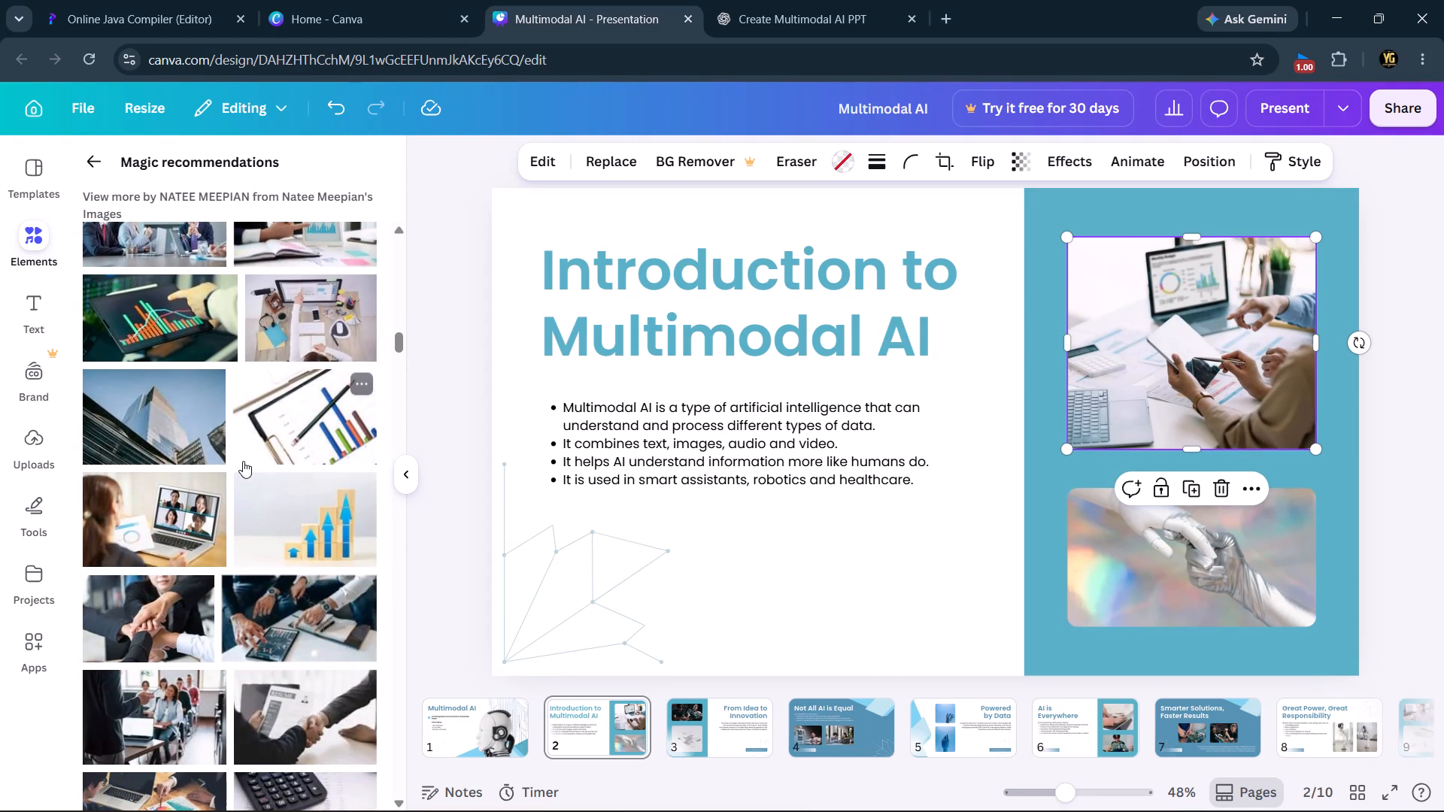
Delete the laptop photo and the robot-hands photo from slide 2's two image frames, keeping the empty frames.
key("Delete")
left_click(1285, 367)
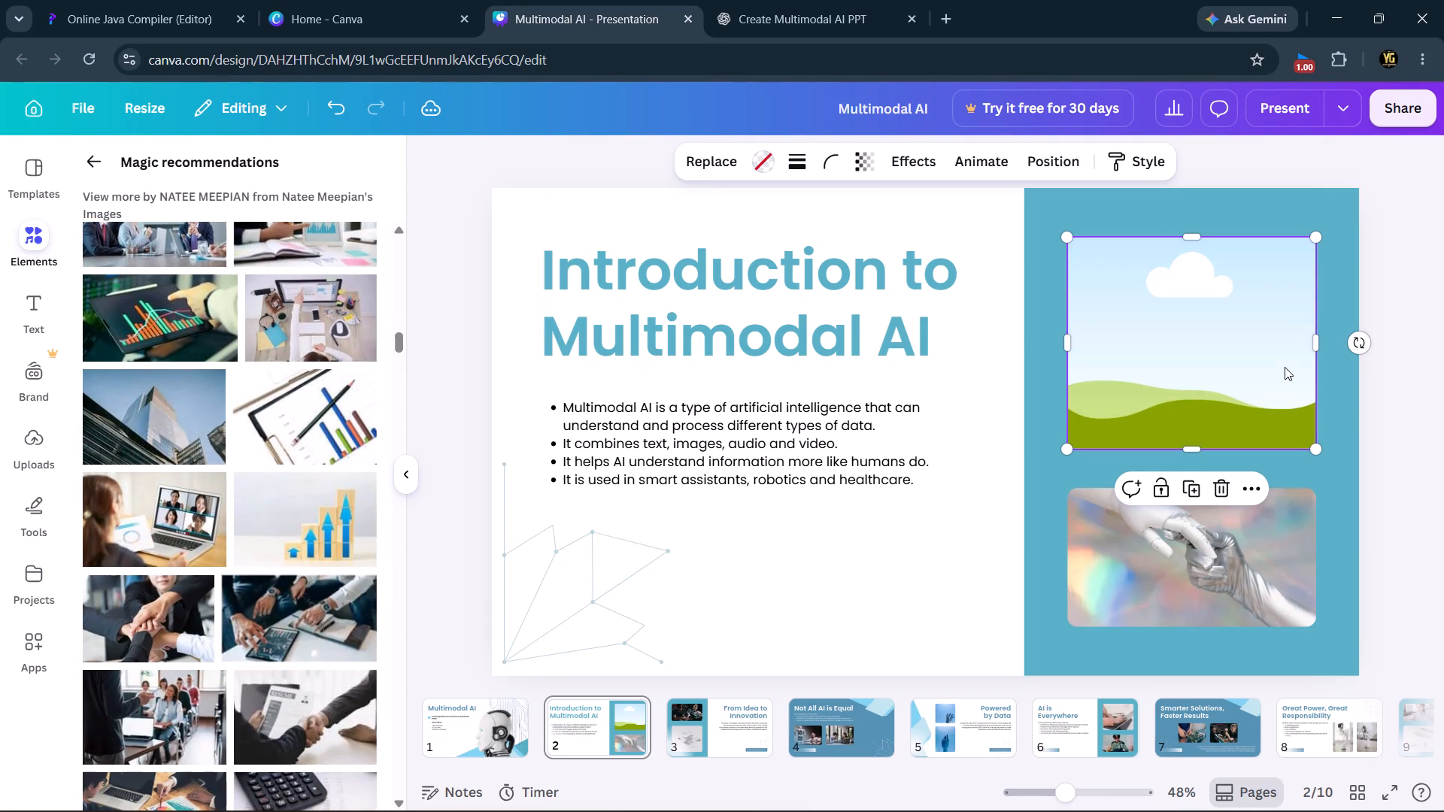
left_click(1257, 541)
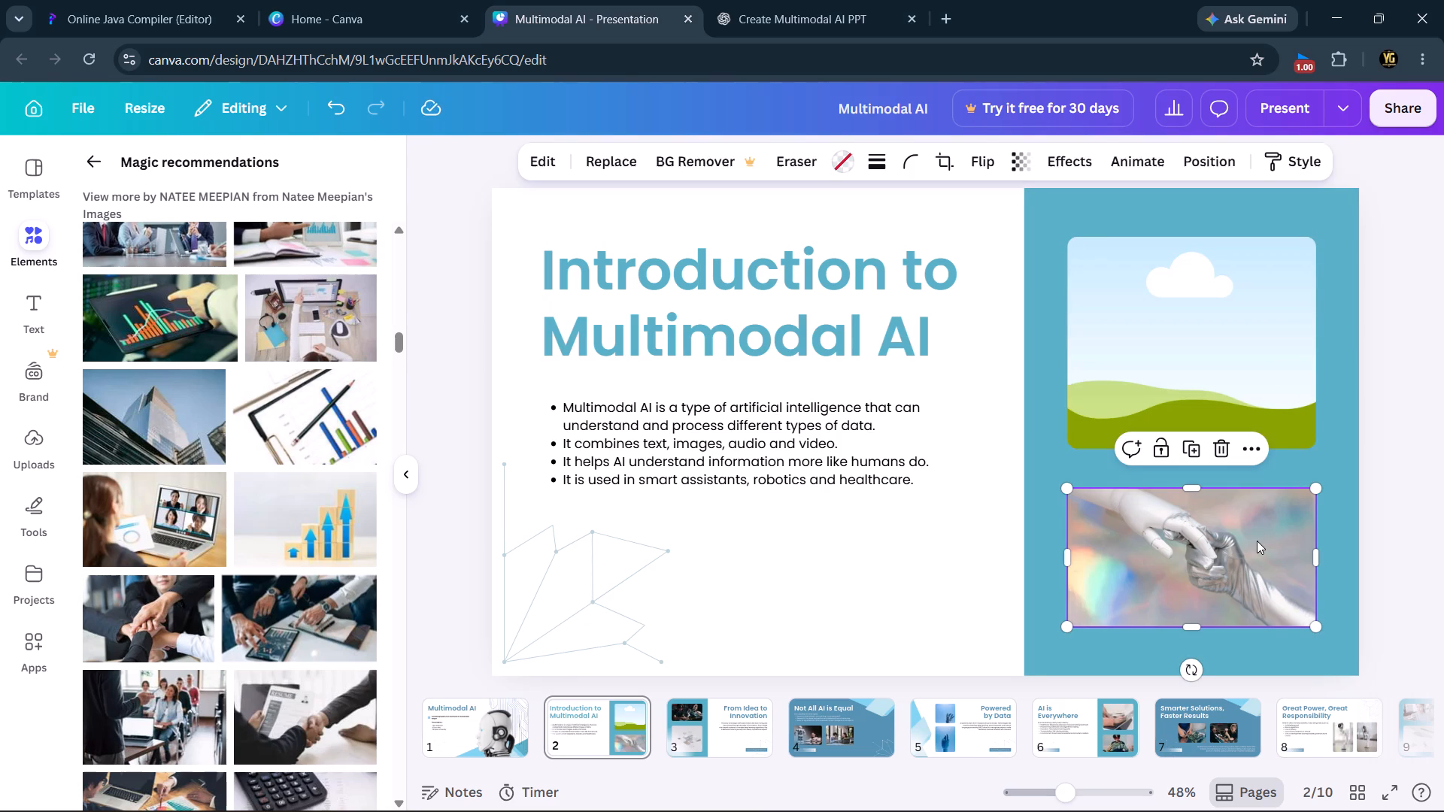
key("Delete")
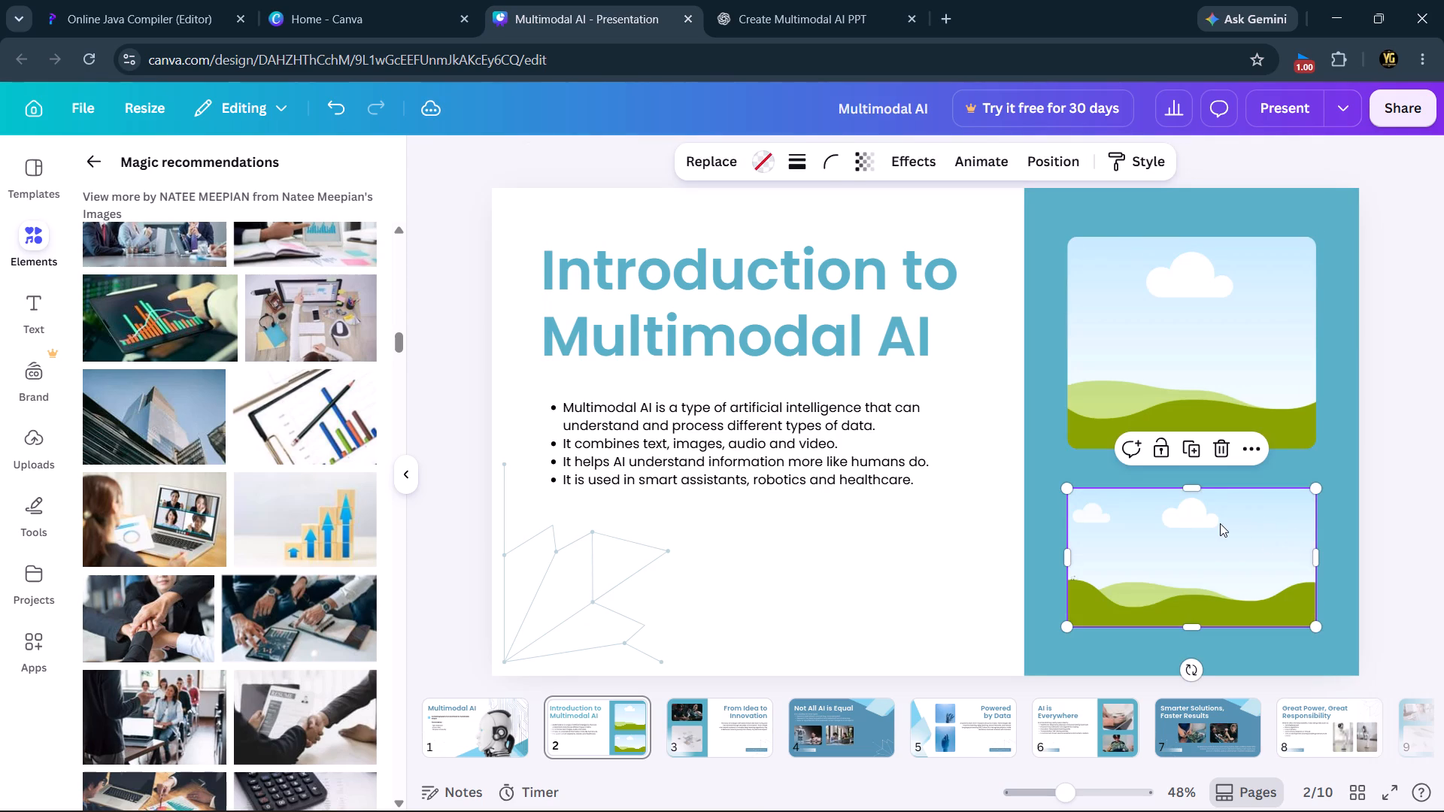
Show the element timing for the empty lower image frame on slide 2.
left_click(1220, 523)
left_click(1220, 523)
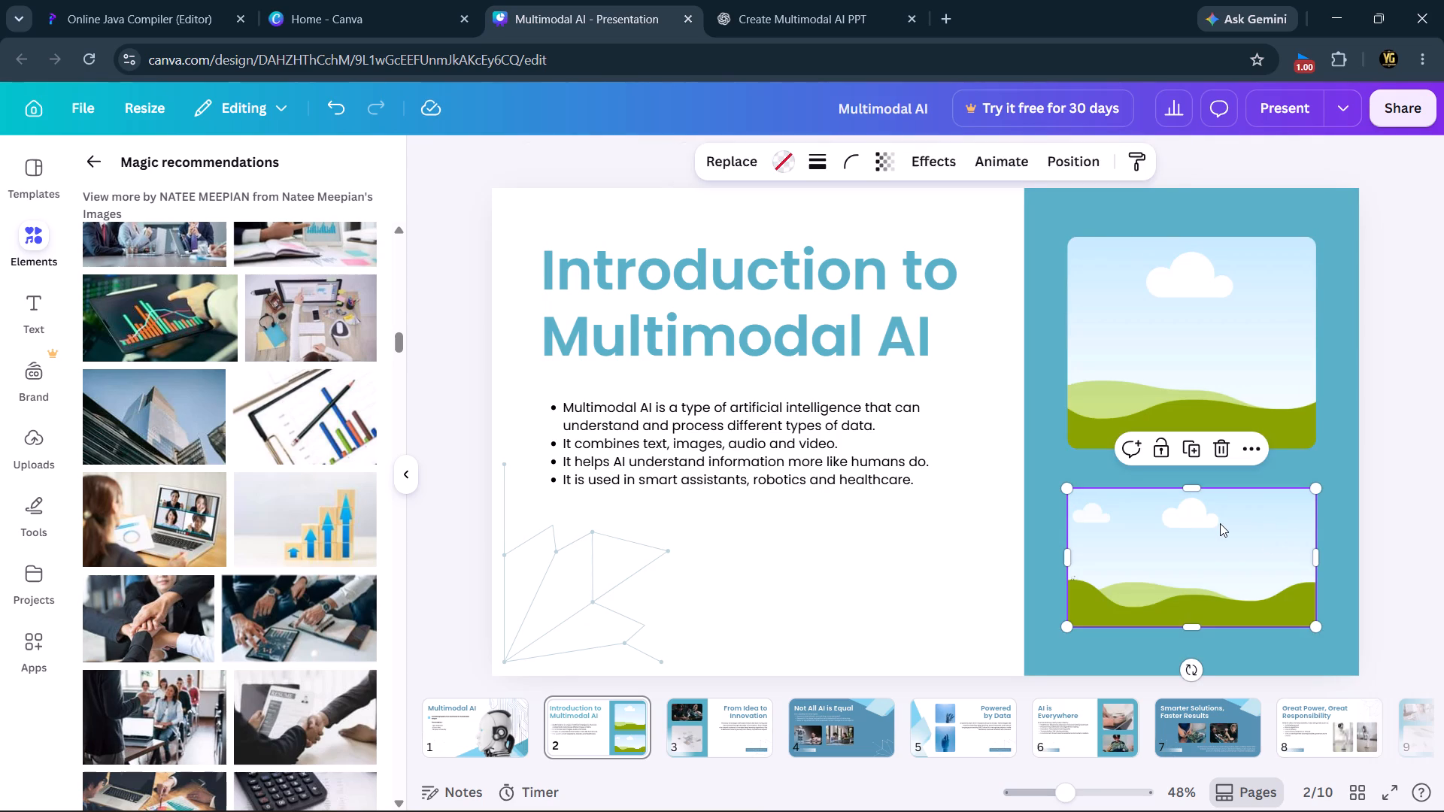
left_click(1251, 444)
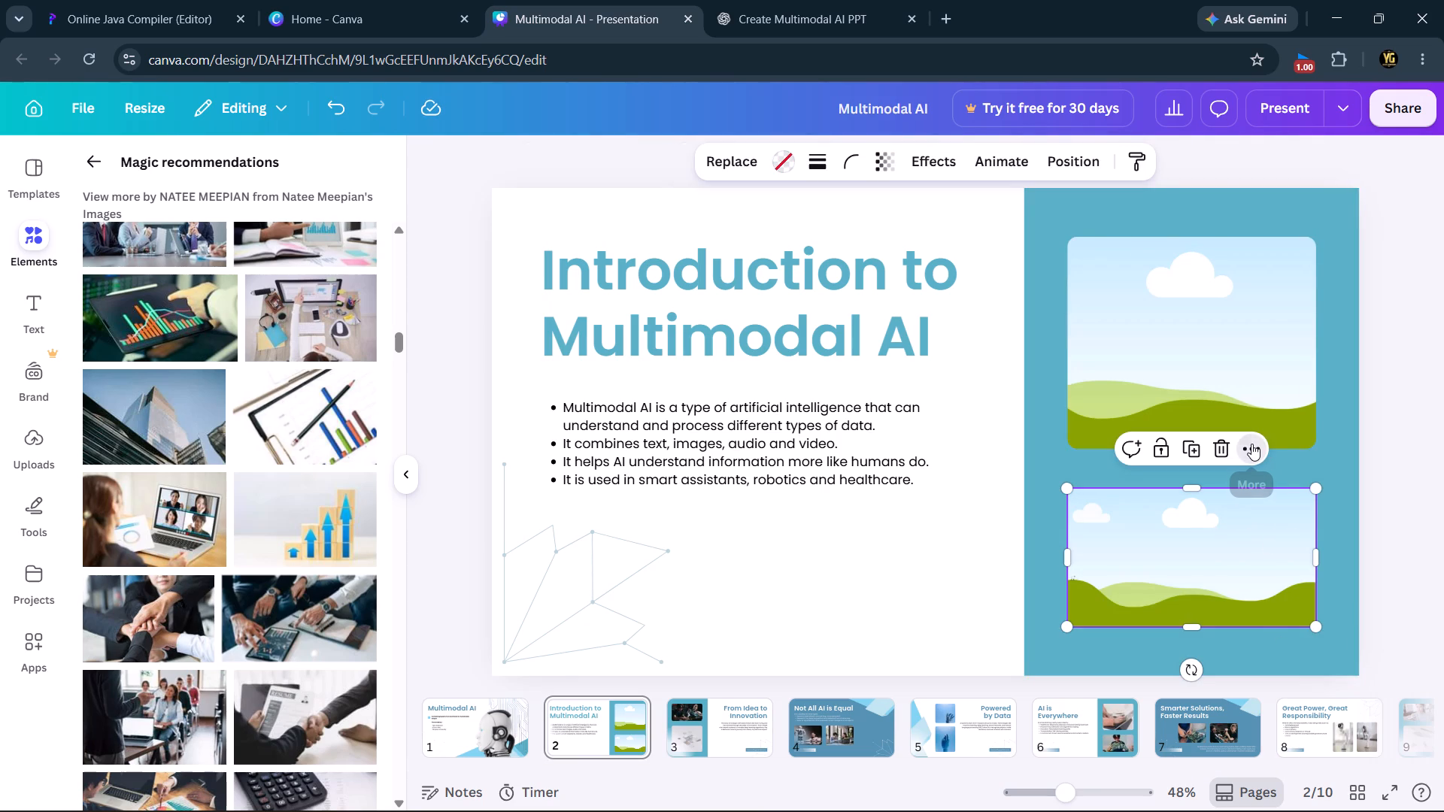
scroll(1278, 357, "down", 4)
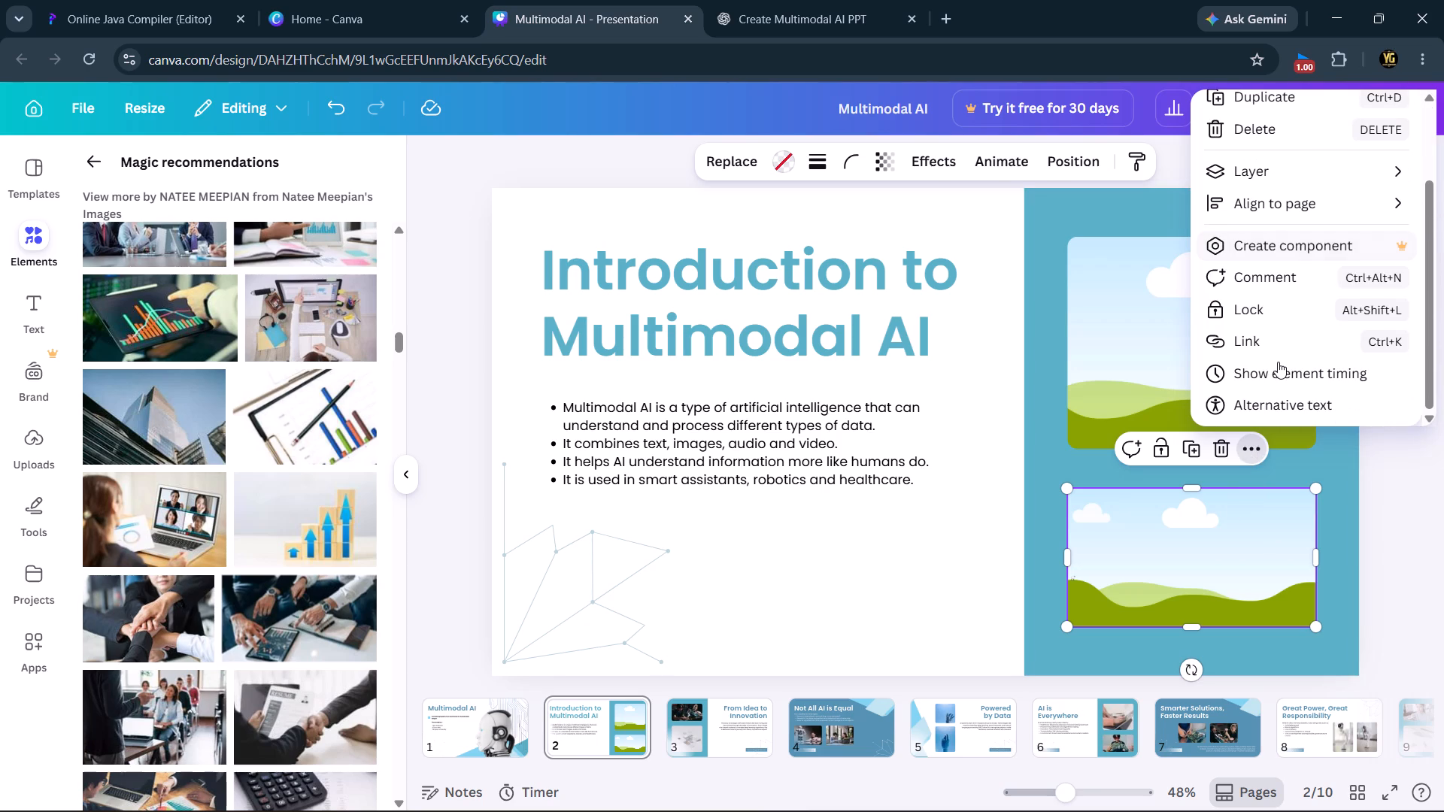
left_click(1278, 369)
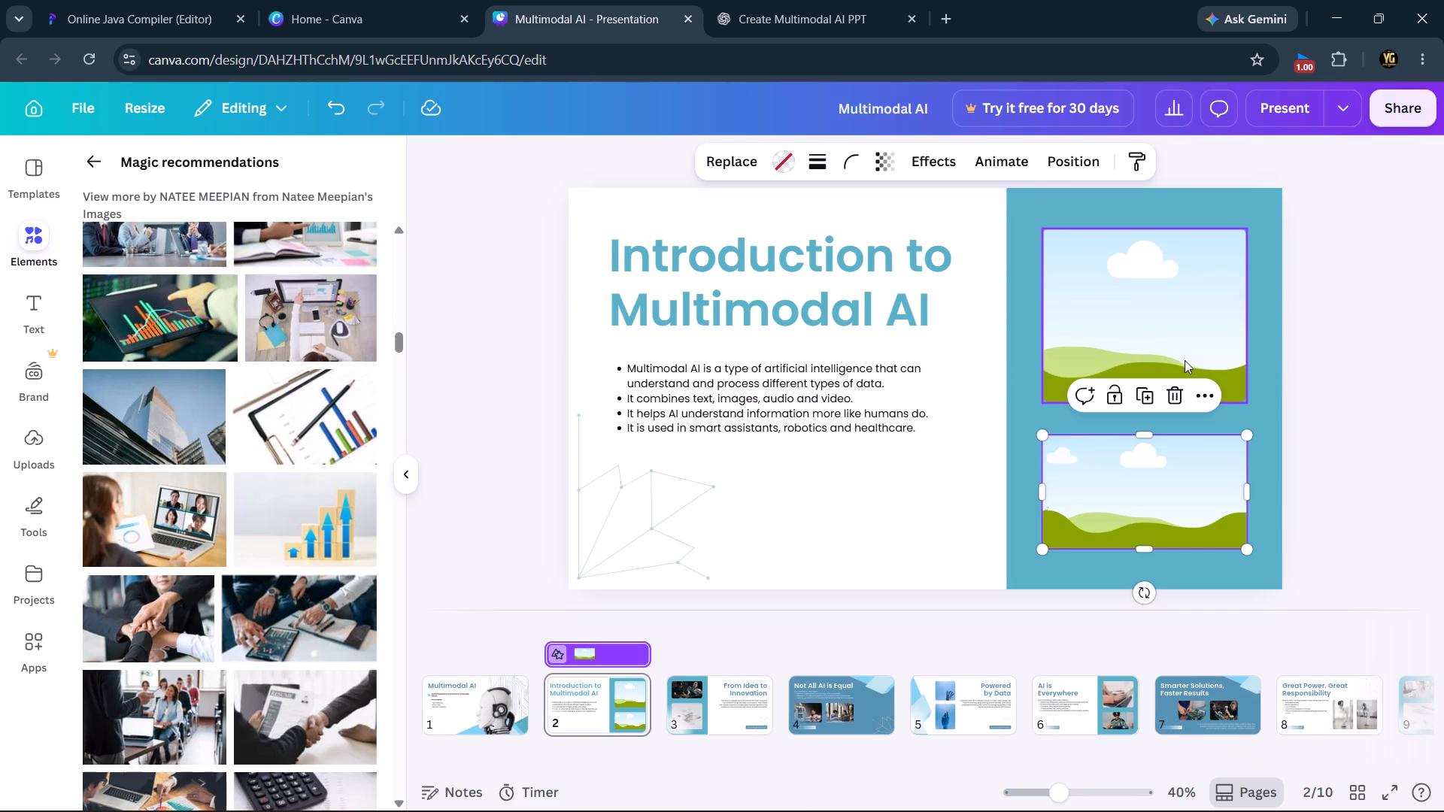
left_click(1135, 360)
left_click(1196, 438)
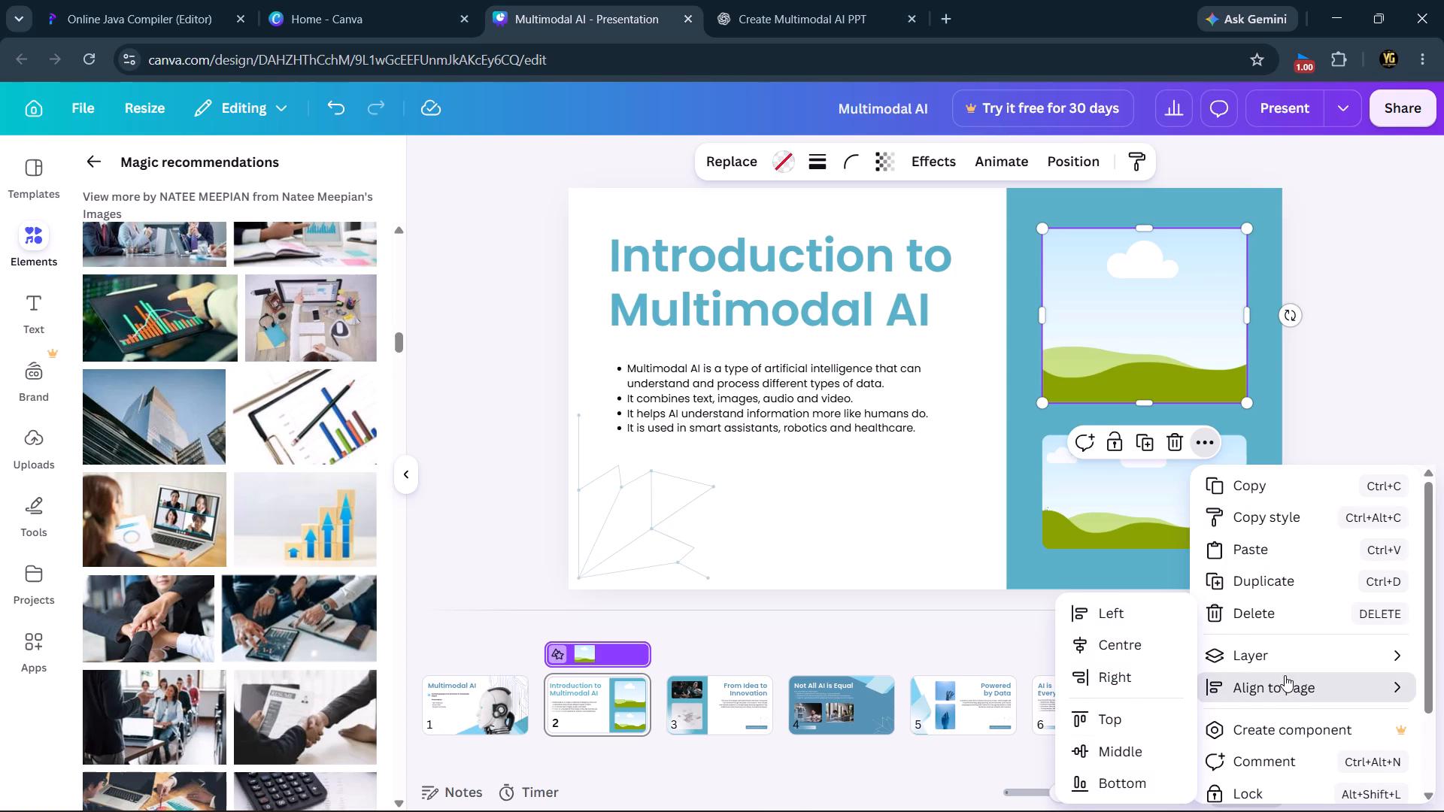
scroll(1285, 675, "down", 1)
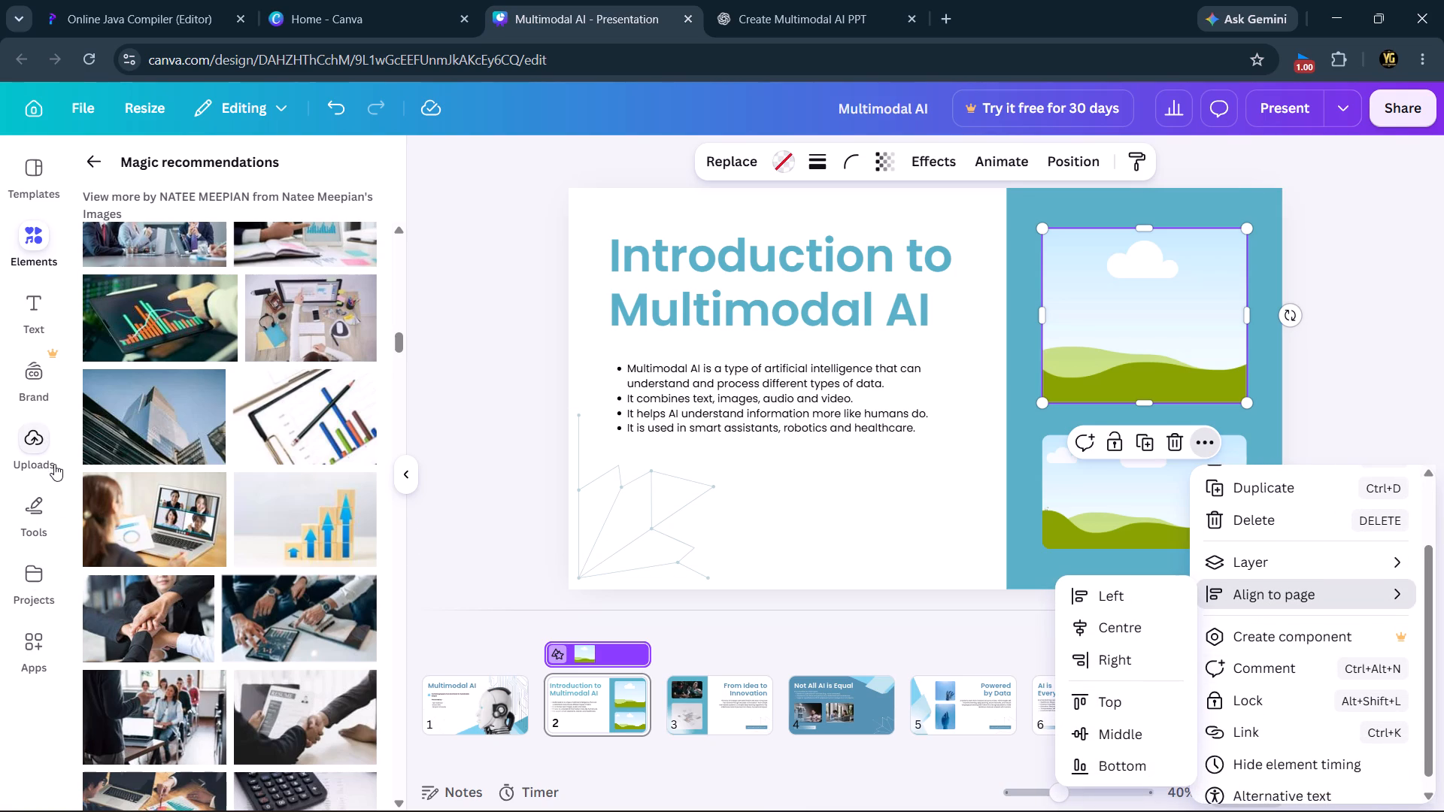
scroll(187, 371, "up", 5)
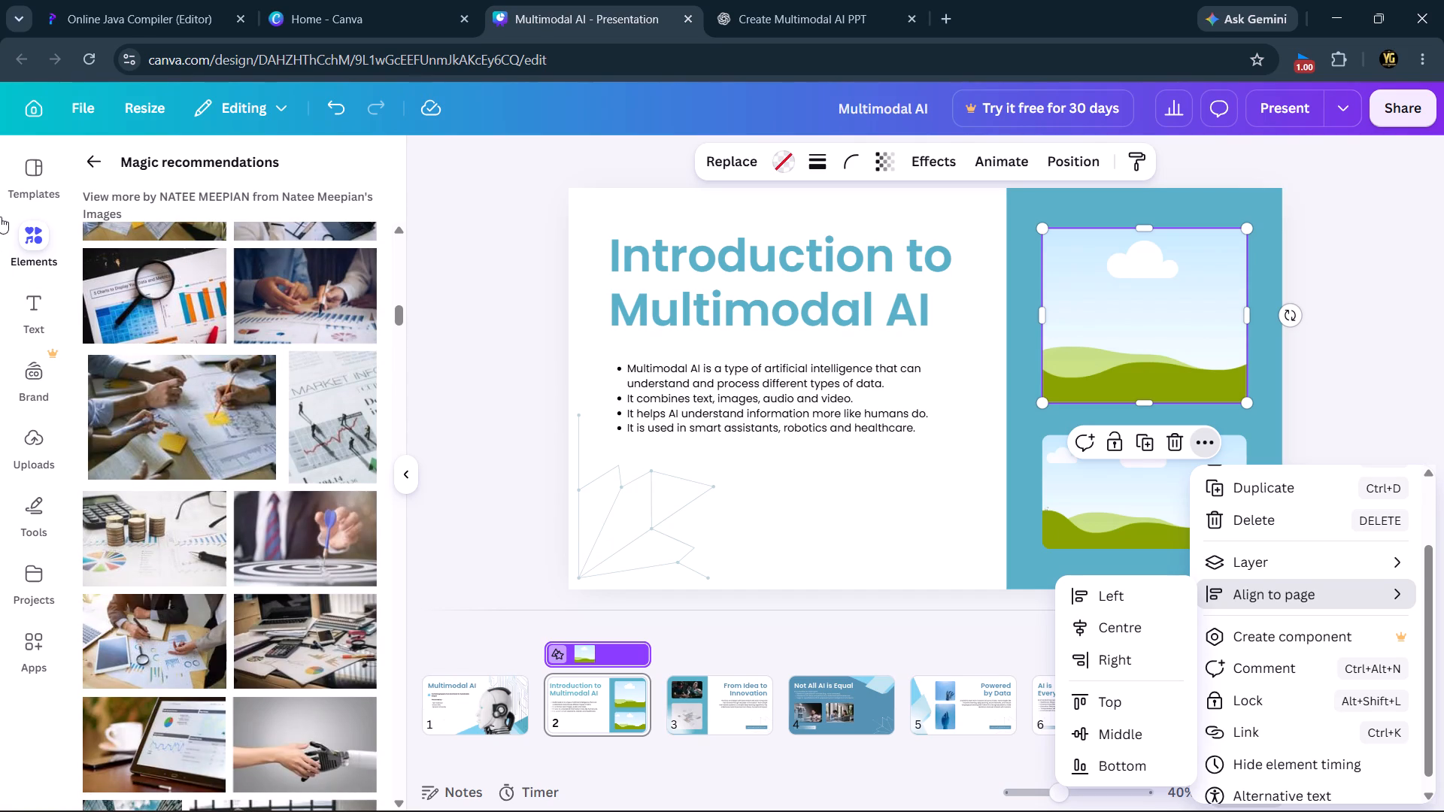
Leave the image recommendations and search the elements library for "voice speech".
left_click(40, 219)
left_click(40, 260)
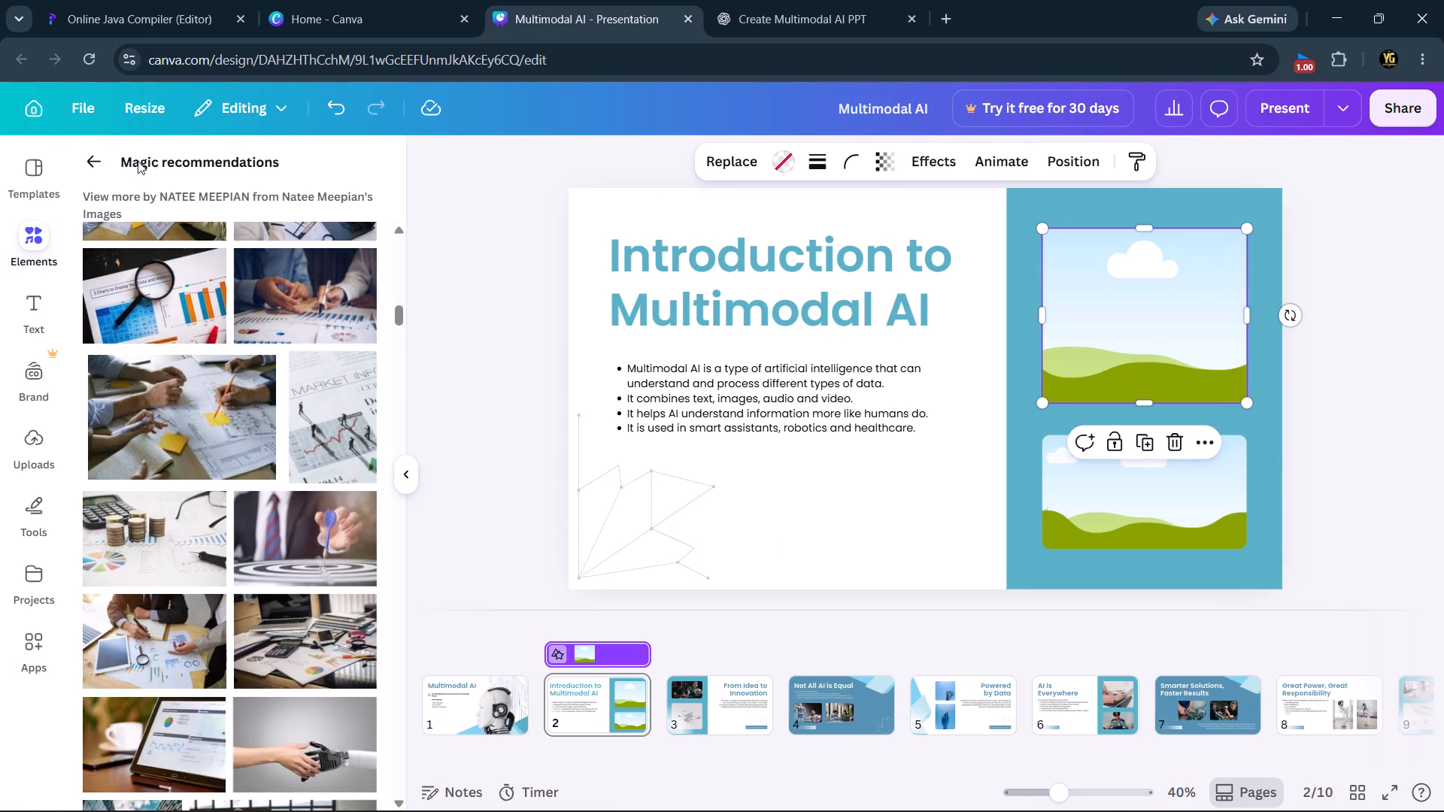
left_click(91, 166)
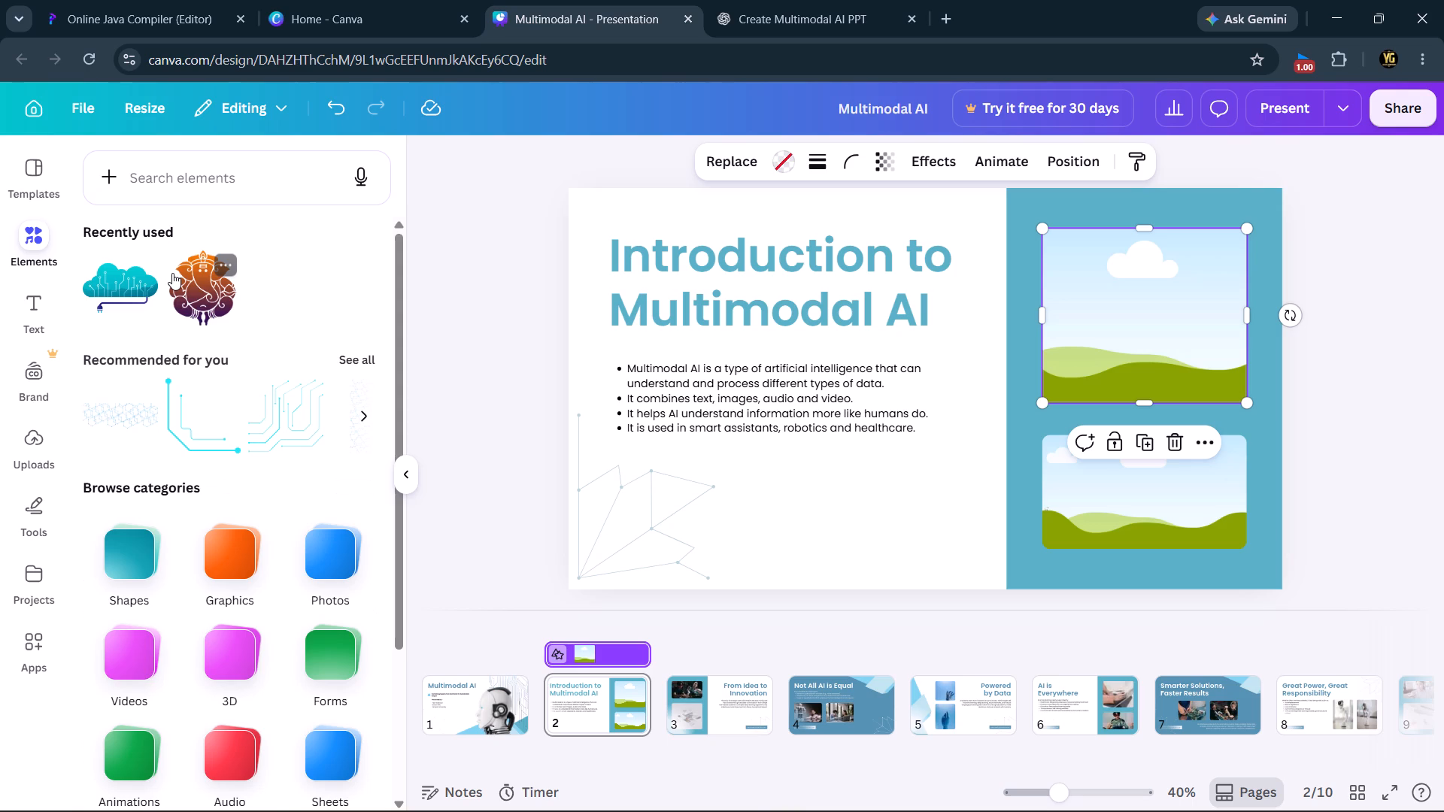
left_click(197, 165)
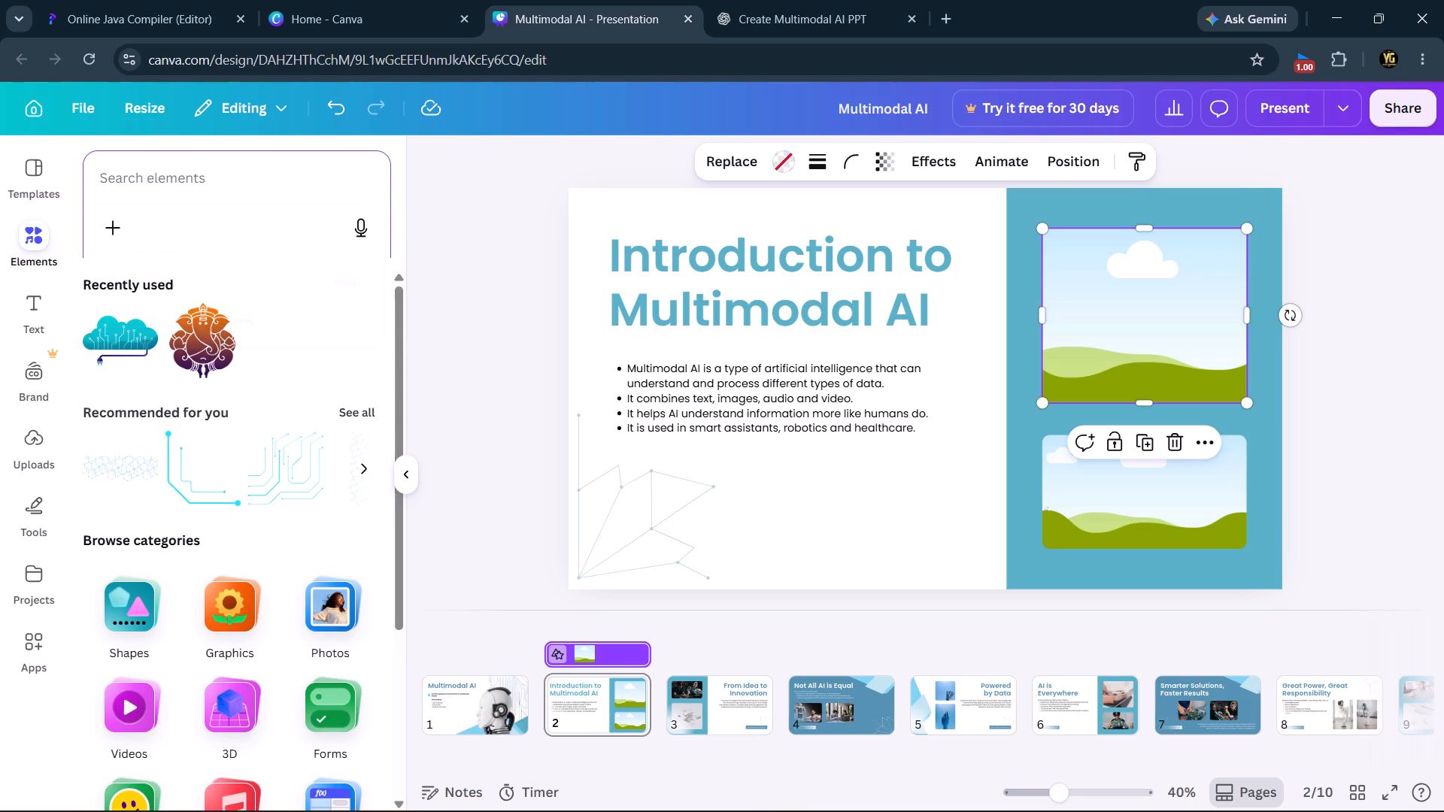
type("vo")
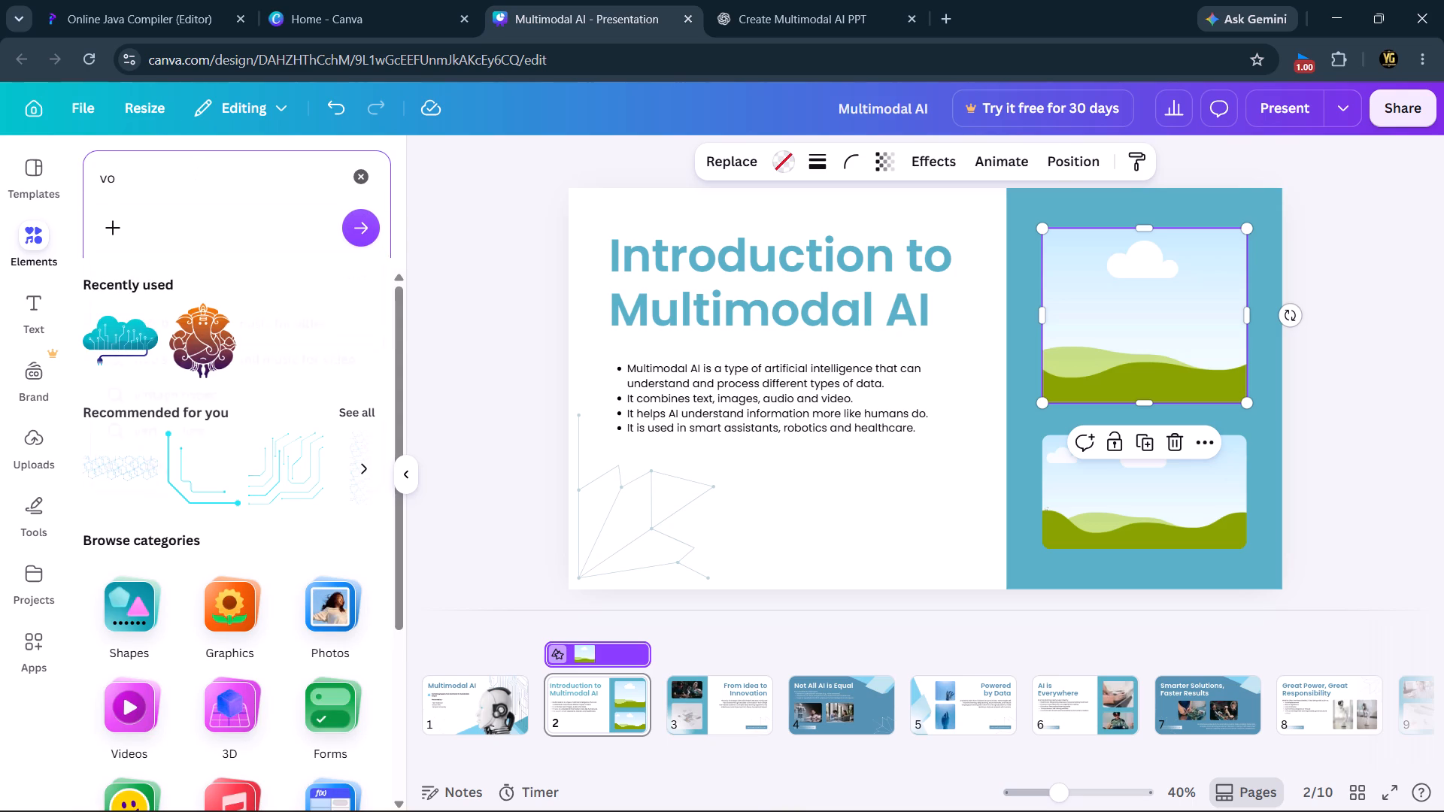
key("i")
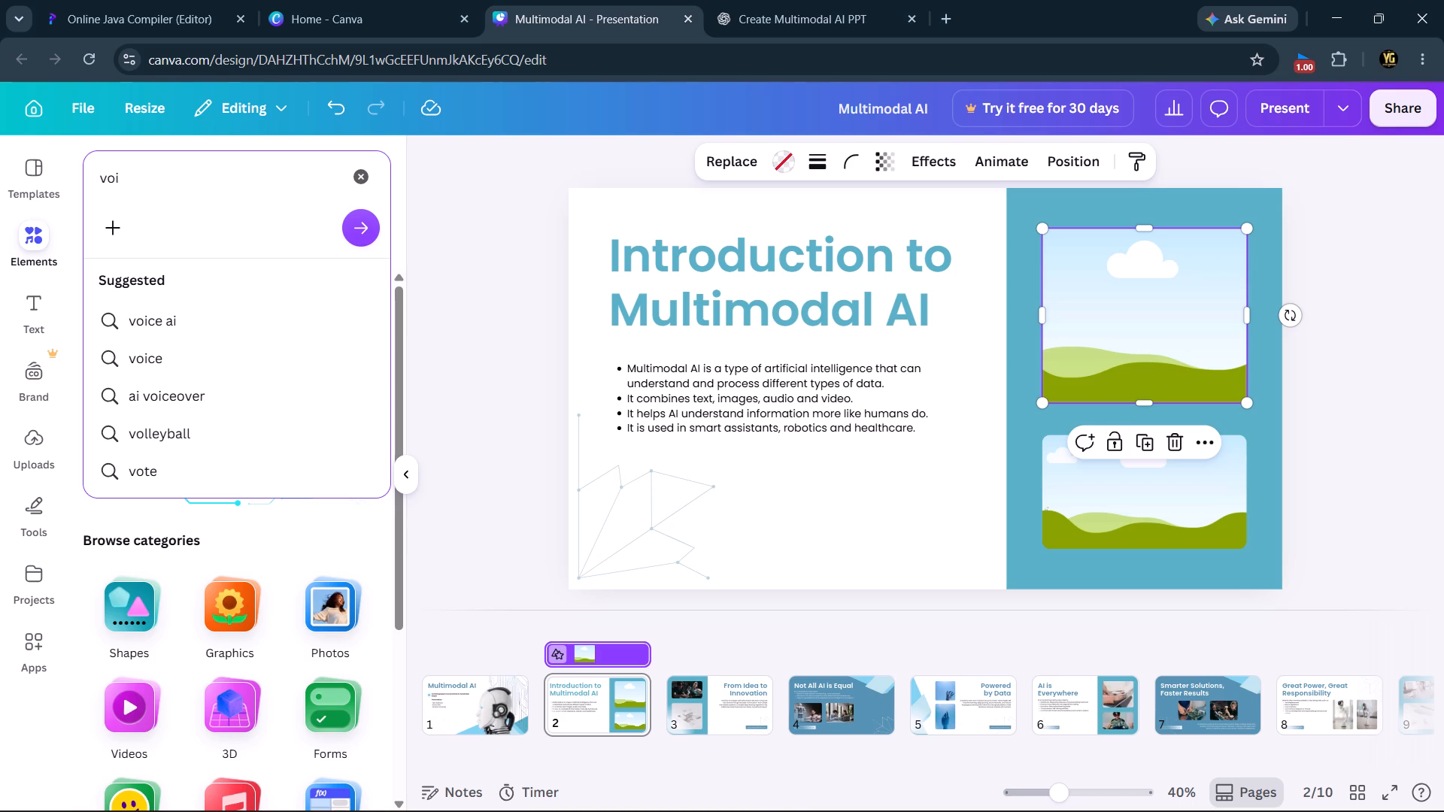
type("ce apeech")
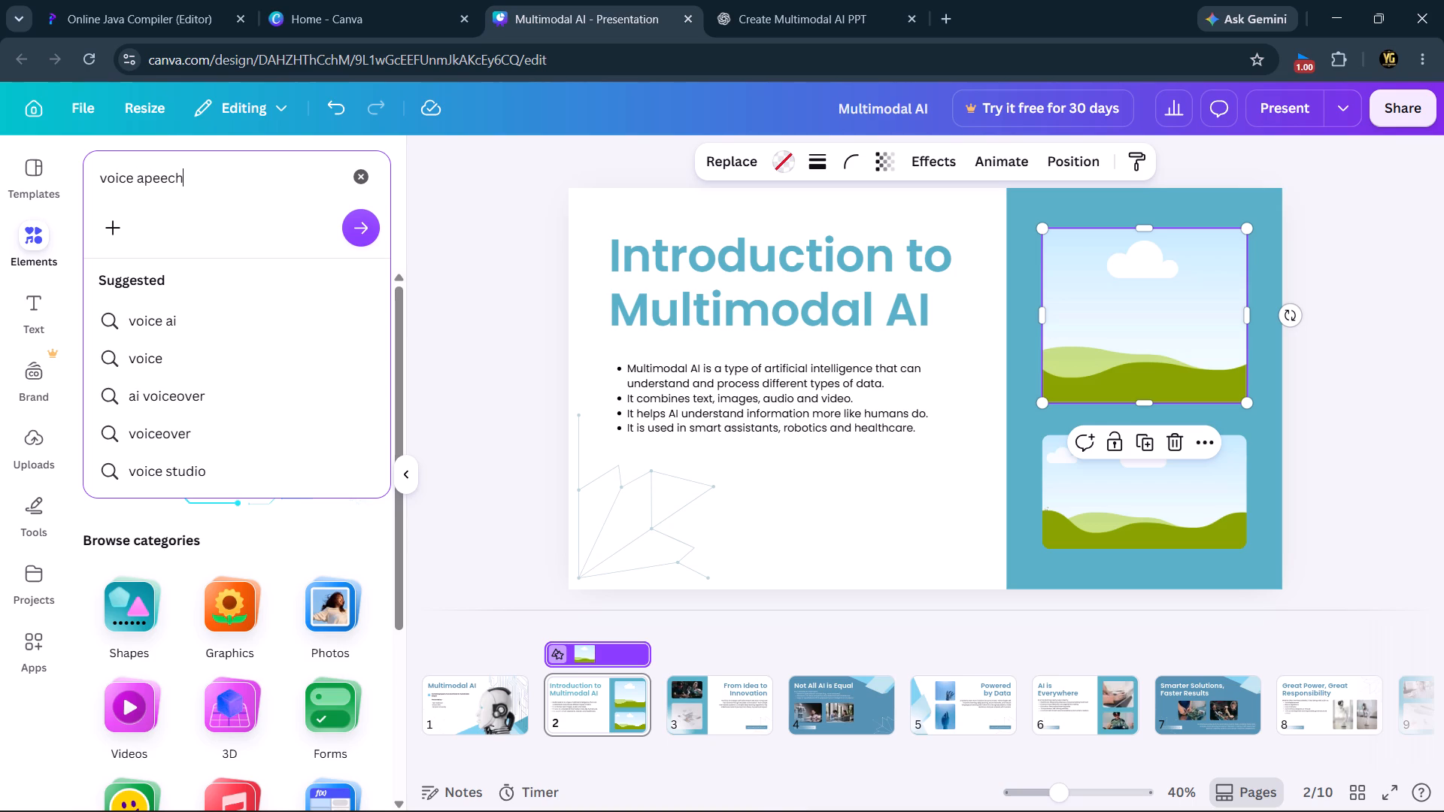
key("Return")
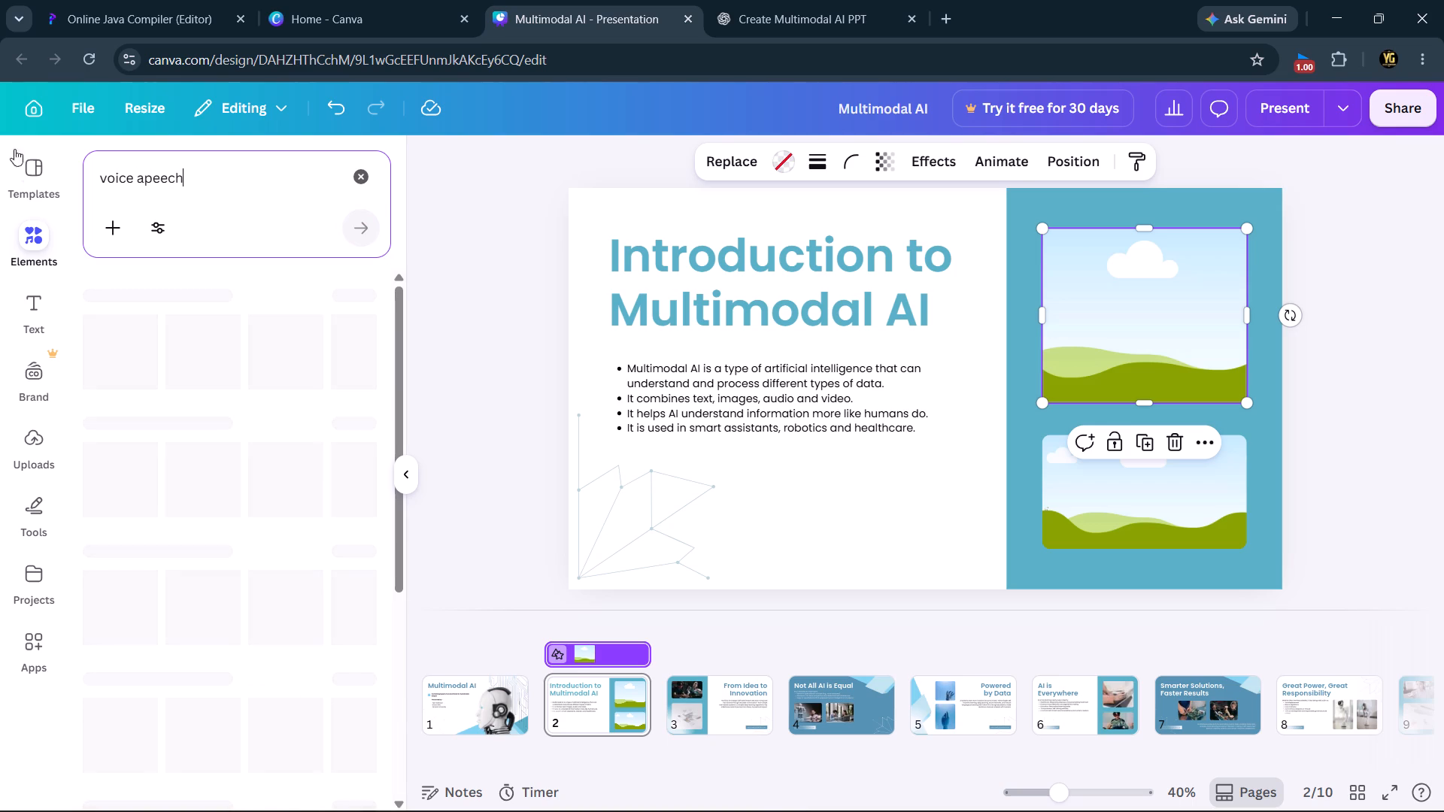
left_click(140, 183)
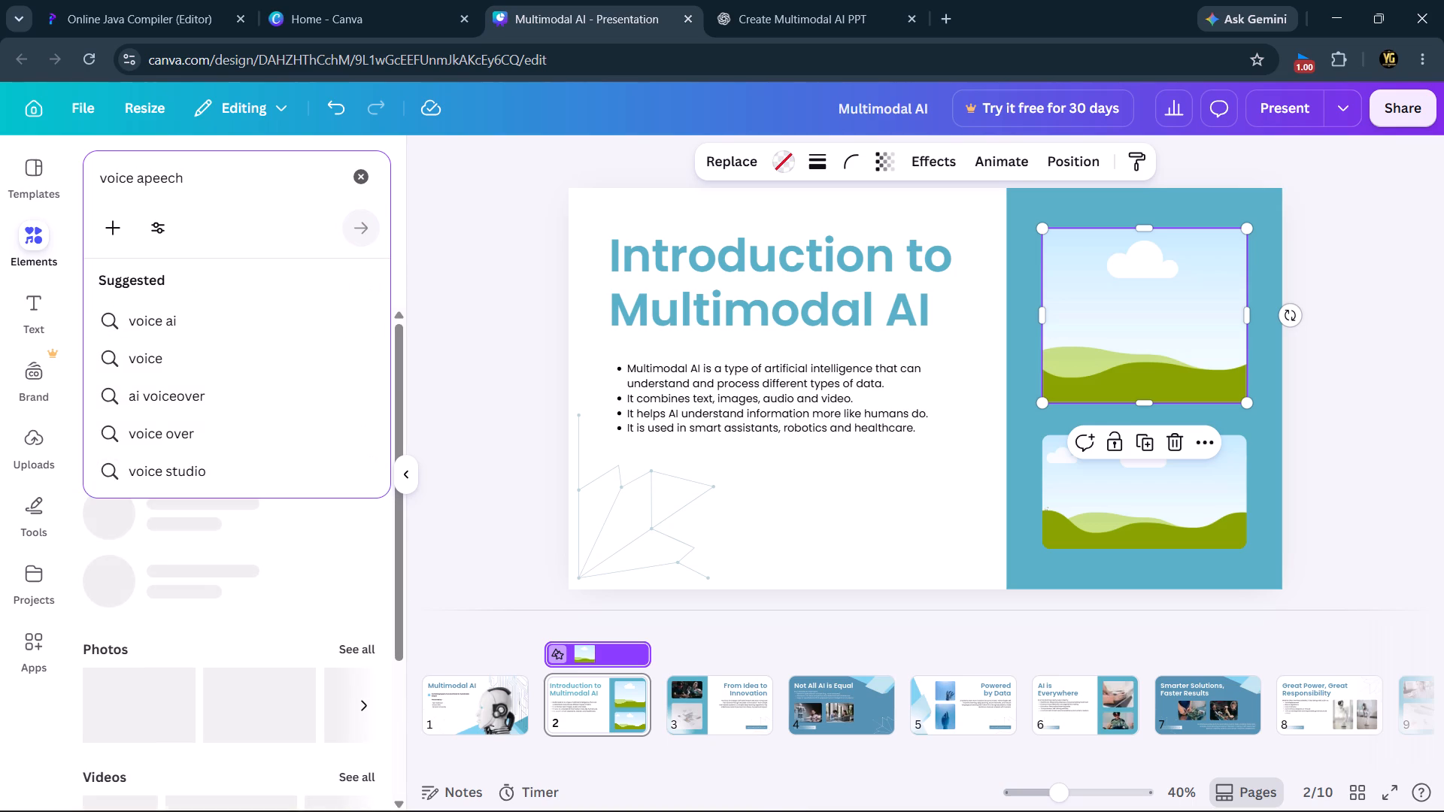
key("Right")
key("BackSpace")
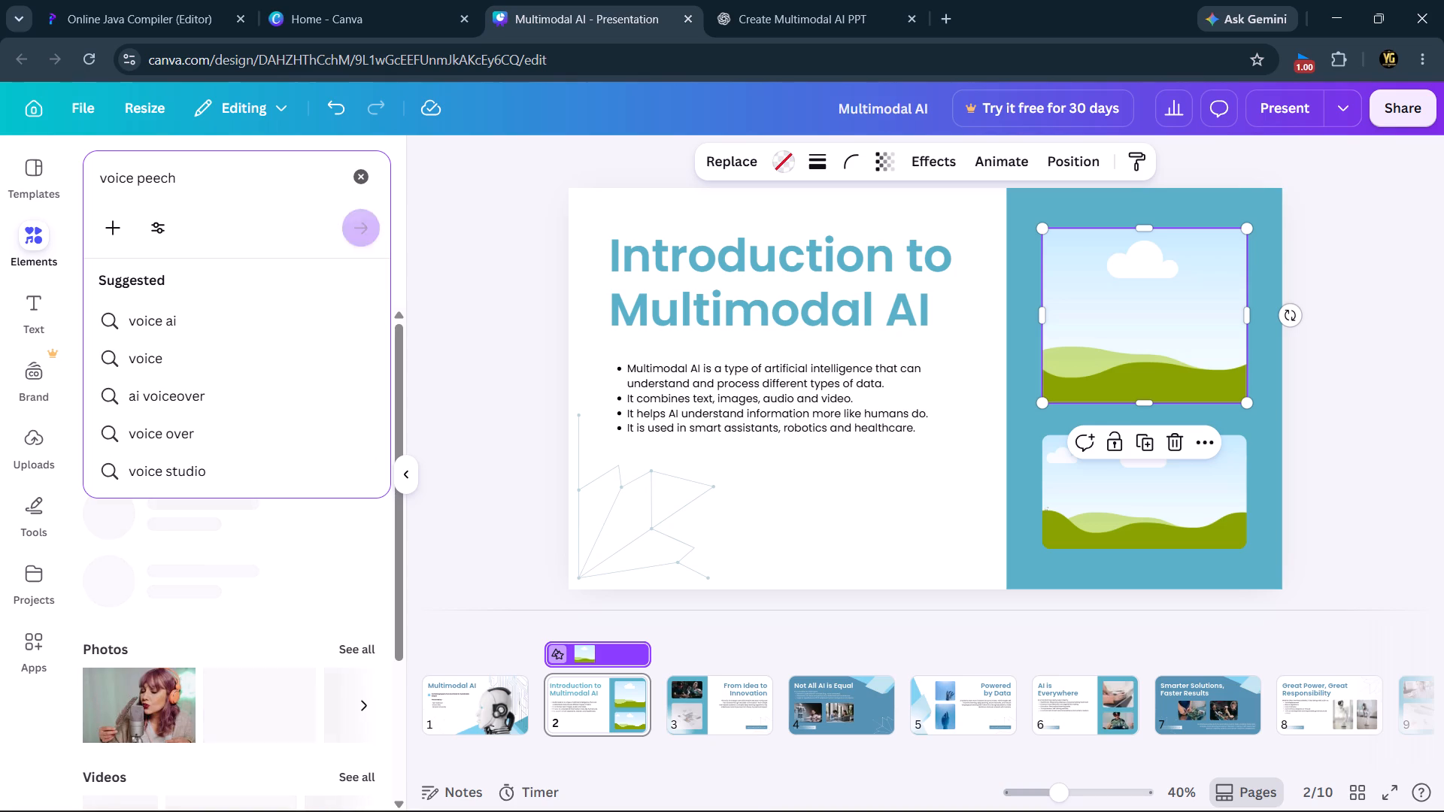
key("s")
key("Return")
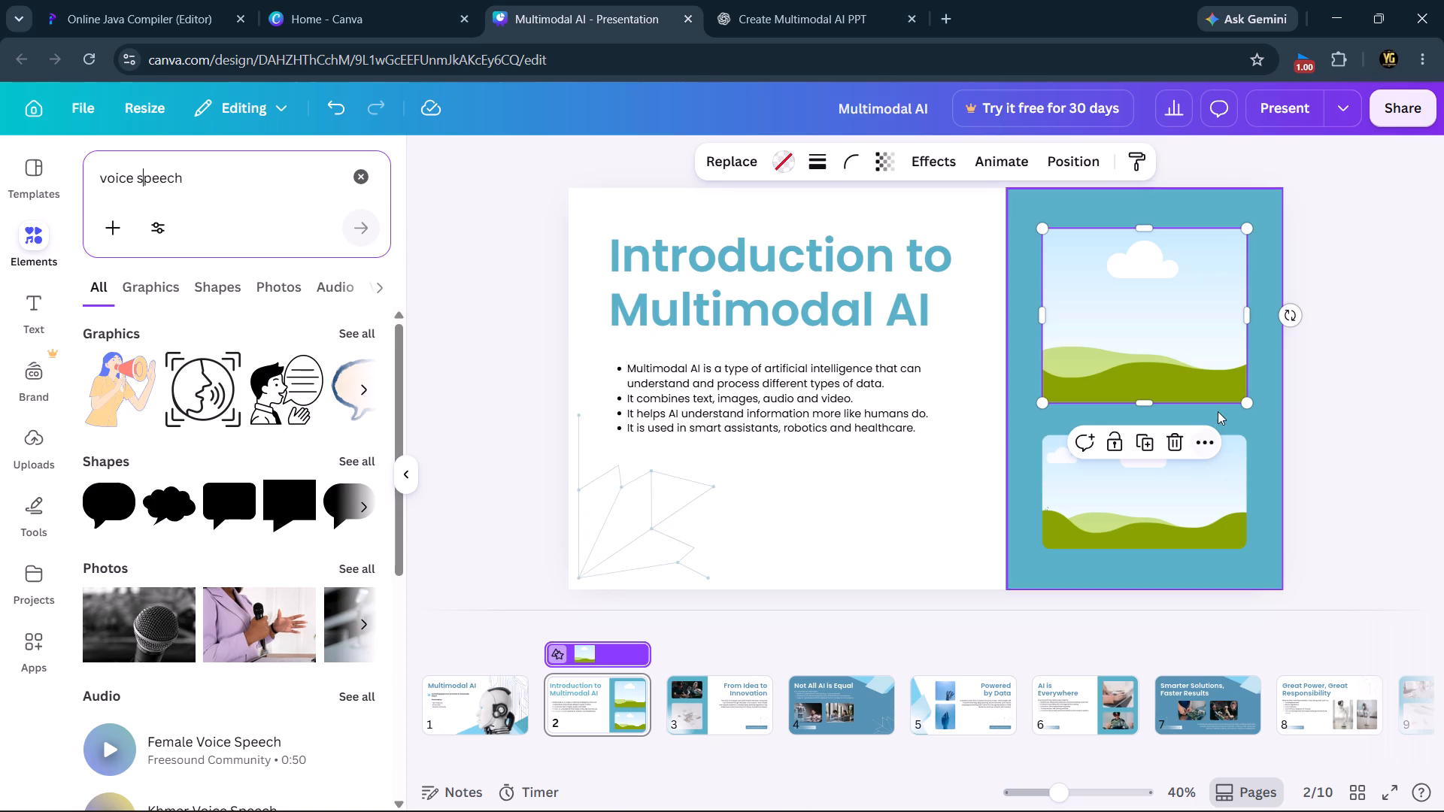
Shrink slide 2's upper empty image frame proportionally to about 331 high and center it horizontally in the blue panel.
left_click_drag(1242, 404, 1229, 376)
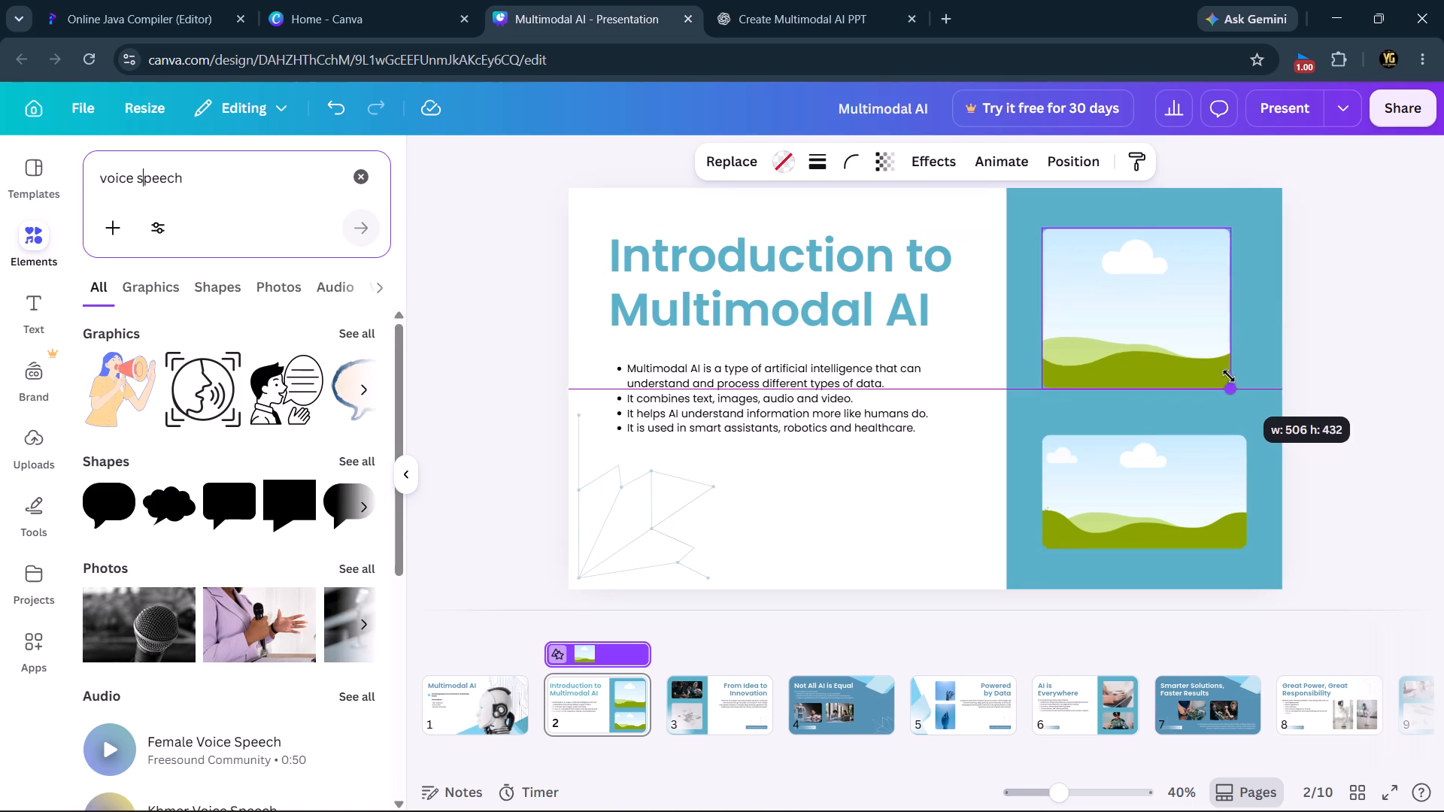
left_click_drag(1229, 376, 1209, 349)
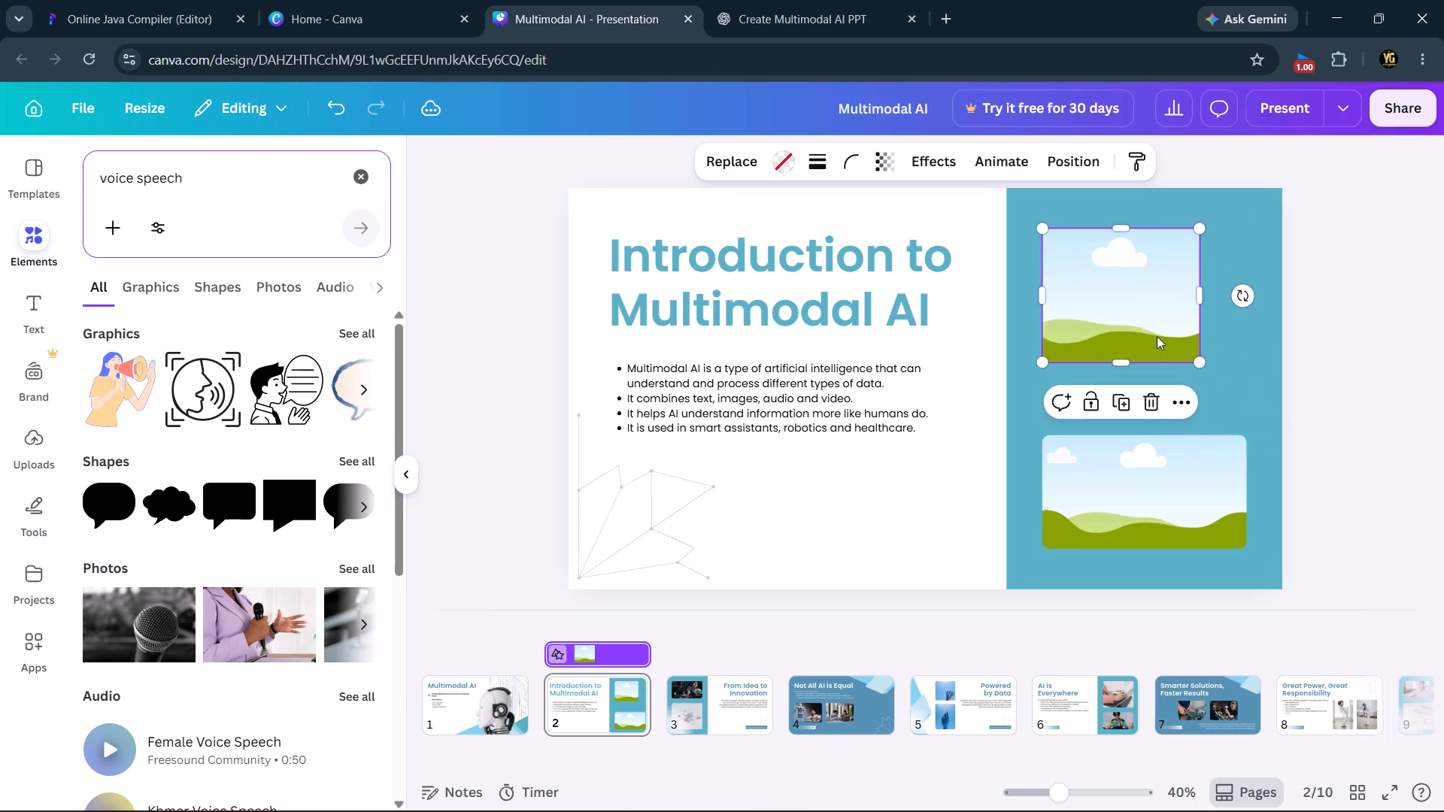
left_click_drag(1139, 324, 1166, 324)
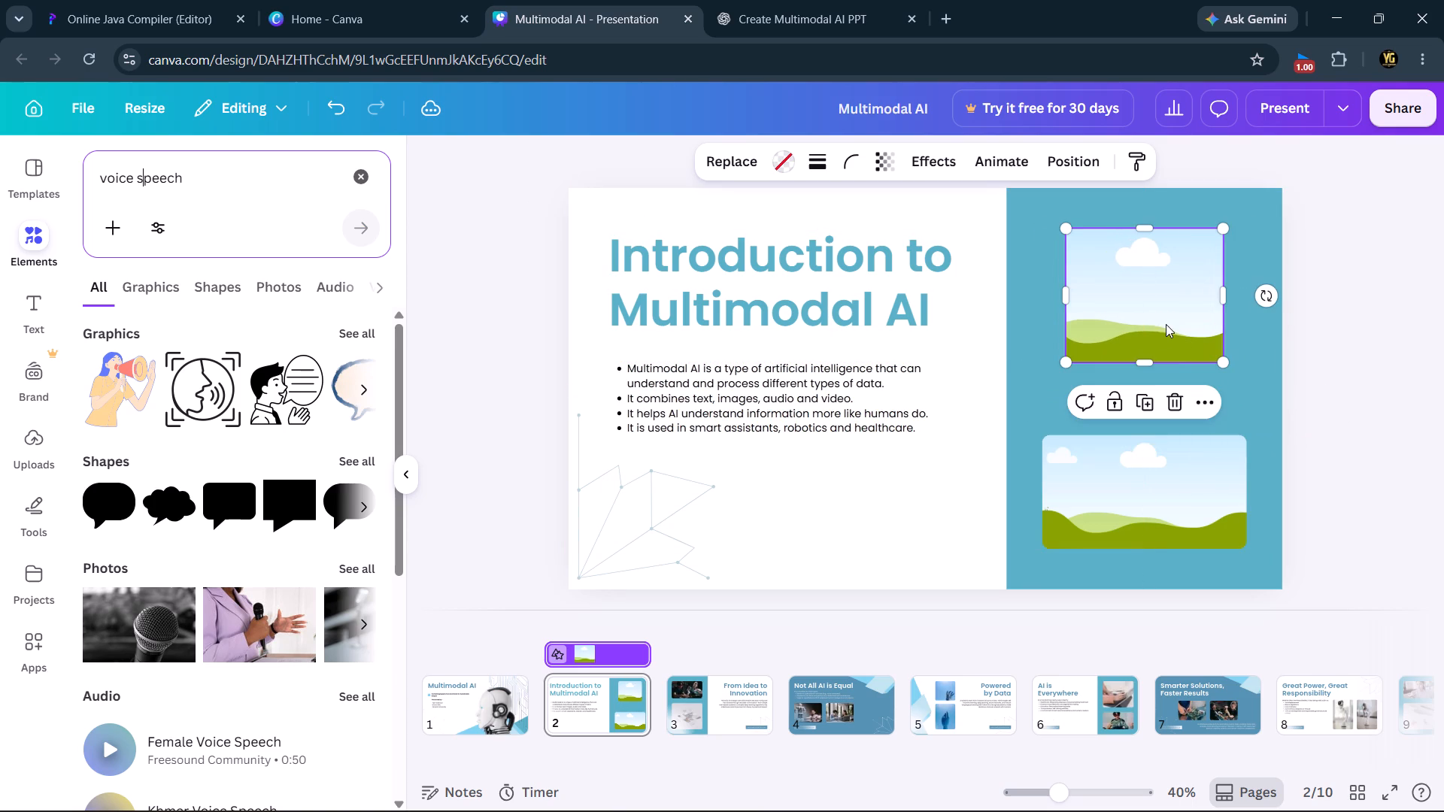
left_click_drag(1227, 359, 1221, 352)
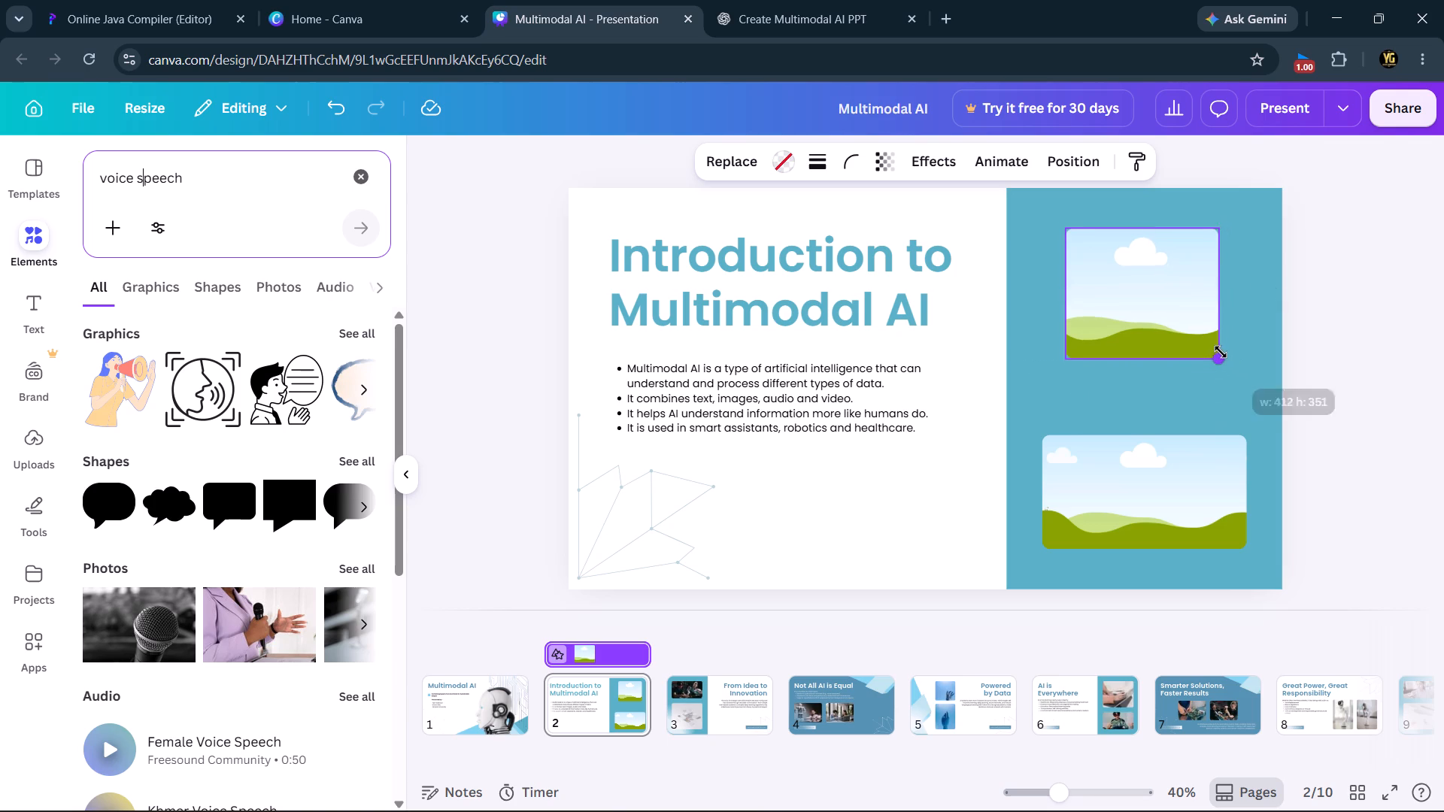
left_click_drag(1221, 352, 1217, 344)
left_click_drag(1166, 305, 1177, 304)
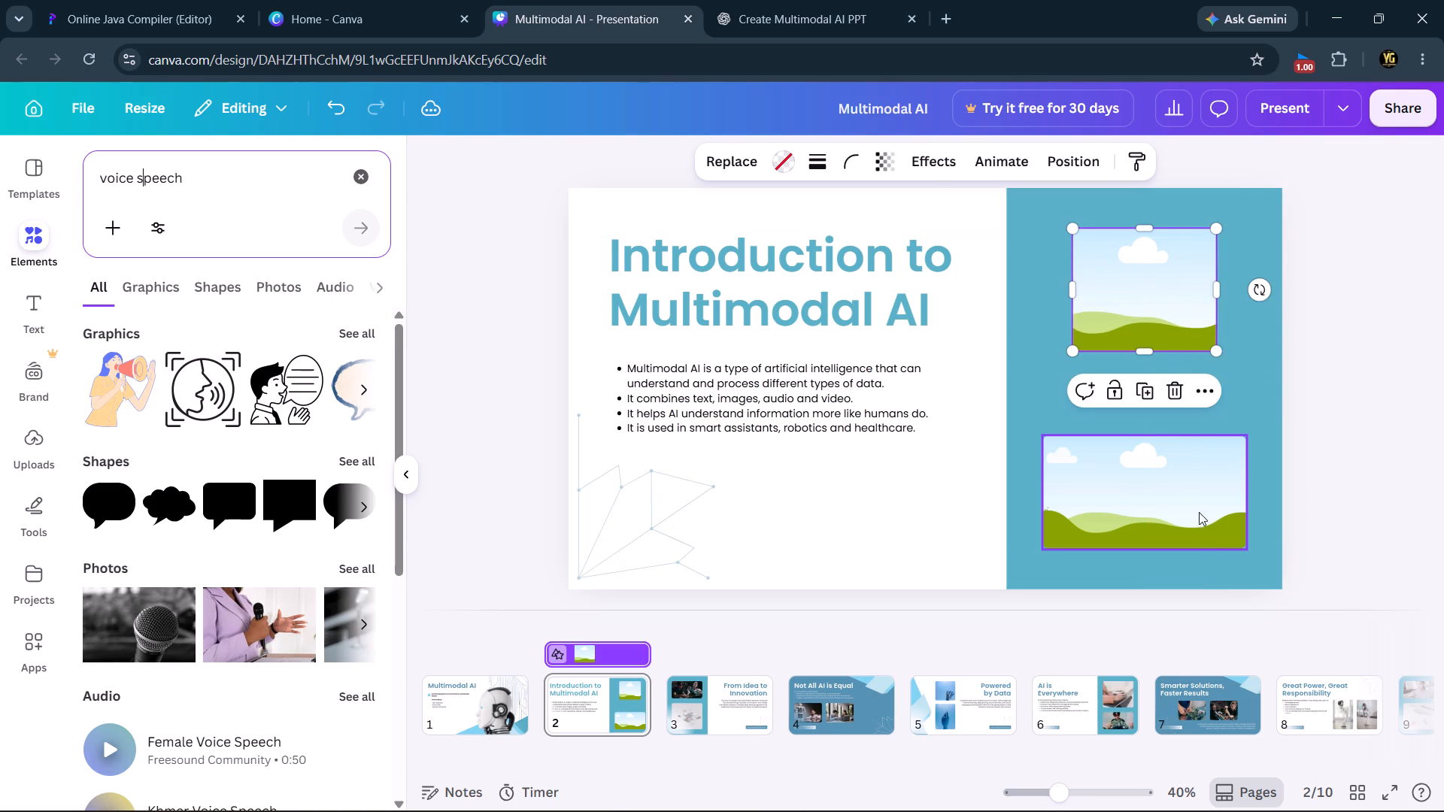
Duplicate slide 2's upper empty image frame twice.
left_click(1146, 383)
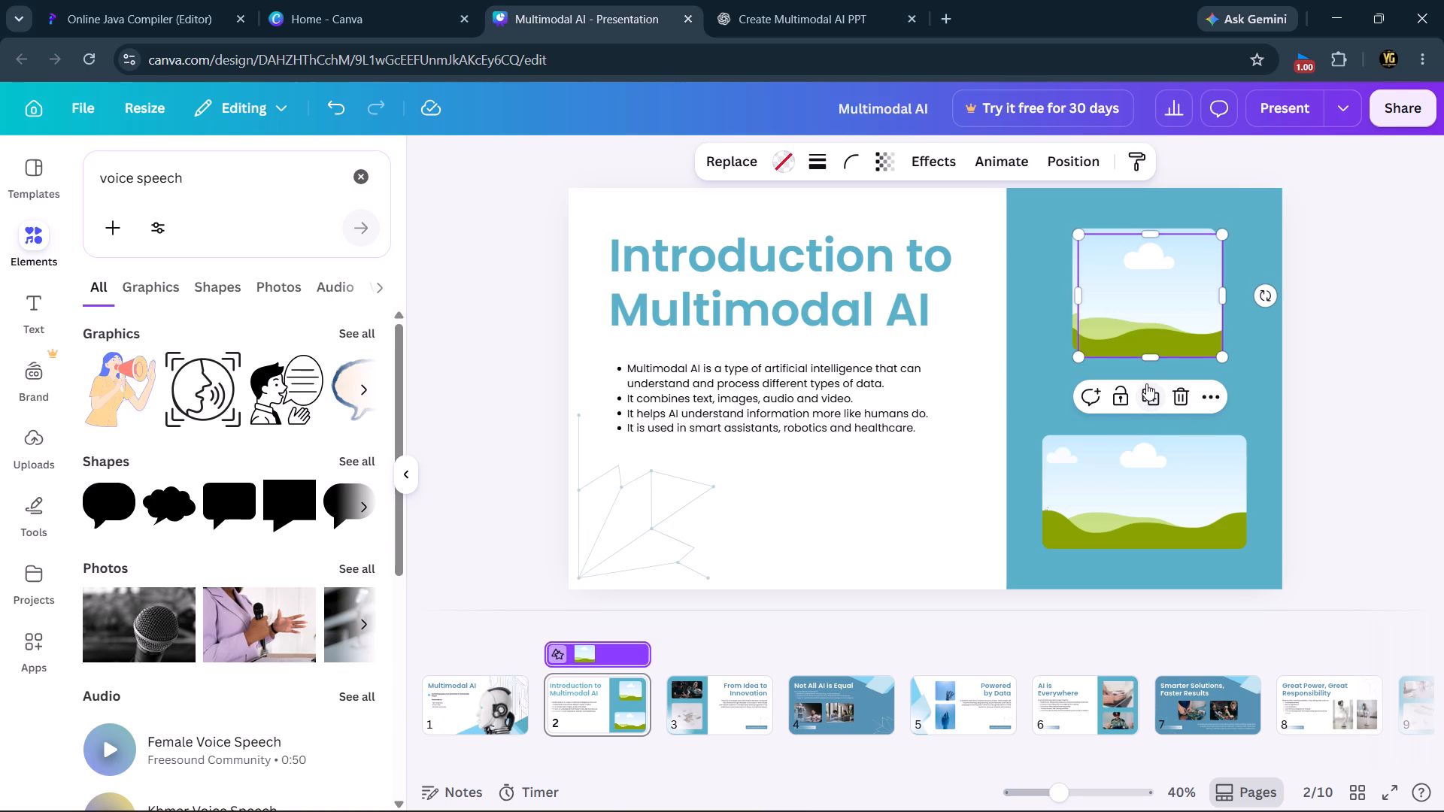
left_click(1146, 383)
Delete the original lower empty image frame from slide 2.
left_click(1185, 470)
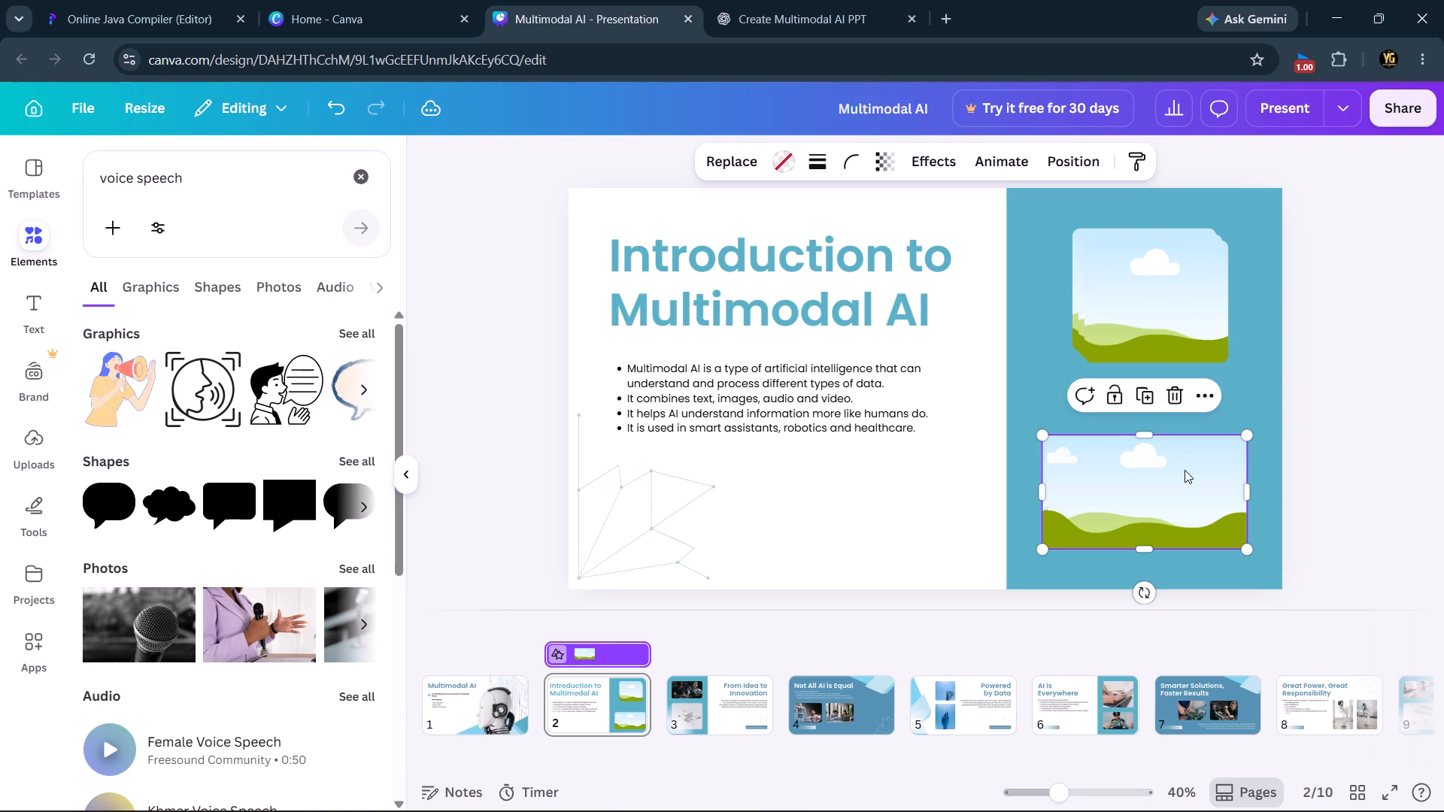
left_click(1175, 398)
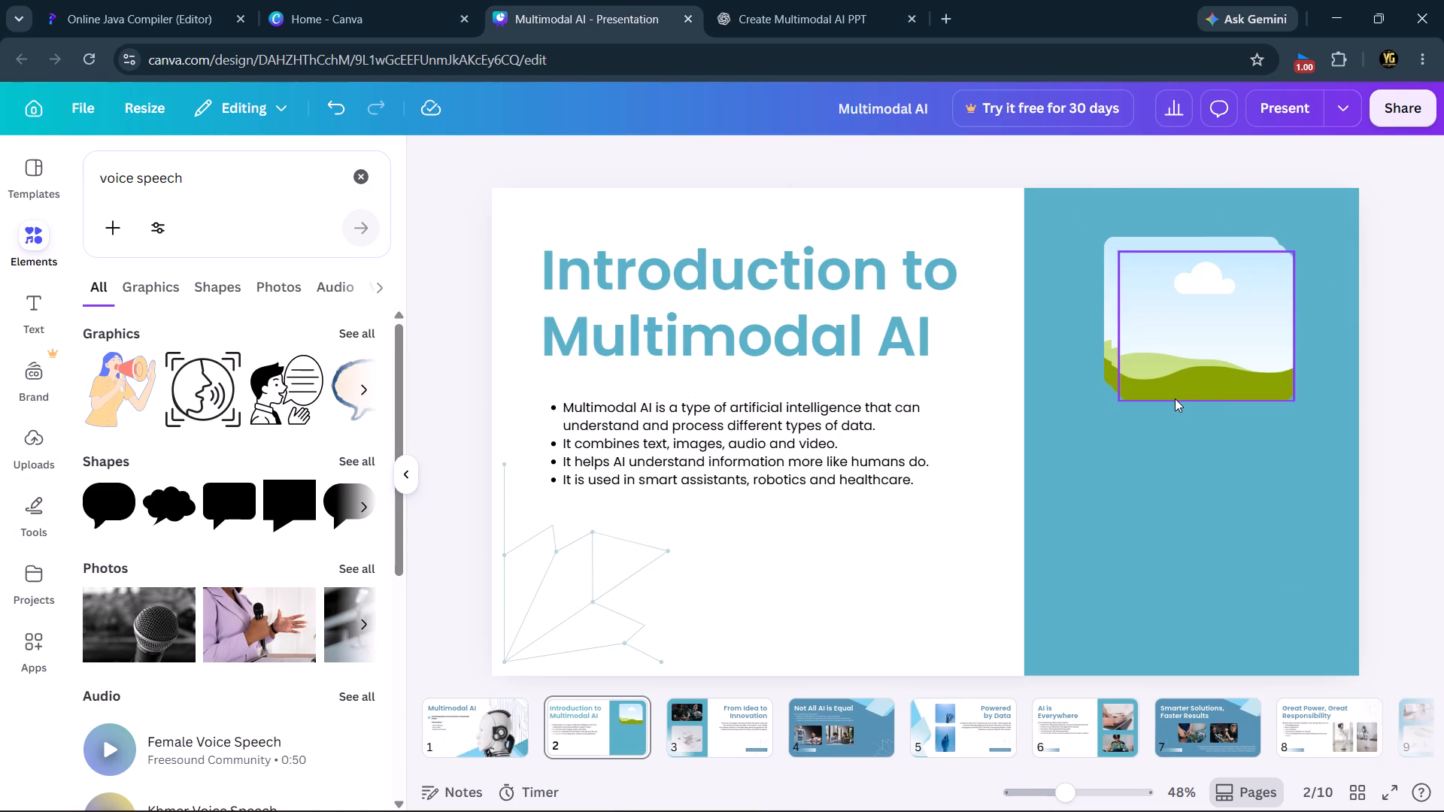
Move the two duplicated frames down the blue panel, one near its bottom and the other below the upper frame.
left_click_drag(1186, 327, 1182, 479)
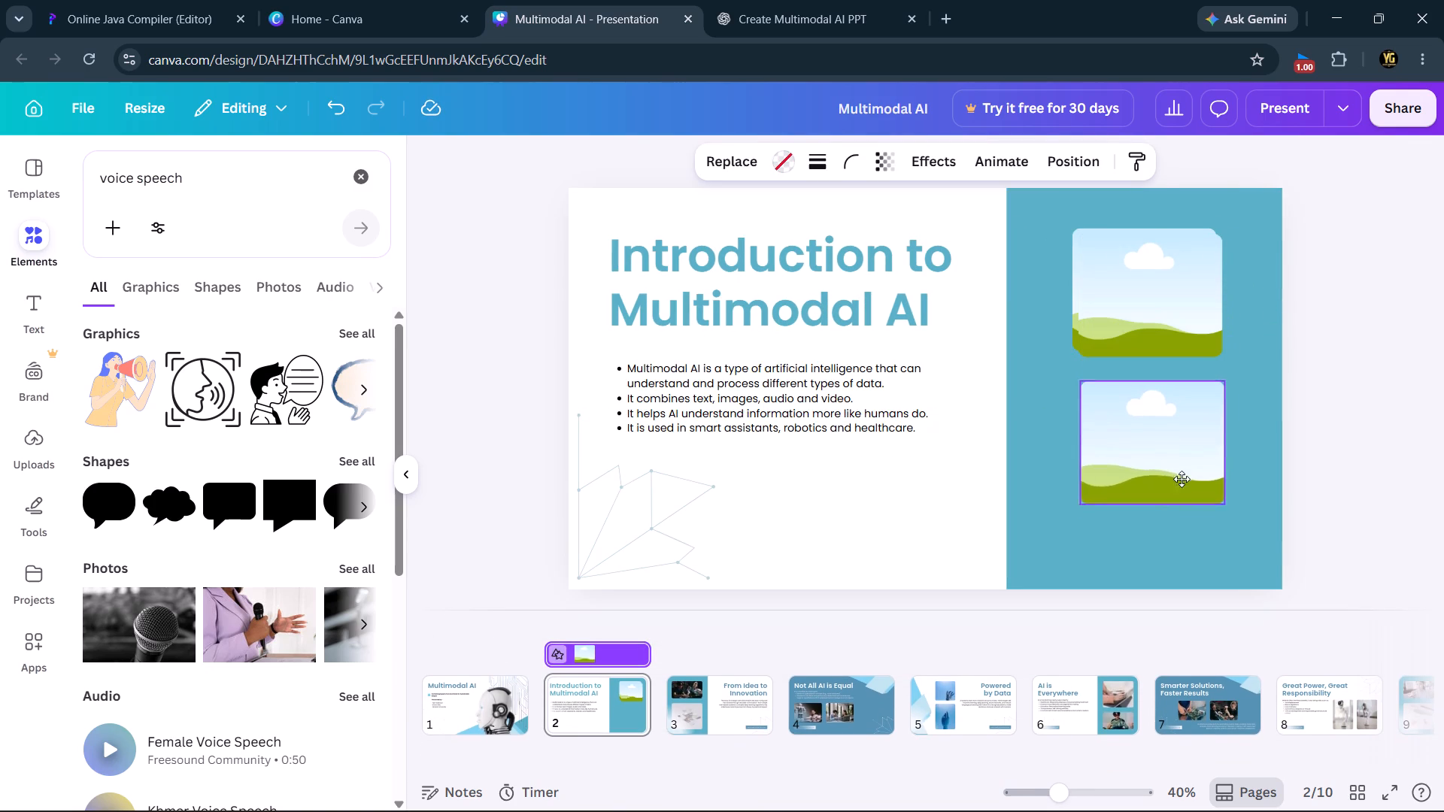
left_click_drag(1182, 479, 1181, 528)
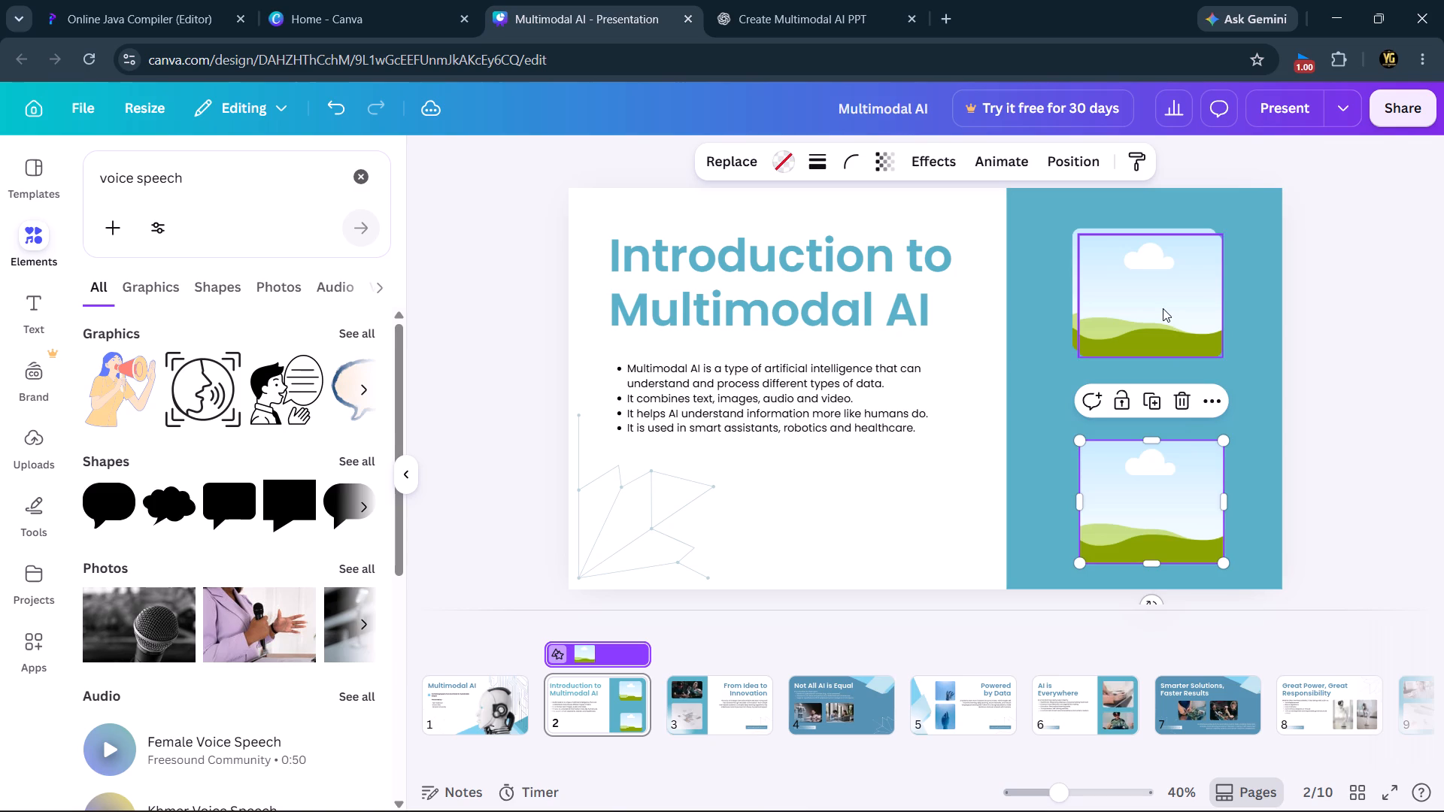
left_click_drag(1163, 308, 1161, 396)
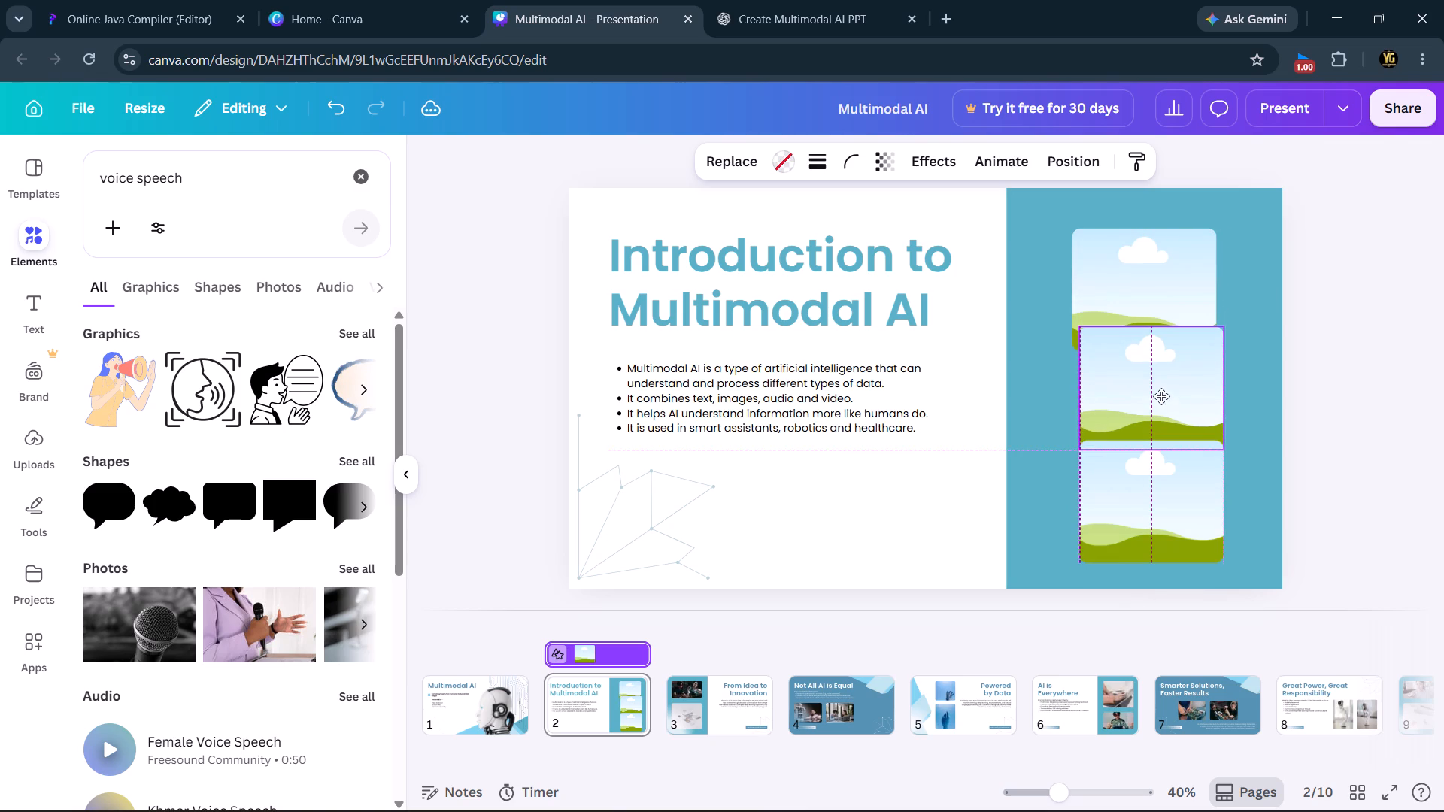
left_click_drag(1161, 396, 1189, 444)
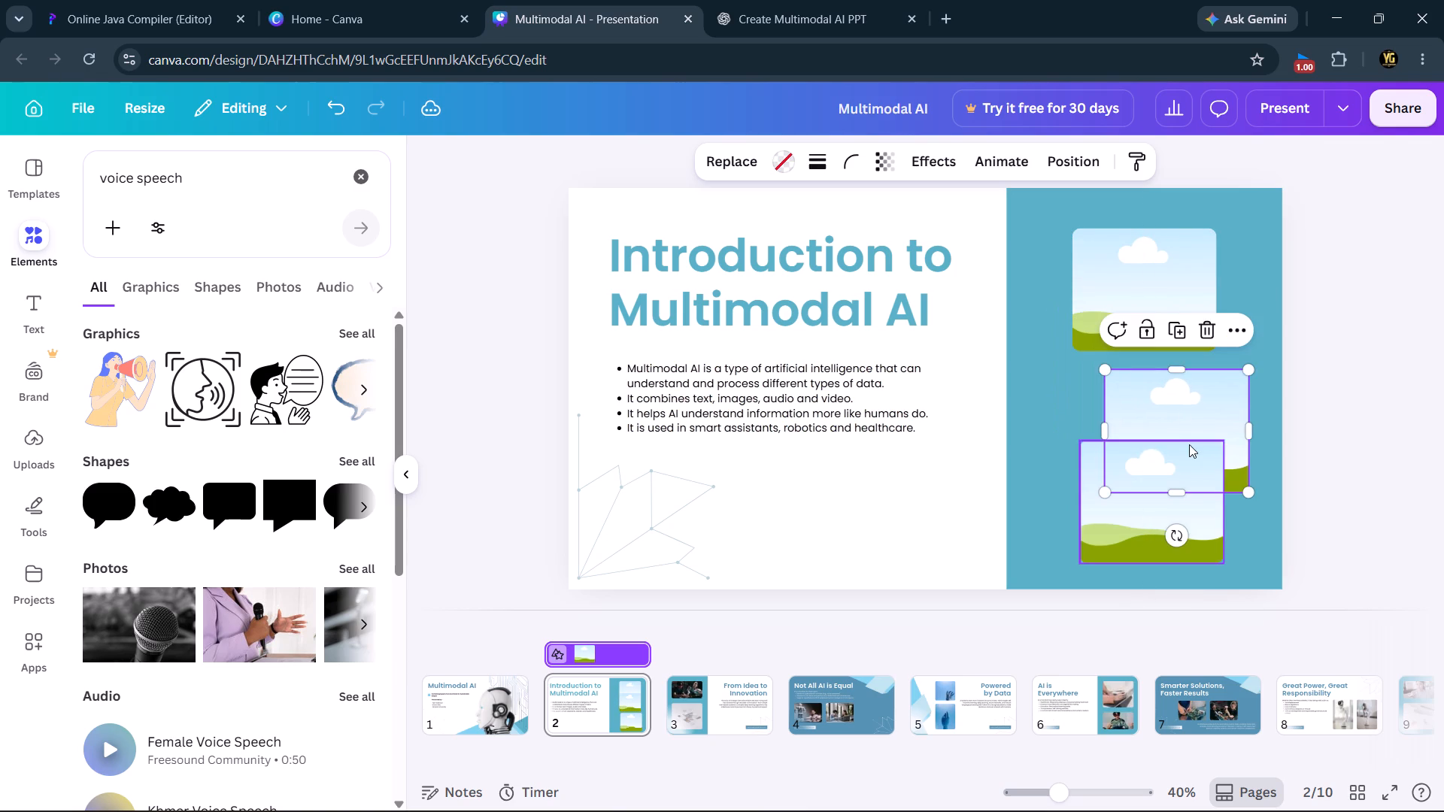
Raise slide 2's top frame toward the blue panel's upper edge and widen it on both sides to about 588 by 331.
left_click_drag(1145, 300, 1144, 278)
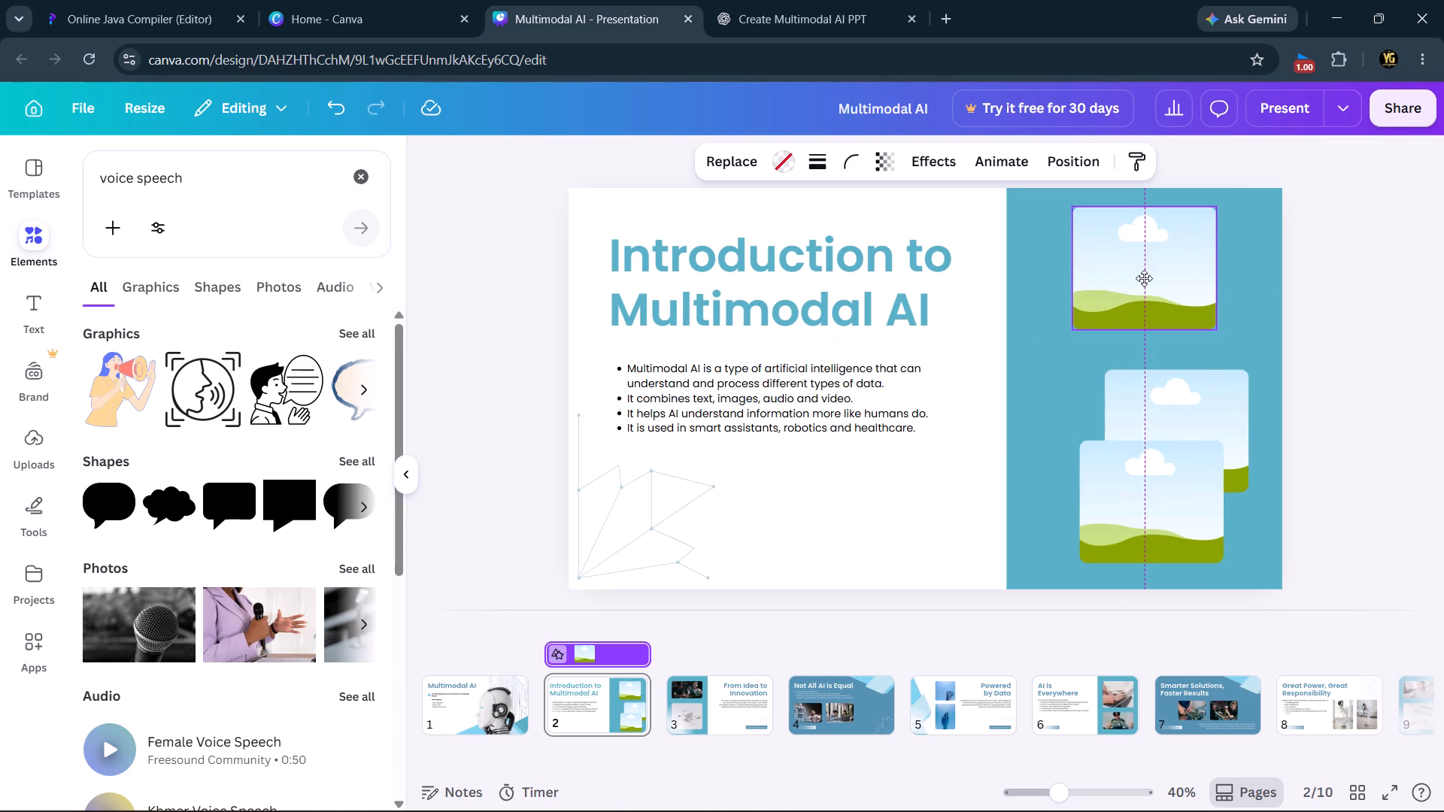
left_click_drag(1144, 278, 1145, 278)
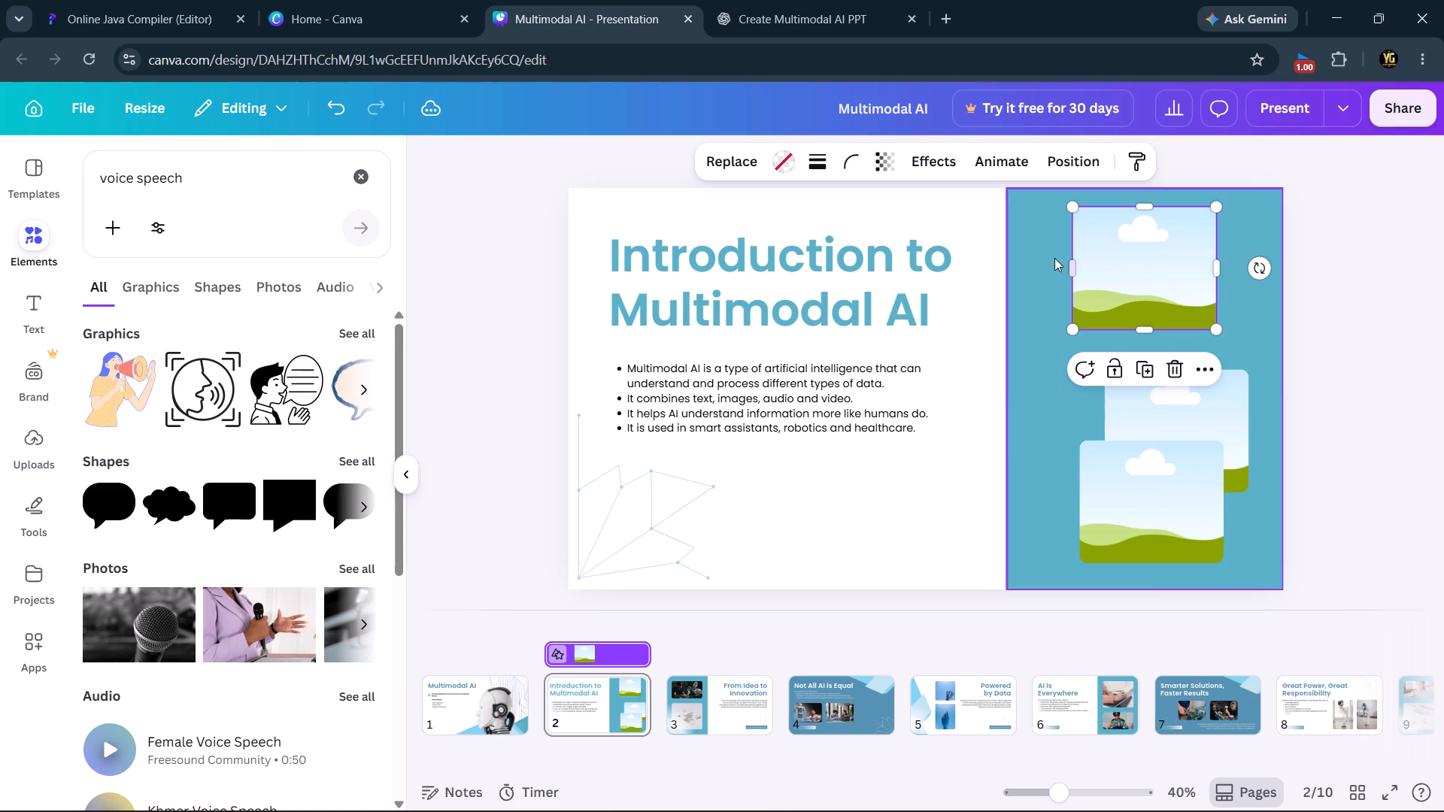
left_click(1054, 258)
left_click(1107, 268)
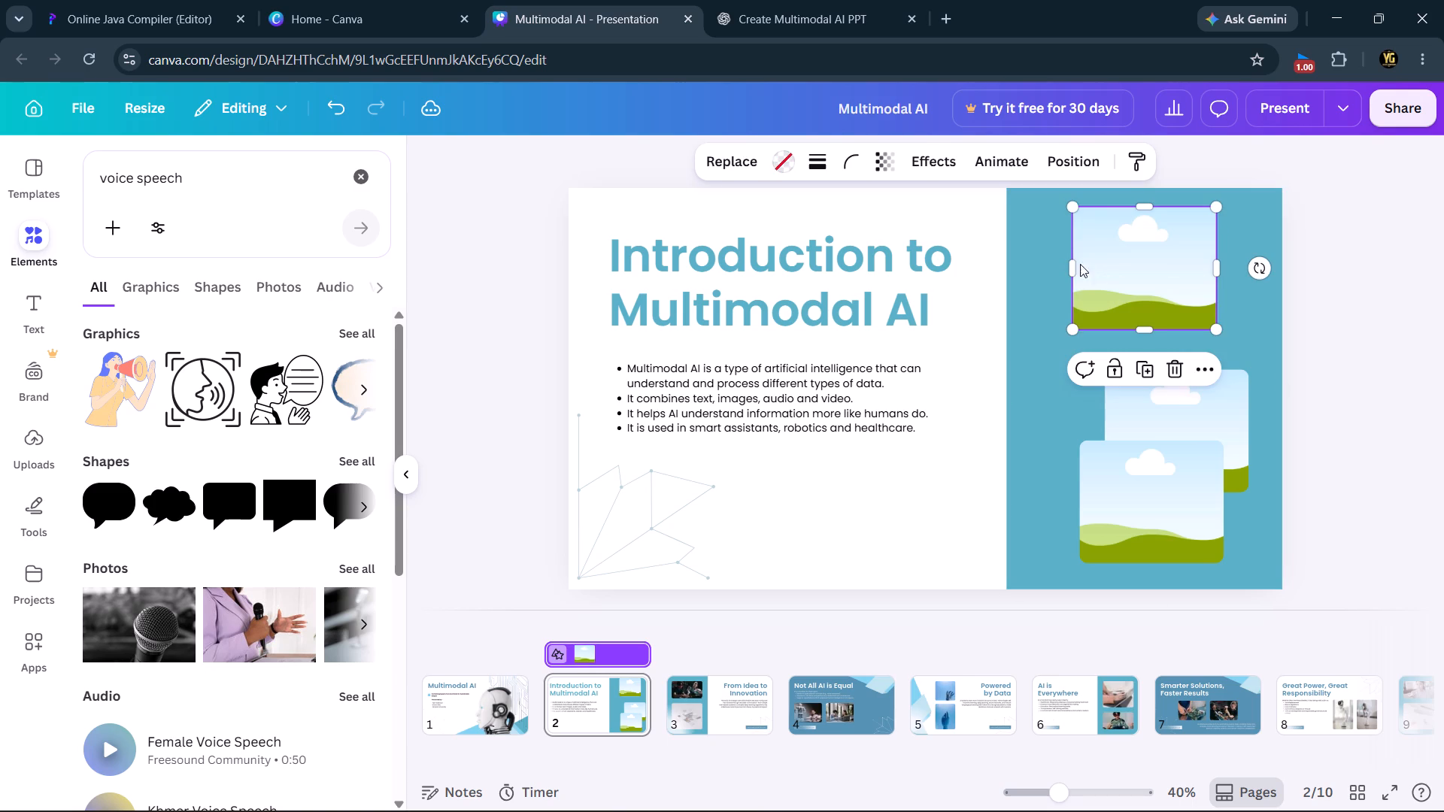
left_click_drag(1074, 263, 1042, 259)
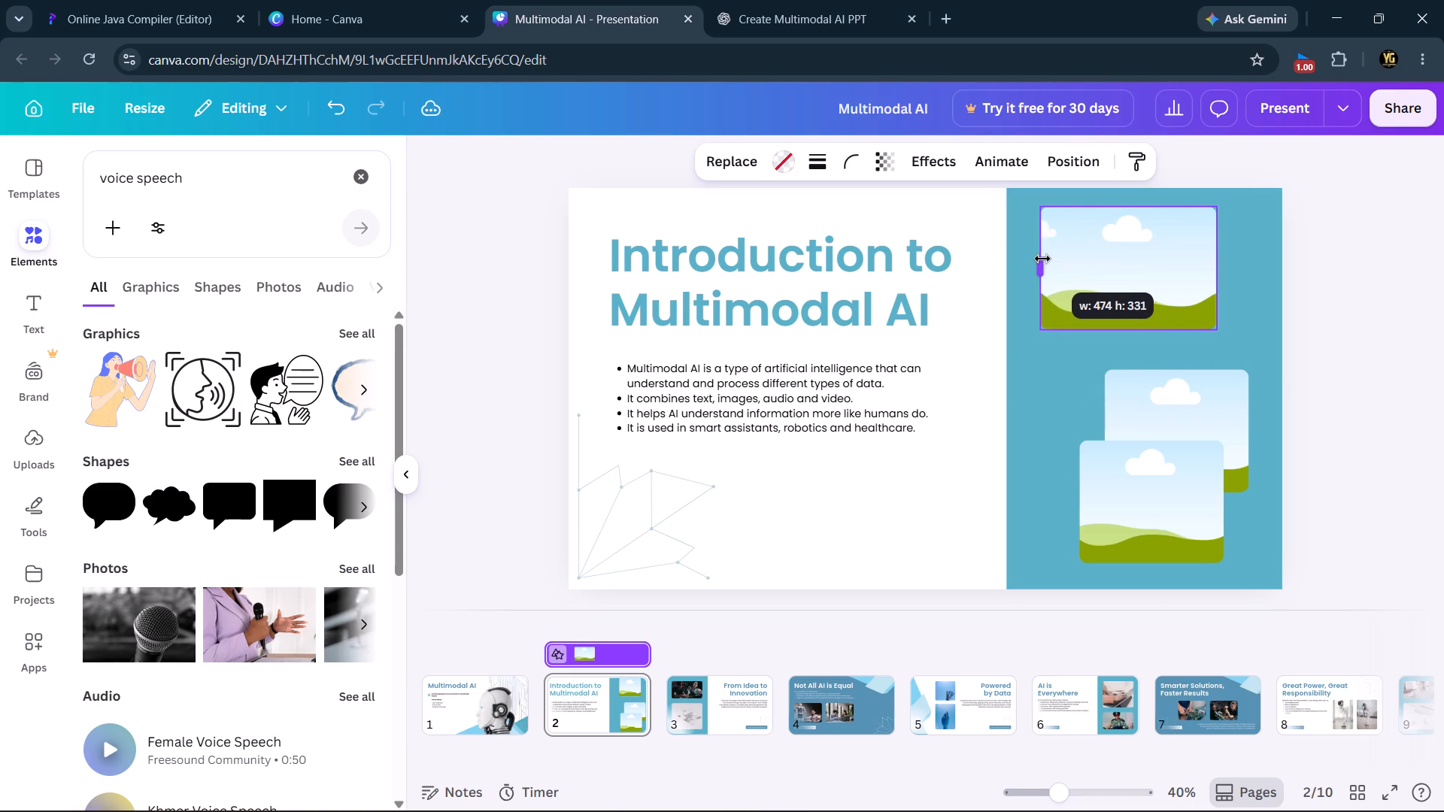
left_click_drag(1042, 259, 1039, 259)
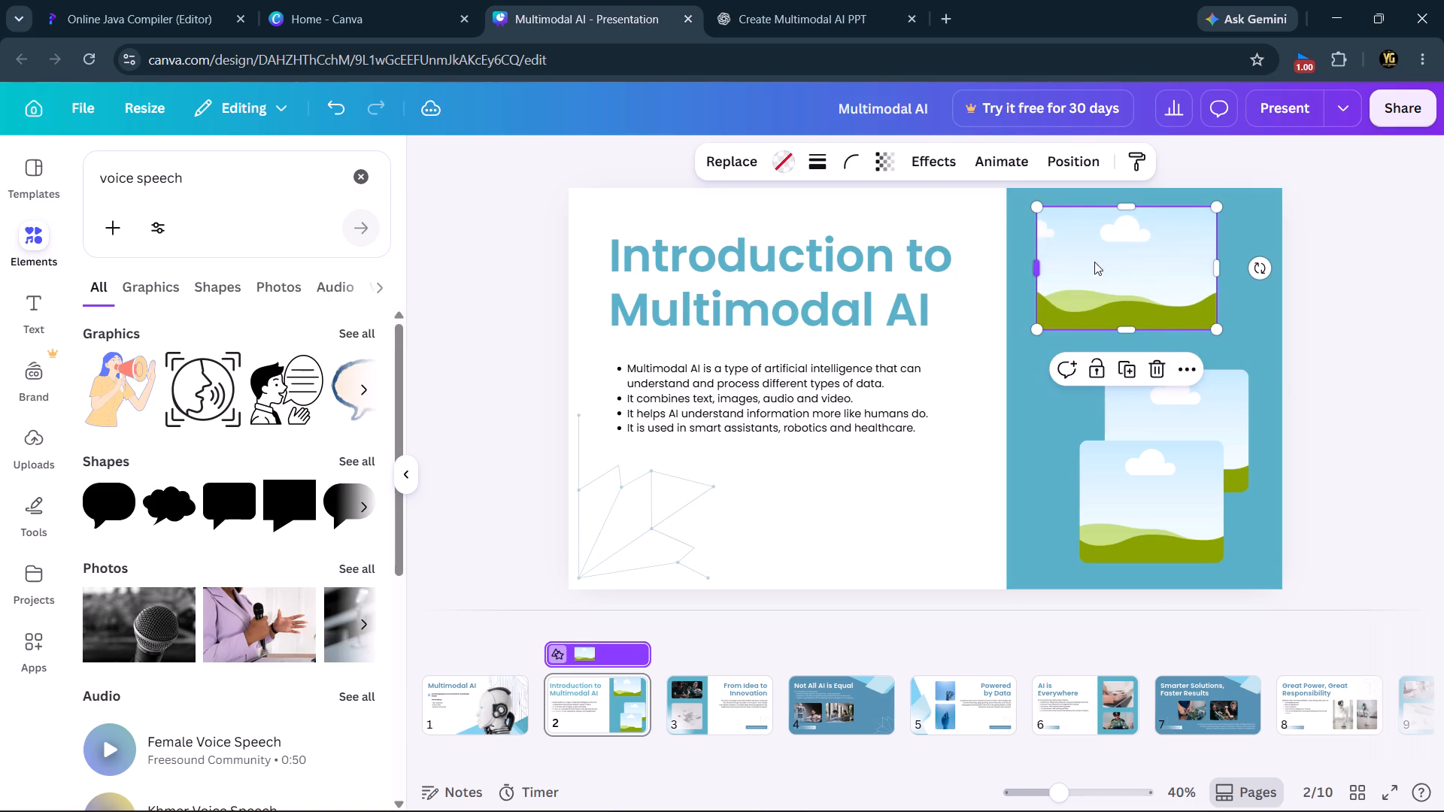
left_click_drag(1218, 260, 1242, 260)
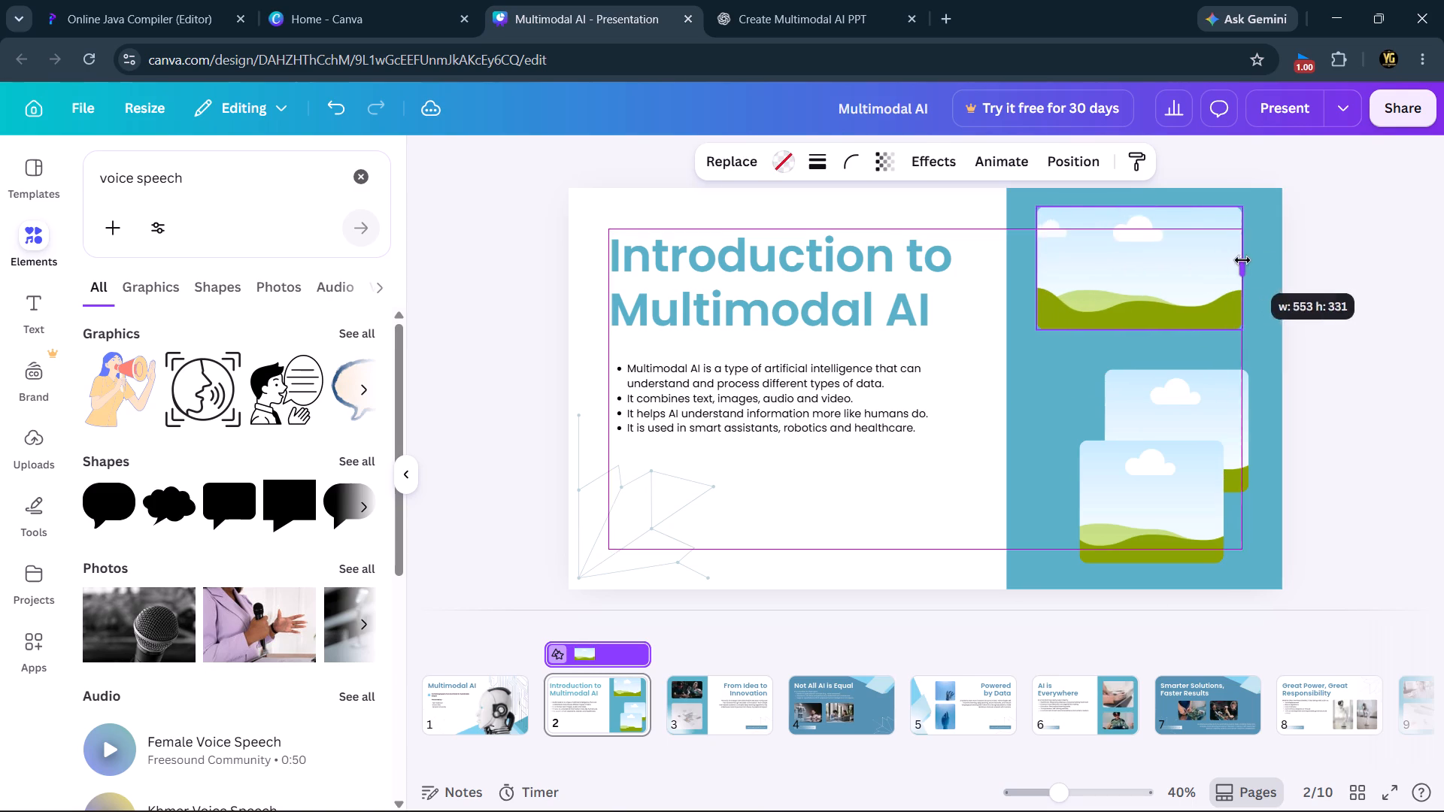
left_click_drag(1242, 260, 1254, 260)
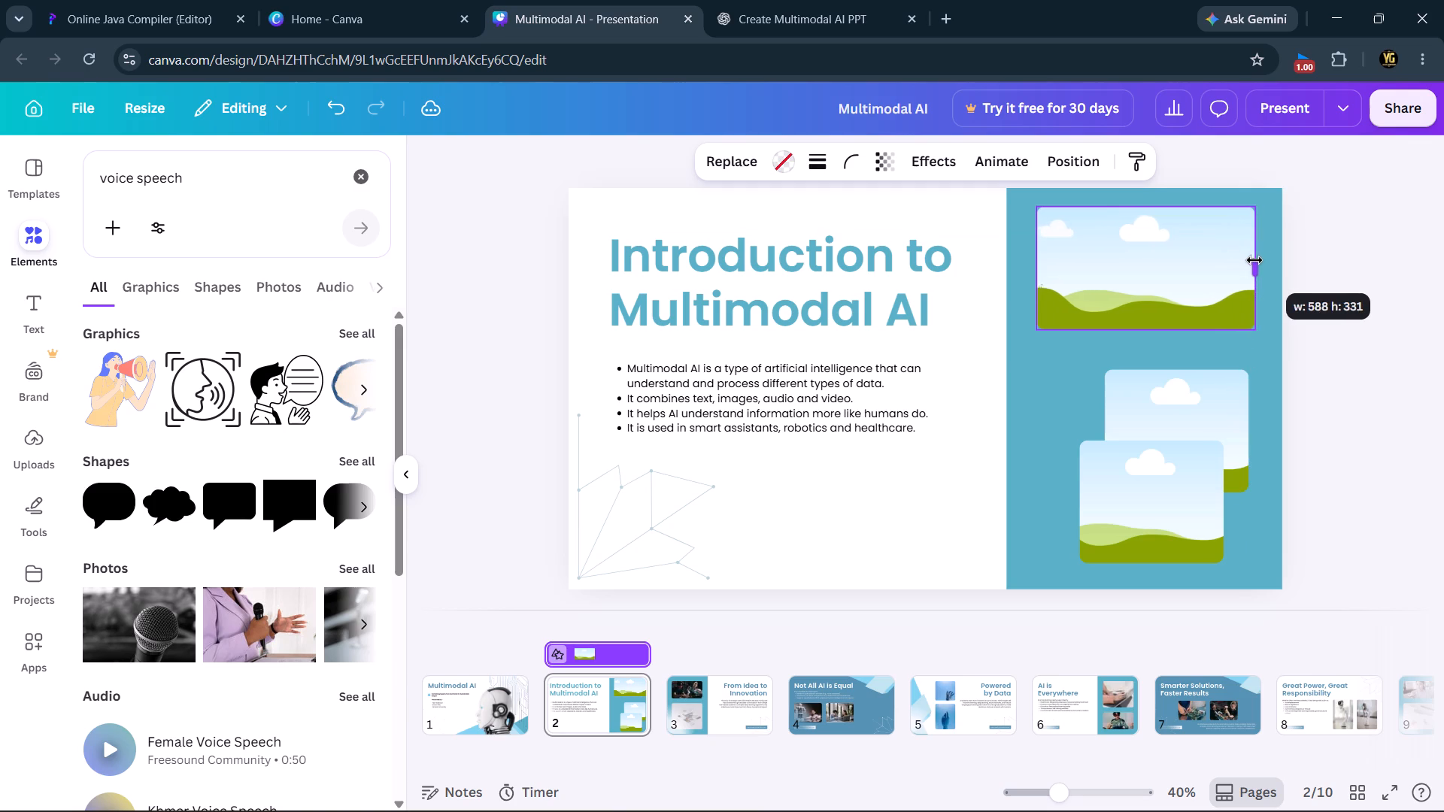
left_click_drag(1254, 260, 1257, 259)
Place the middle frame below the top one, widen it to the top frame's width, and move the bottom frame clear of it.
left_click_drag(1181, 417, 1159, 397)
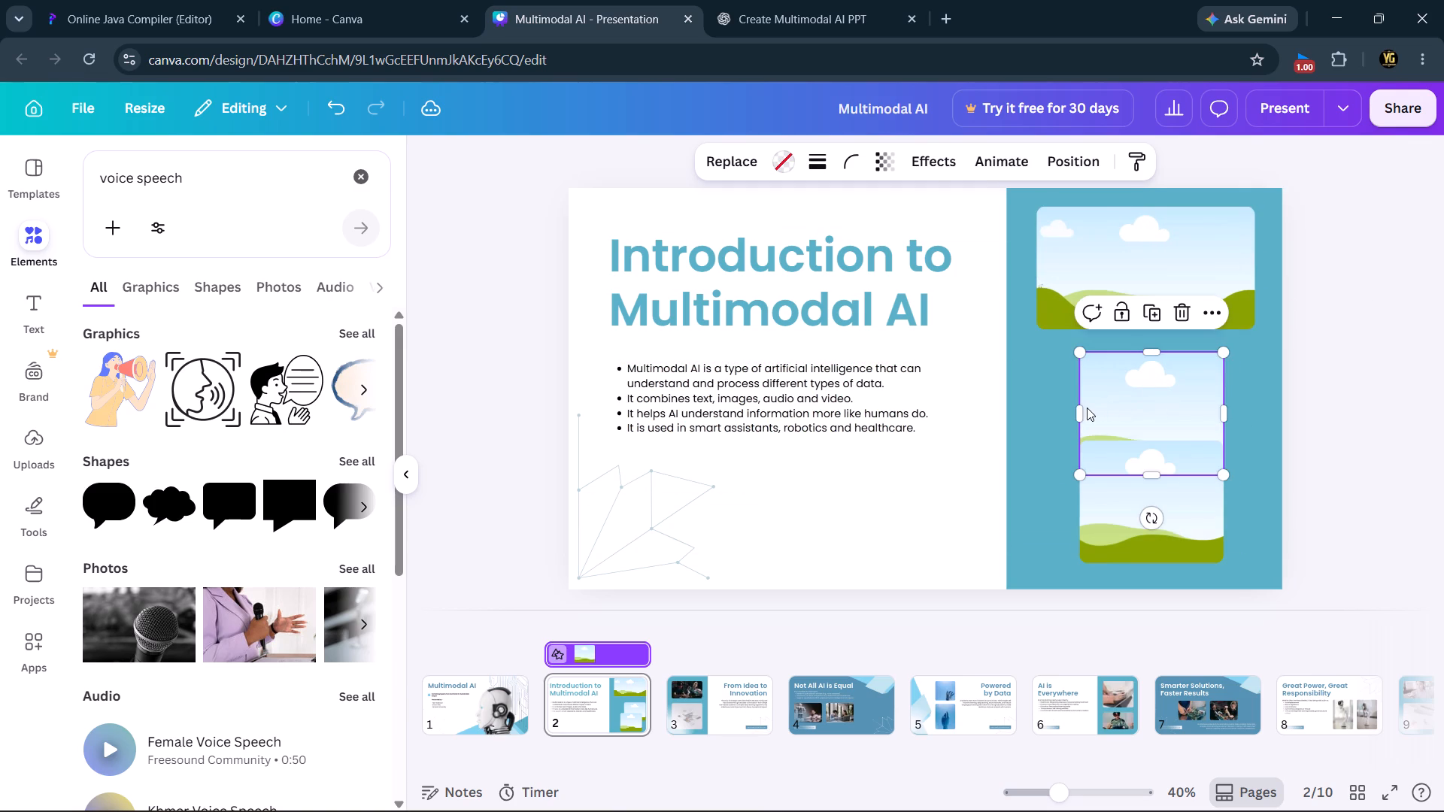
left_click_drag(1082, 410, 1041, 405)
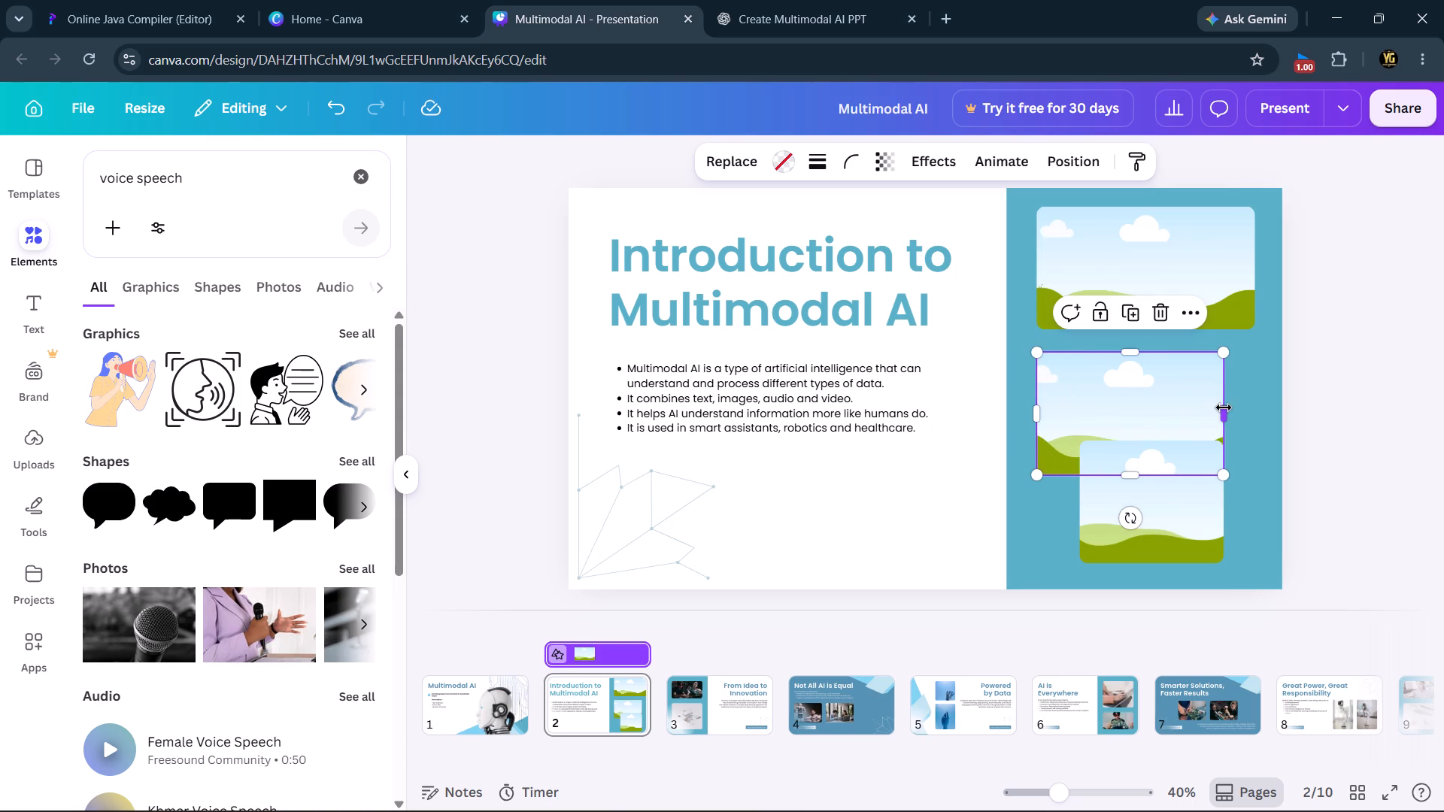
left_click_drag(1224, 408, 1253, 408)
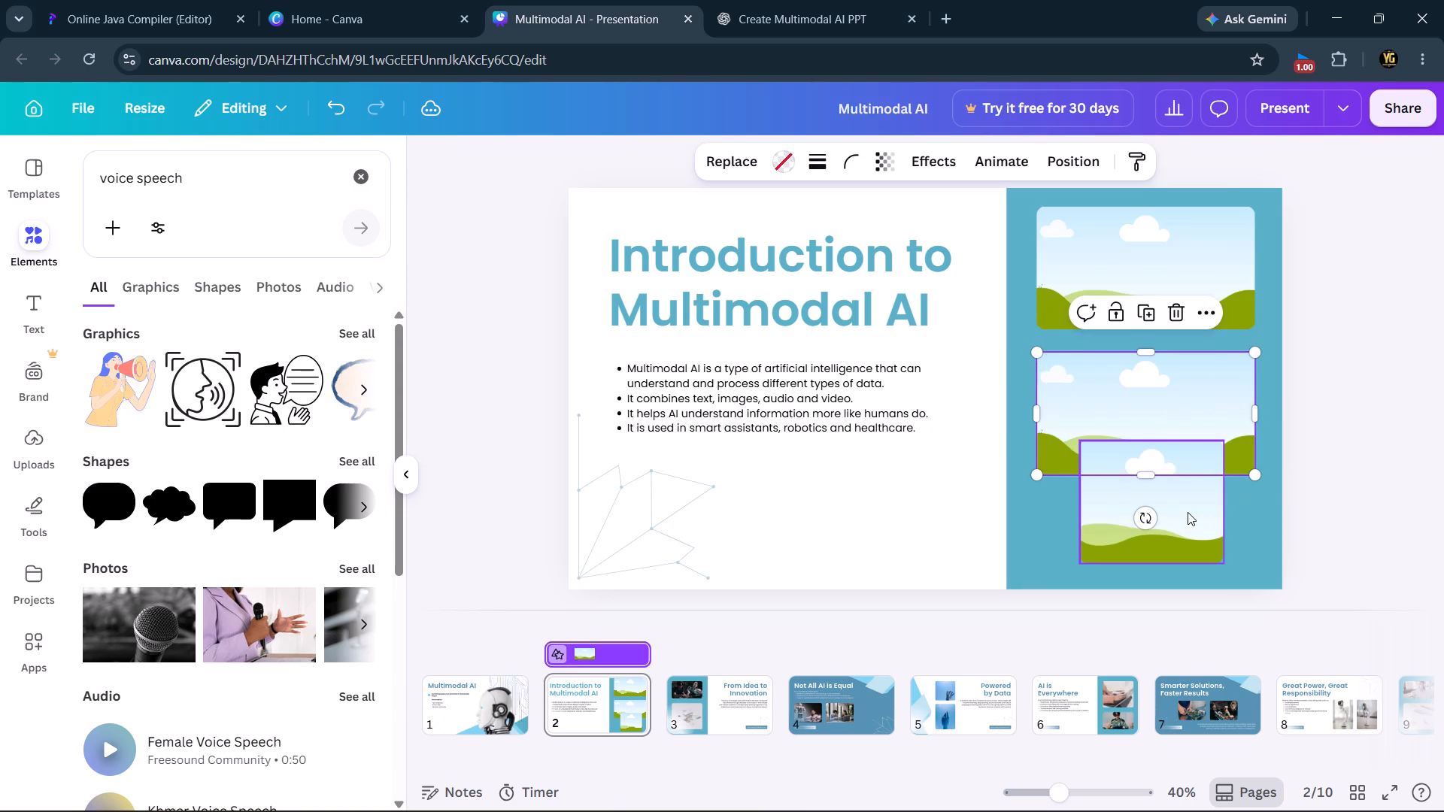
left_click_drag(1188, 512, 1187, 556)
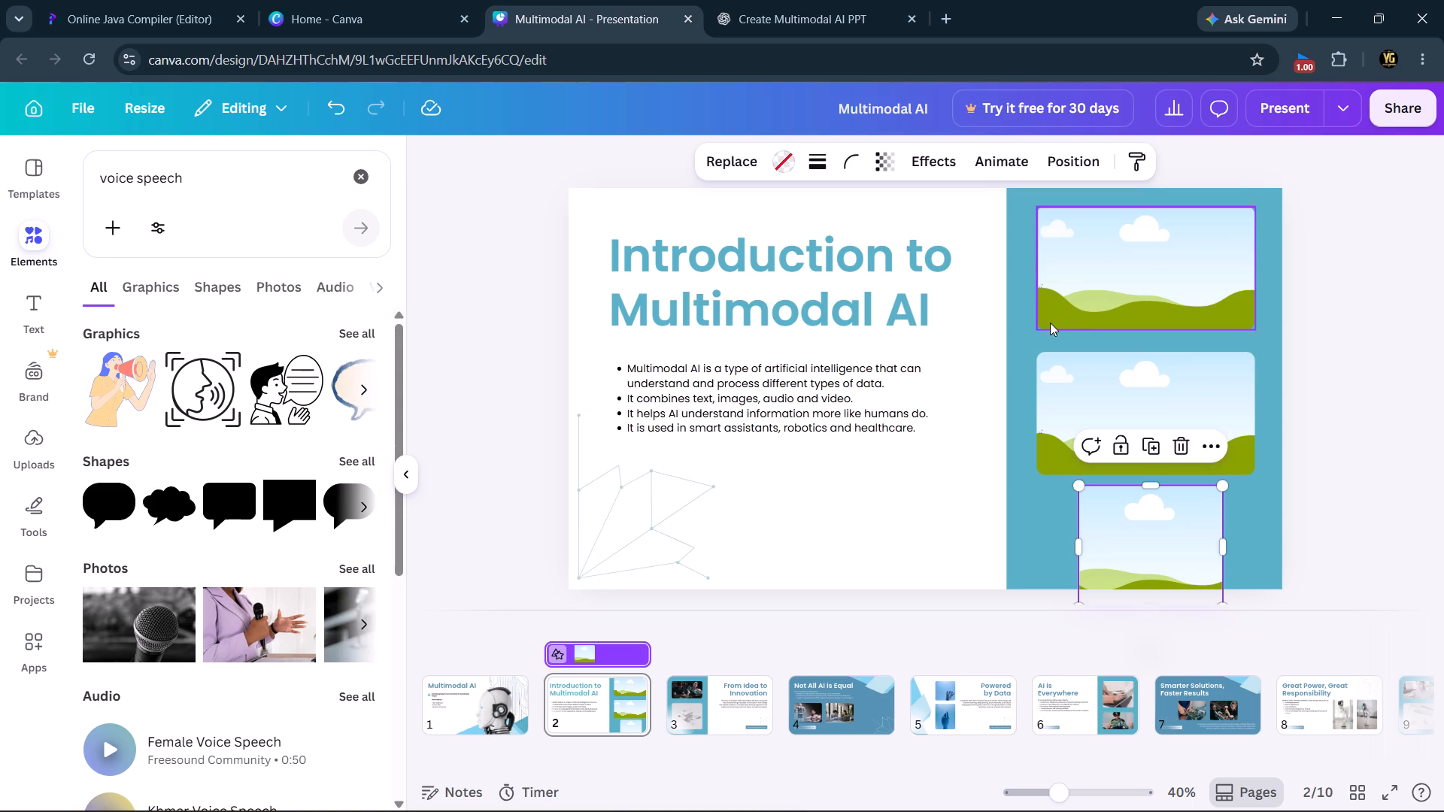
Raise the top frame slightly, reduce its height to about 286, narrow it, and center it in the blue panel.
left_click(1042, 325)
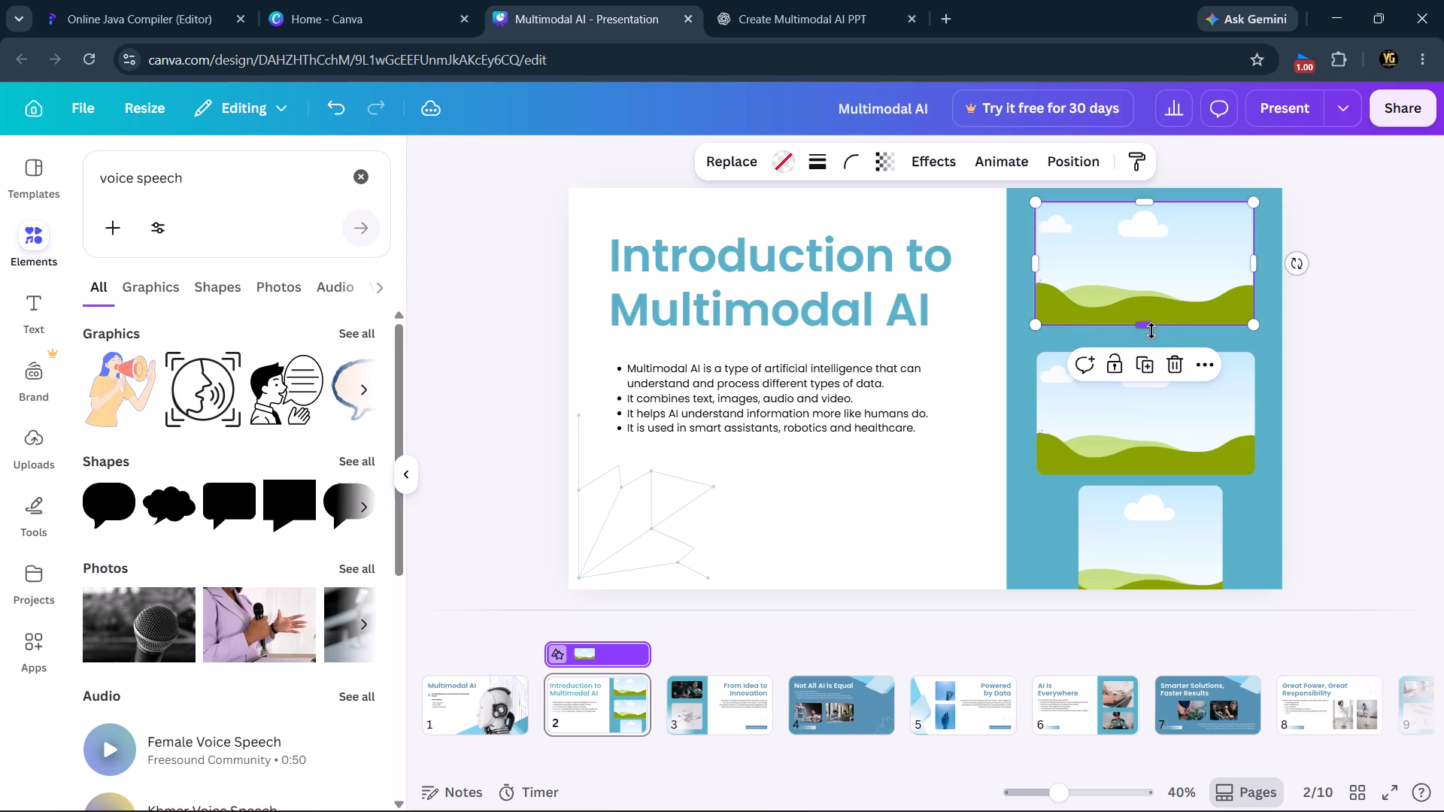
left_click_drag(1151, 331, 1151, 314)
left_click_drag(1038, 254, 1045, 256)
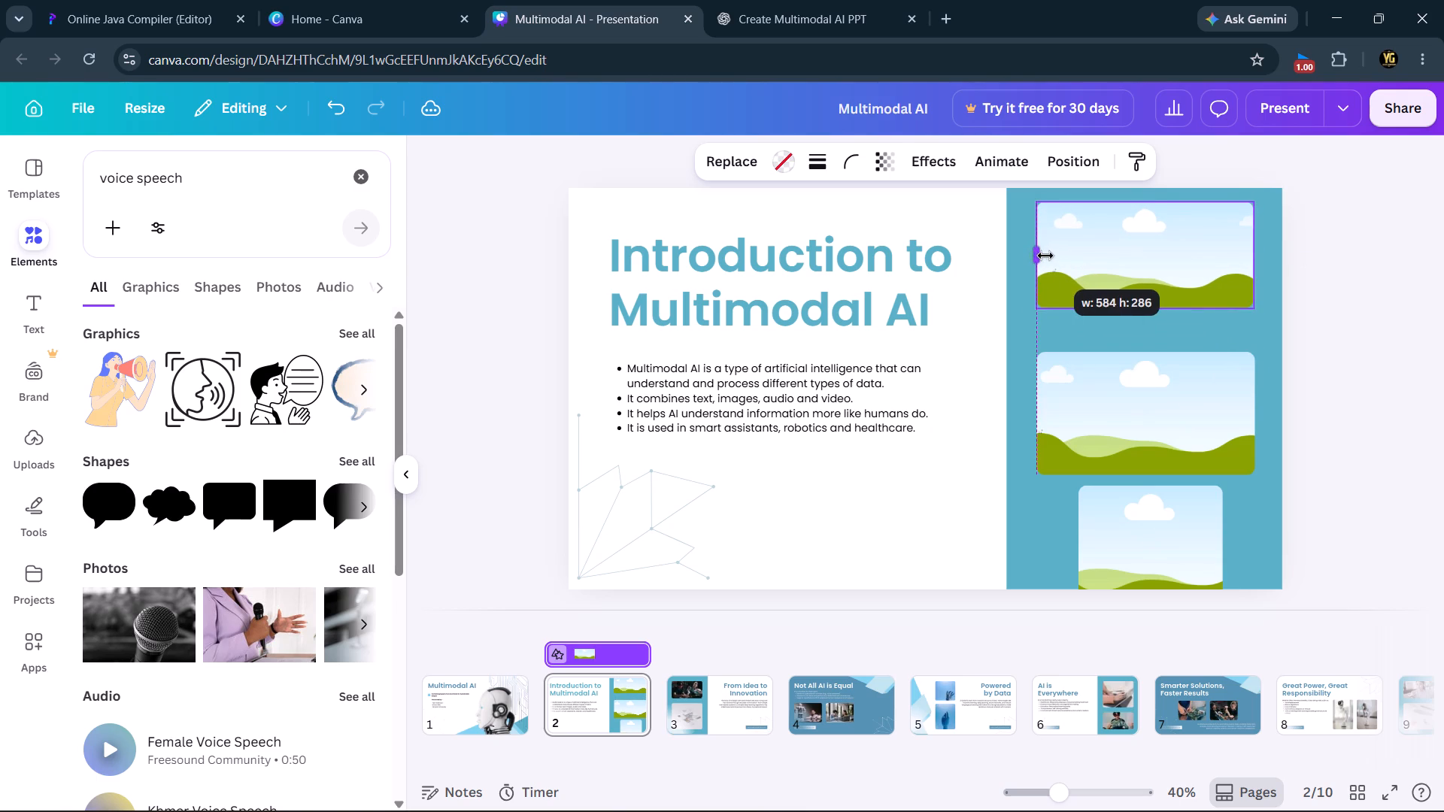
left_click_drag(1045, 256, 1056, 256)
left_click_drag(1100, 253, 1090, 253)
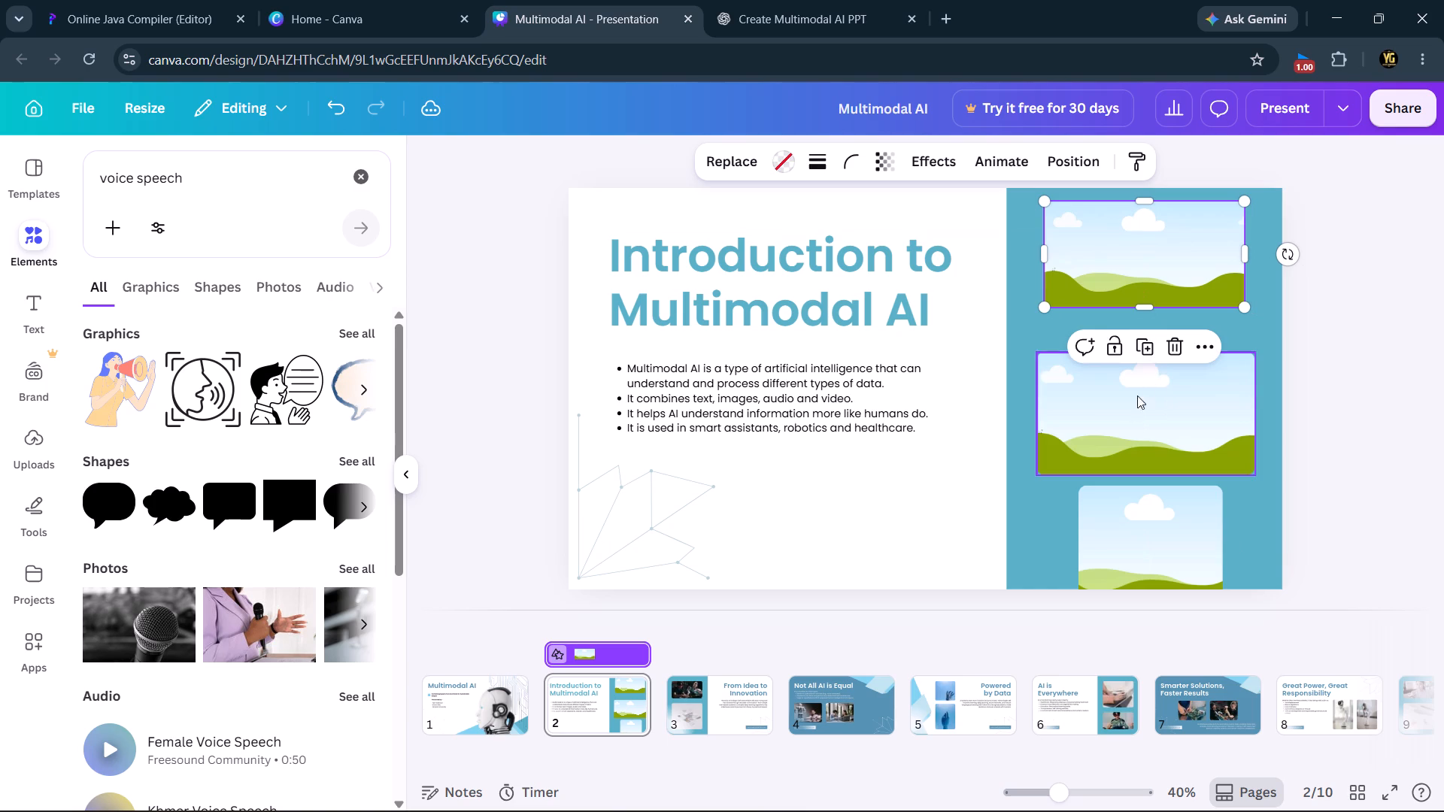
Duplicate the resized top image frame twice on slide 2.
left_click(1077, 435)
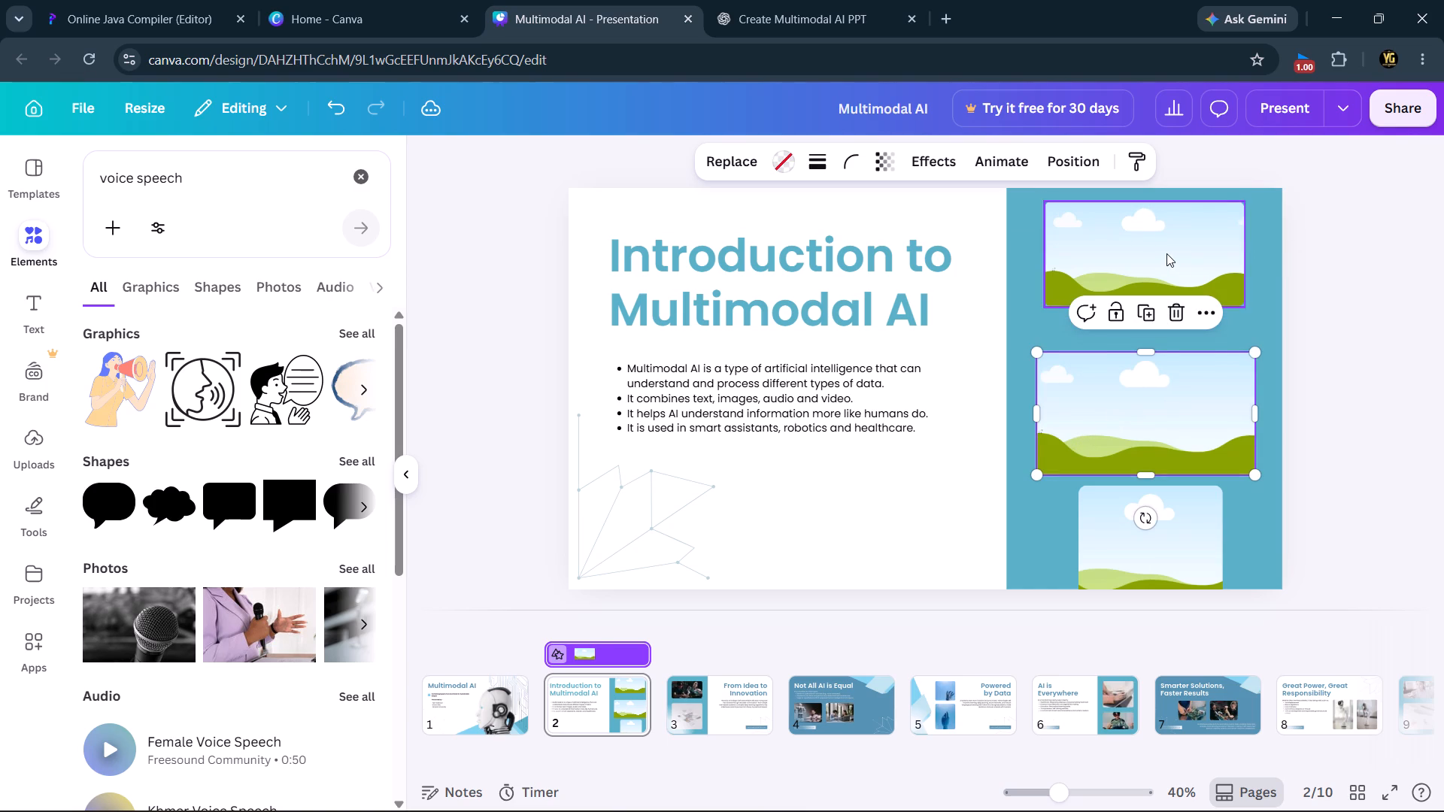
left_click(1166, 253)
double_click(1154, 341)
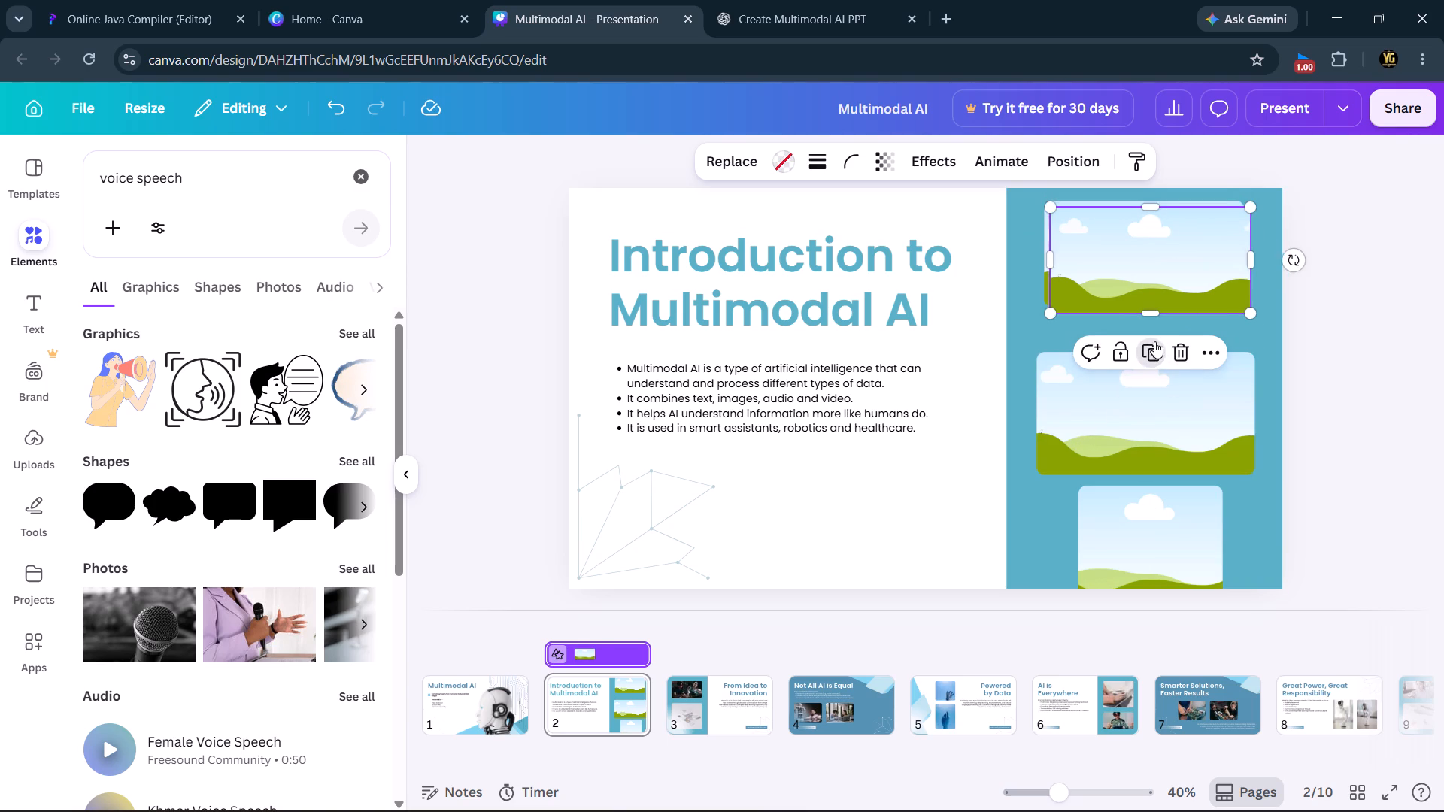
Delete the old middle and bottom image frames, keeping the stacked top frame and its new copies.
left_click(1181, 380)
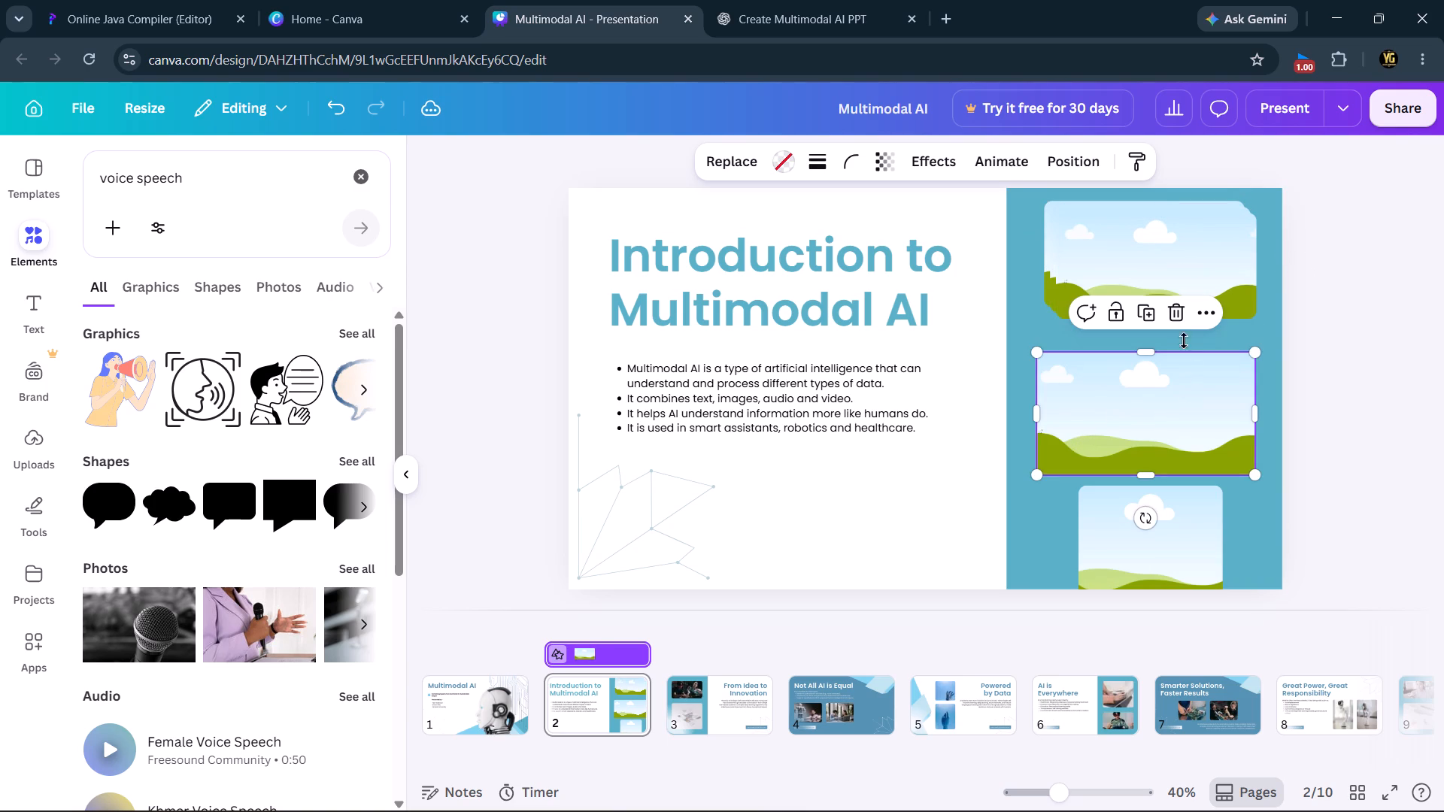
left_click(1176, 310)
left_click(1176, 598)
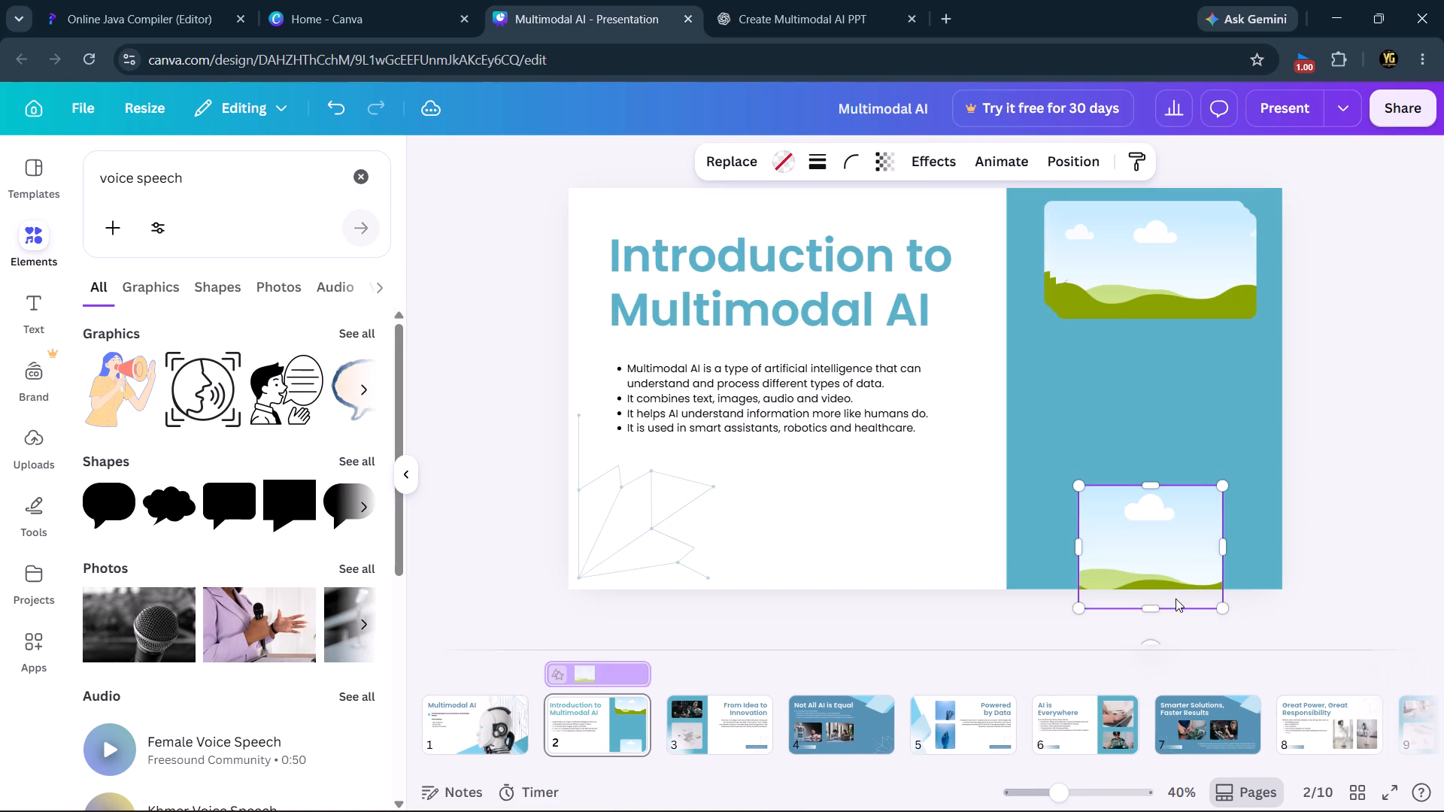
left_click(1184, 456)
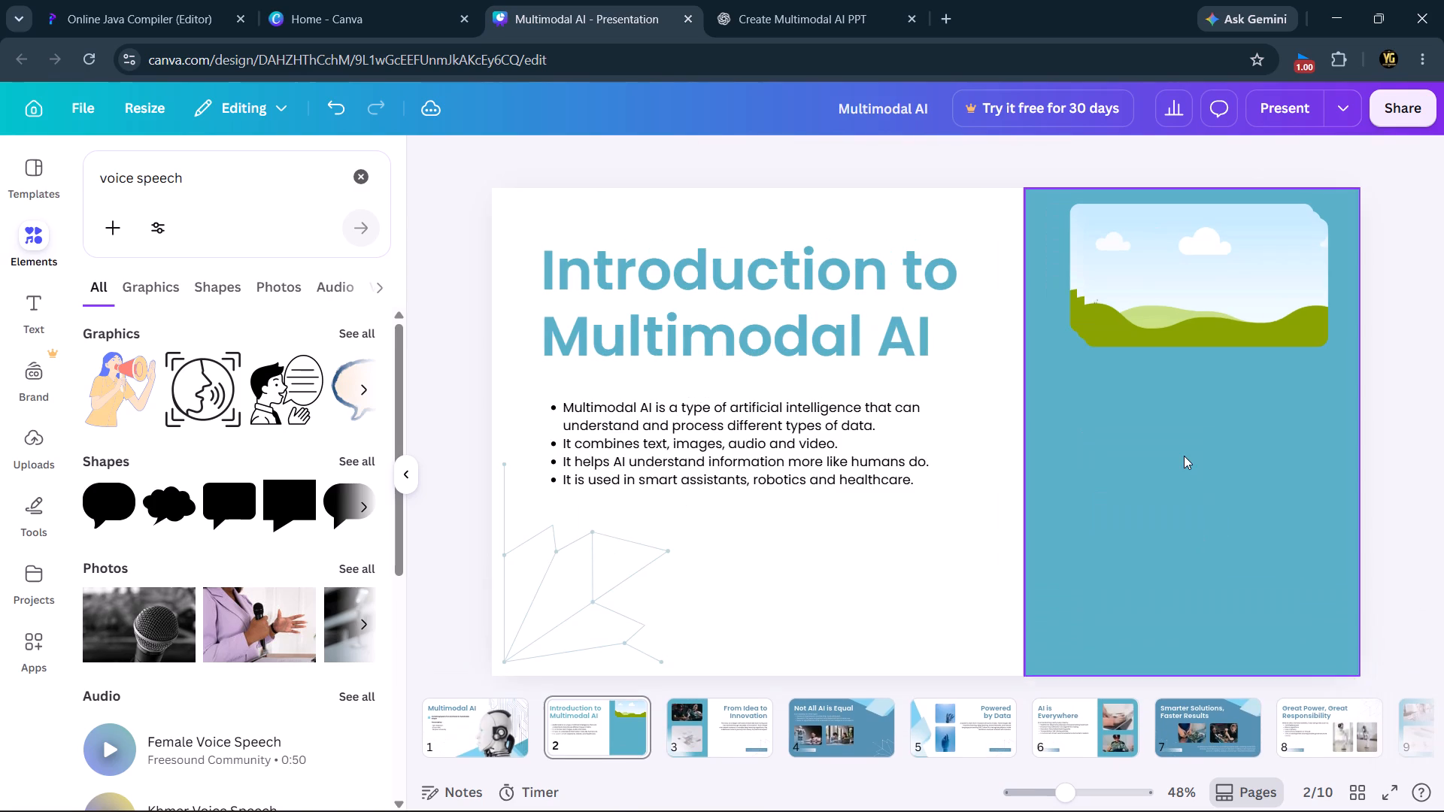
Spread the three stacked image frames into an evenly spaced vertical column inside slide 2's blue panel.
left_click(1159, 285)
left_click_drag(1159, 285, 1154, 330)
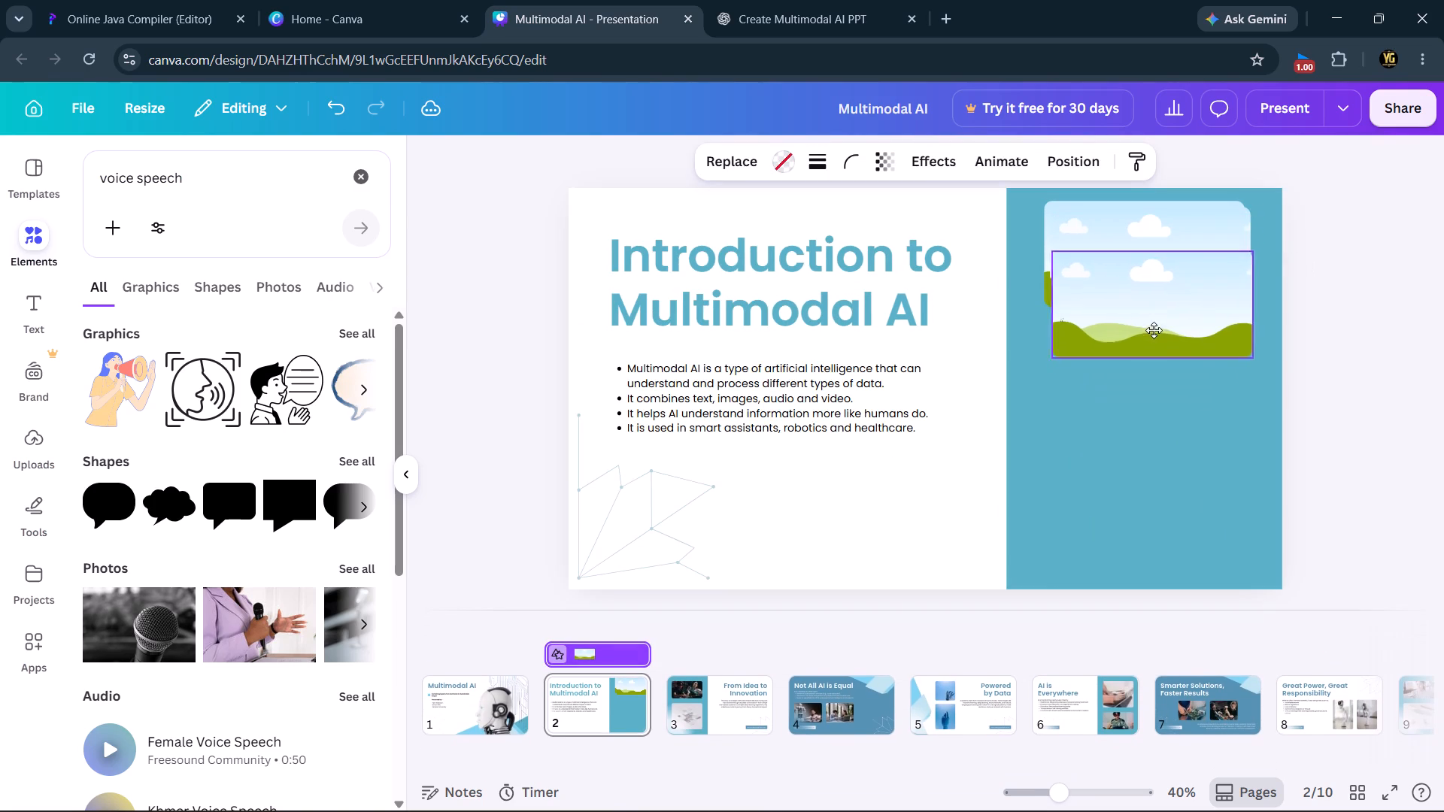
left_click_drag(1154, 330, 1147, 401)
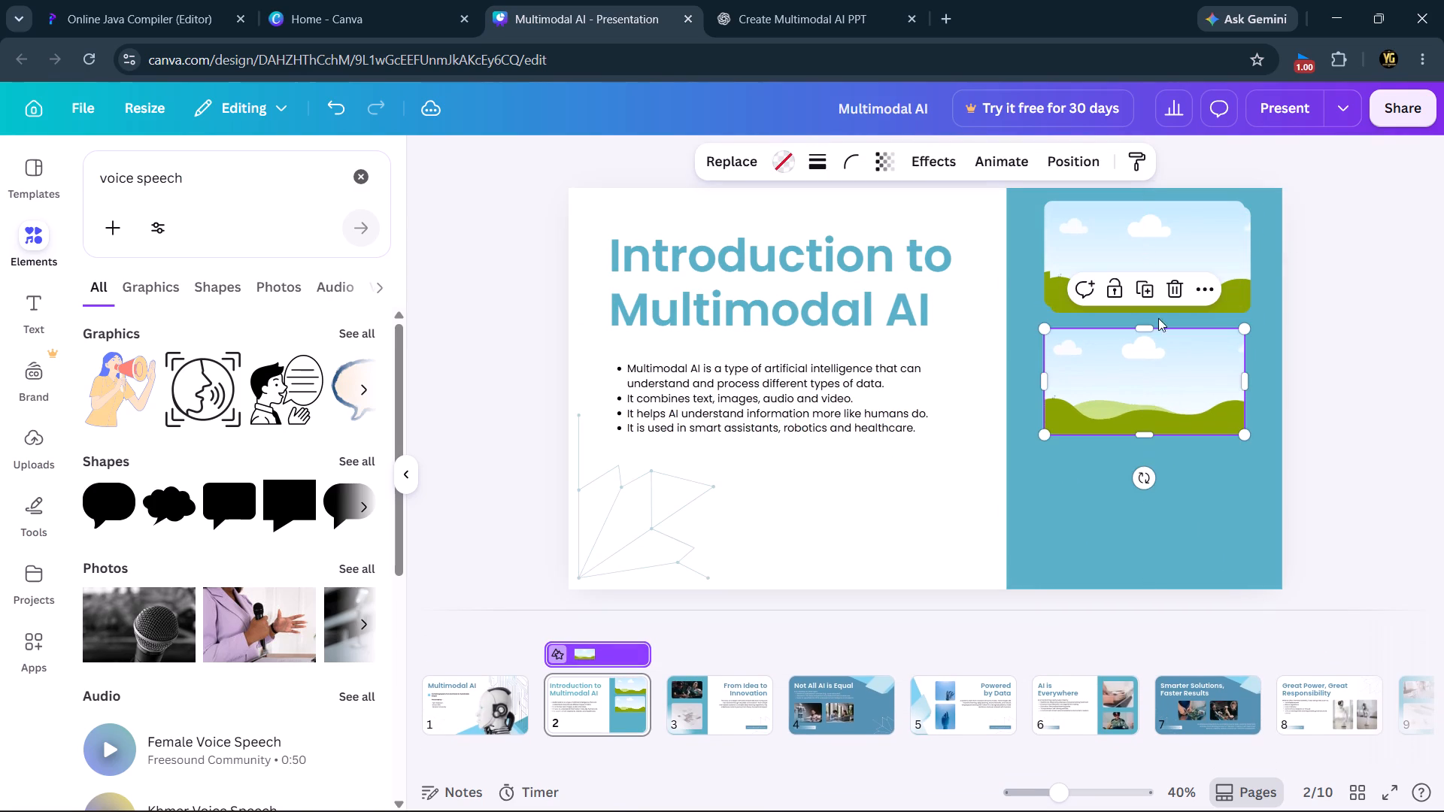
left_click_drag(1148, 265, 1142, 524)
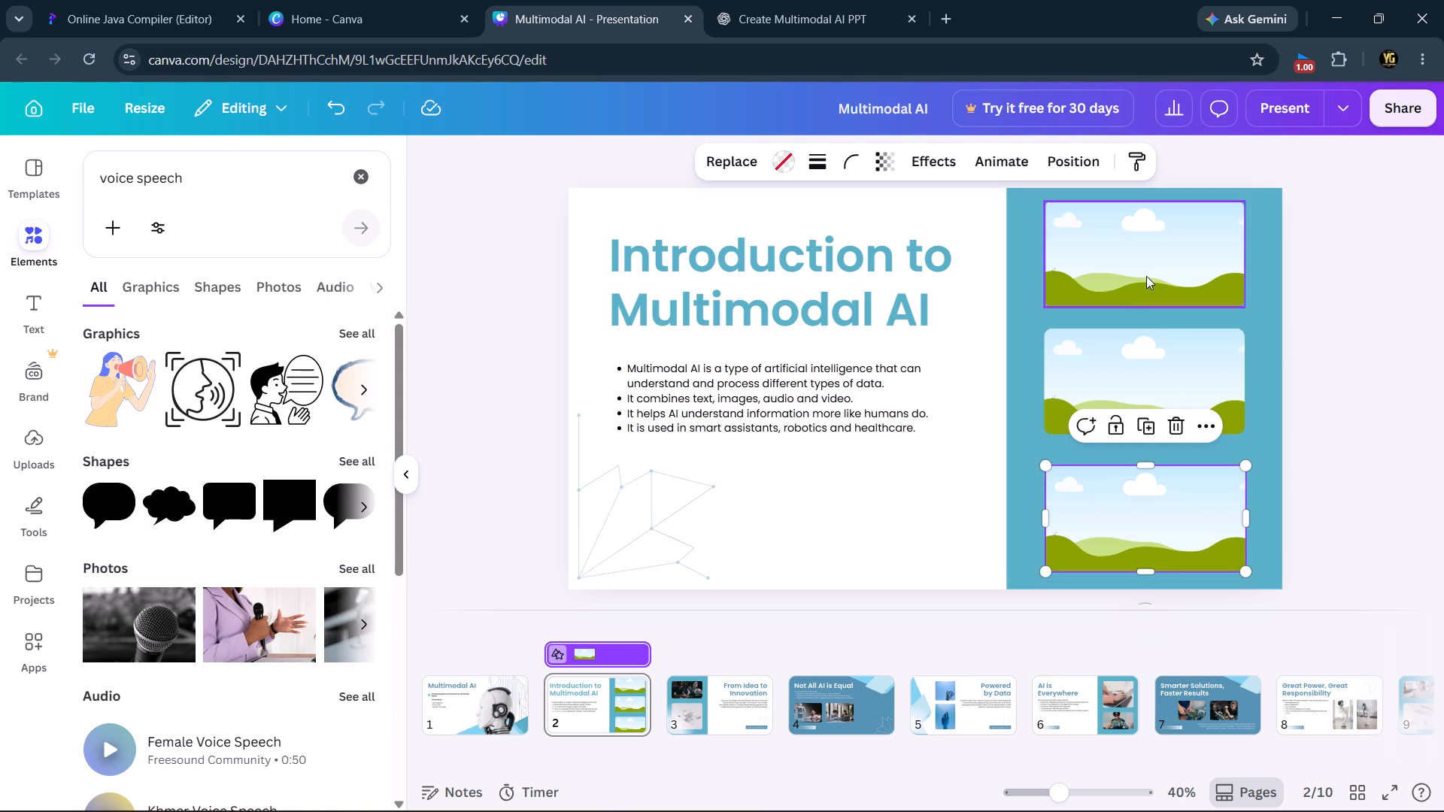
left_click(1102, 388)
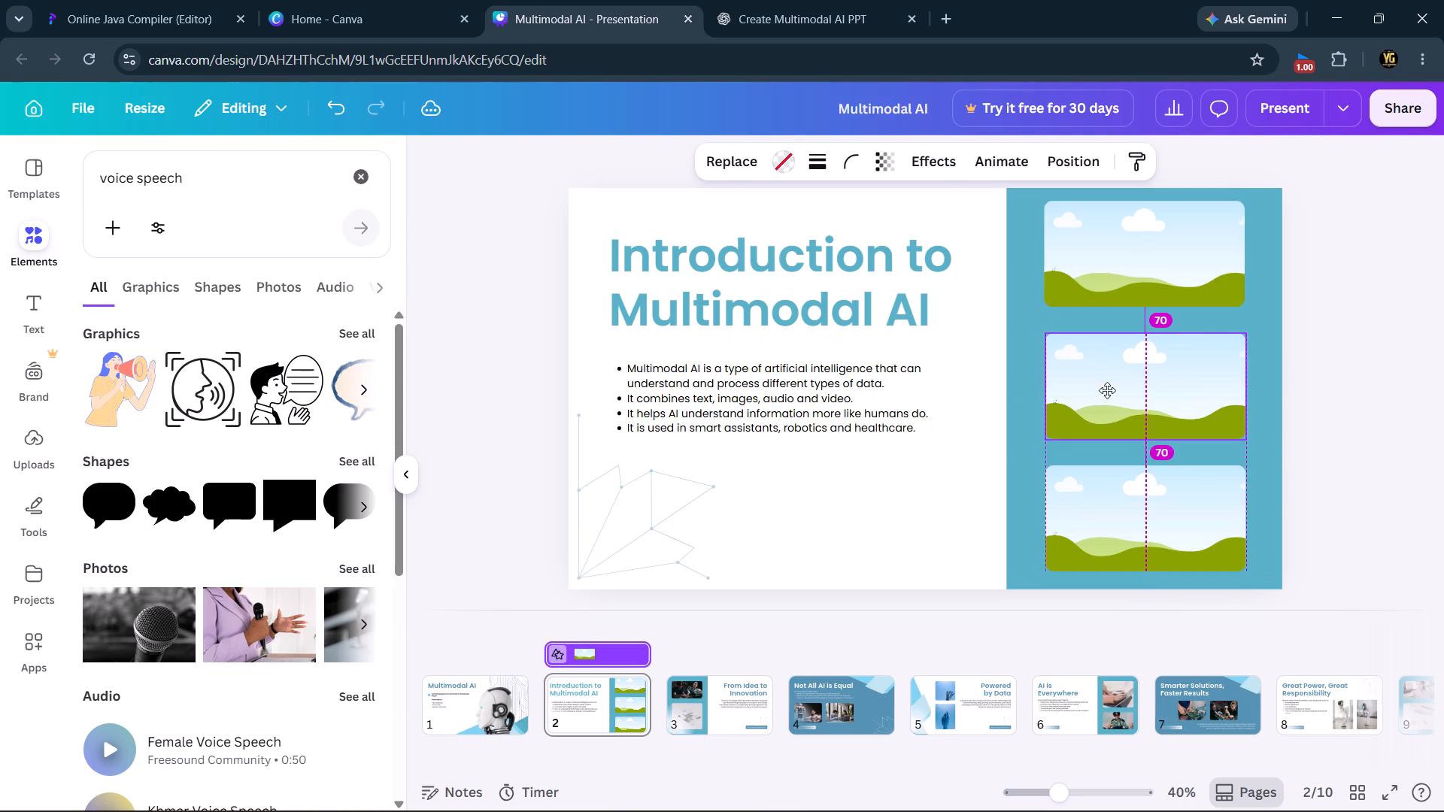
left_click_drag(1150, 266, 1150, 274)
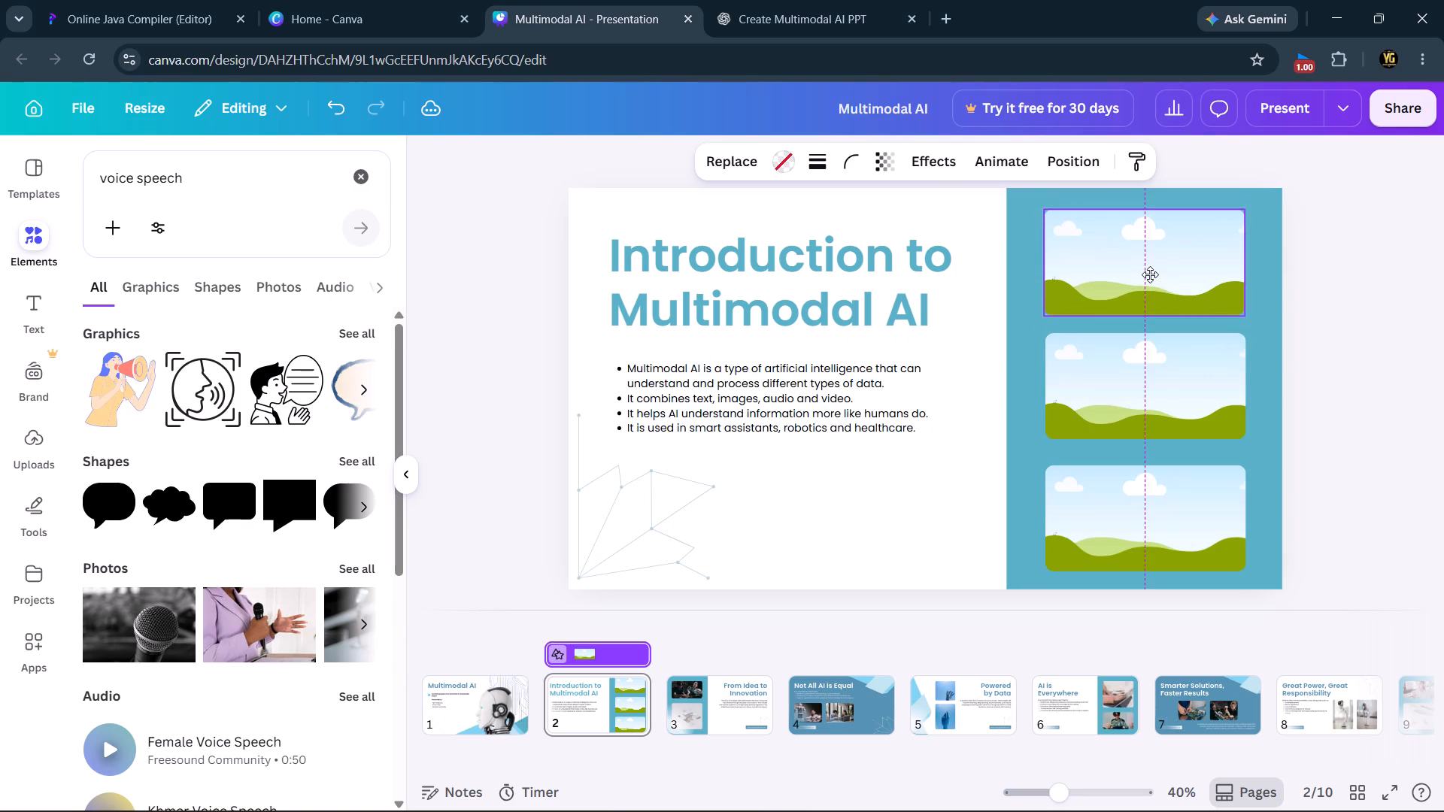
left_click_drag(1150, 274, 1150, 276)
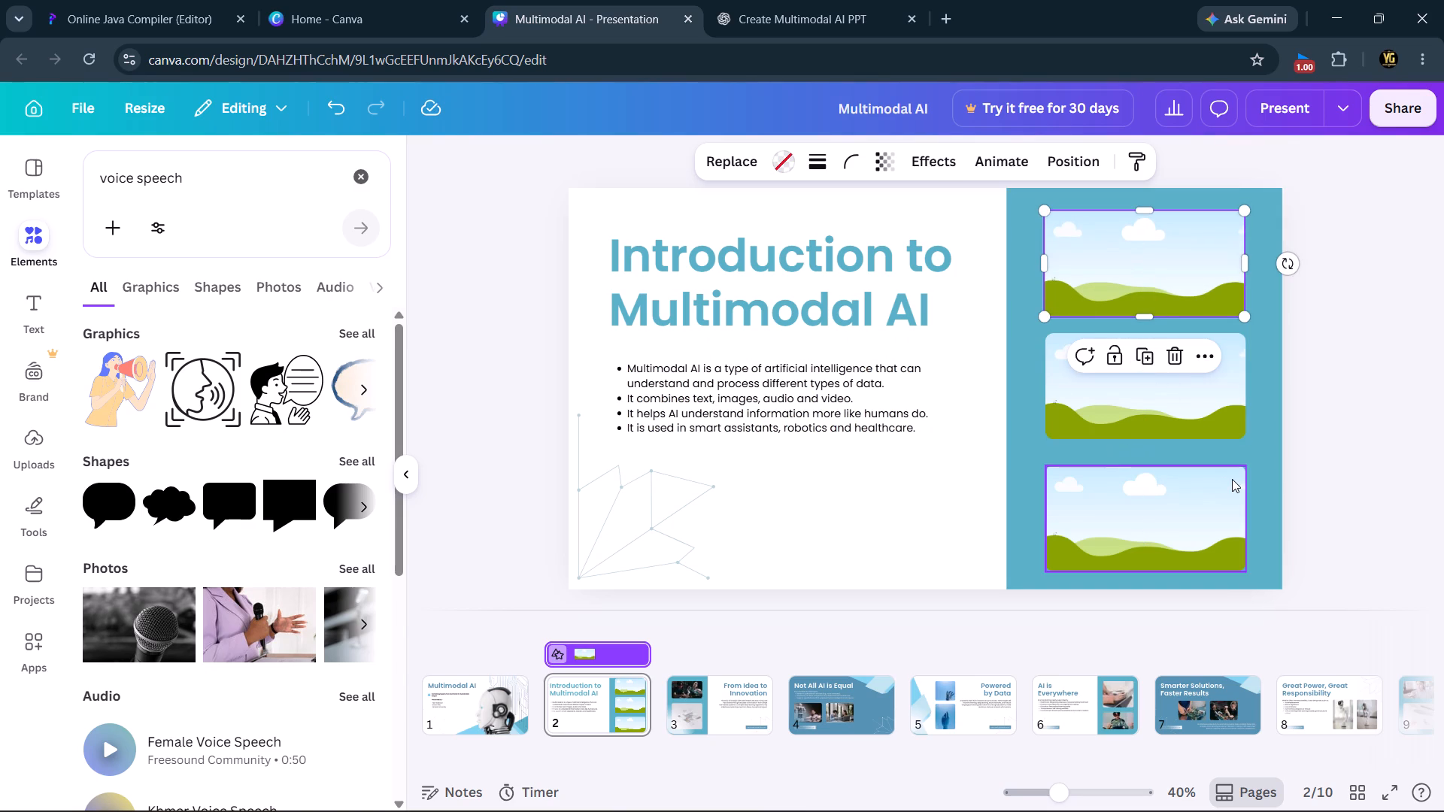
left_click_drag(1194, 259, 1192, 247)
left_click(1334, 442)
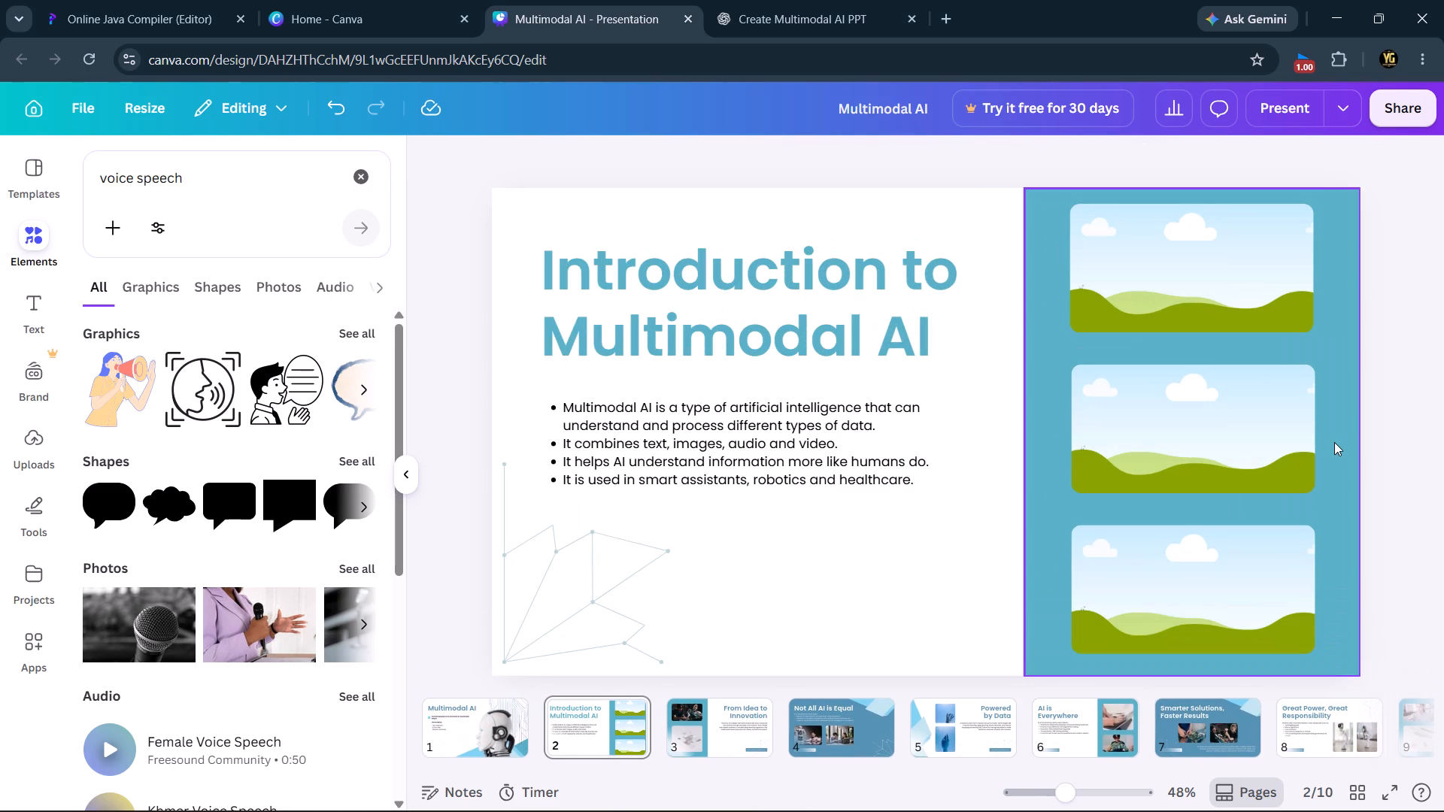
Browse the voice speech search results for a suitable image or graphic for slide 2.
left_click(1245, 295)
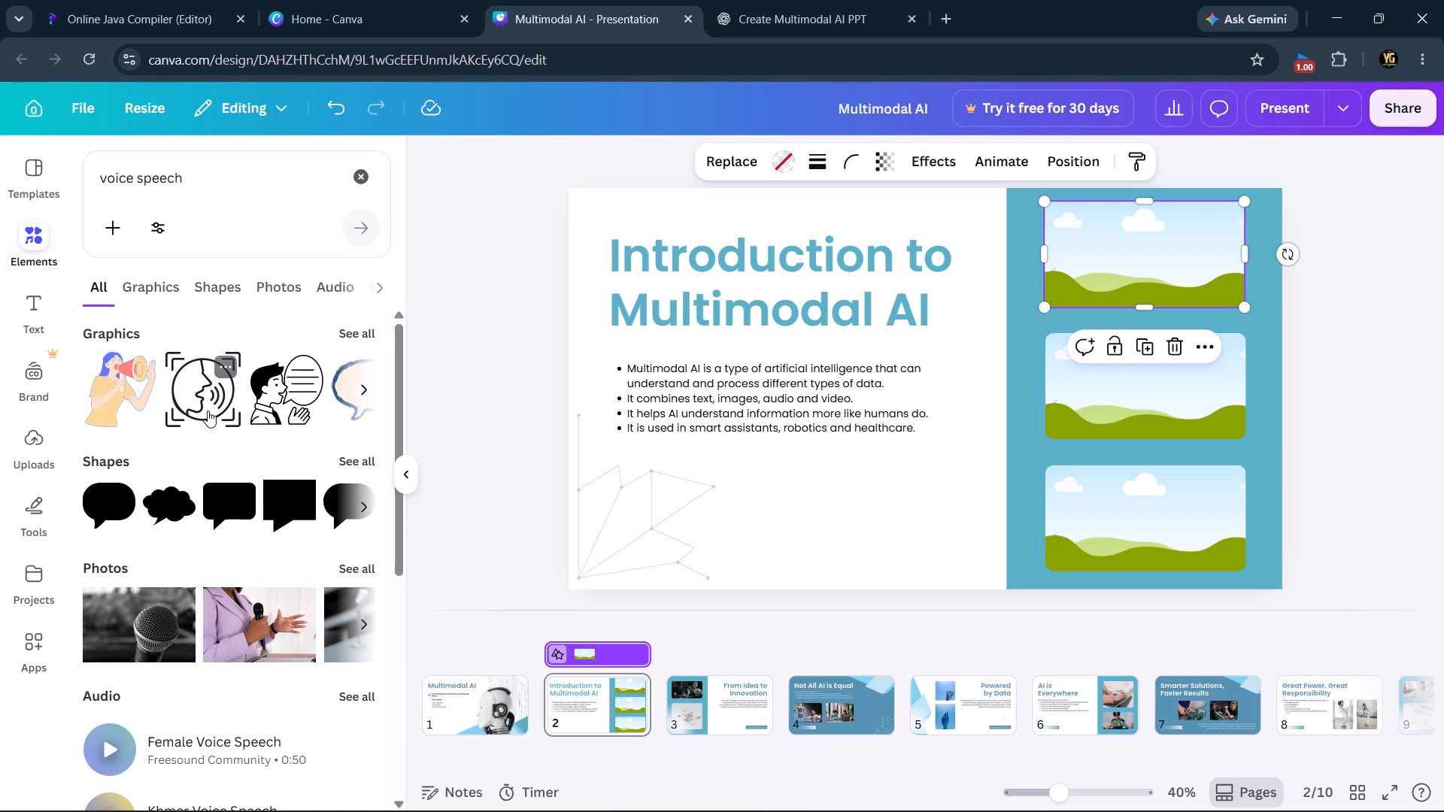
scroll(265, 426, "left", 3)
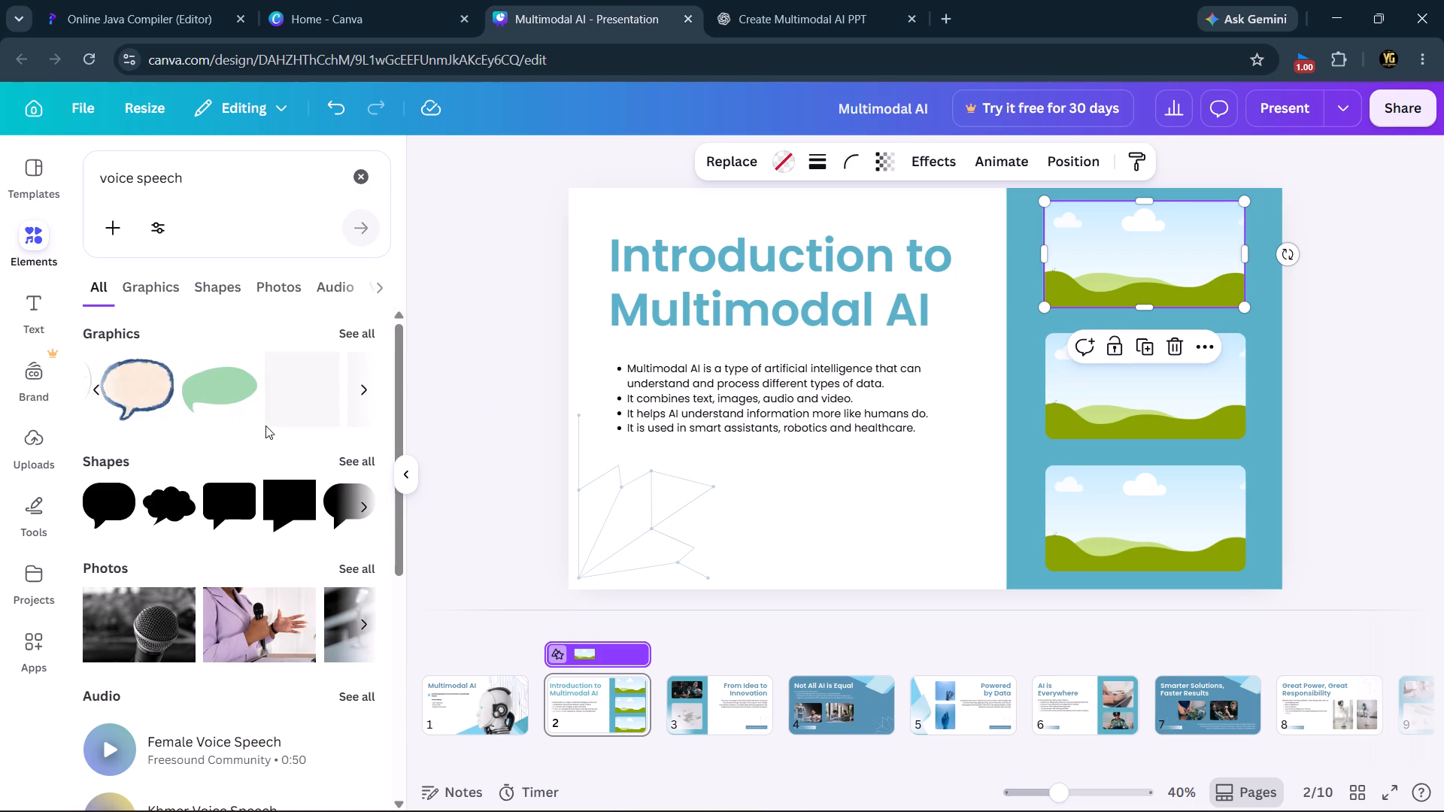
scroll(321, 644, "left", 3)
scroll(321, 644, "down", 2)
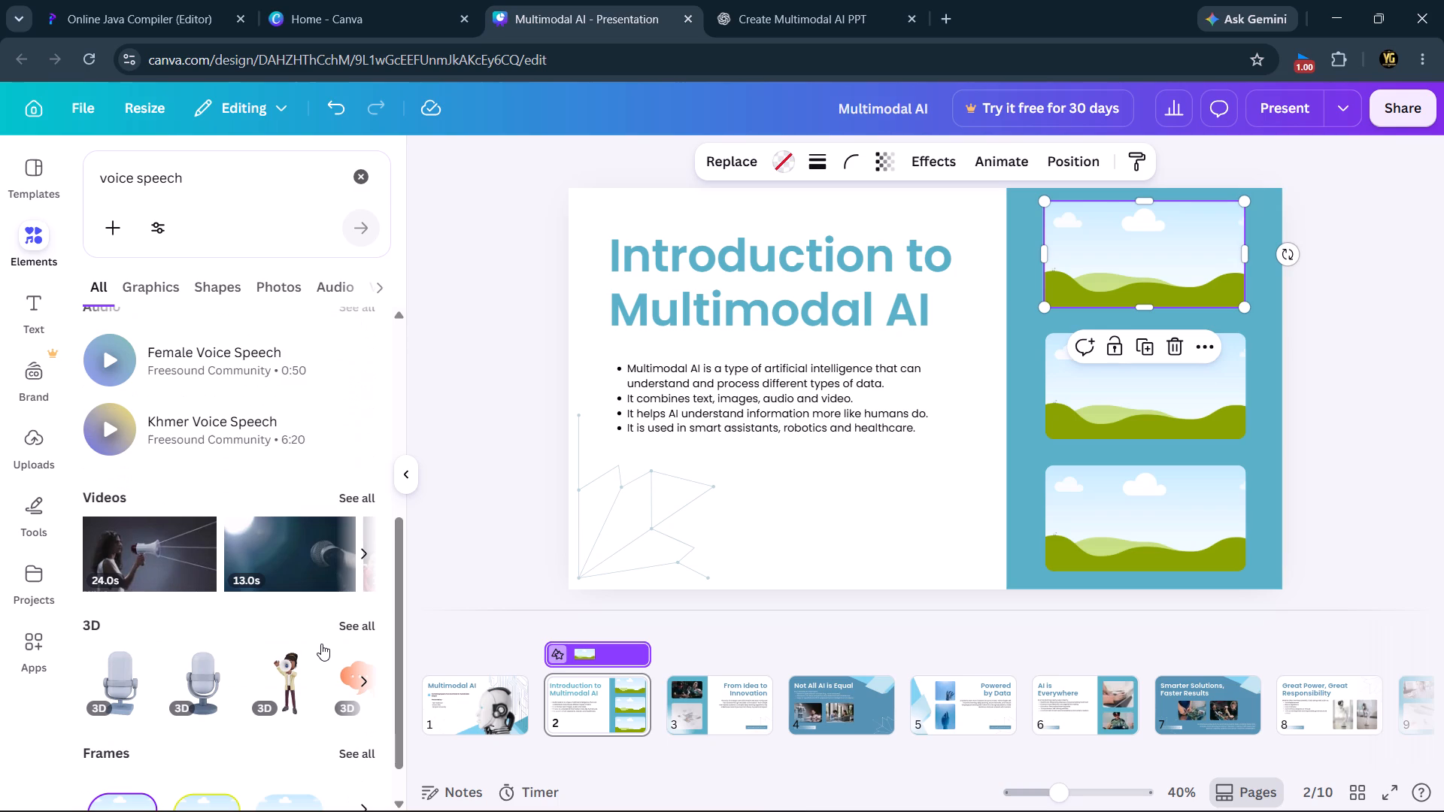
scroll(321, 644, "down", 2)
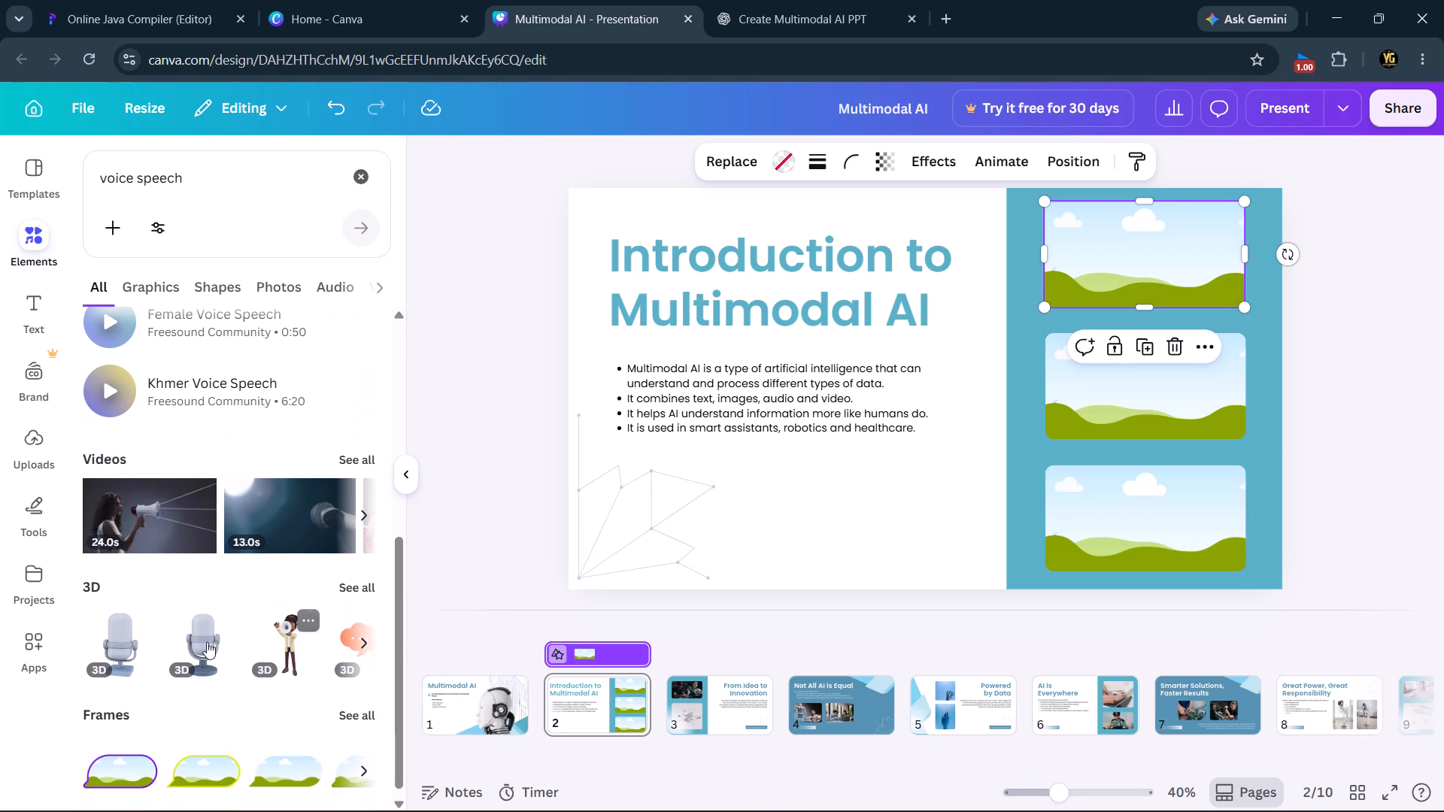
scroll(141, 640, "down", 1)
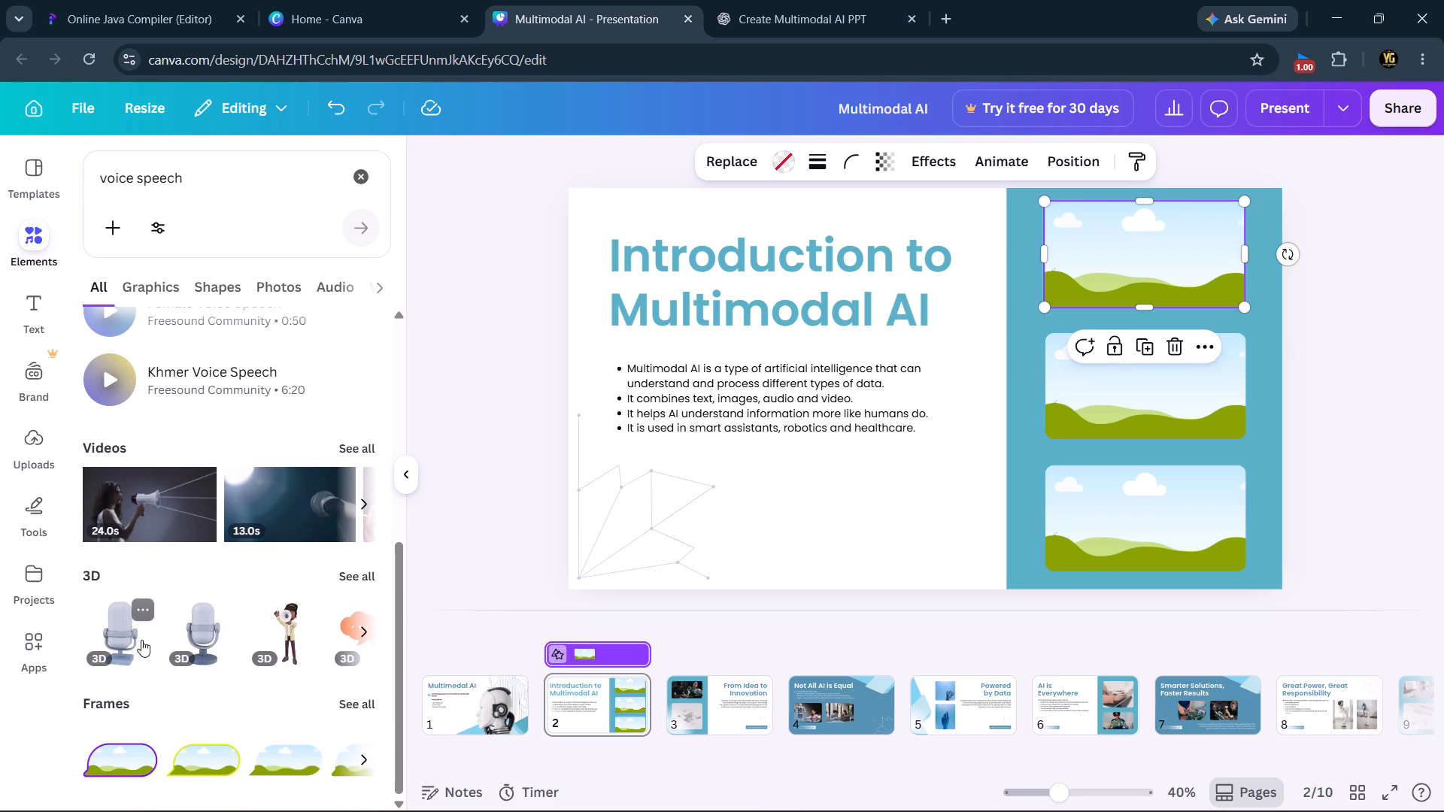
scroll(141, 640, "up", 6)
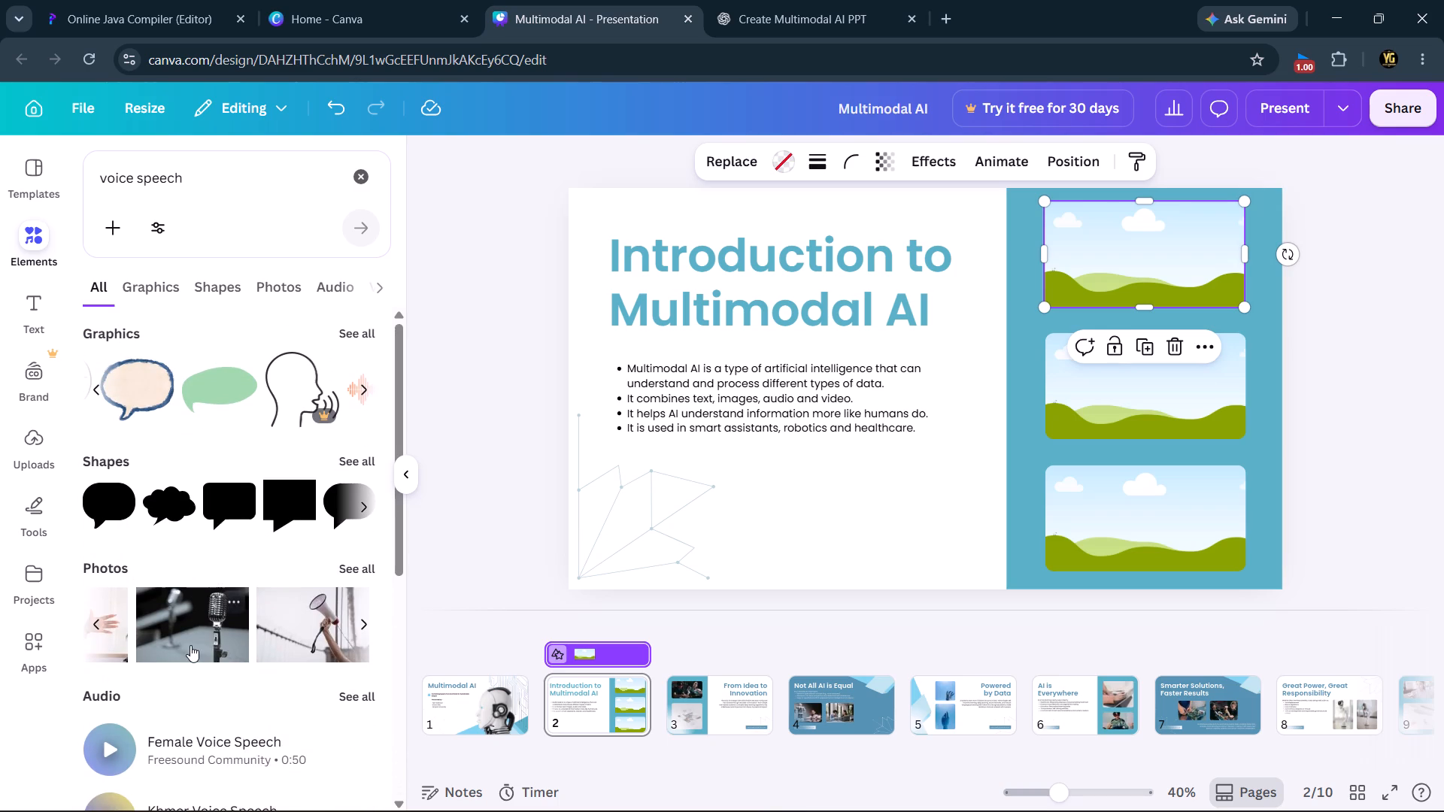
scroll(190, 645, "right", 4)
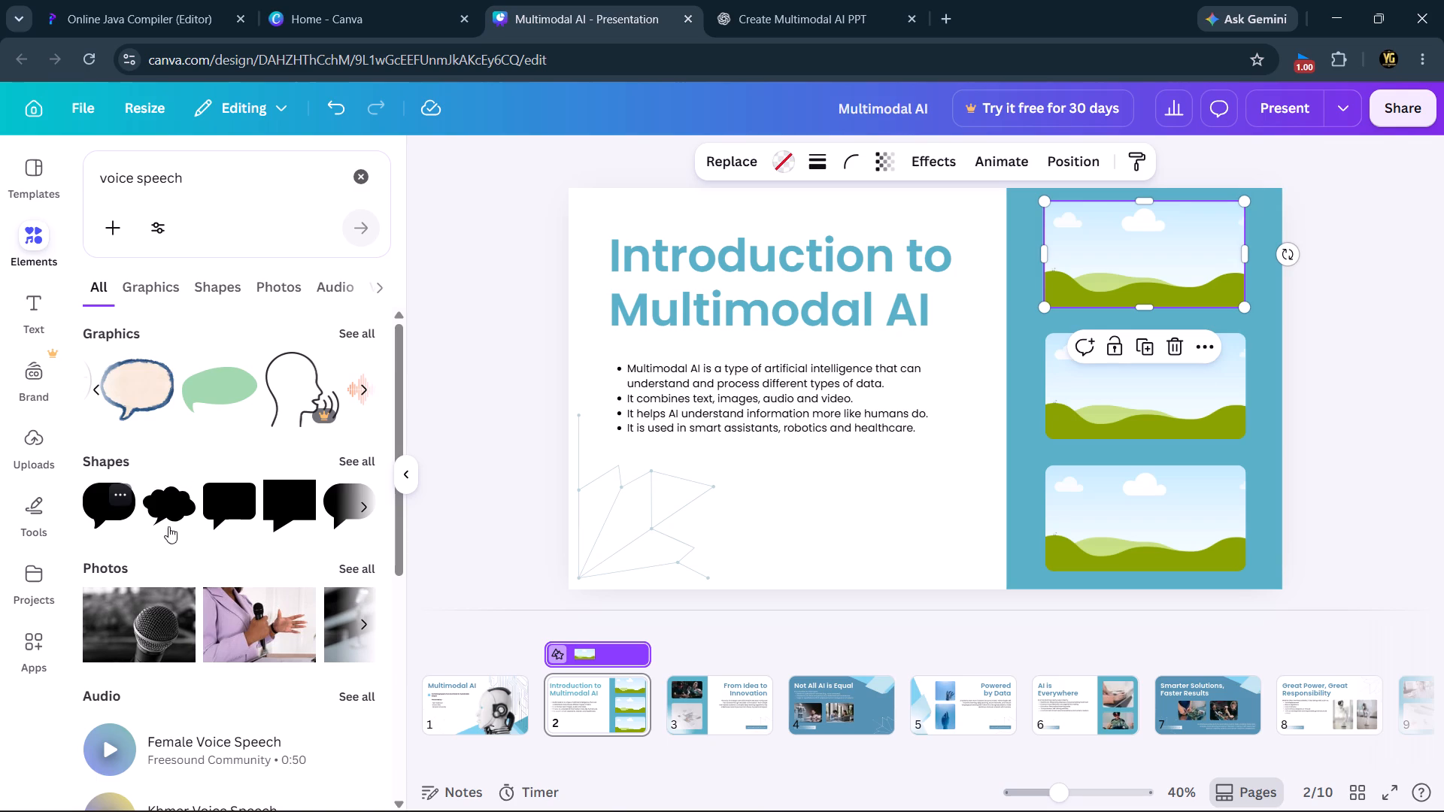
scroll(307, 390, "right", 1)
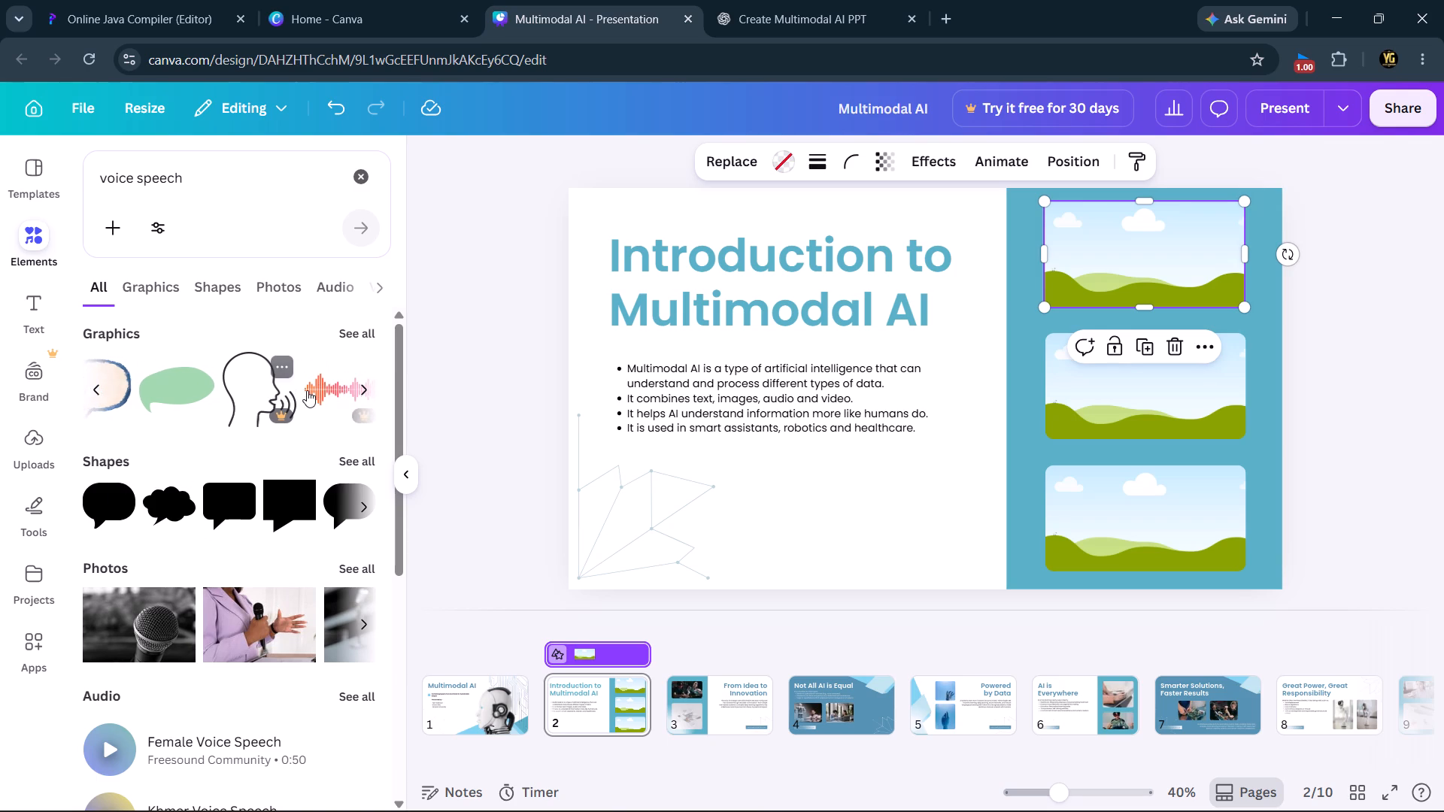
scroll(307, 390, "right", 1)
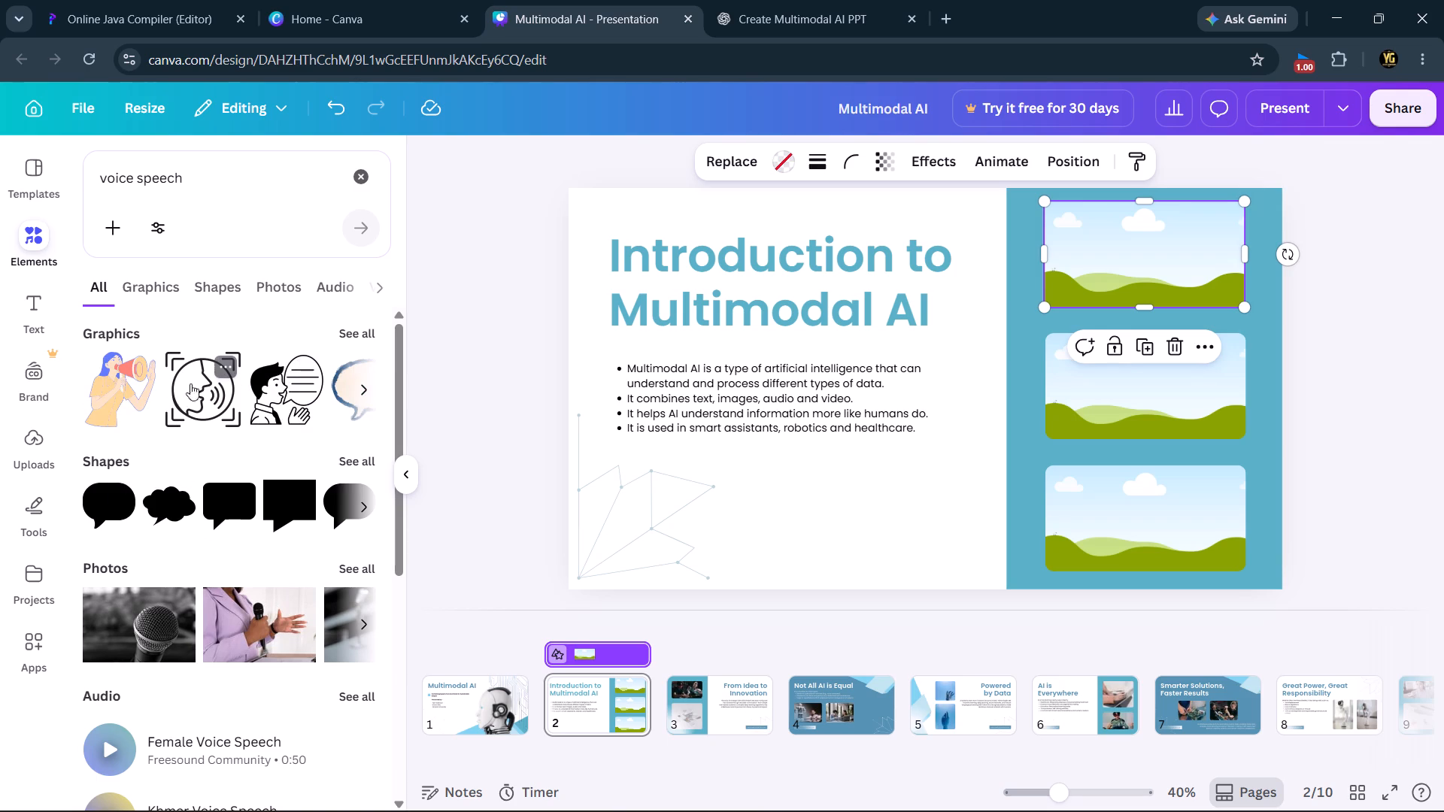
Add the black speaking-head graphic with corner brackets to slide 2 and delete its surplus copies, keeping one.
left_click(214, 389)
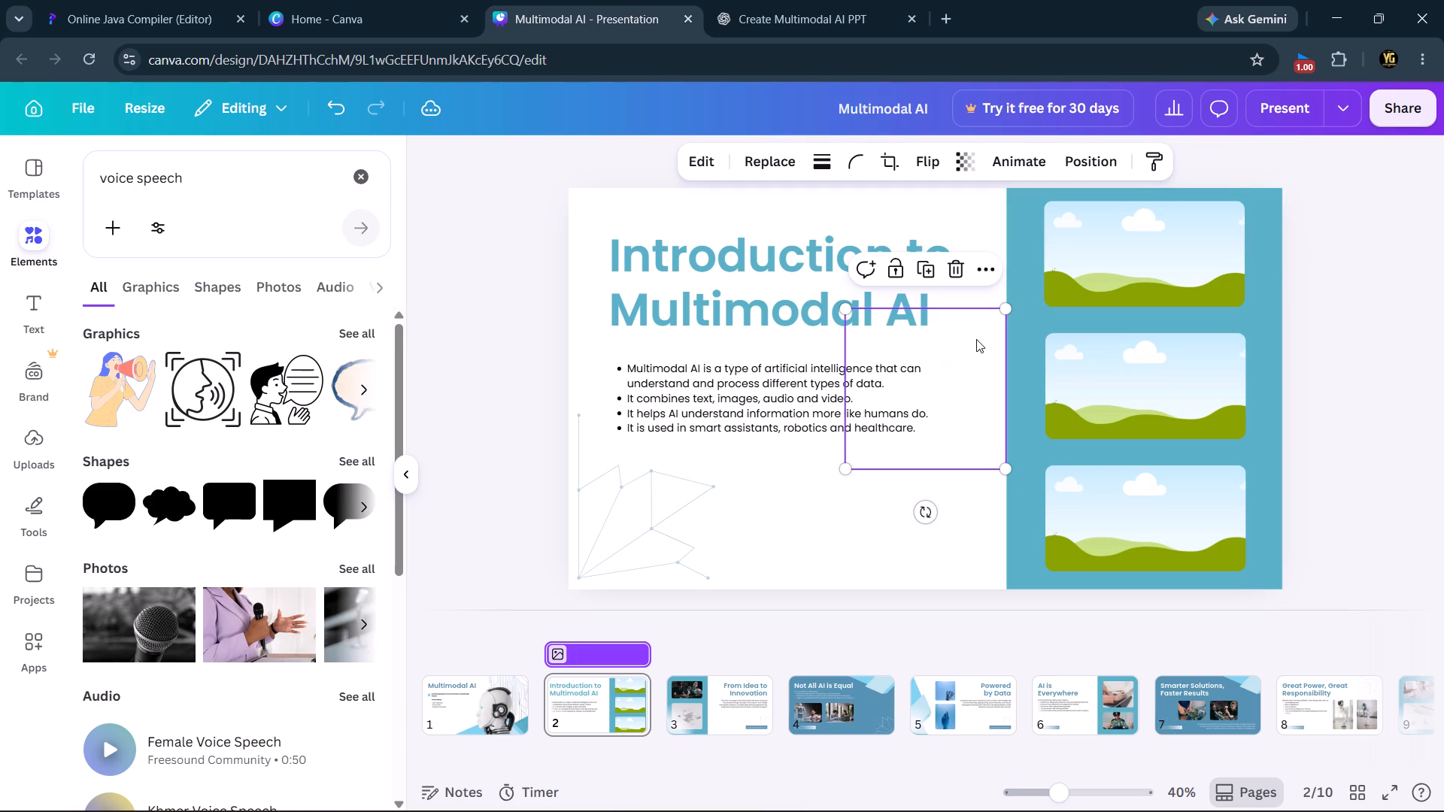
double_click(185, 402)
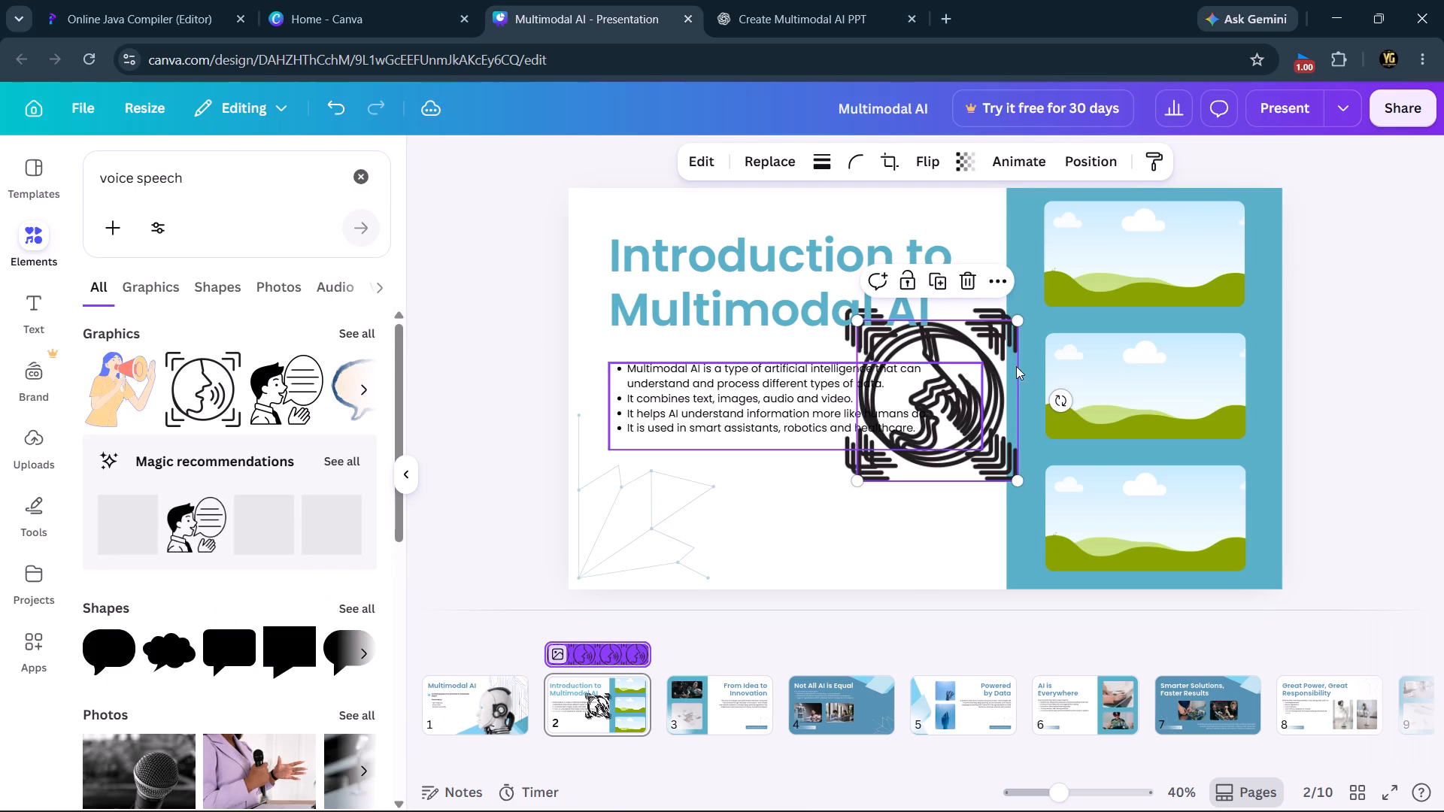
left_click(969, 280)
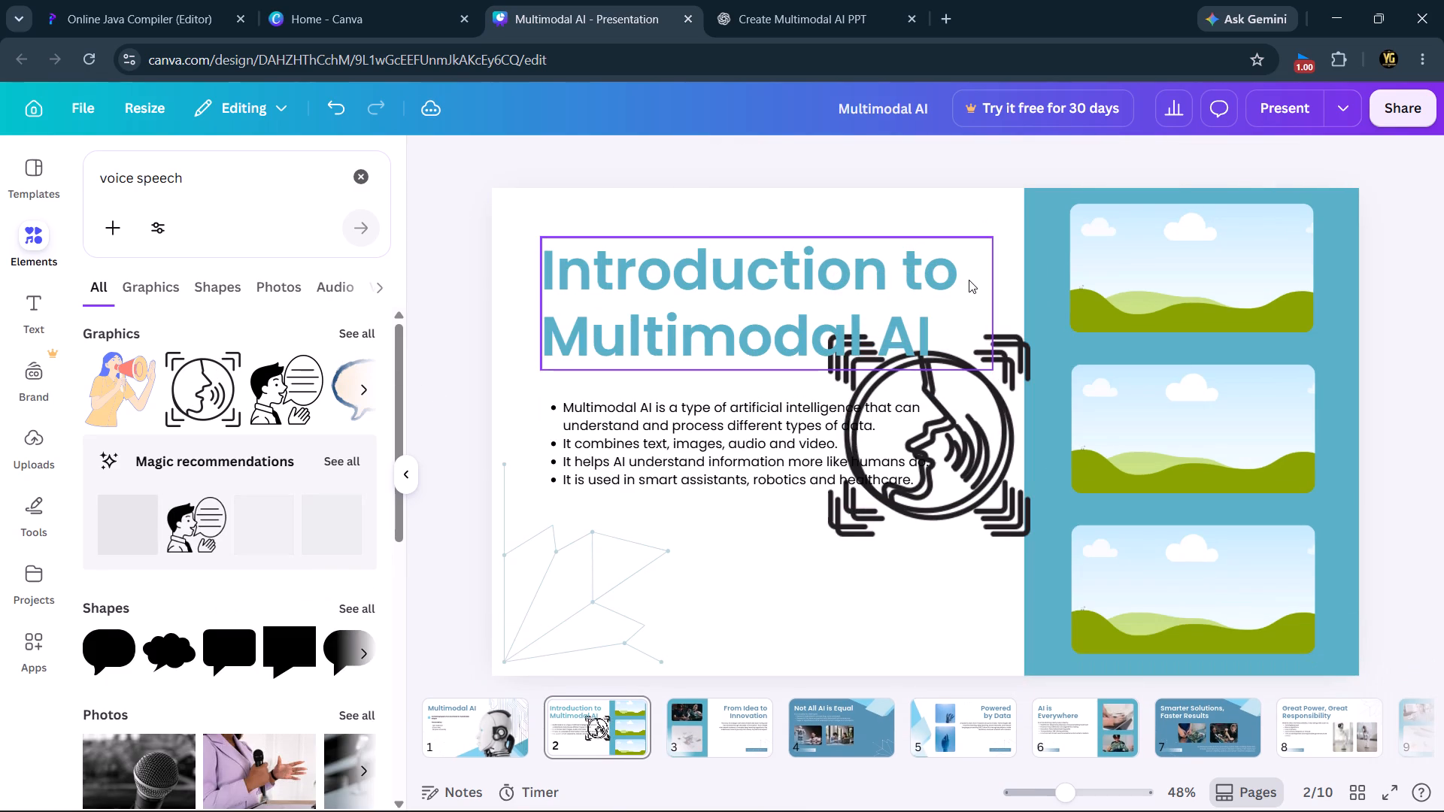
left_click(951, 433)
left_click(968, 348)
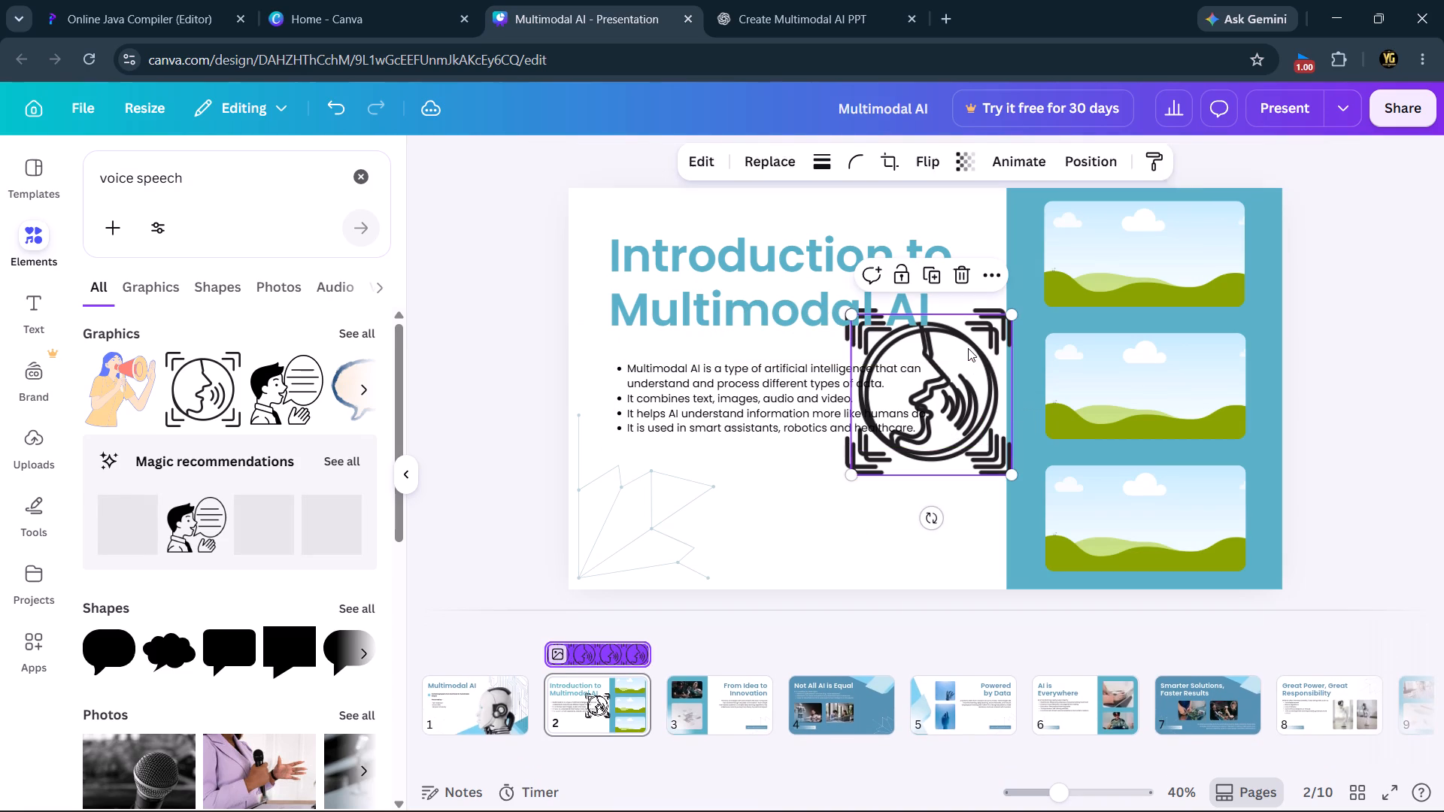
left_click(963, 273)
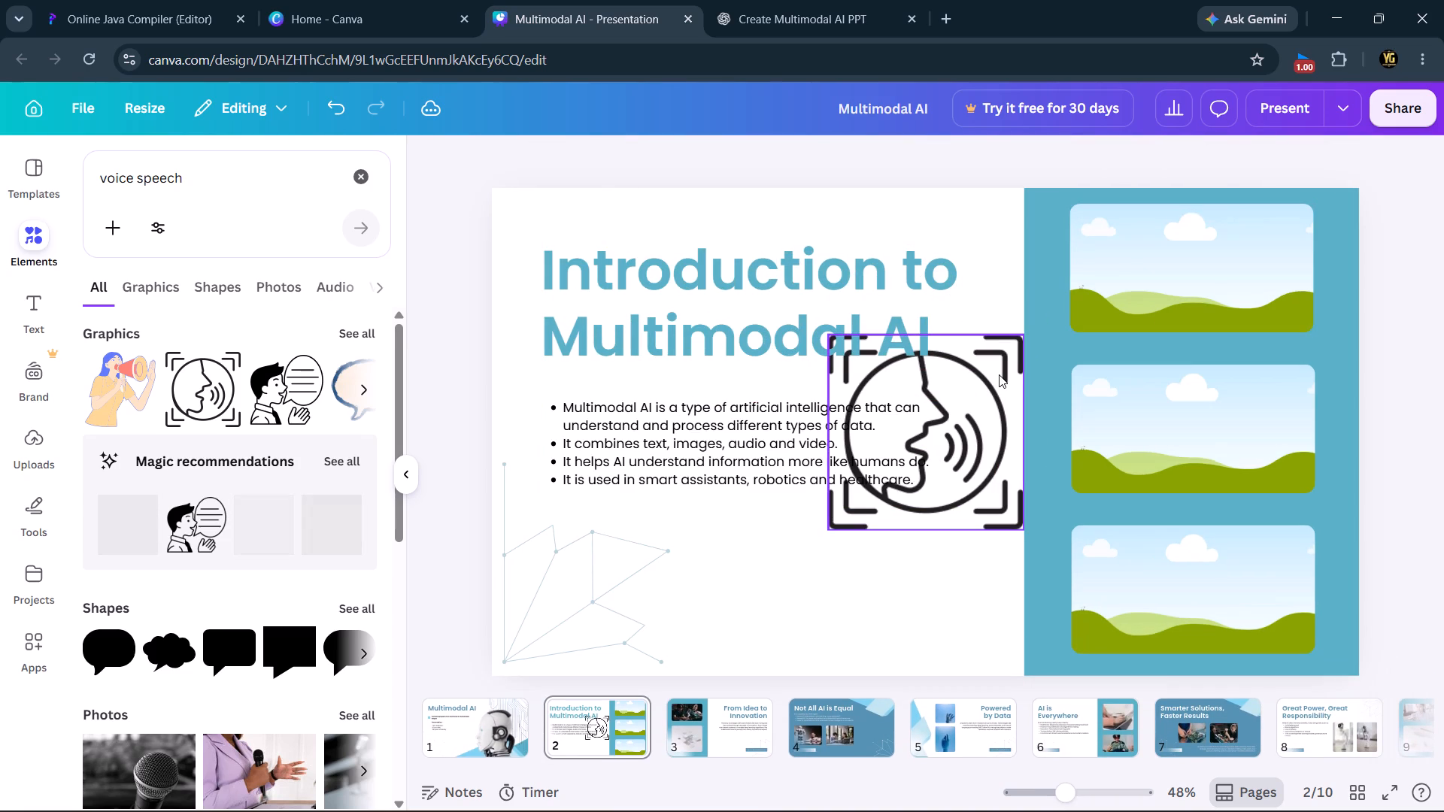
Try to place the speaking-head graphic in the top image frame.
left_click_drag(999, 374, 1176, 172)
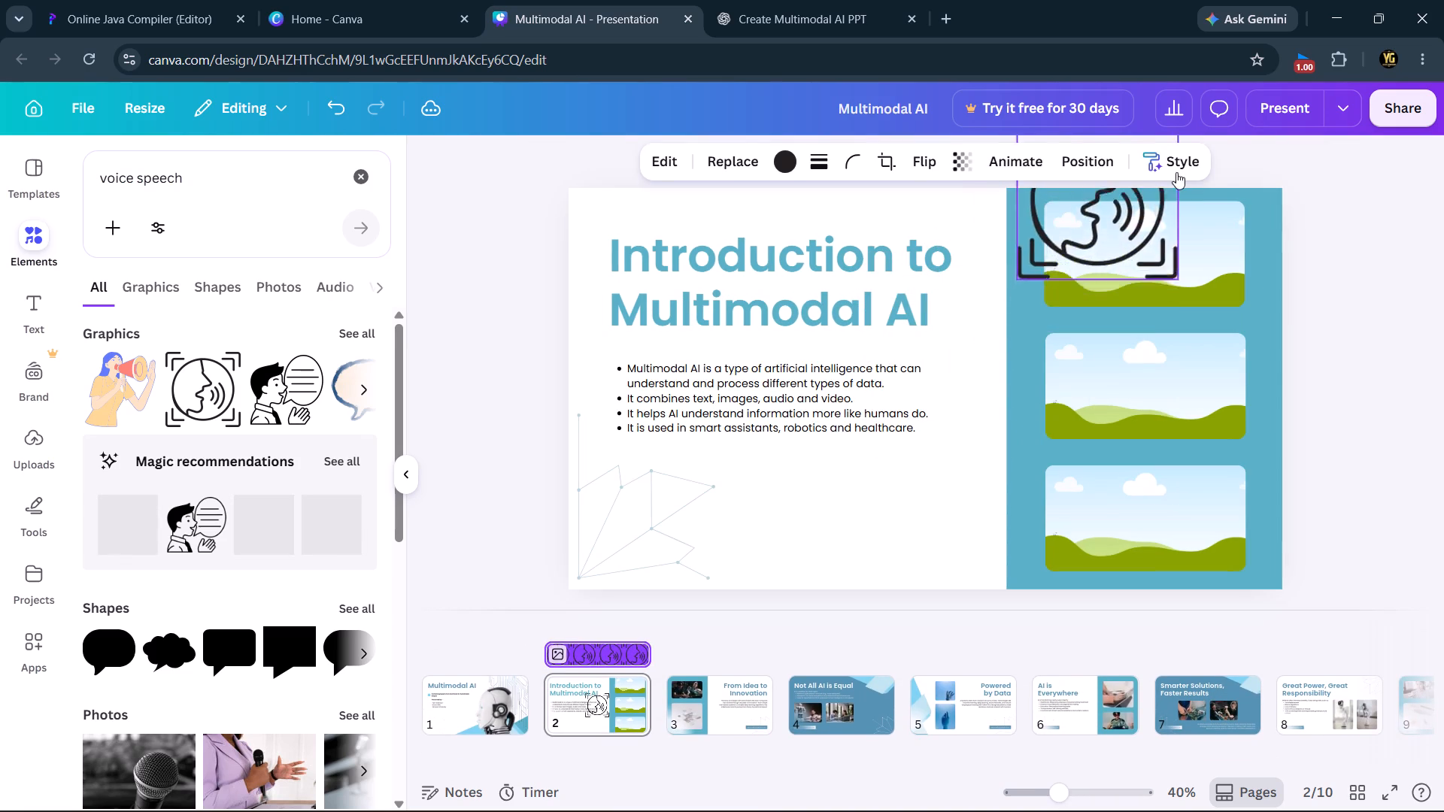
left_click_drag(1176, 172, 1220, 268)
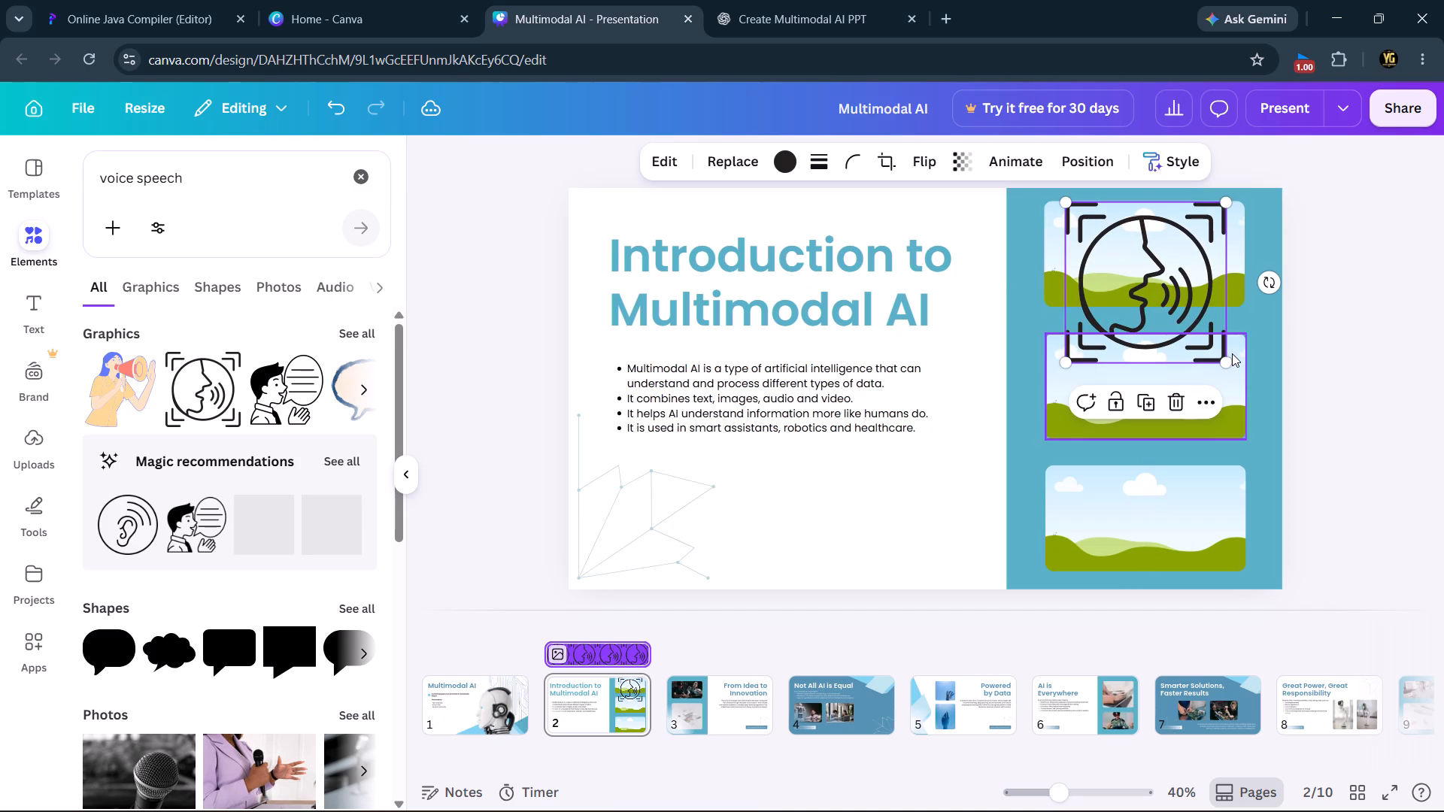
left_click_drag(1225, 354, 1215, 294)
Delete the top, middle and bottom image frames from slide 2's blue panel.
left_click(1233, 298)
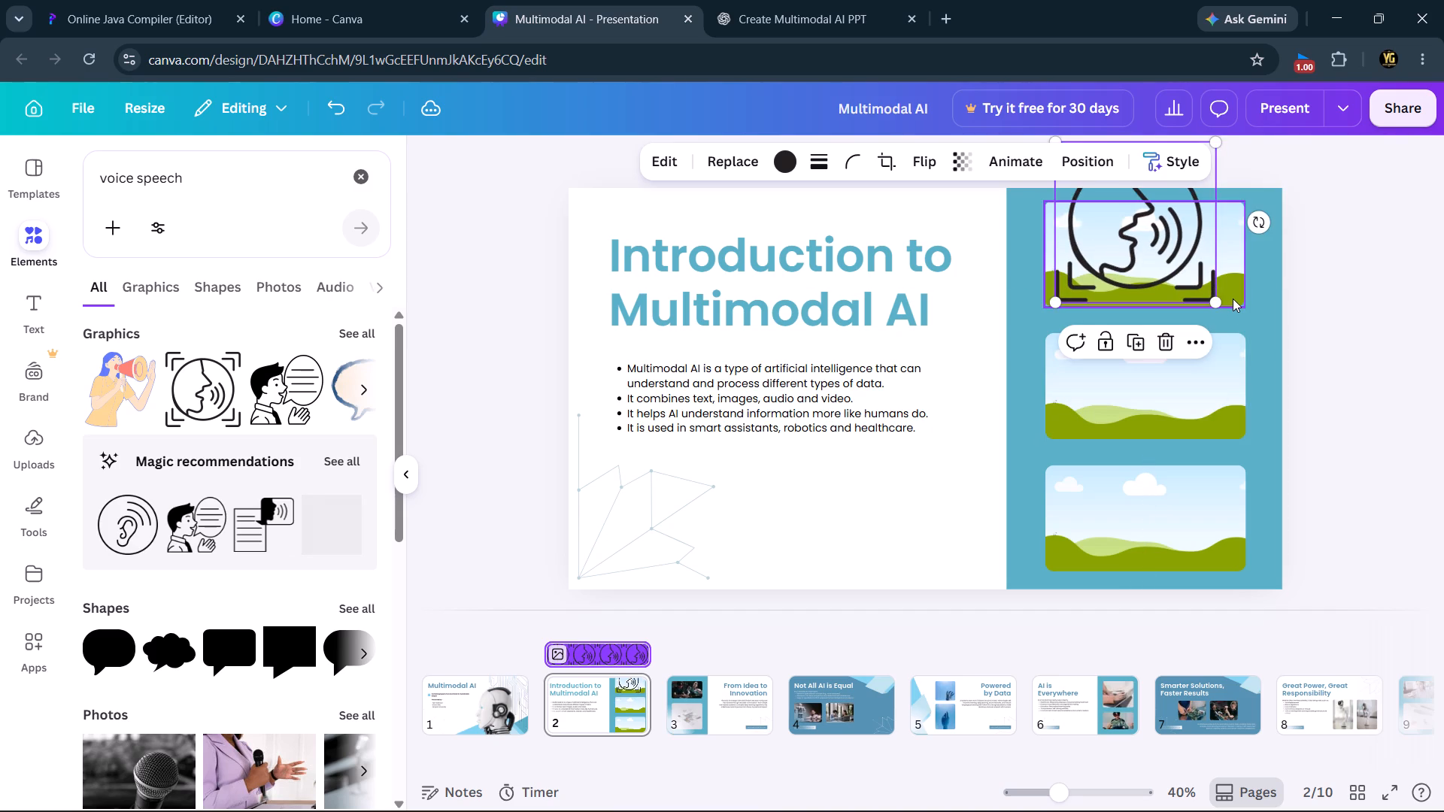
left_click(1172, 352)
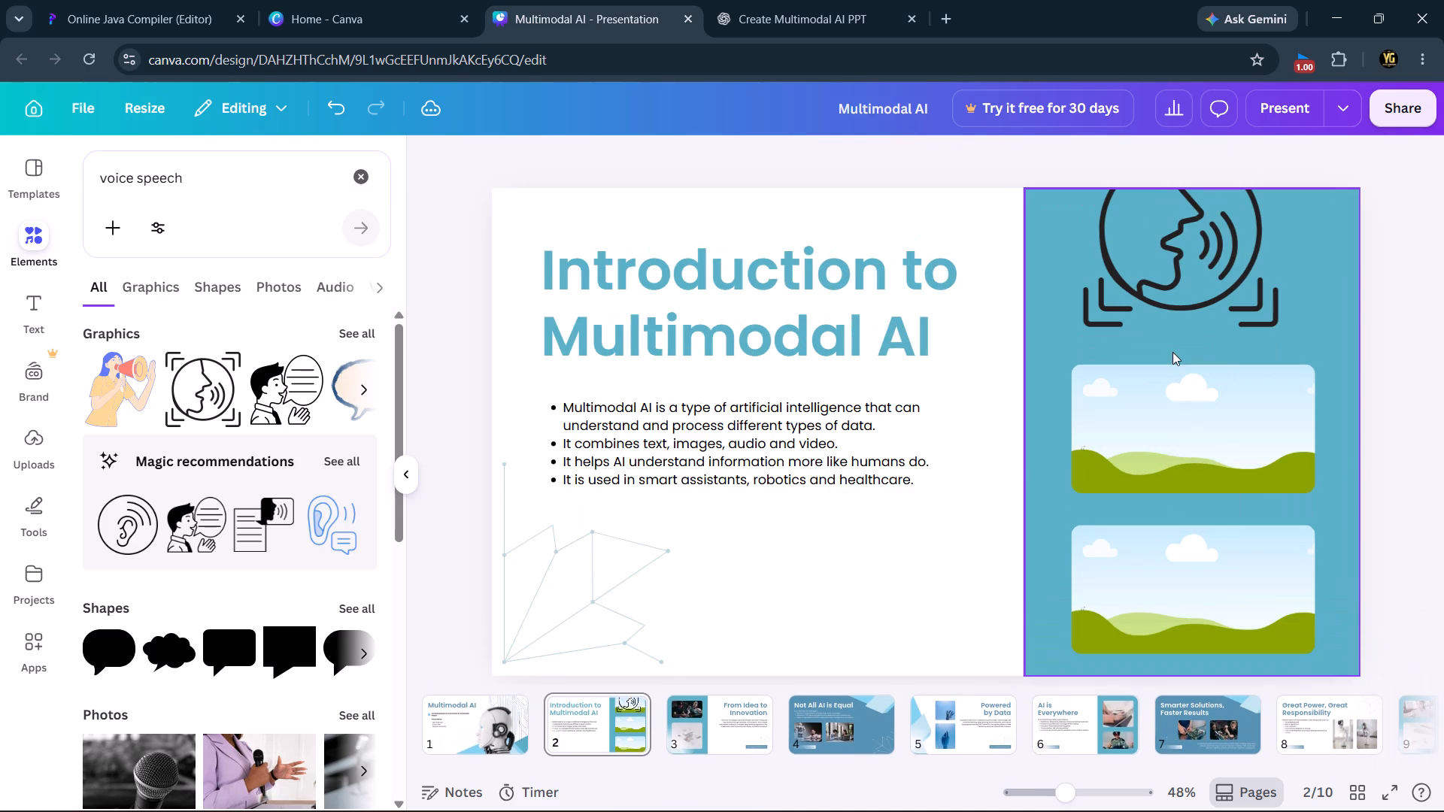
left_click(1182, 416)
left_click(1176, 296)
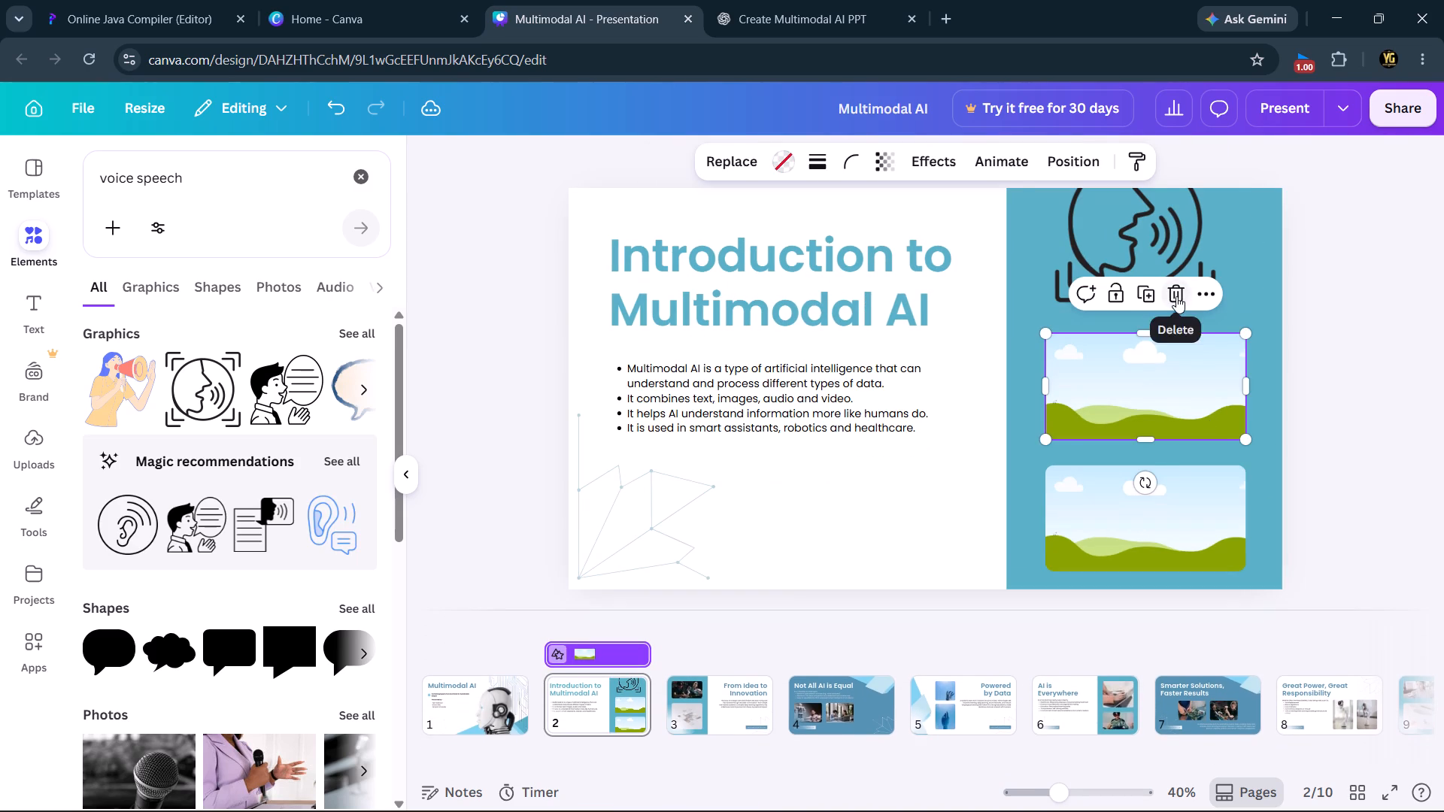
left_click(1205, 563)
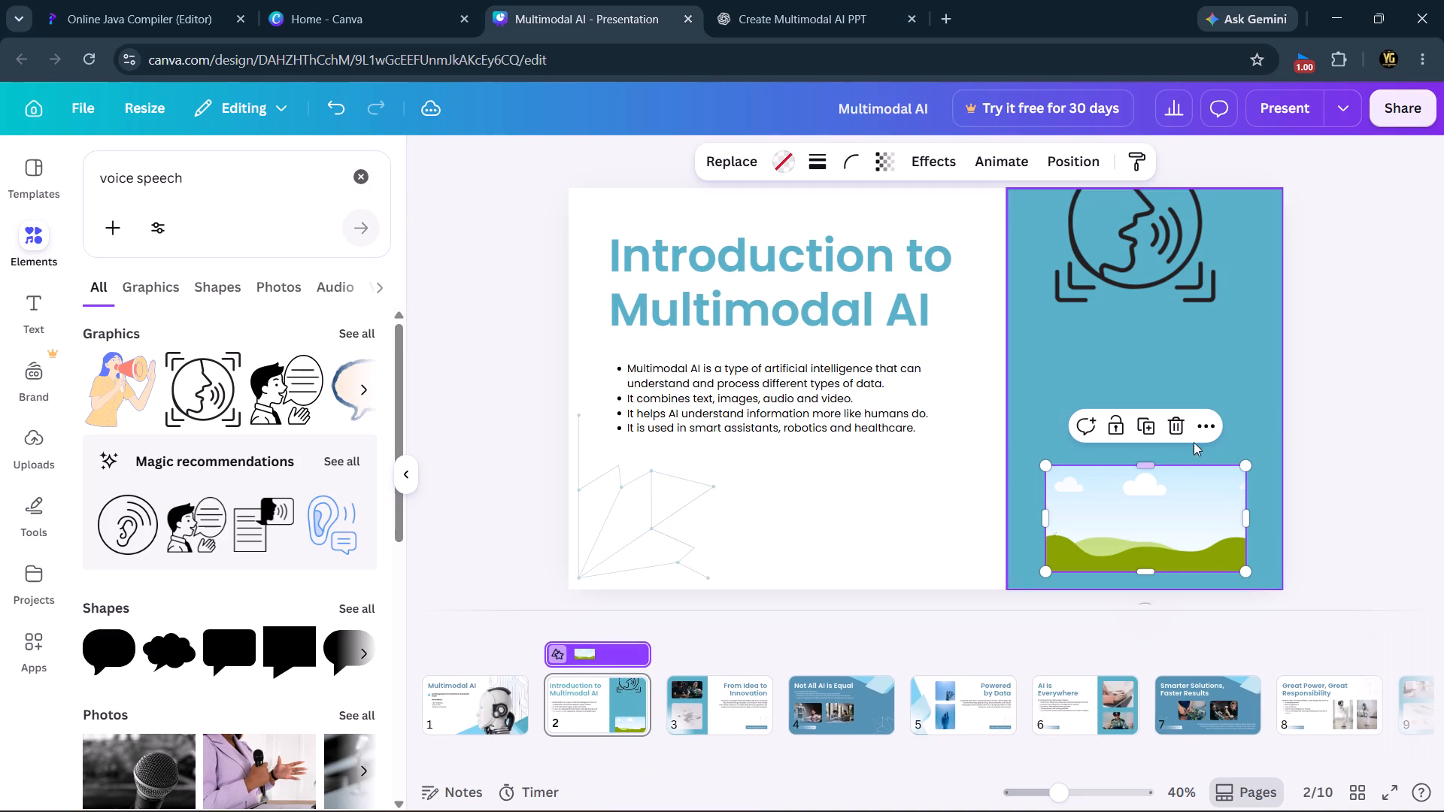
left_click(1172, 426)
Shrink the speaking-head graphic to roughly two thirds of its size and center it horizontally at the top of the blue panel.
left_click(1173, 276)
left_click_drag(1173, 276, 1179, 349)
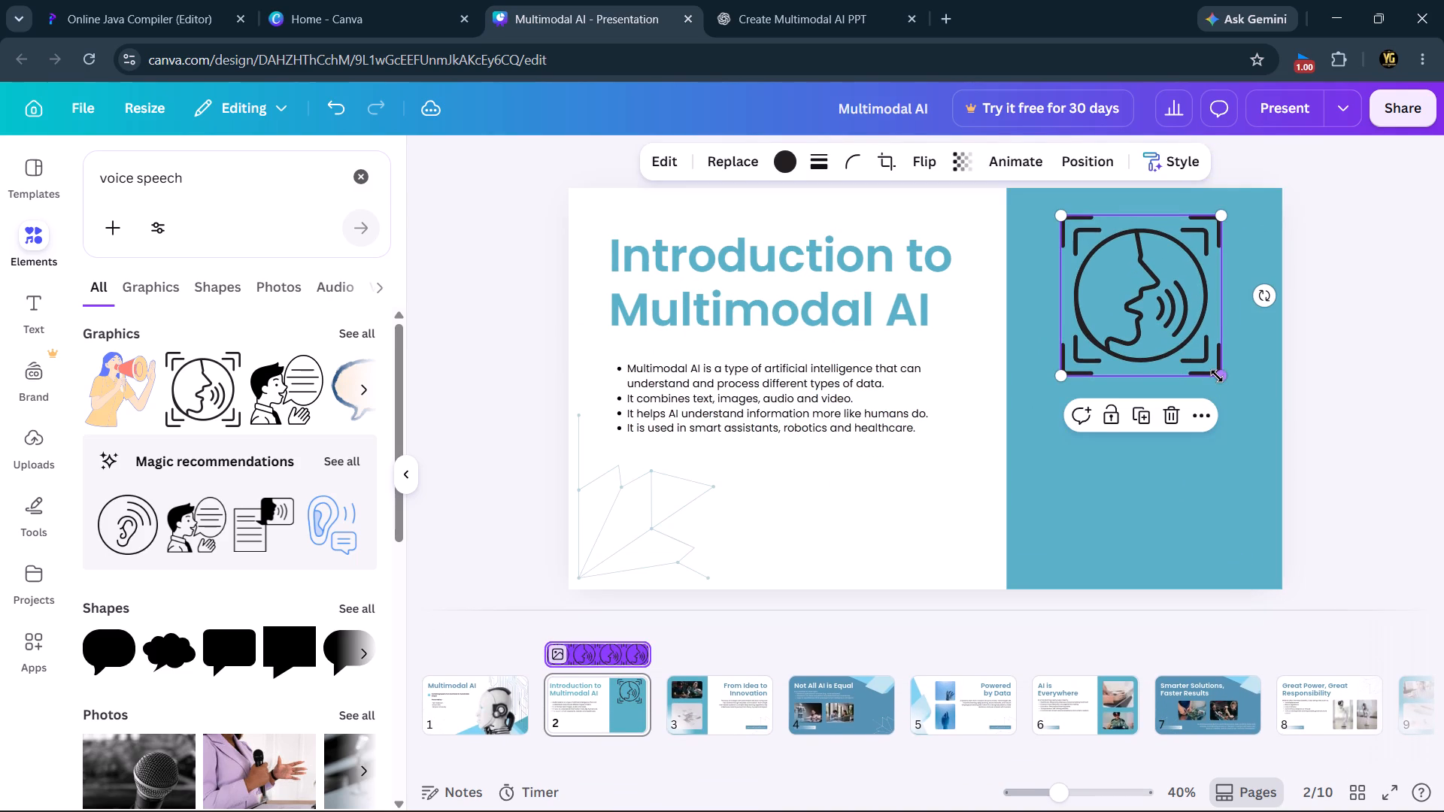
left_click_drag(1217, 376, 1174, 304)
left_click_drag(1145, 262, 1172, 247)
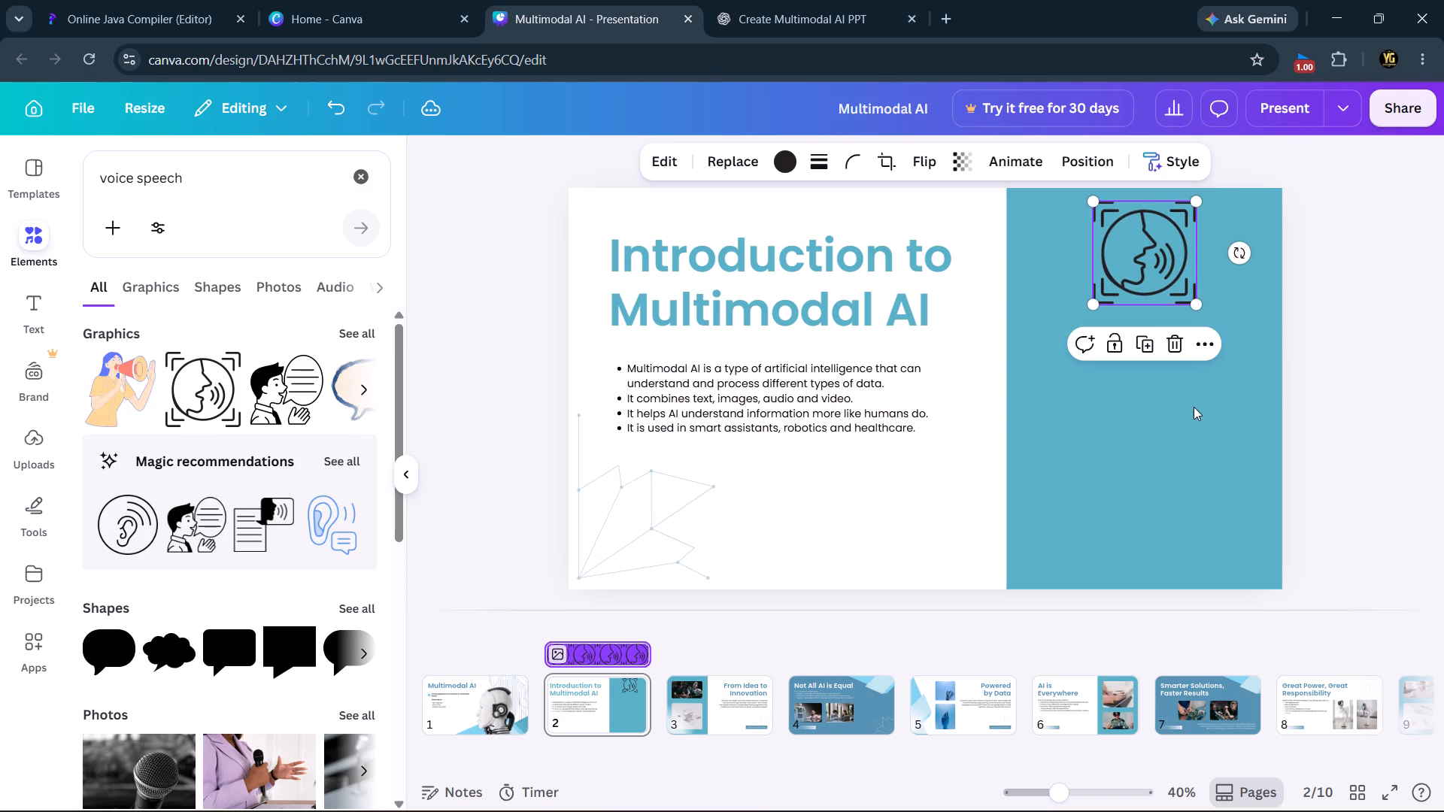
left_click(1194, 410)
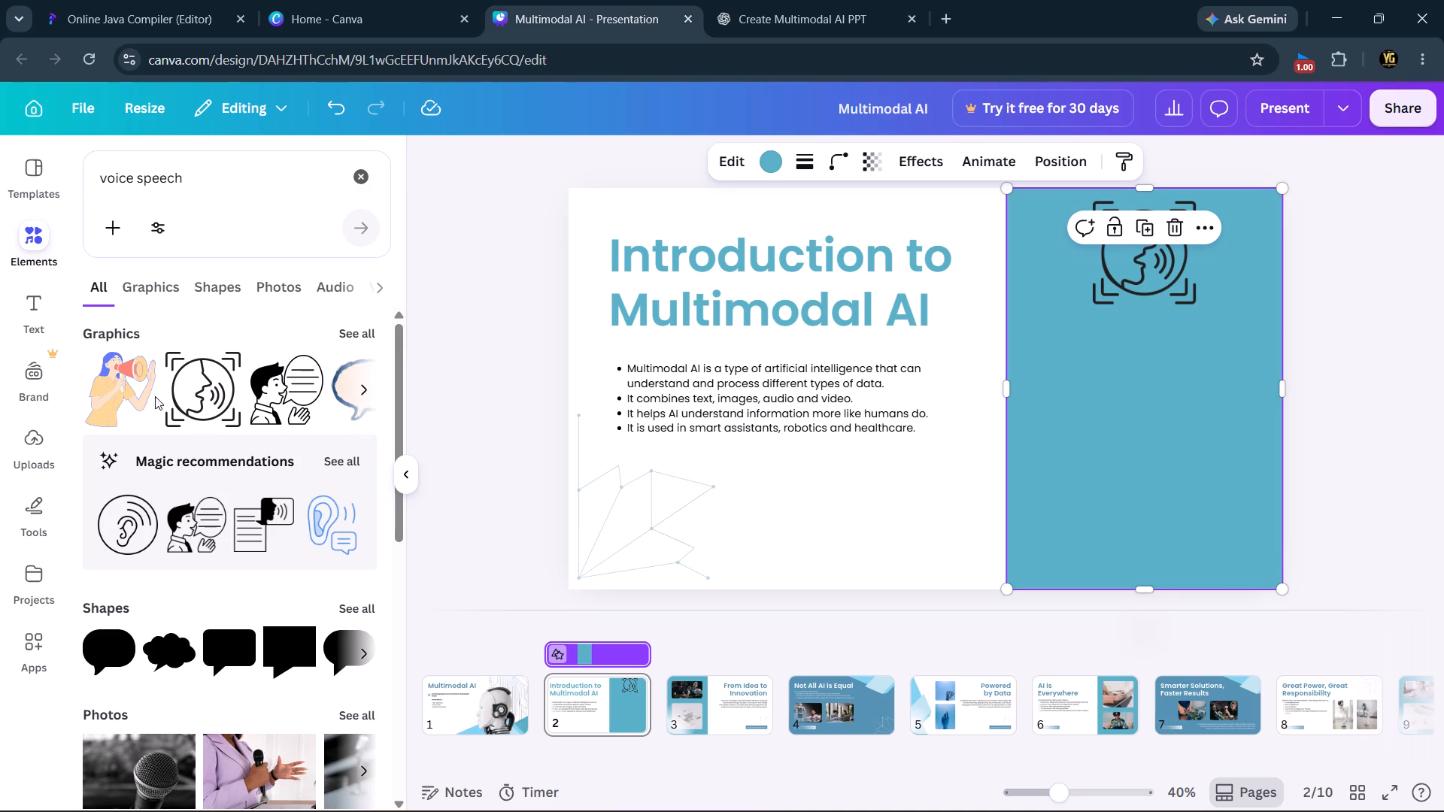
Replace the elements search term with "text" and run the search.
left_click(239, 177)
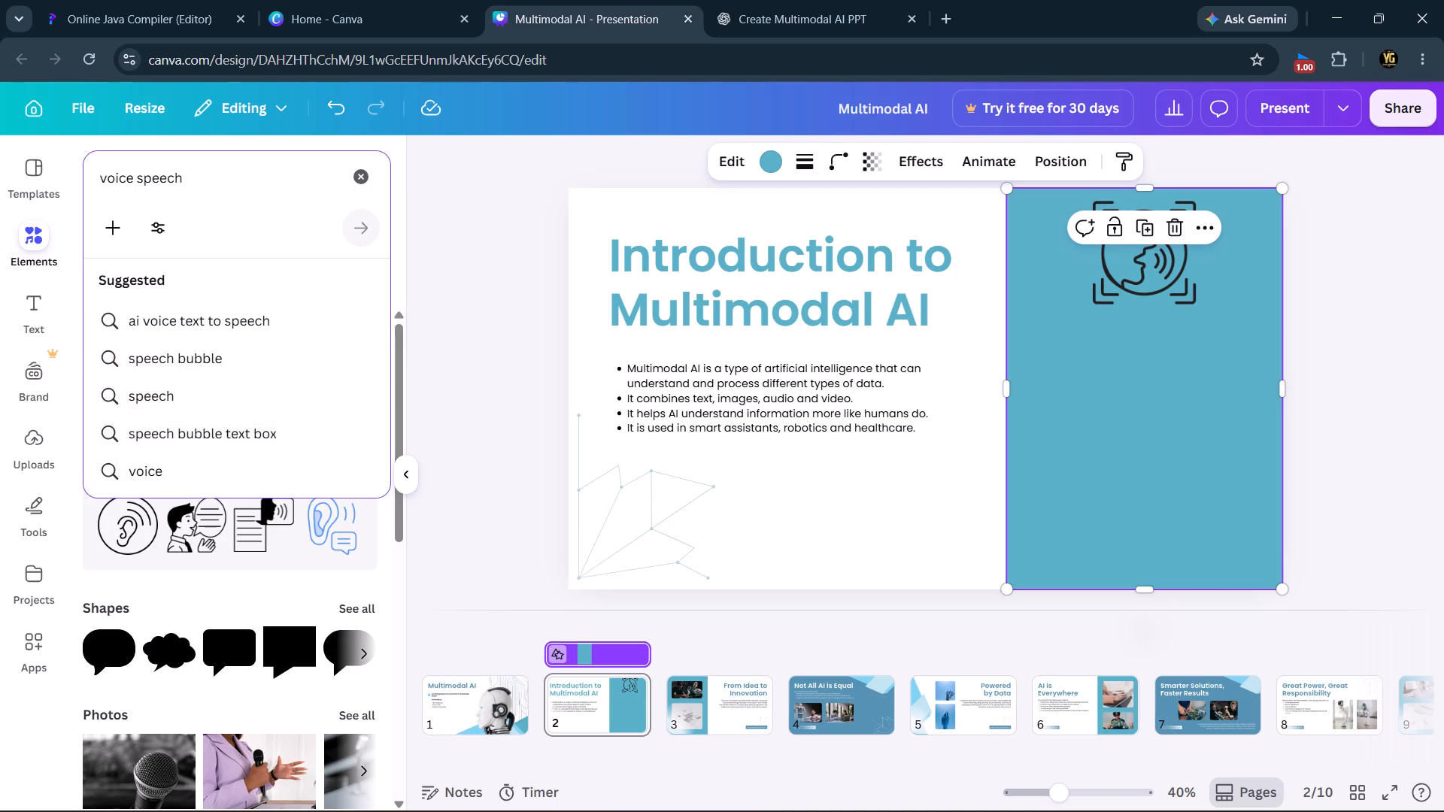
key("BackSpace")
key("BackSpace")
key("BackSpace")
key("BackSpace")
key("BackSpace")
key("BackSpace")
key("BackSpace")
key("BackSpace")
key("BackSpace")
key("BackSpace")
key("BackSpace")
key("BackSpace")
key("BackSpace")
key("BackSpace")
key("BackSpace")
key("BackSpace")
key("BackSpace")
key("BackSpace")
key("BackSpace")
key("BackSpace")
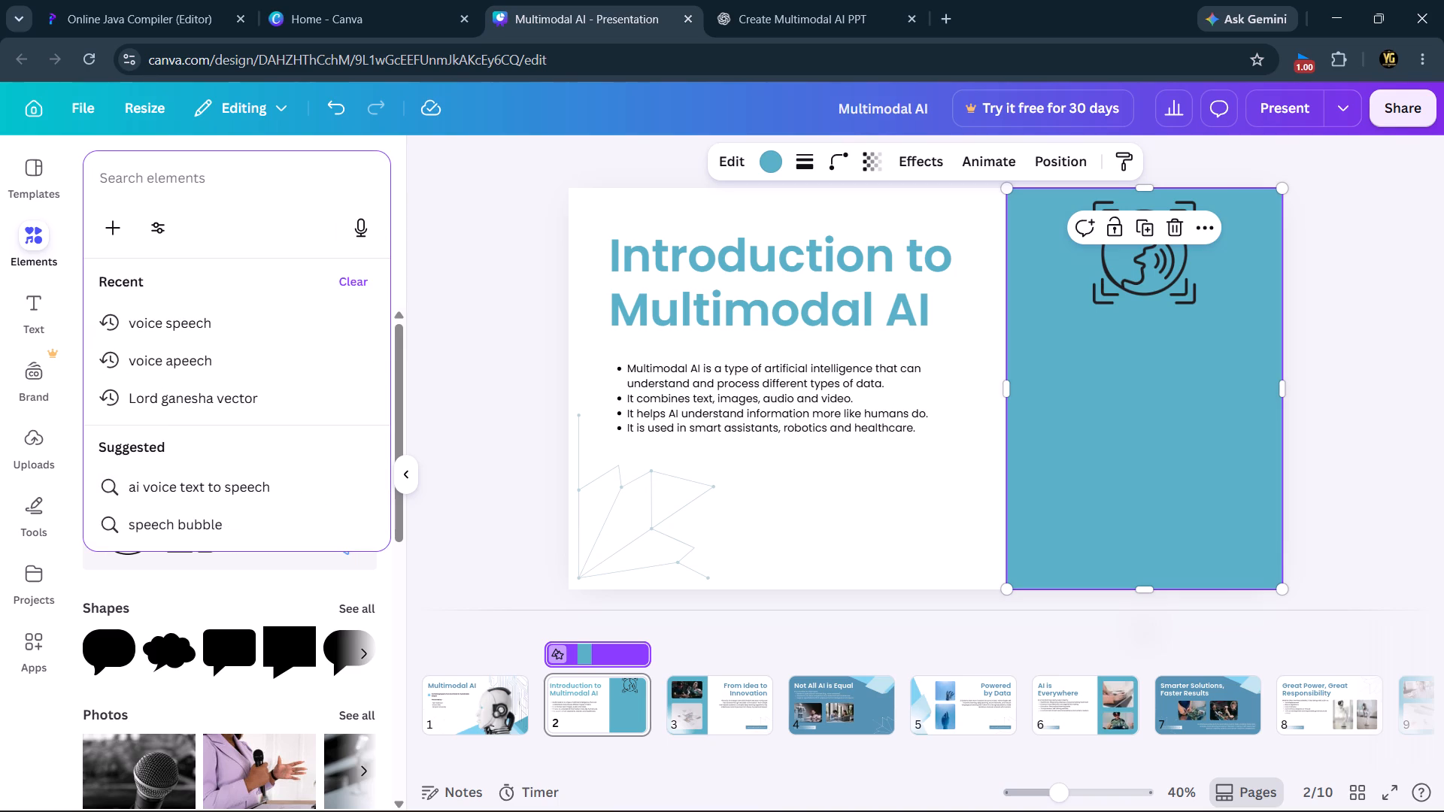
type("text")
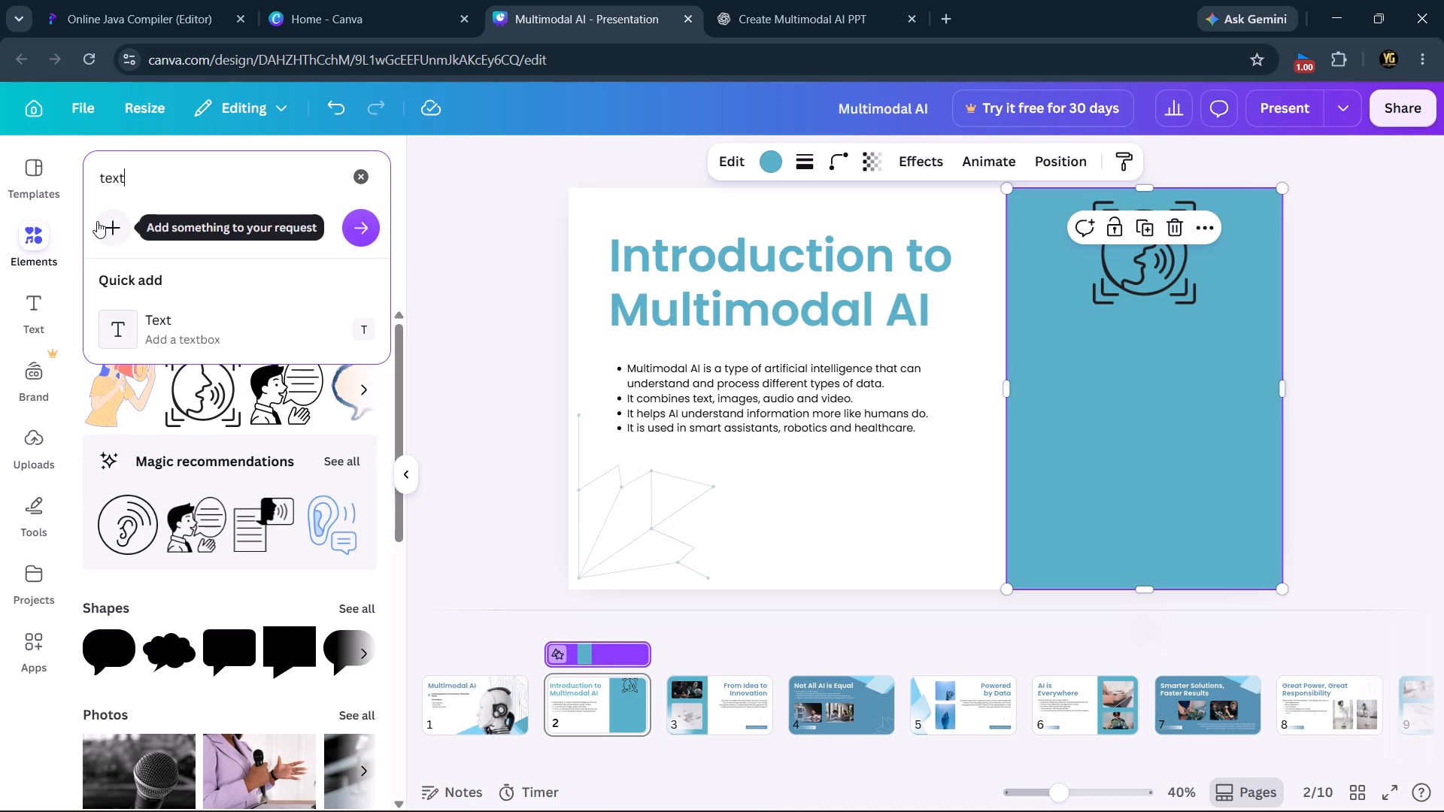
key("Return")
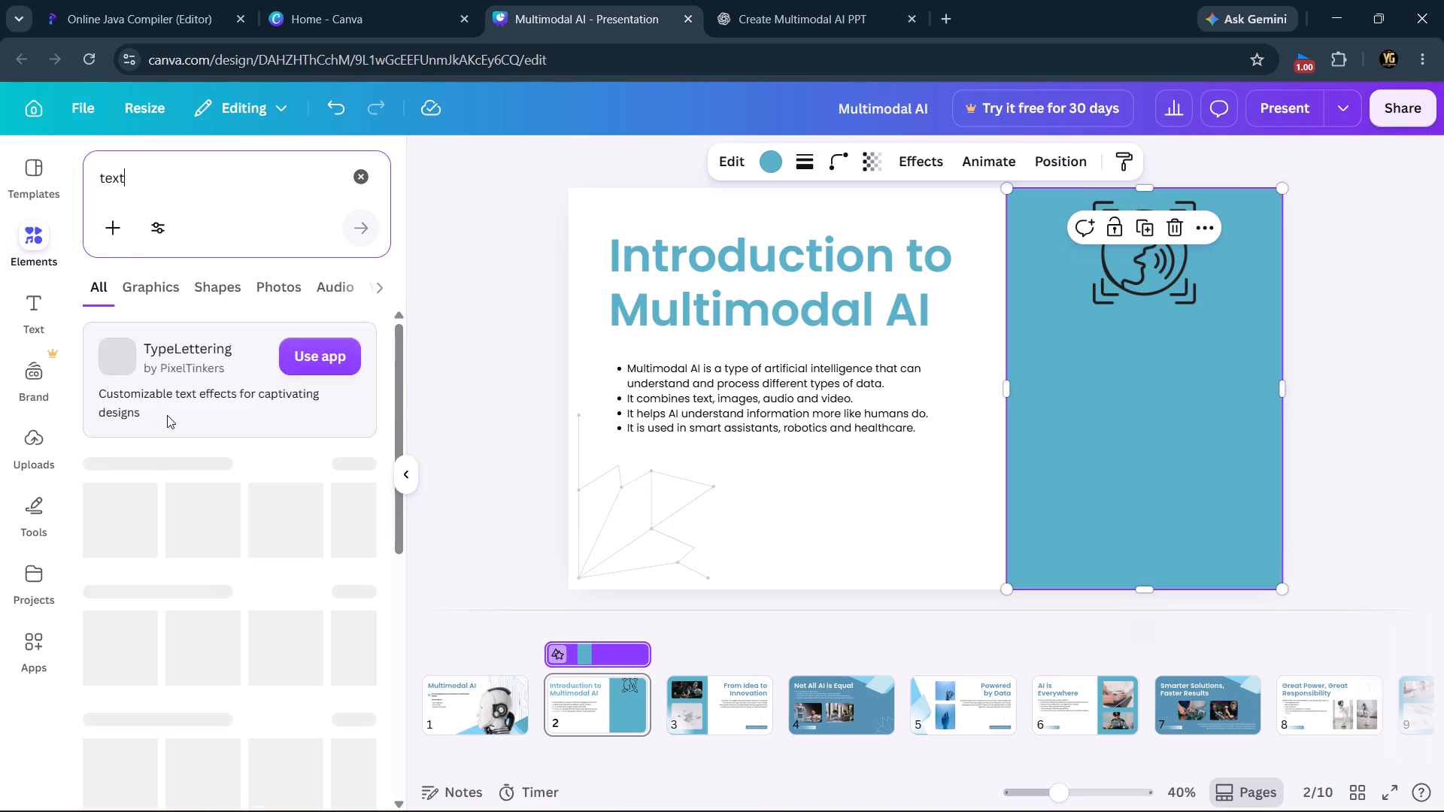
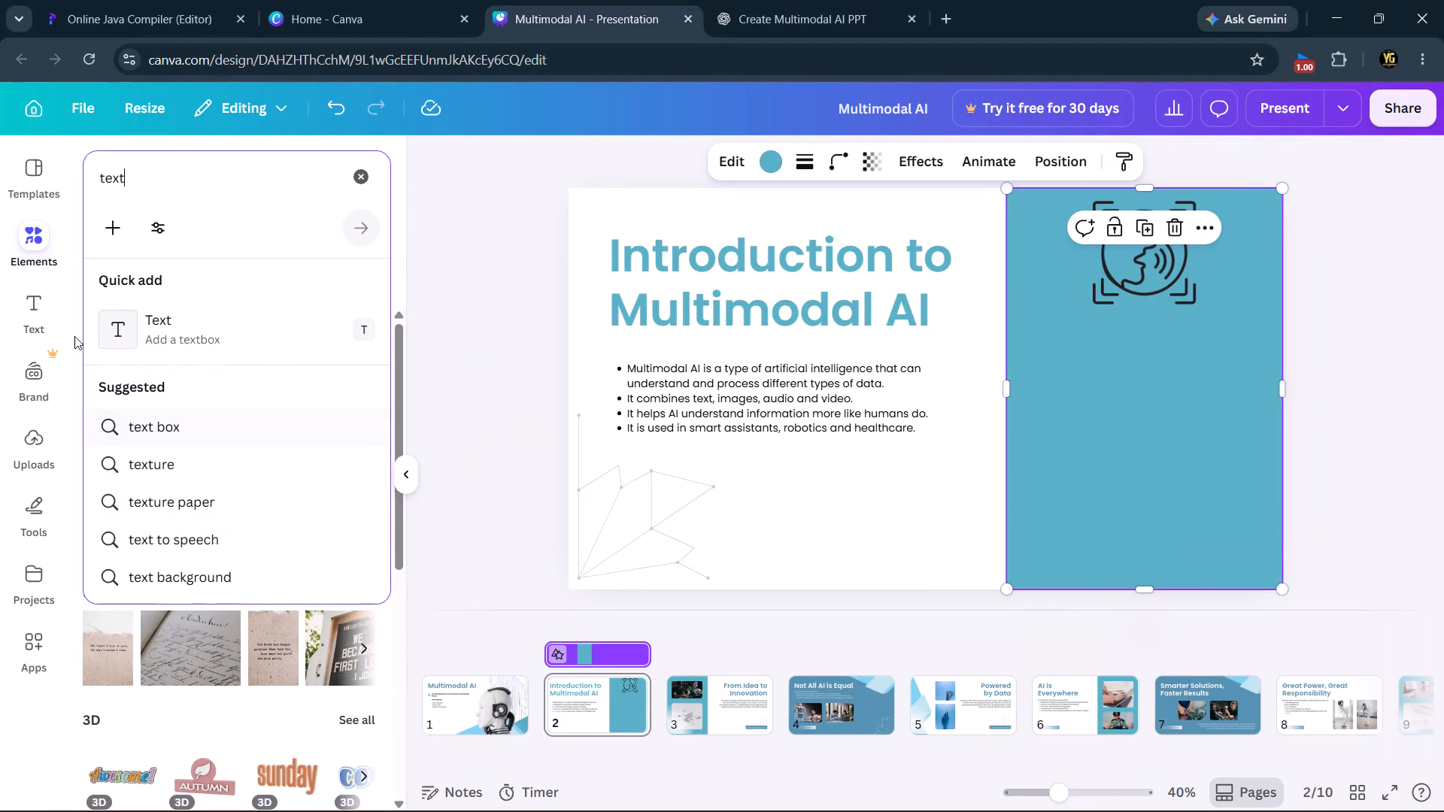
Search the elements for the suggested term "text background" and look through the results.
scroll(208, 483, "down", 2)
left_click(184, 583)
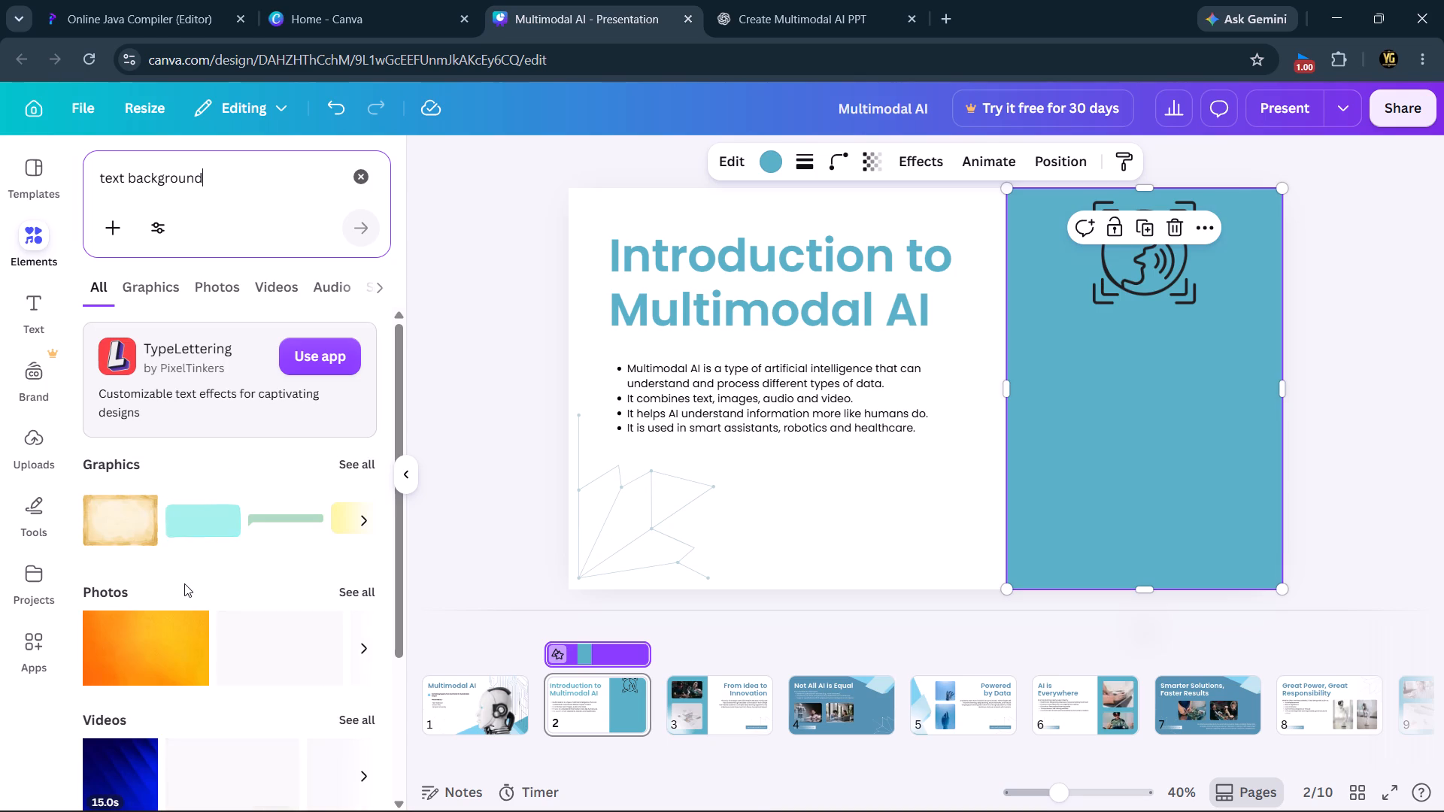
scroll(184, 583, "right", 1)
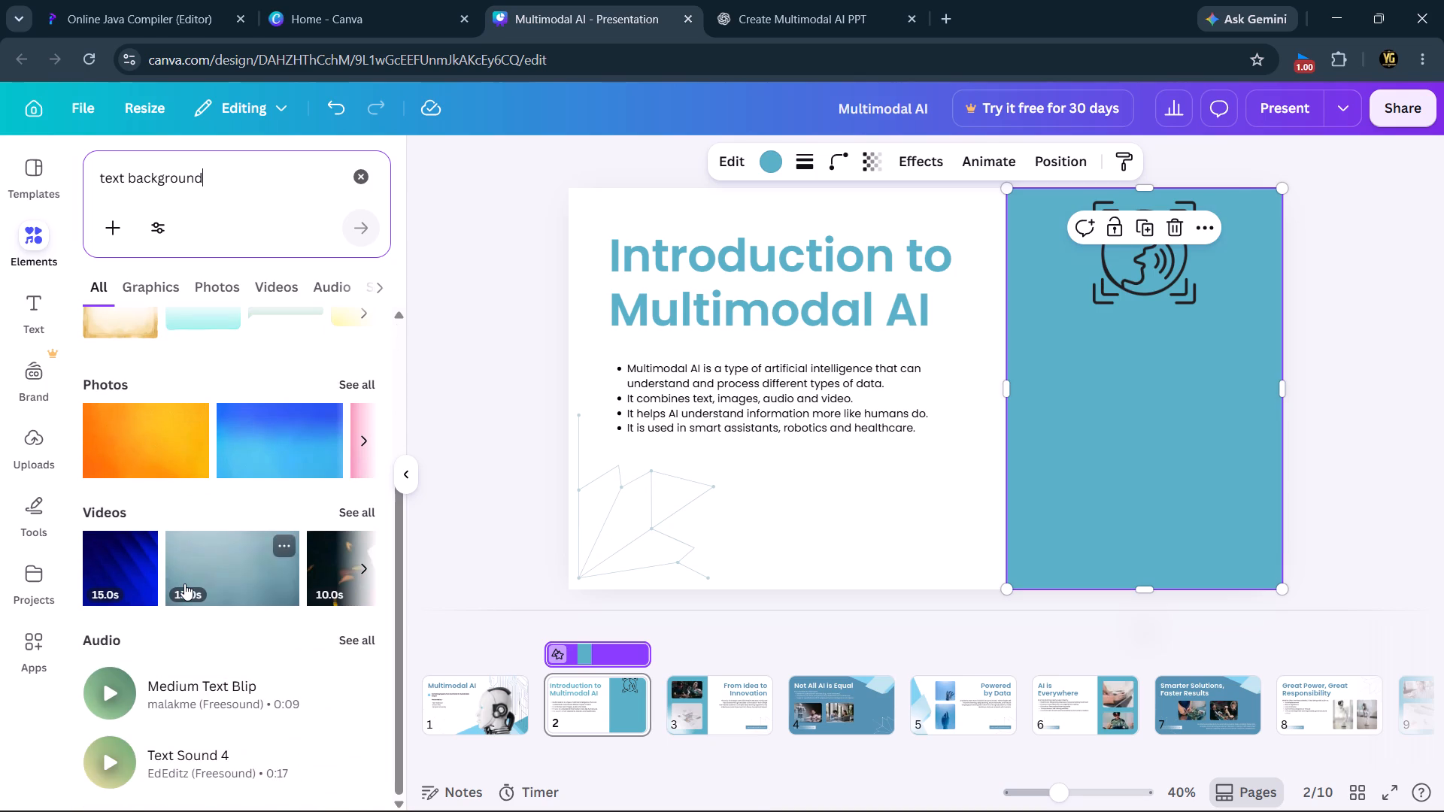
scroll(184, 583, "right", 1)
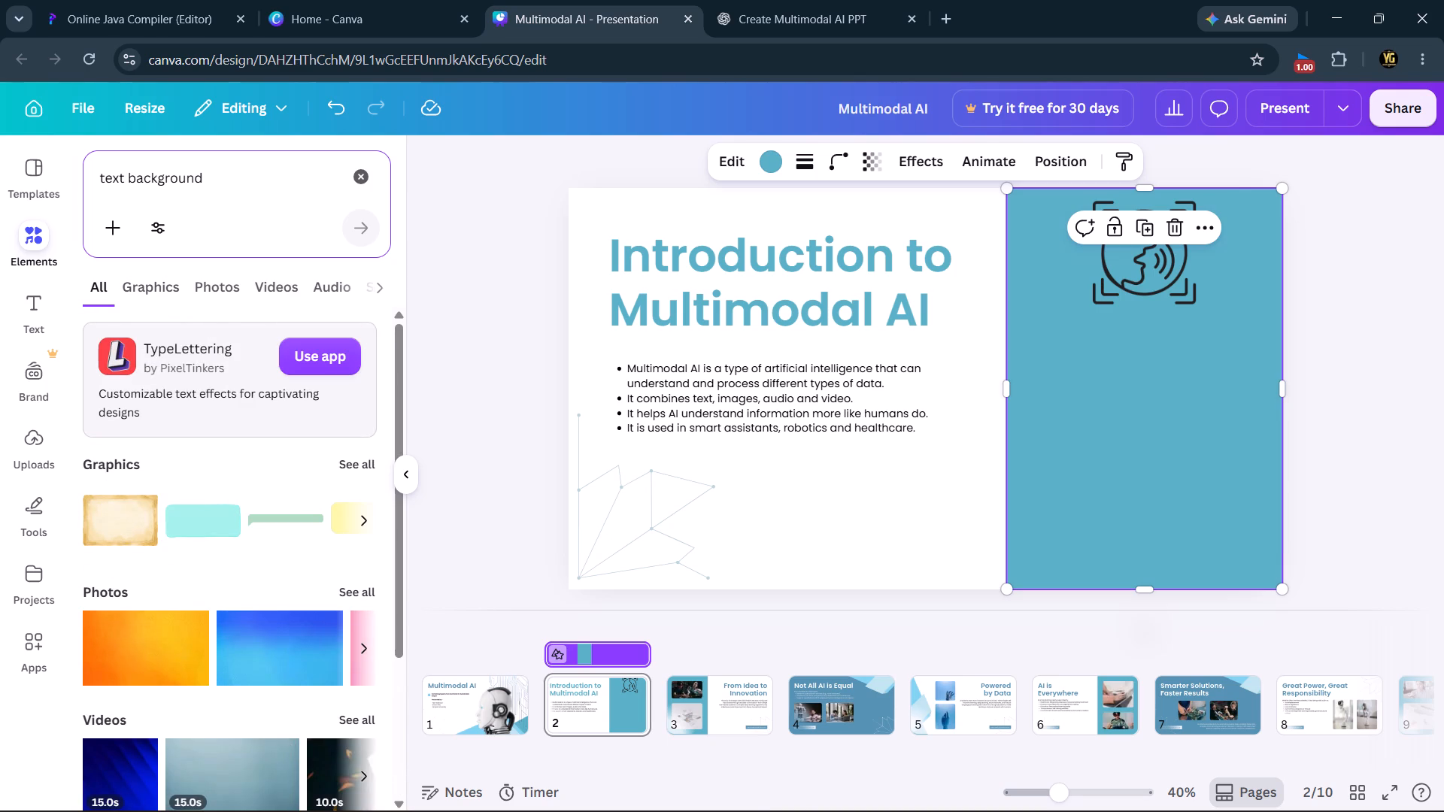
Change the elements search term to "text image" and run the search.
left_click(211, 184)
key("BackSpace")
key("BackSpace")
key("BackSpace")
key("BackSpace")
key("BackSpace")
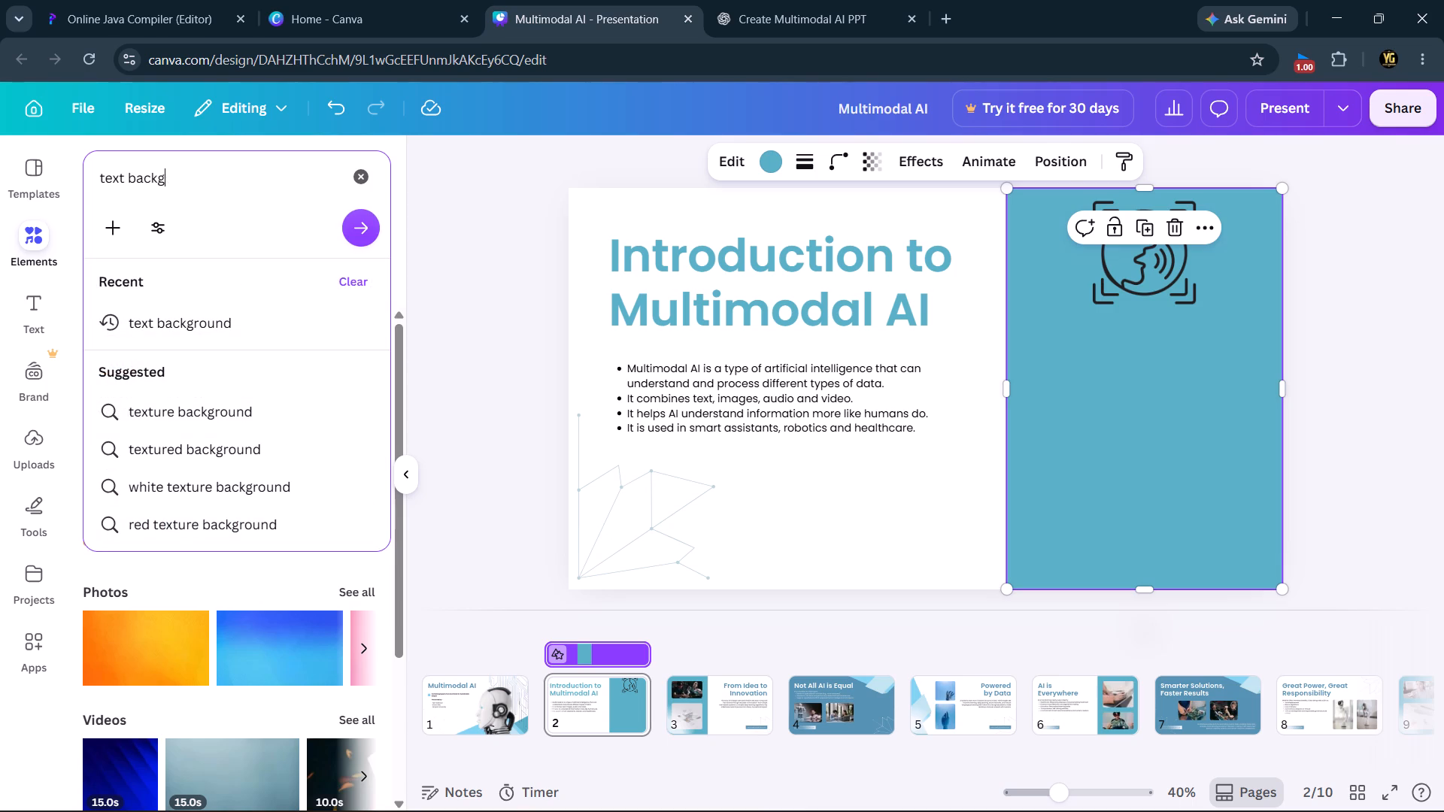
key("BackSpace")
key("BackSpace")
key("BackSpace")
key("BackSpace")
key("BackSpace")
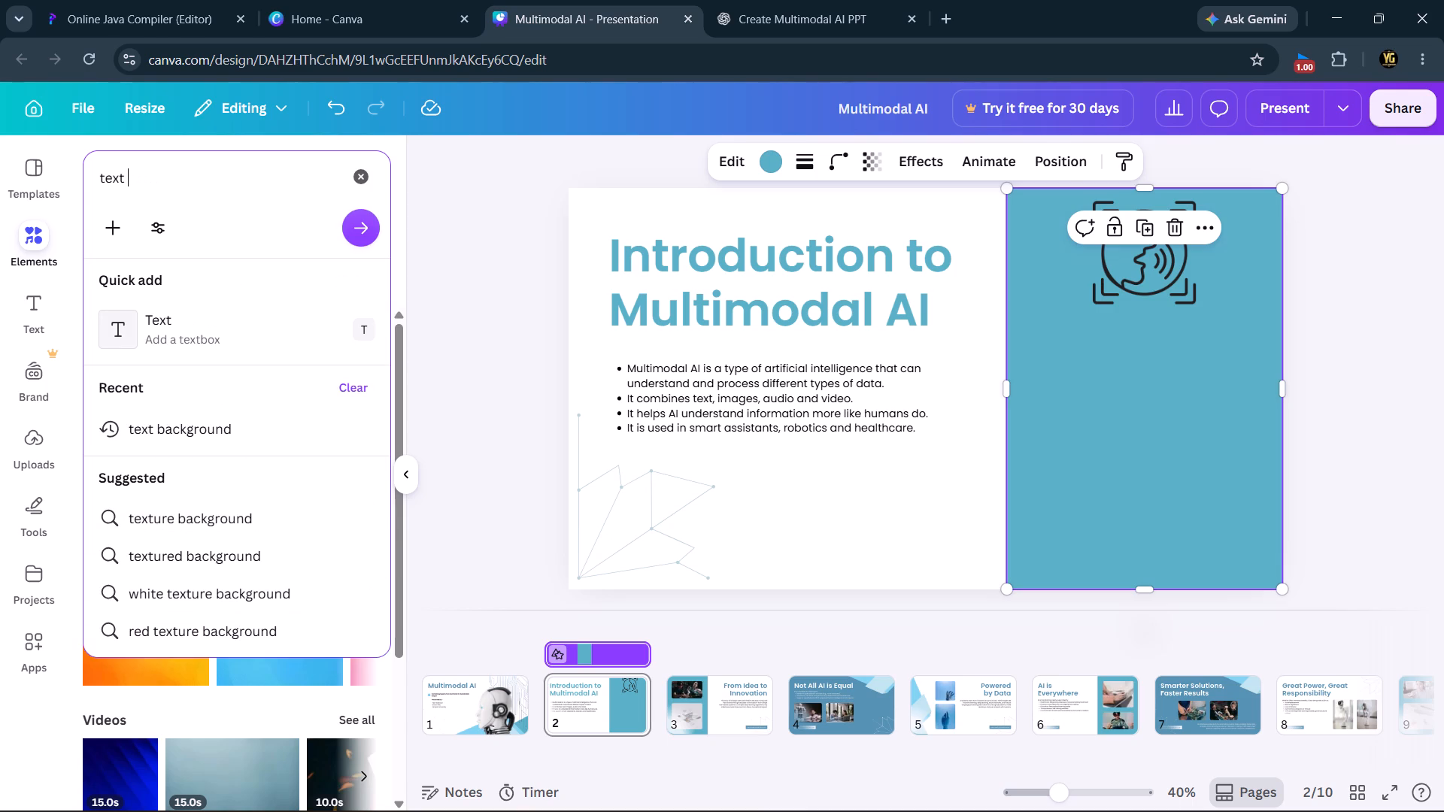
type("image")
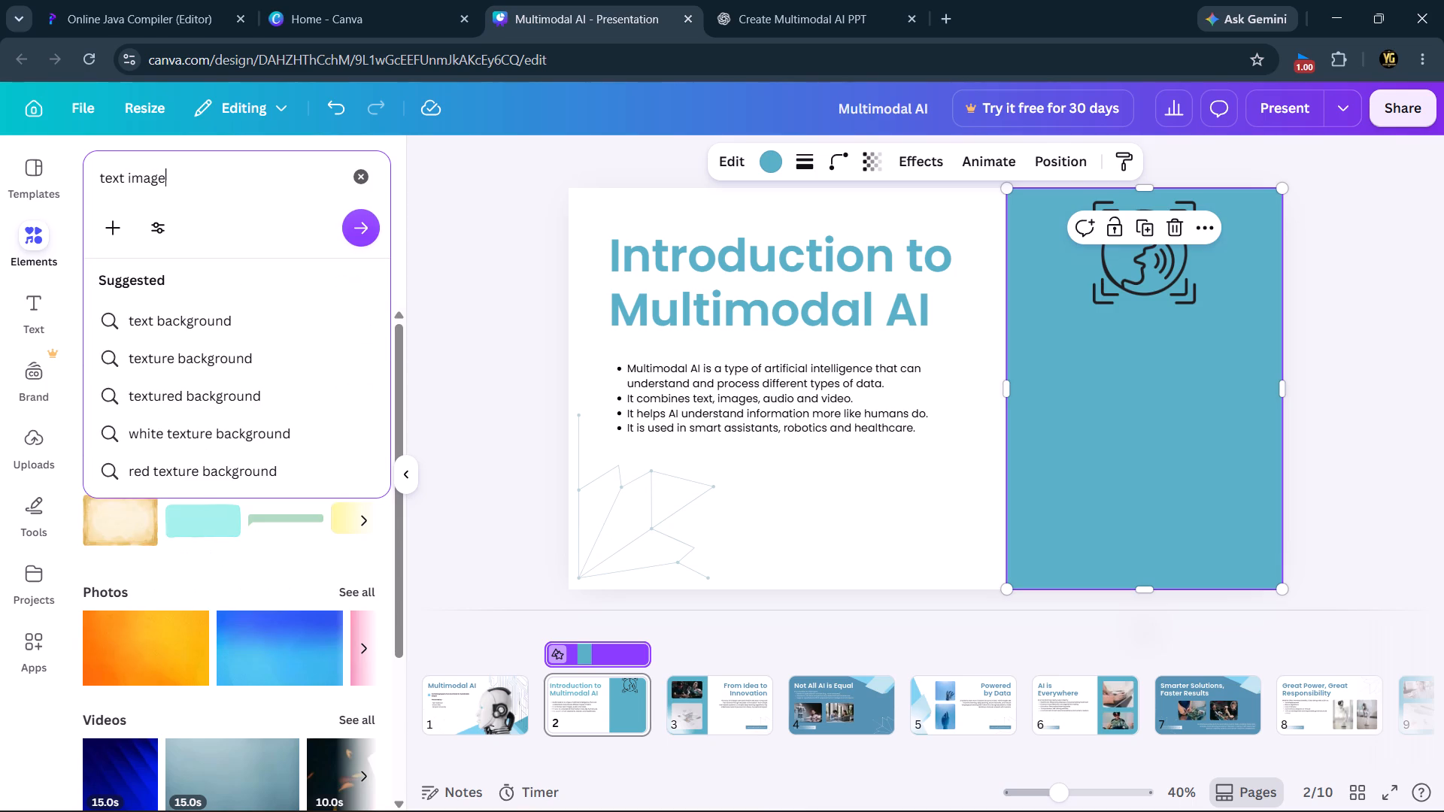
key("Return")
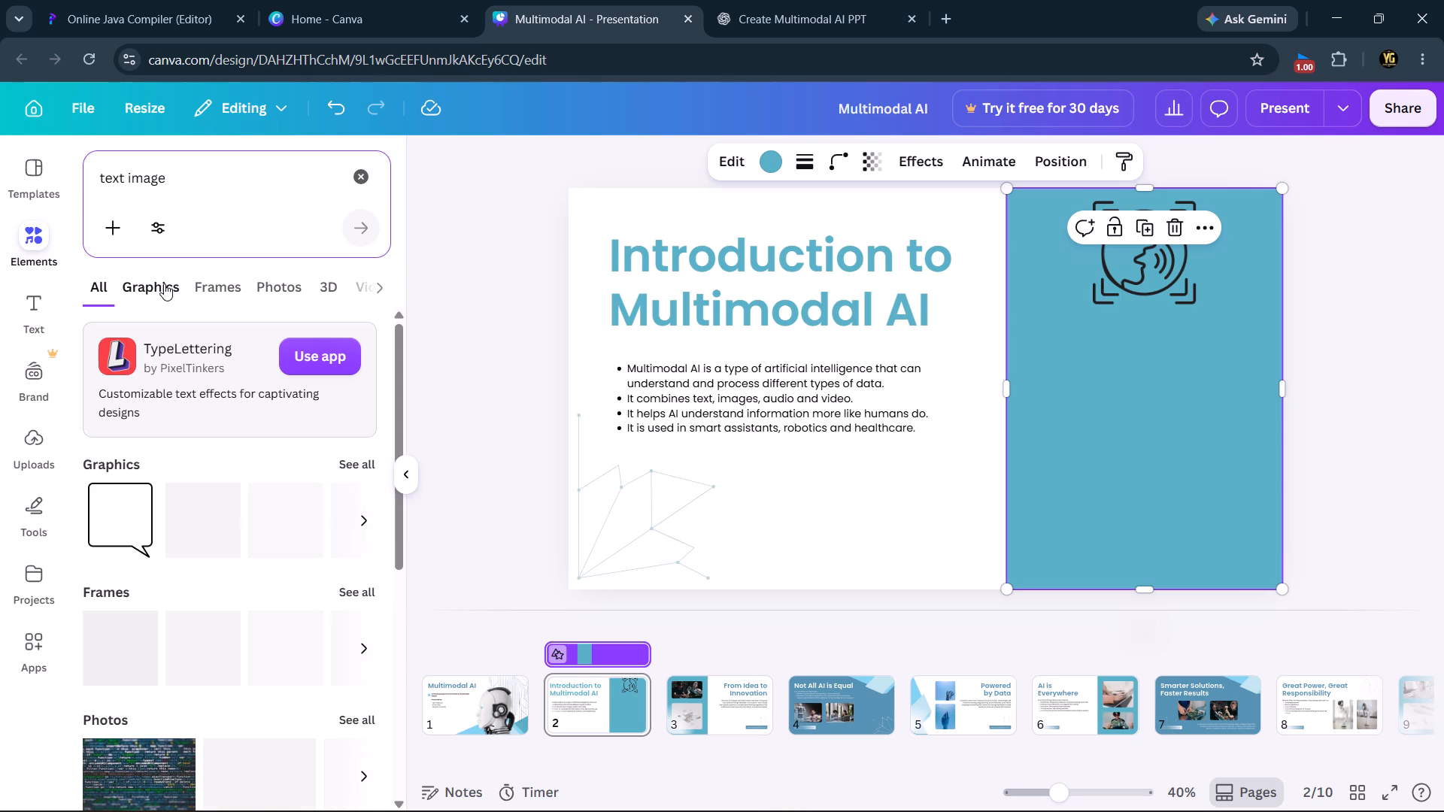
Examine the "text image" results, narrowing them to graphics, for a suitable text icon.
scroll(195, 547, "down", 1)
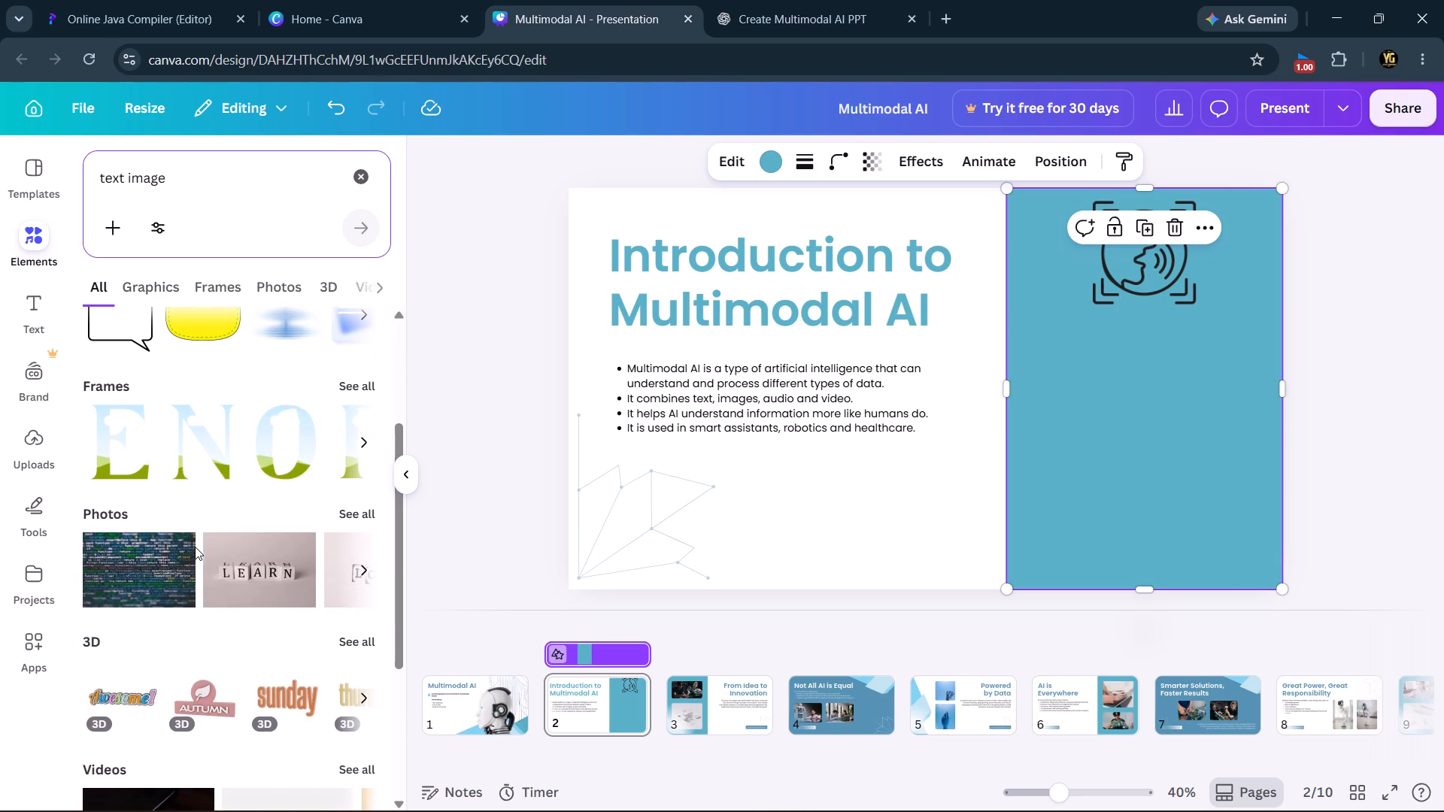
scroll(195, 547, "down", 3)
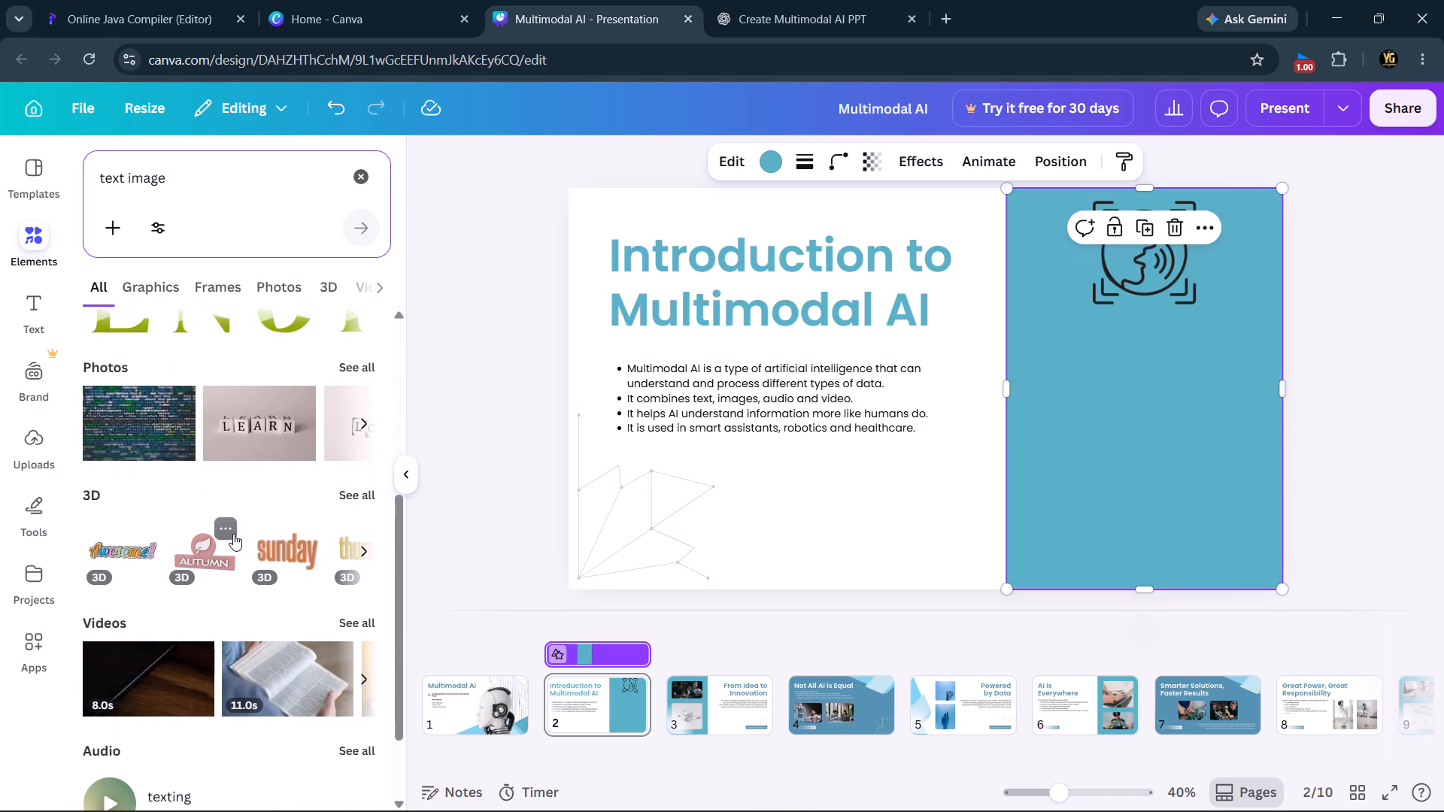
left_click(363, 423)
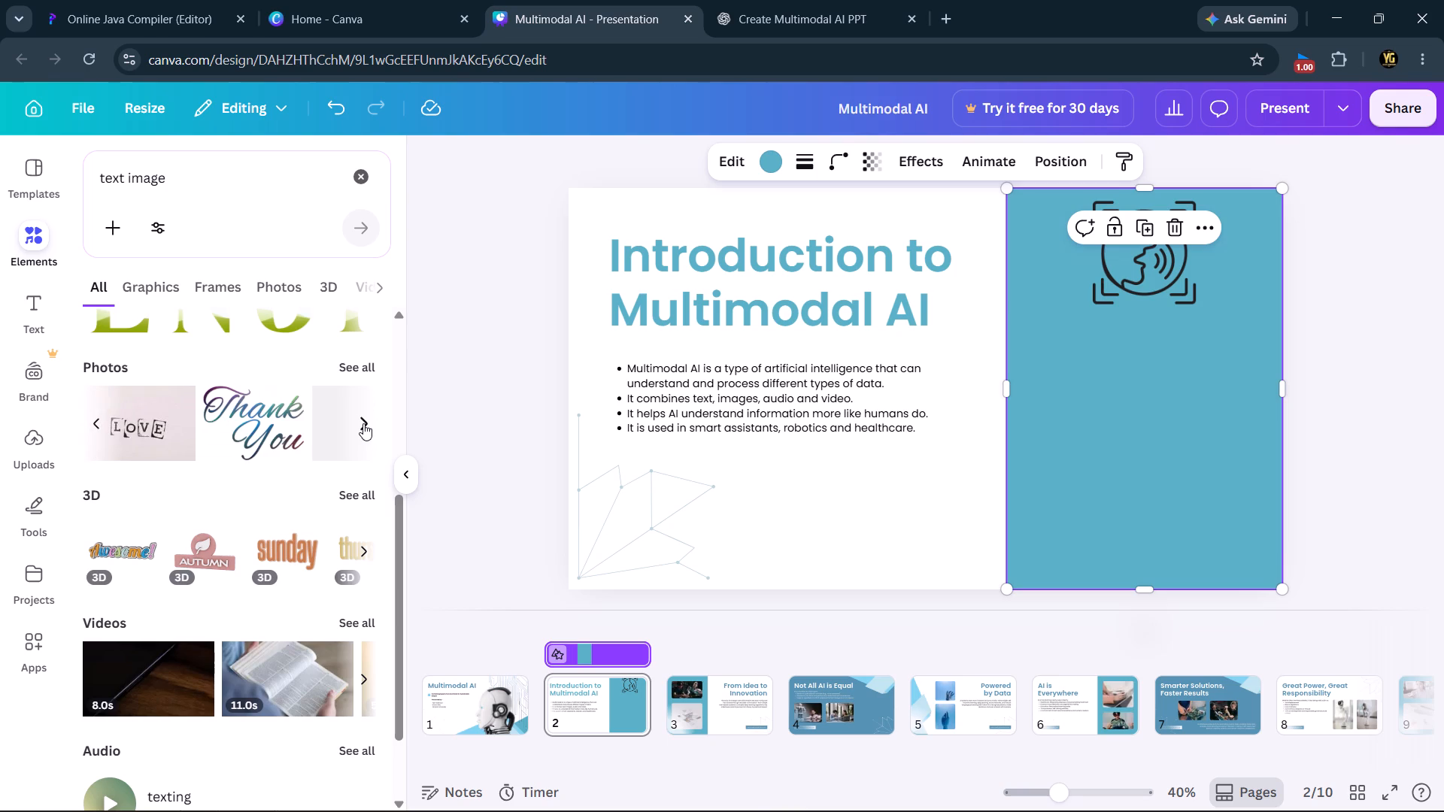
left_click(171, 280)
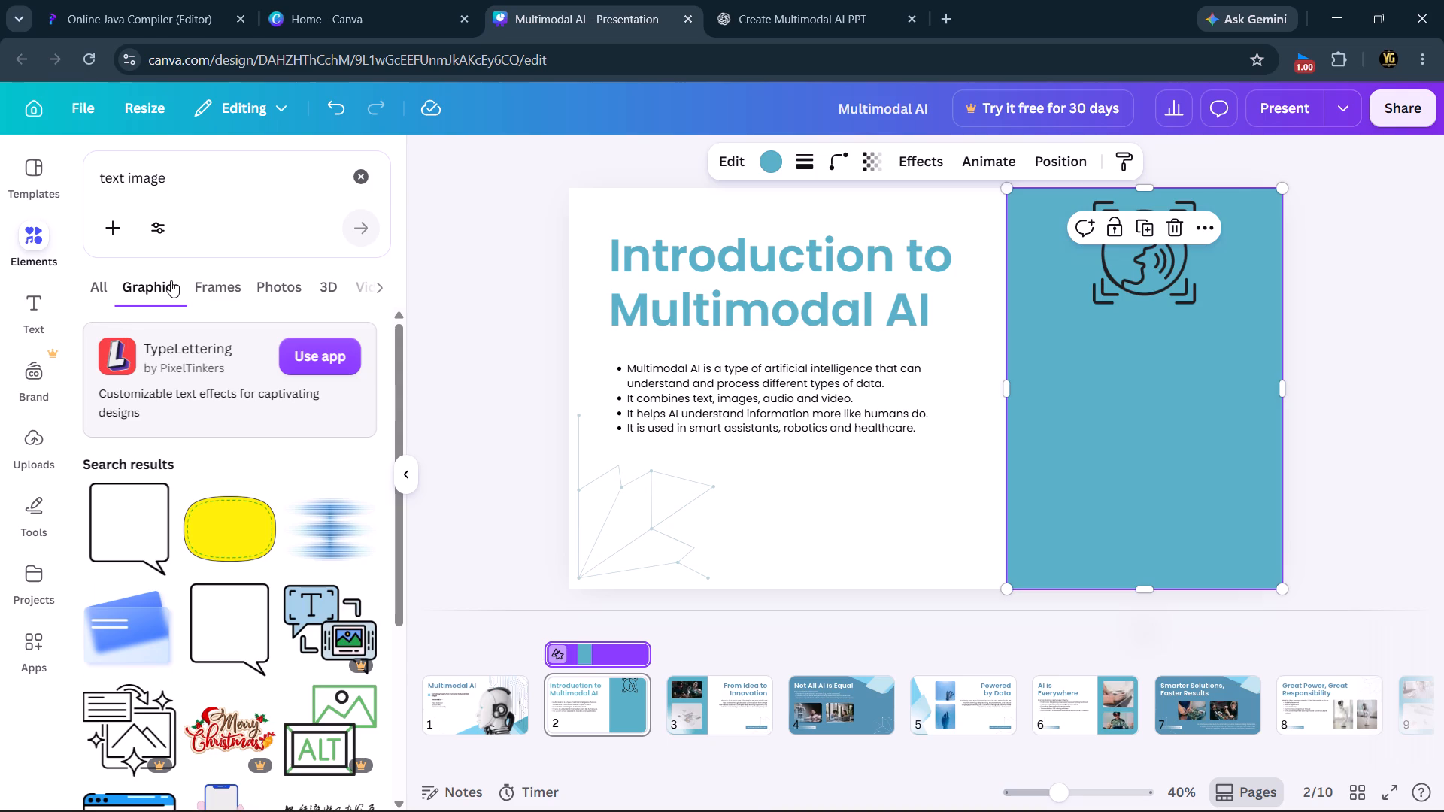
scroll(247, 566, "down", 1)
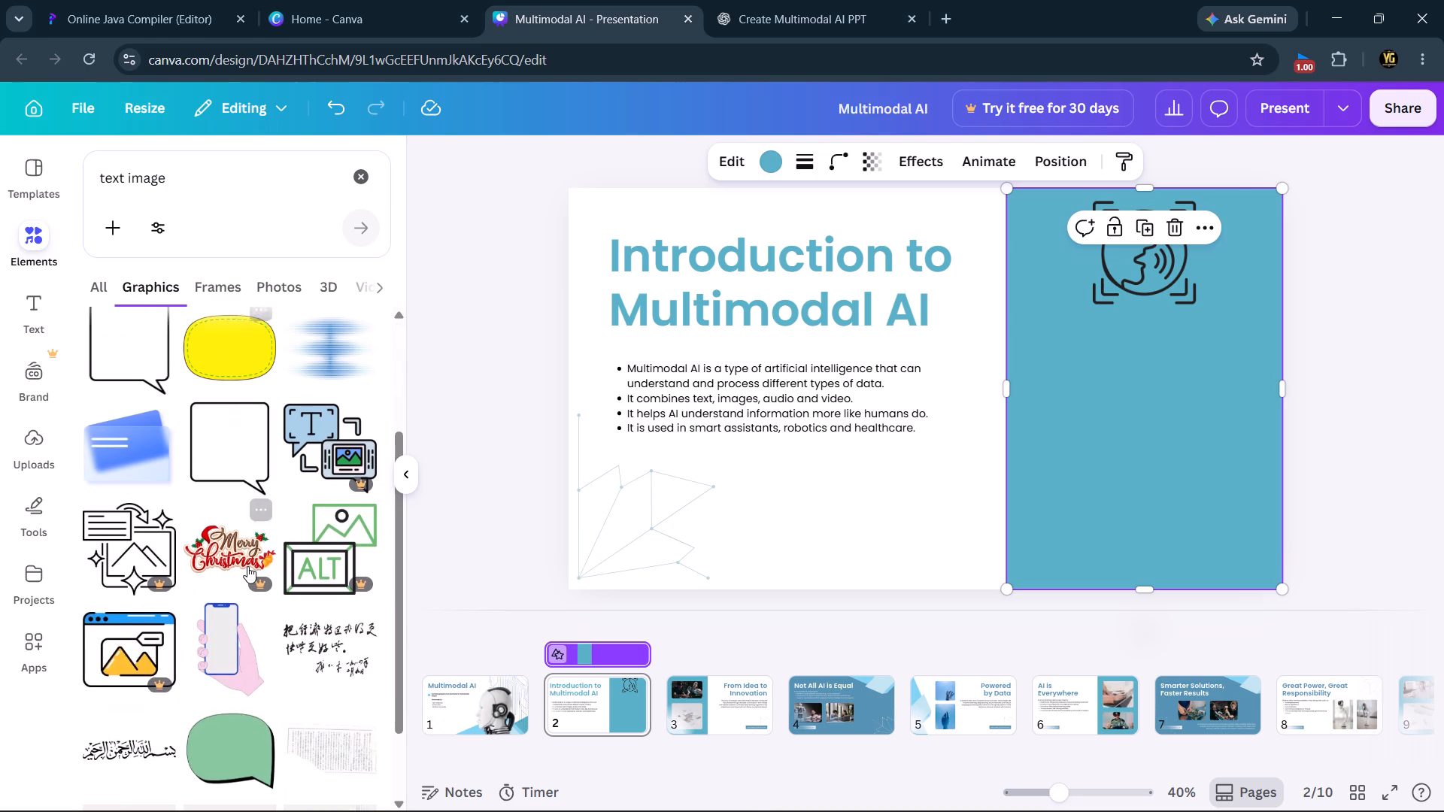
scroll(247, 566, "down", 2)
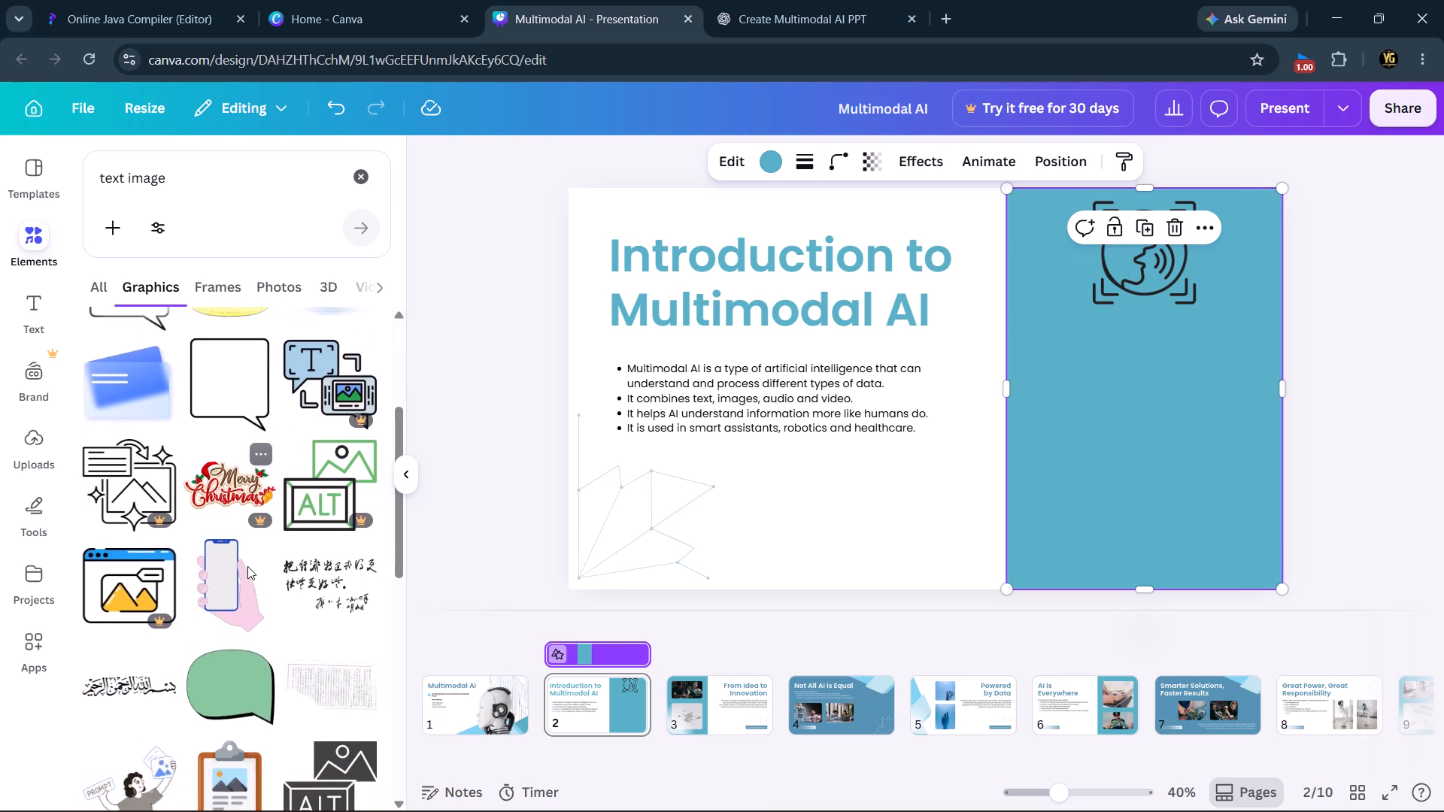
scroll(247, 566, "down", 3)
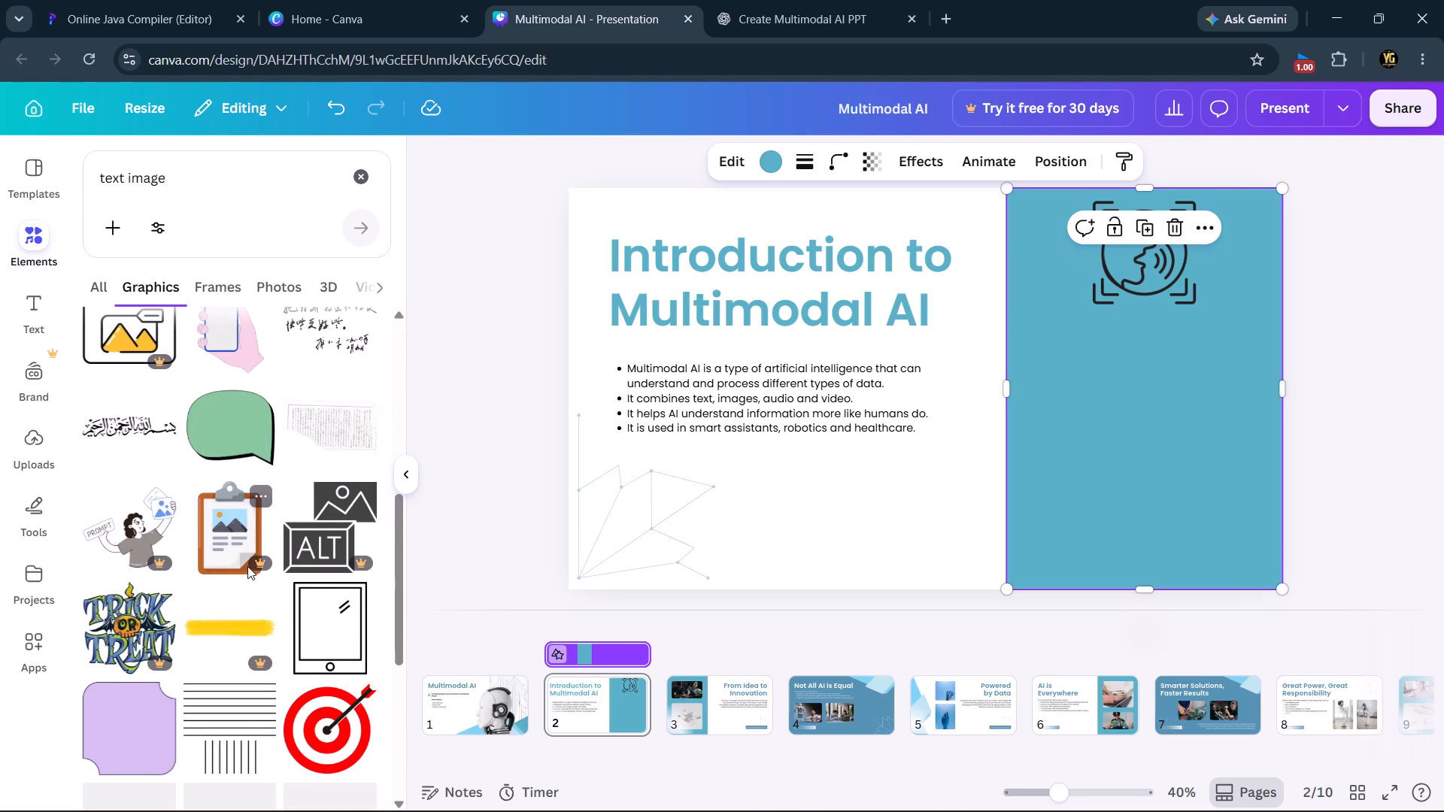
scroll(247, 566, "down", 3)
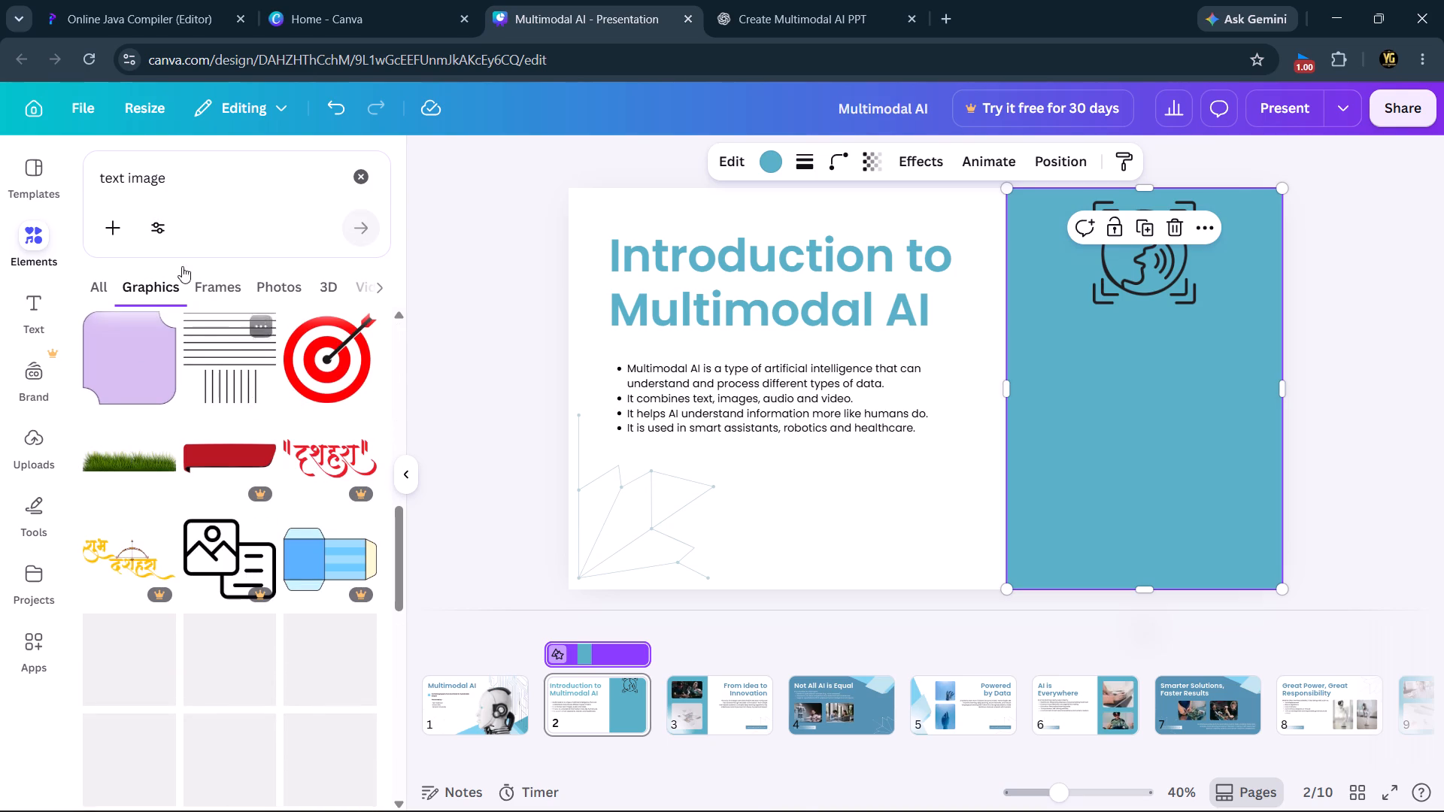
Change the graphics search term to "text t image" and run the search.
left_click(123, 179)
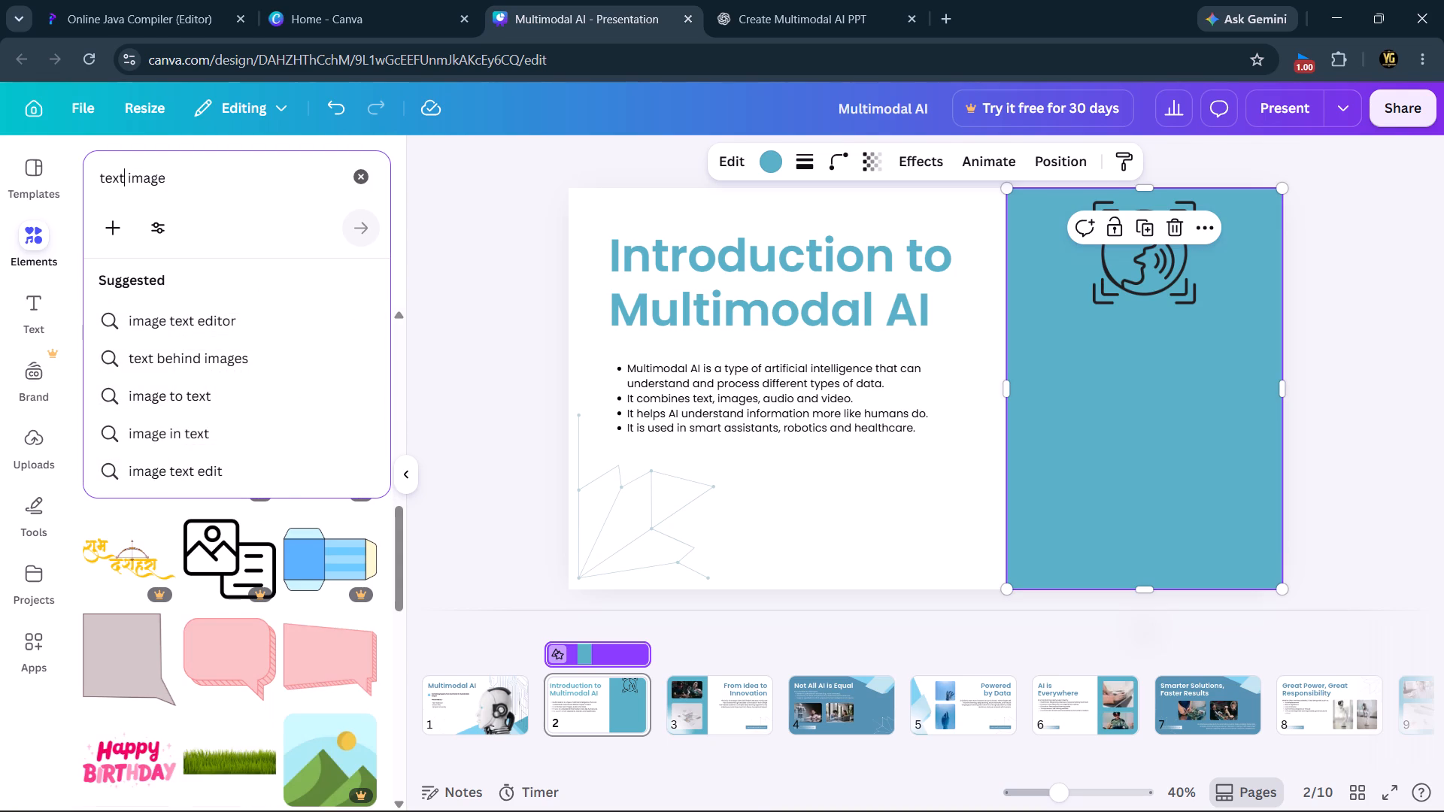
key("space")
key("t")
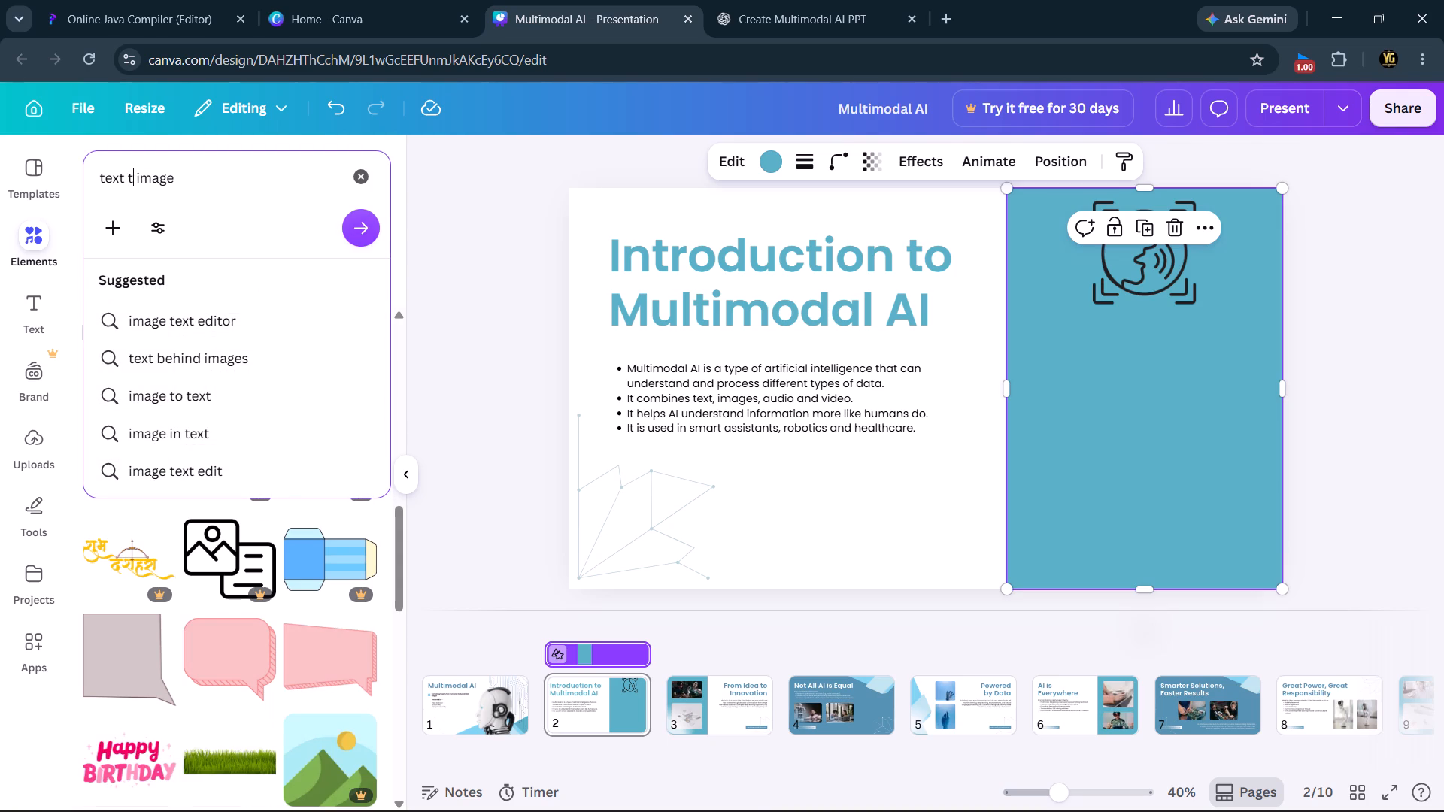
left_click(369, 217)
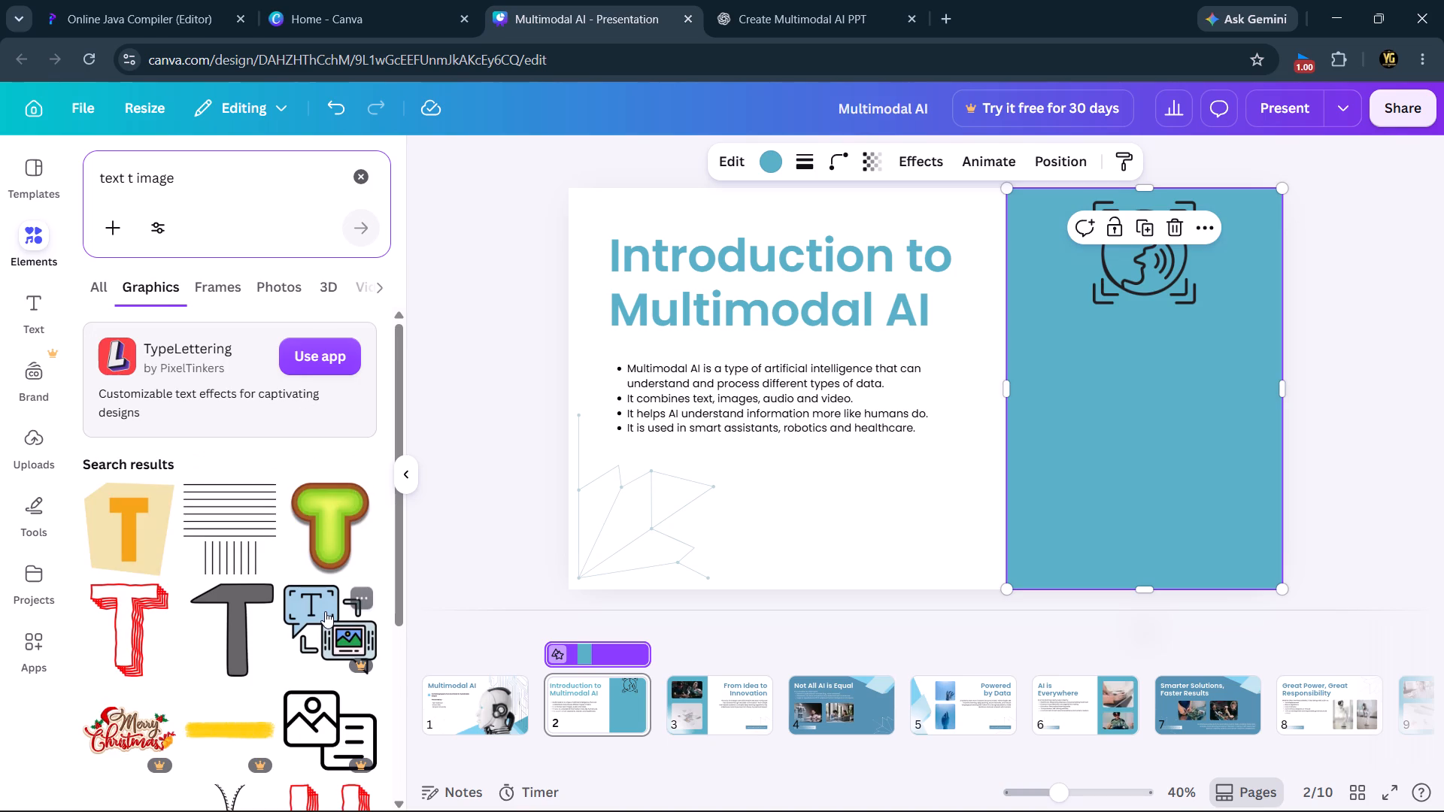
Find the free black TXT file graphic in the search results and add it to slide 2.
scroll(325, 611, "down", 1)
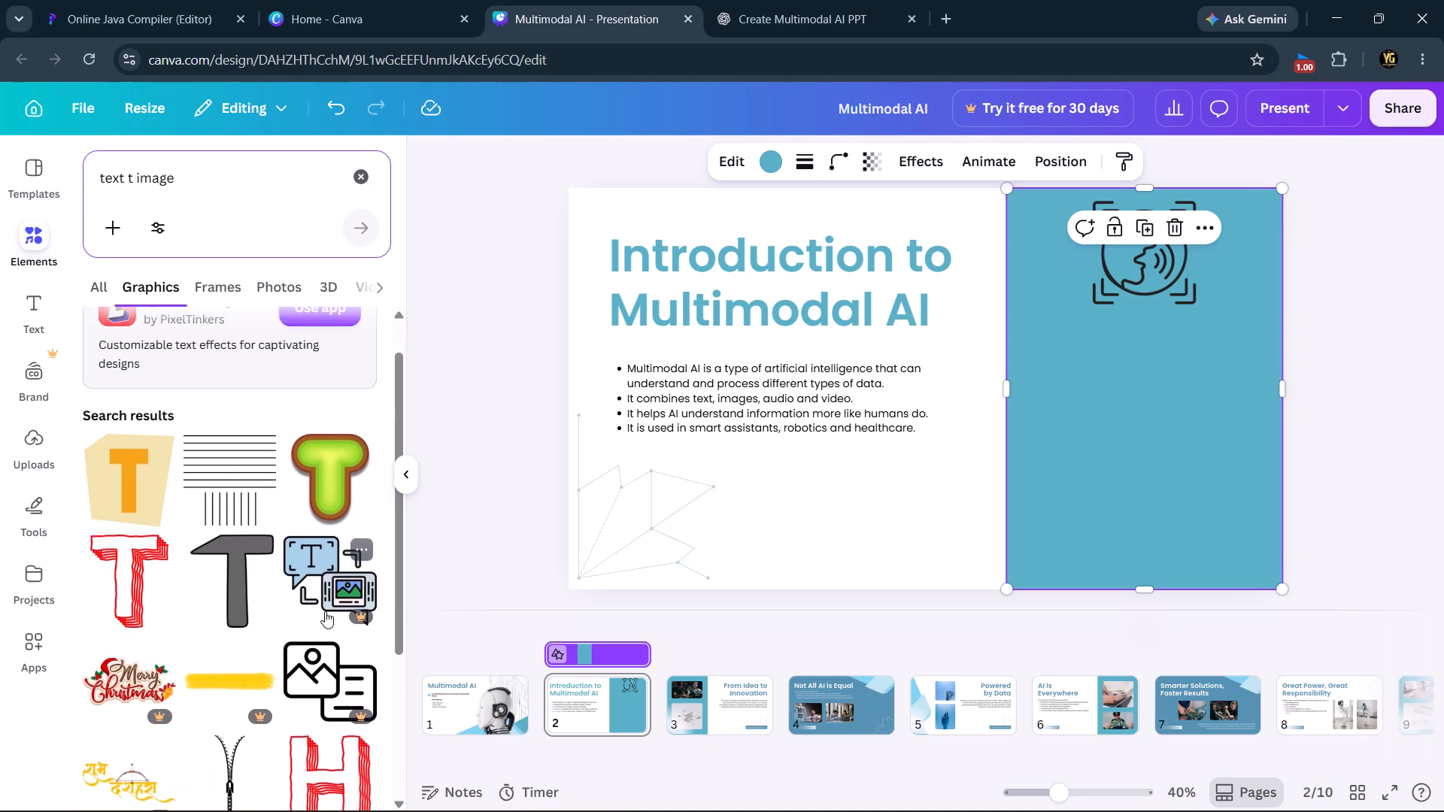
scroll(325, 611, "down", 3)
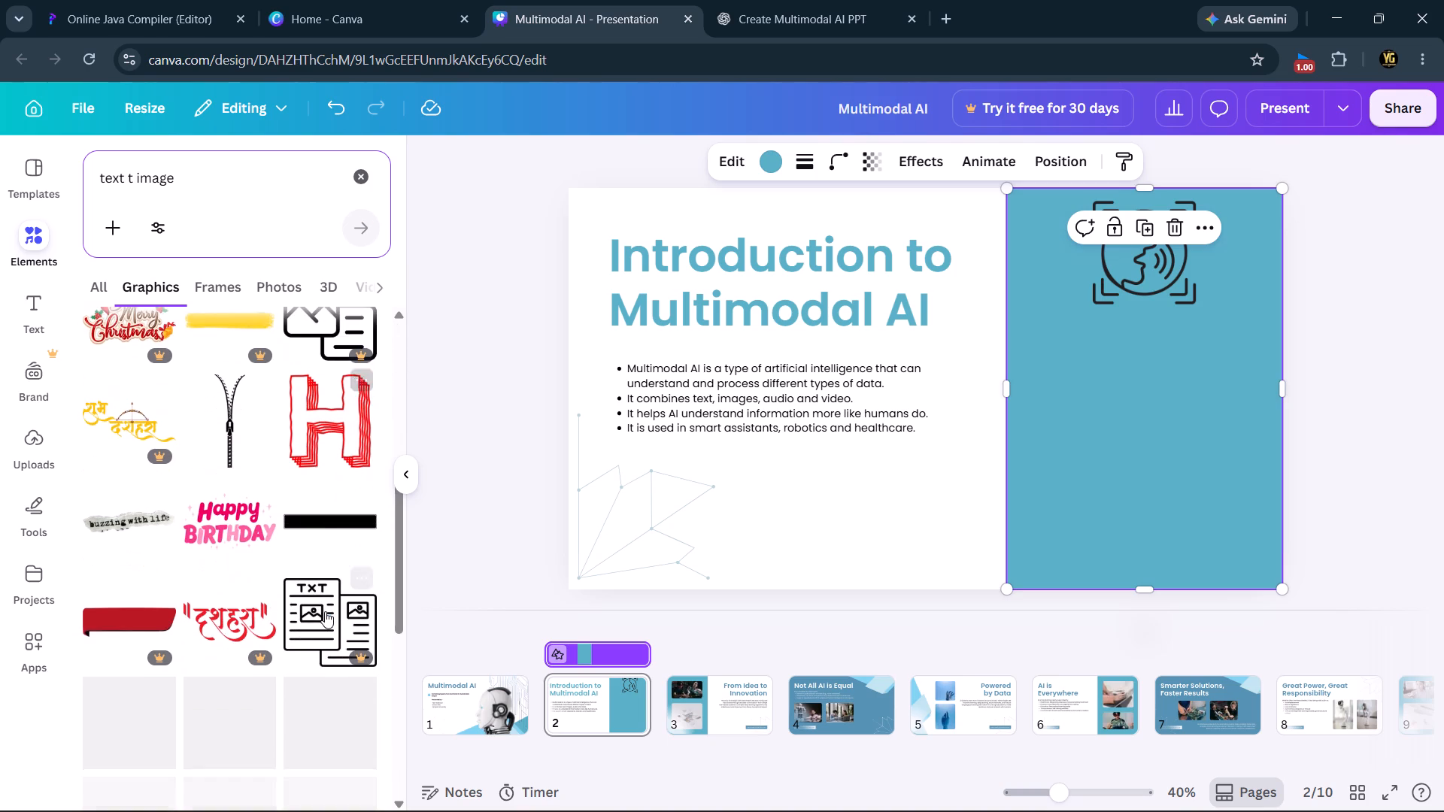
scroll(325, 611, "down", 3)
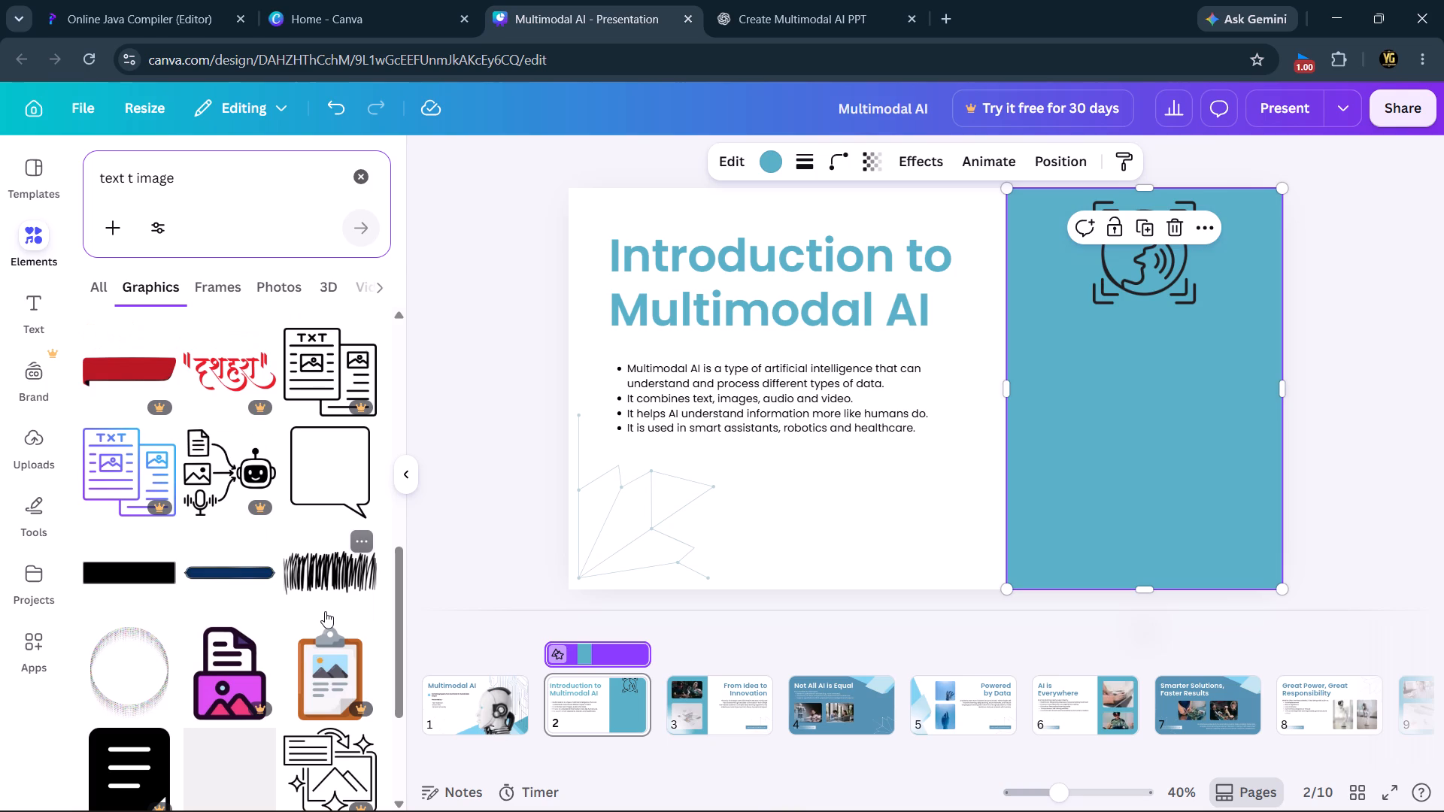
scroll(217, 629, "down", 3)
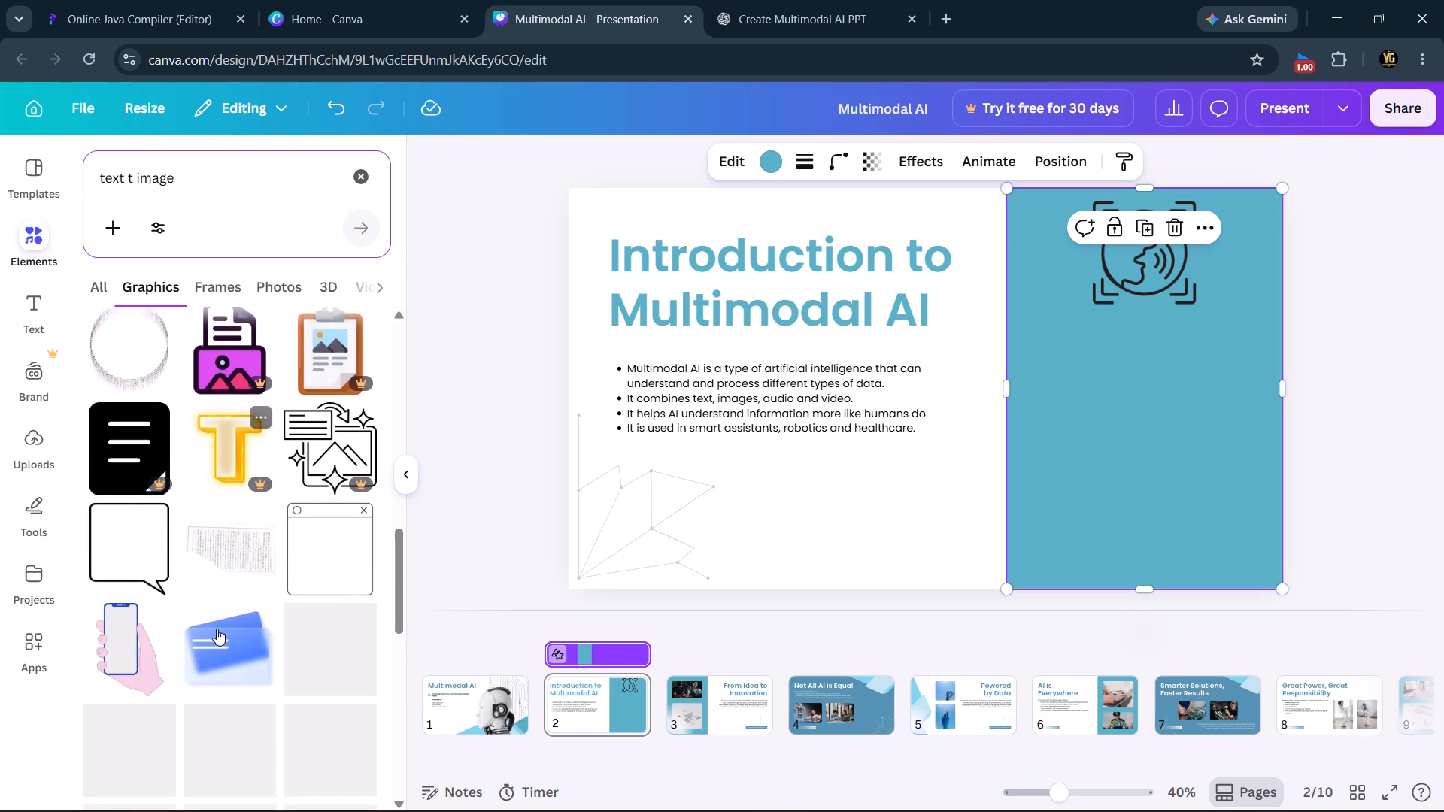
scroll(217, 629, "down", 1)
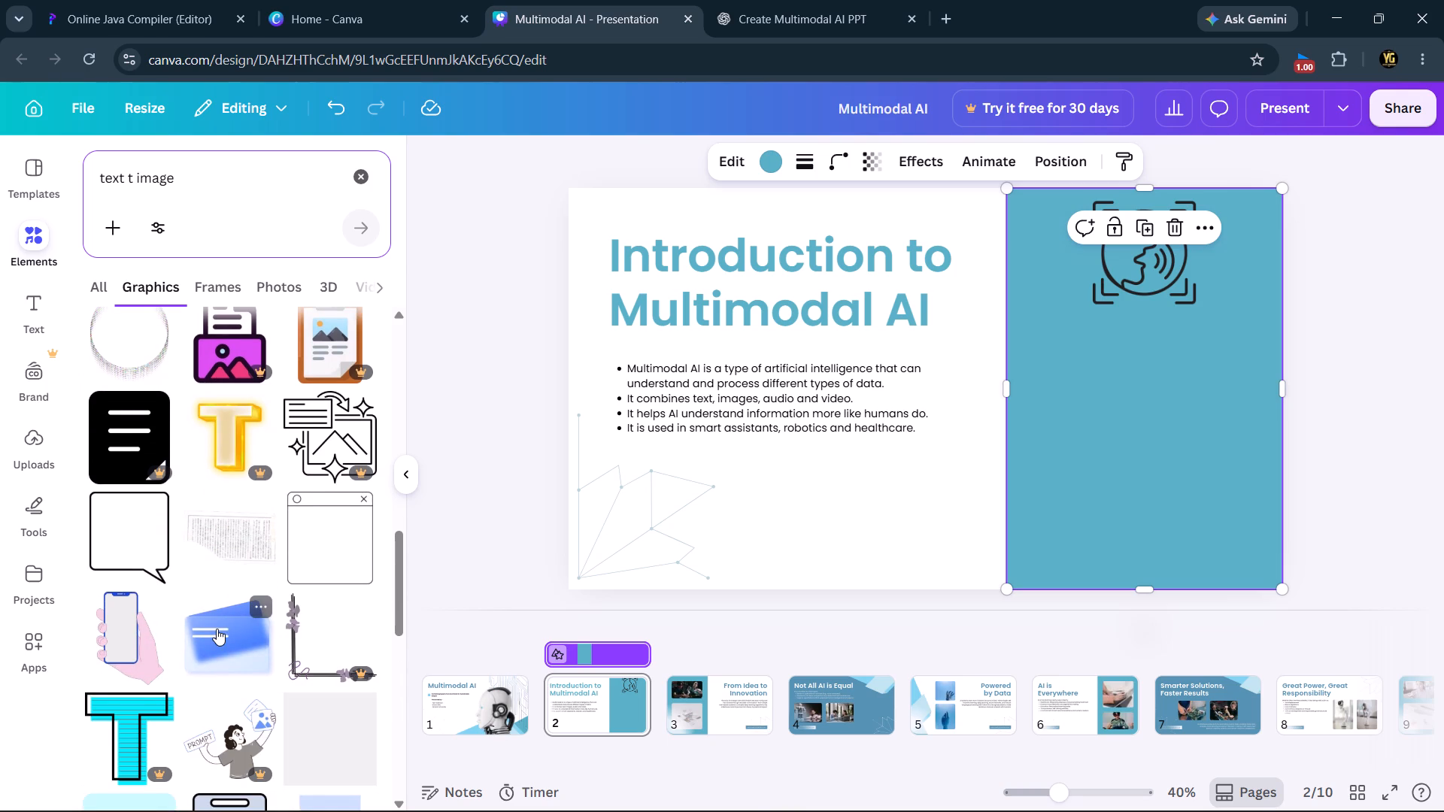
scroll(223, 577, "down", 1)
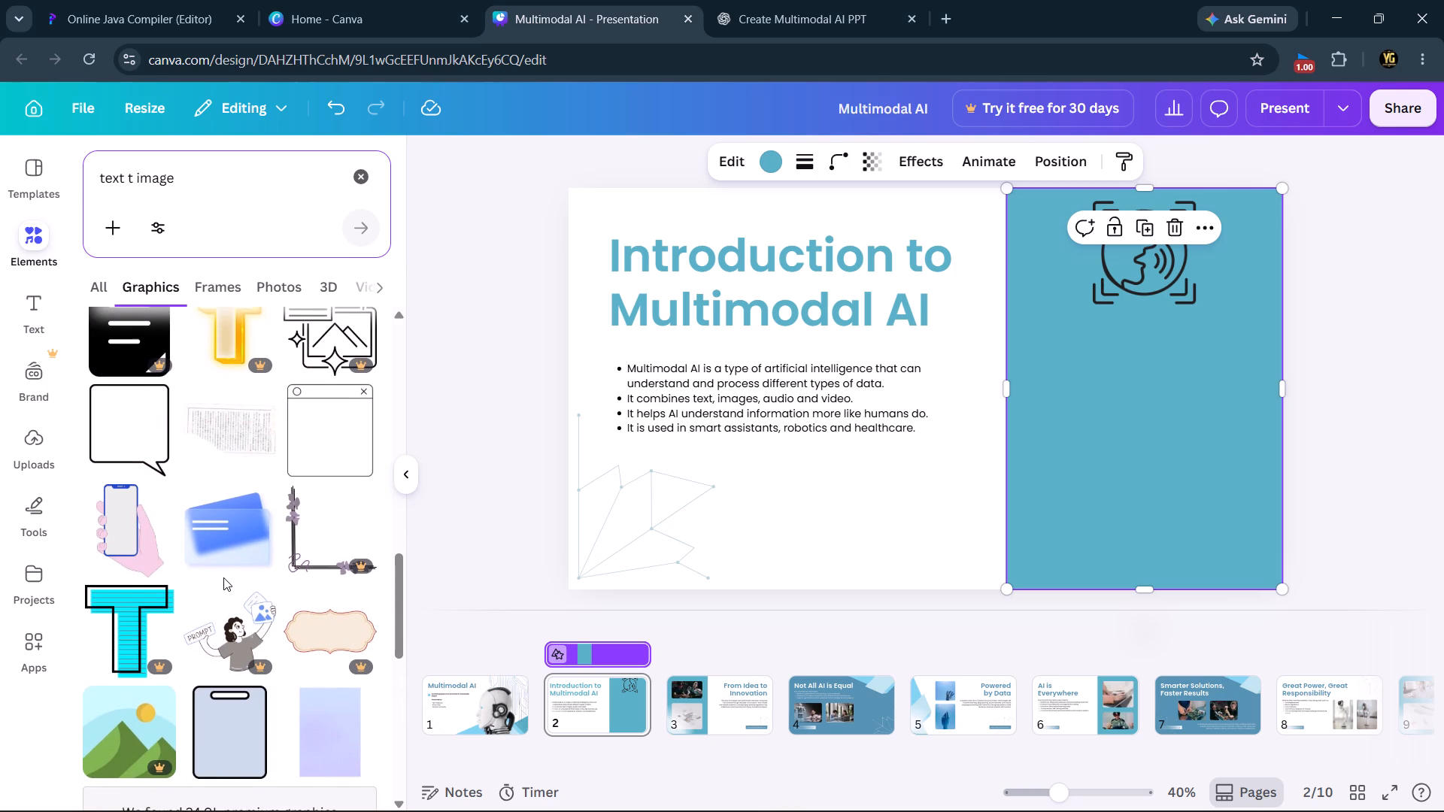
scroll(223, 577, "down", 3)
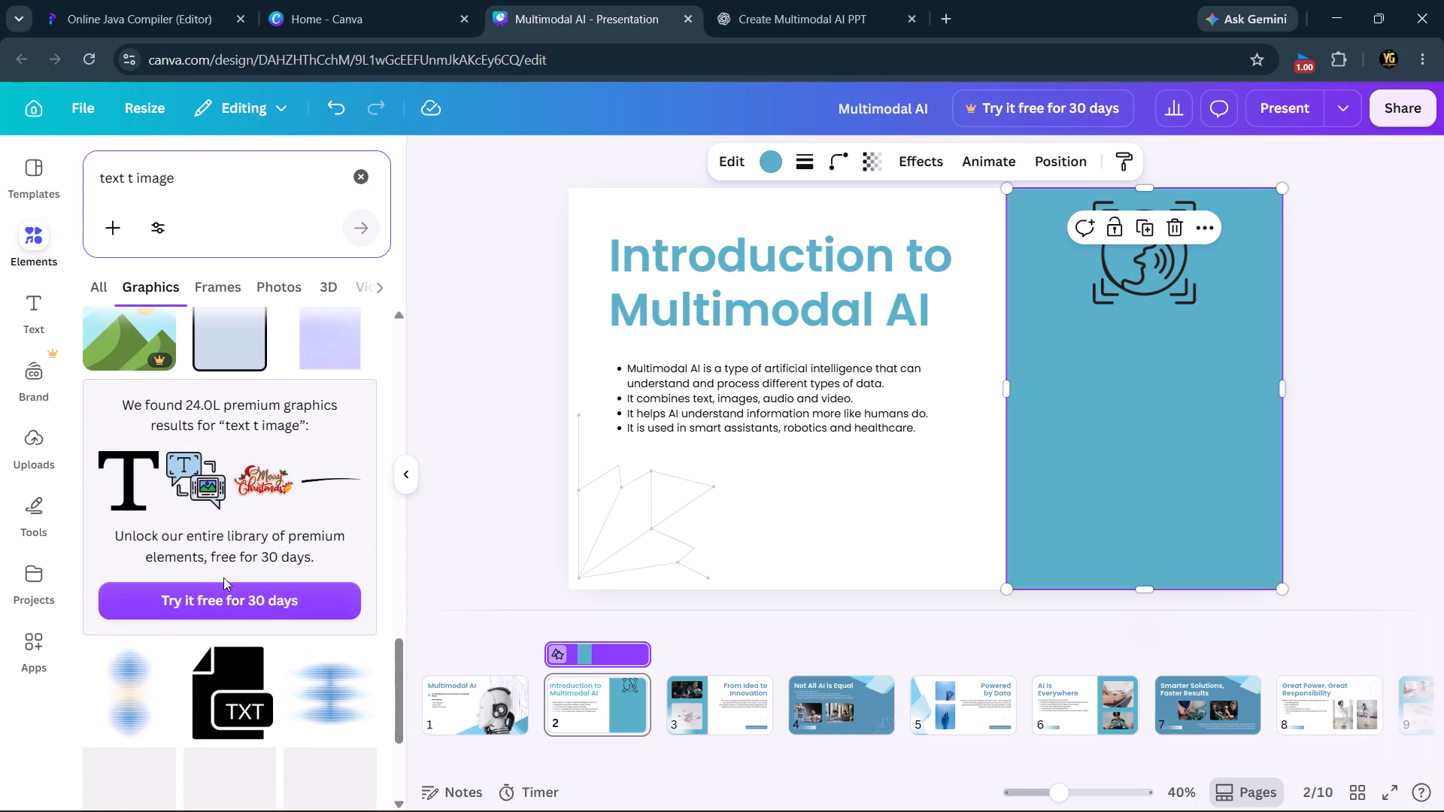
scroll(223, 577, "down", 2)
left_click(238, 439)
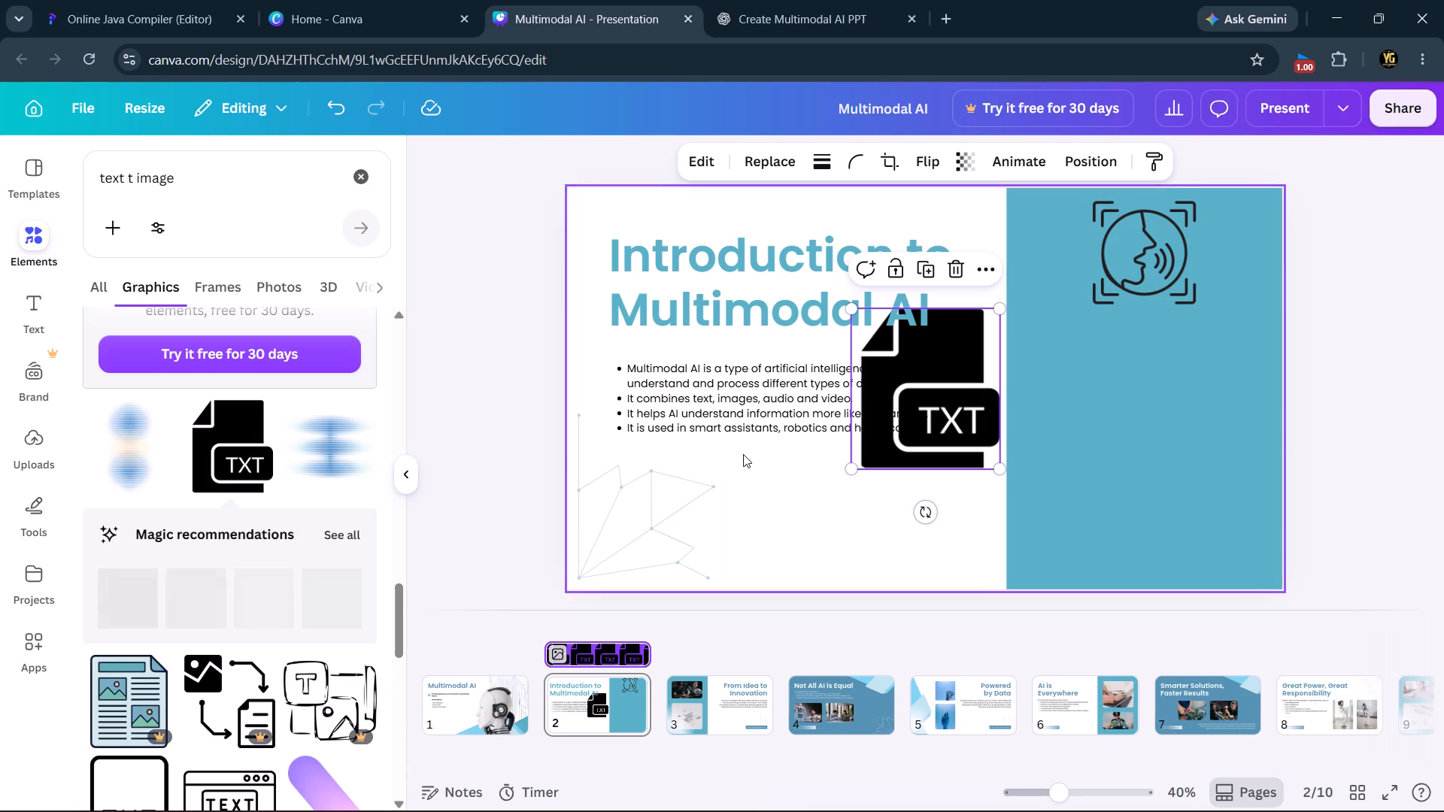
Shrink the TXT file graphic to roughly three quarters of its size and place it below the speaking-head graphic in the blue panel.
left_click_drag(966, 345, 1003, 353)
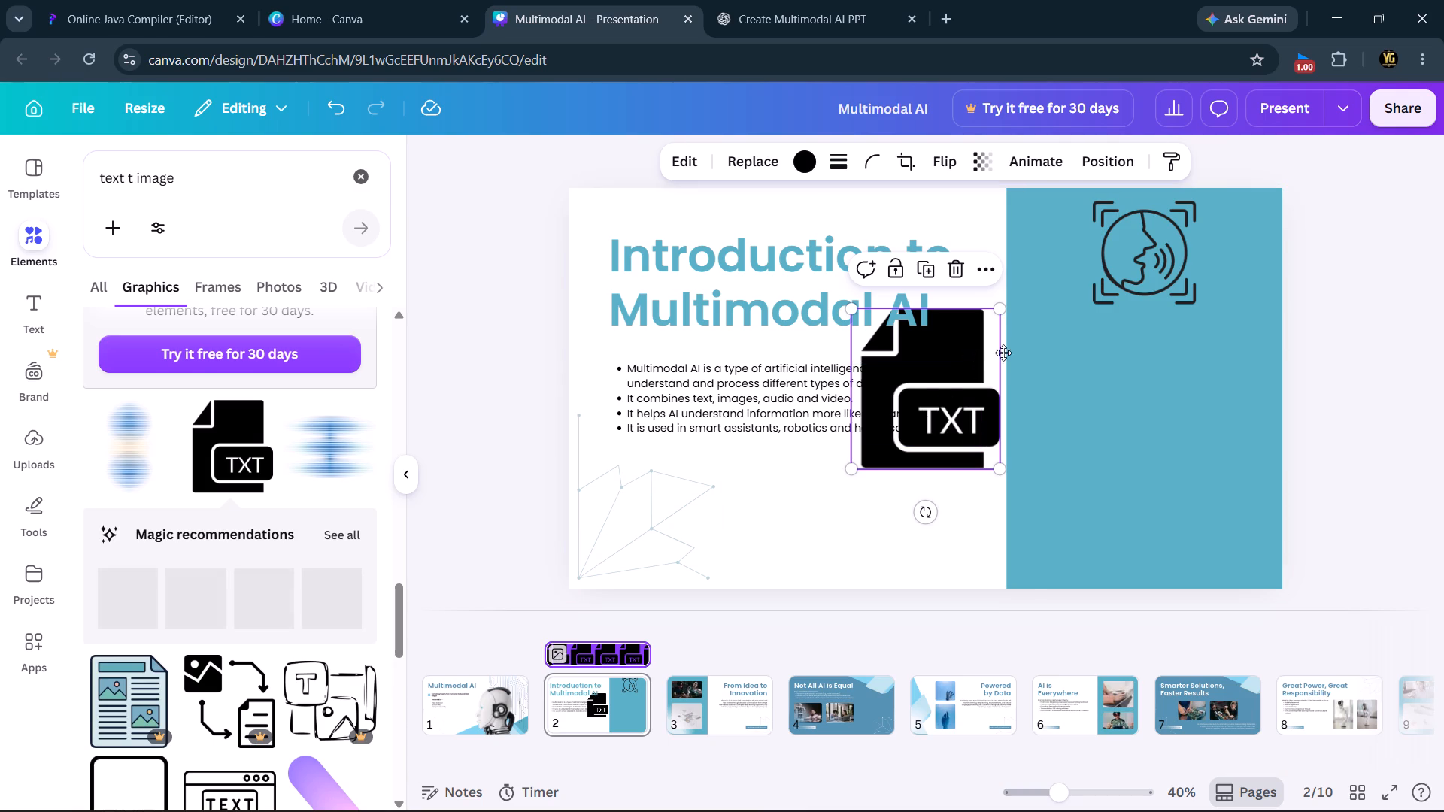
left_click_drag(1003, 353, 1203, 357)
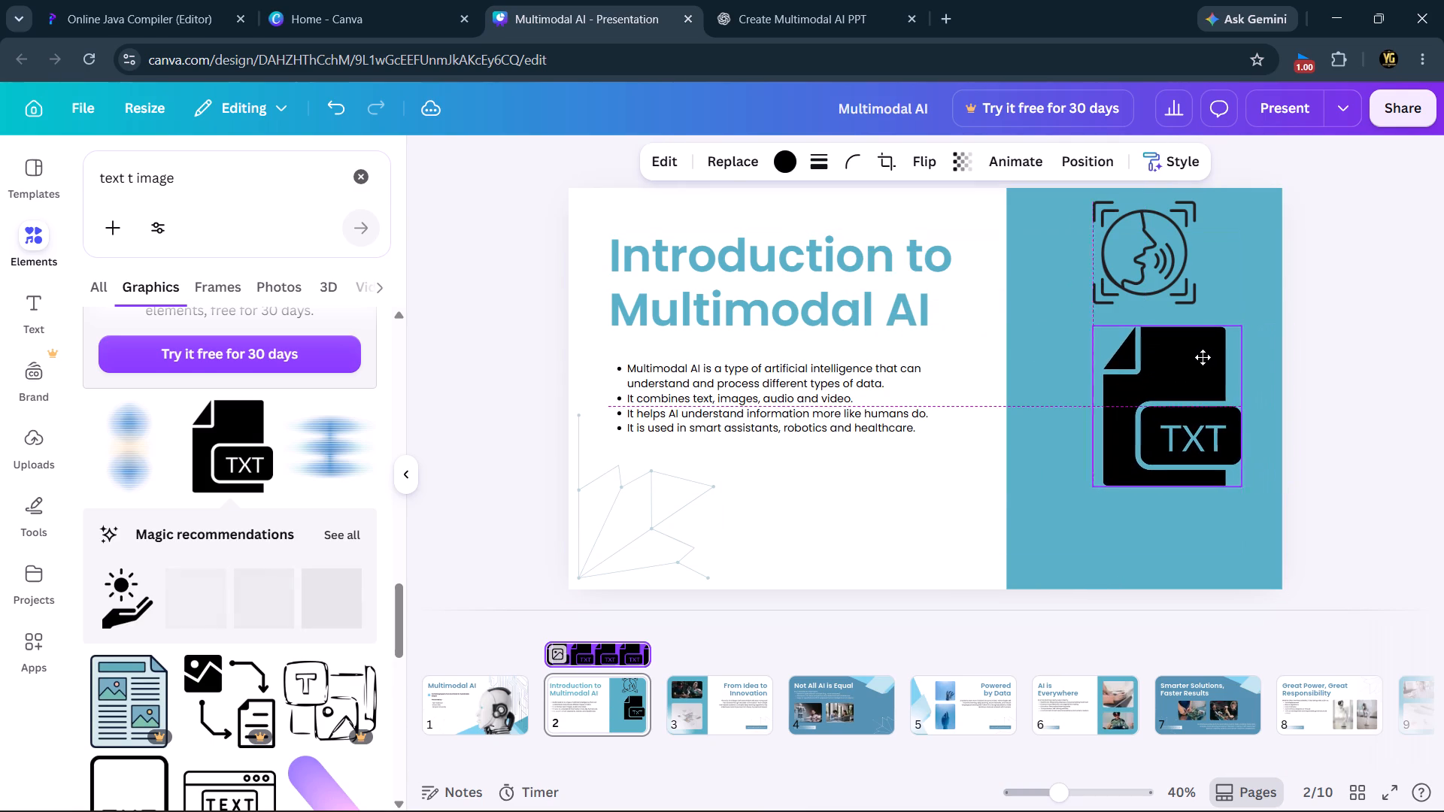
left_click_drag(1203, 357, 1191, 358)
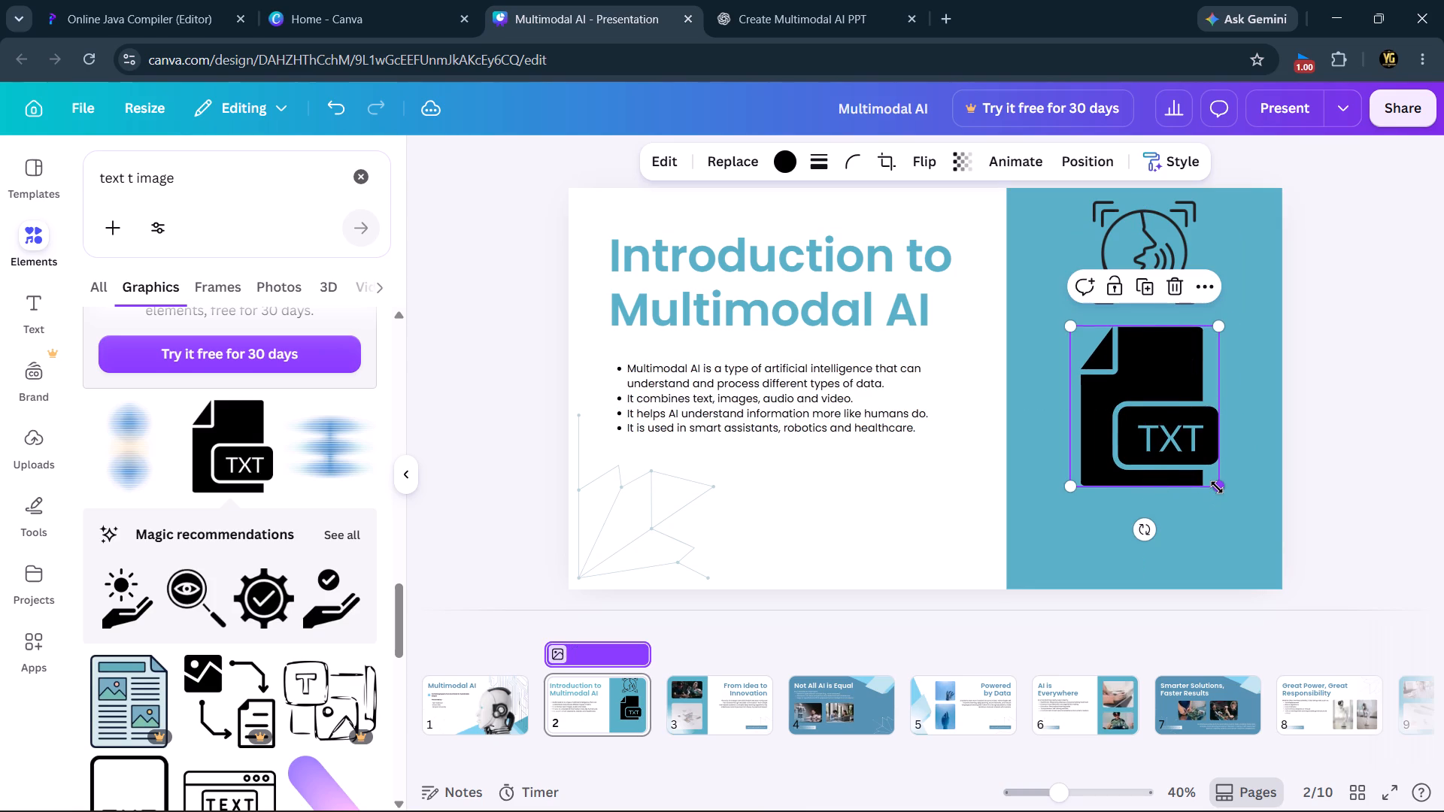
left_click_drag(1217, 487, 1182, 439)
left_click_drag(1134, 395, 1152, 406)
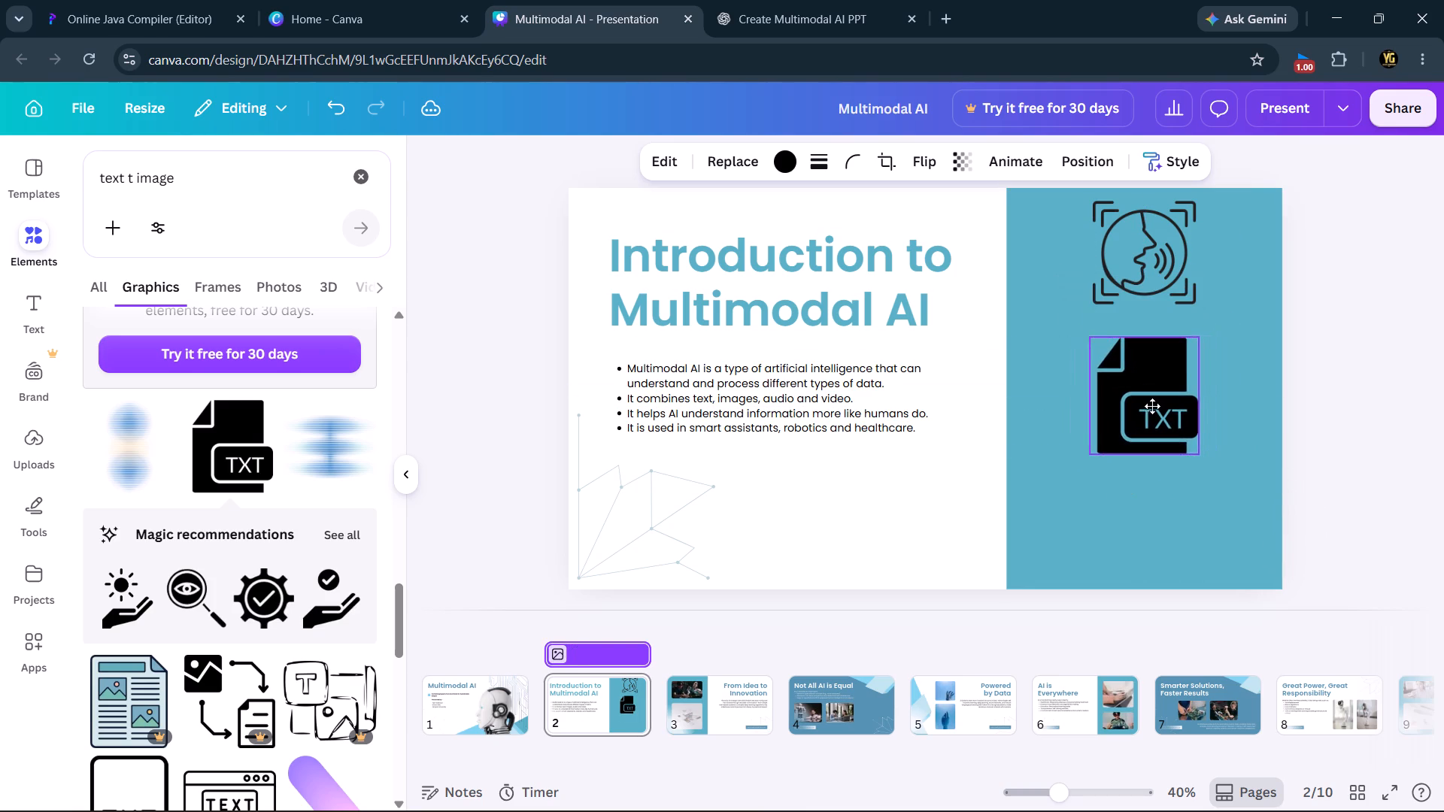
left_click_drag(1152, 406, 1162, 408)
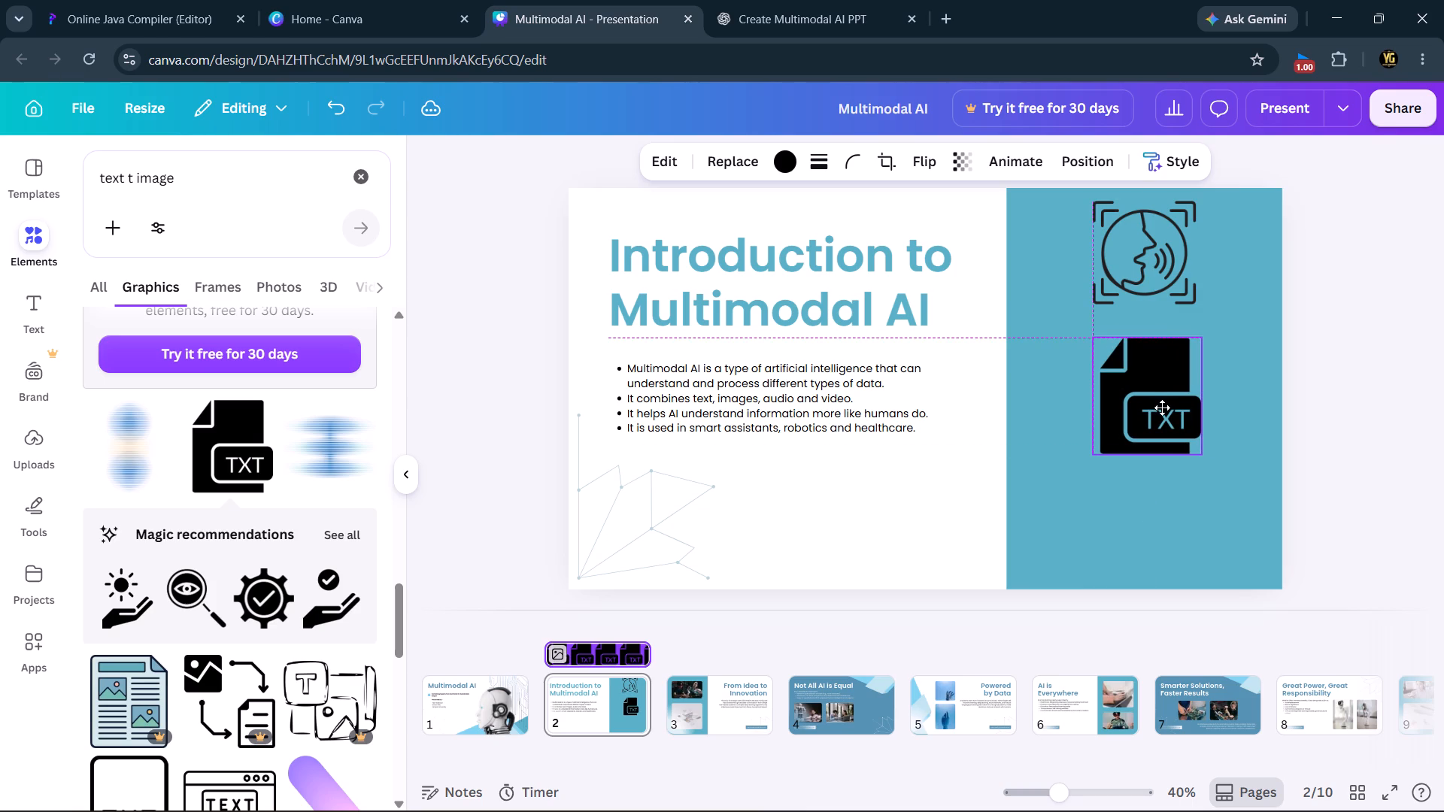
left_click_drag(1162, 408, 1163, 411)
left_click(1220, 526)
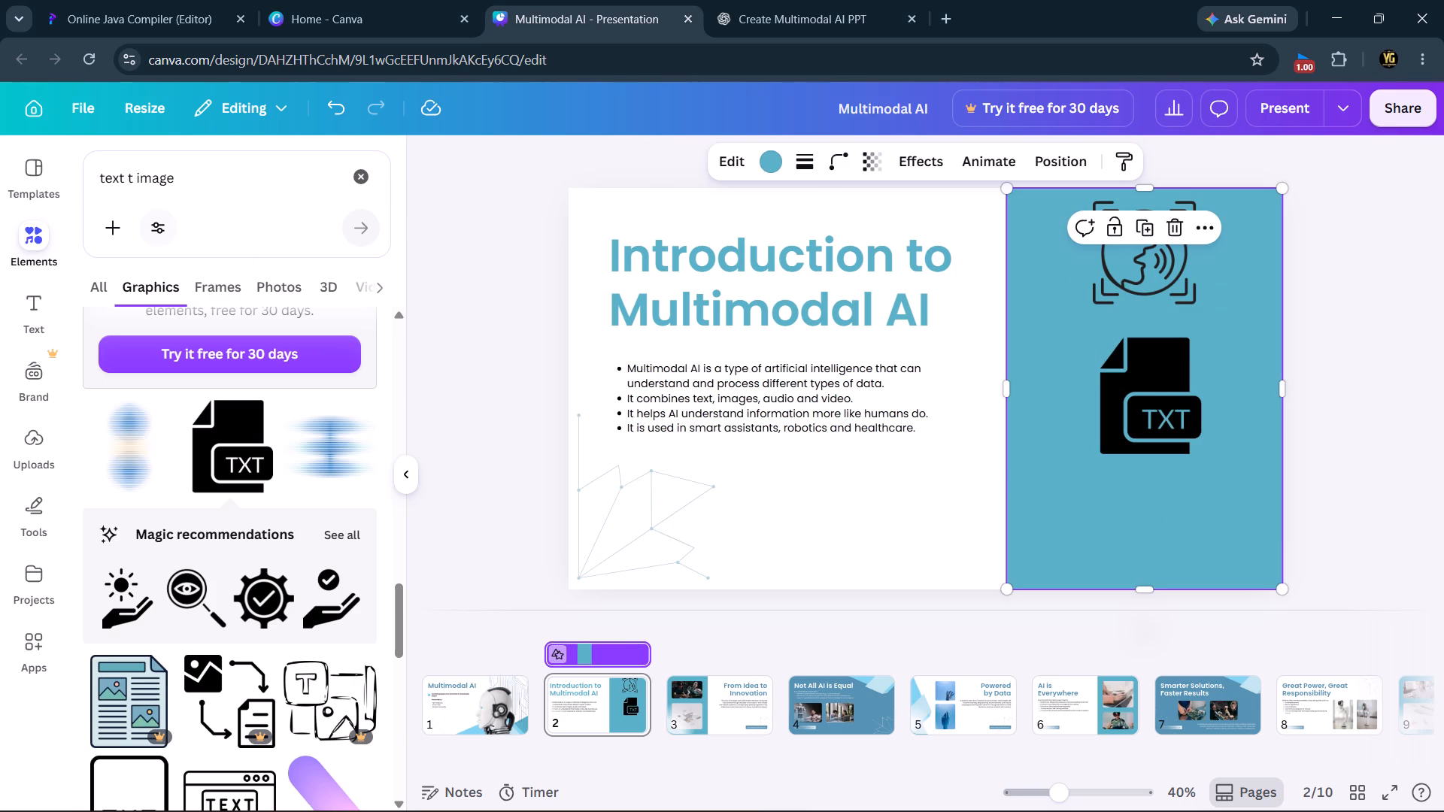
Replace the elements search term with "vision image" and run the search.
left_click(356, 182)
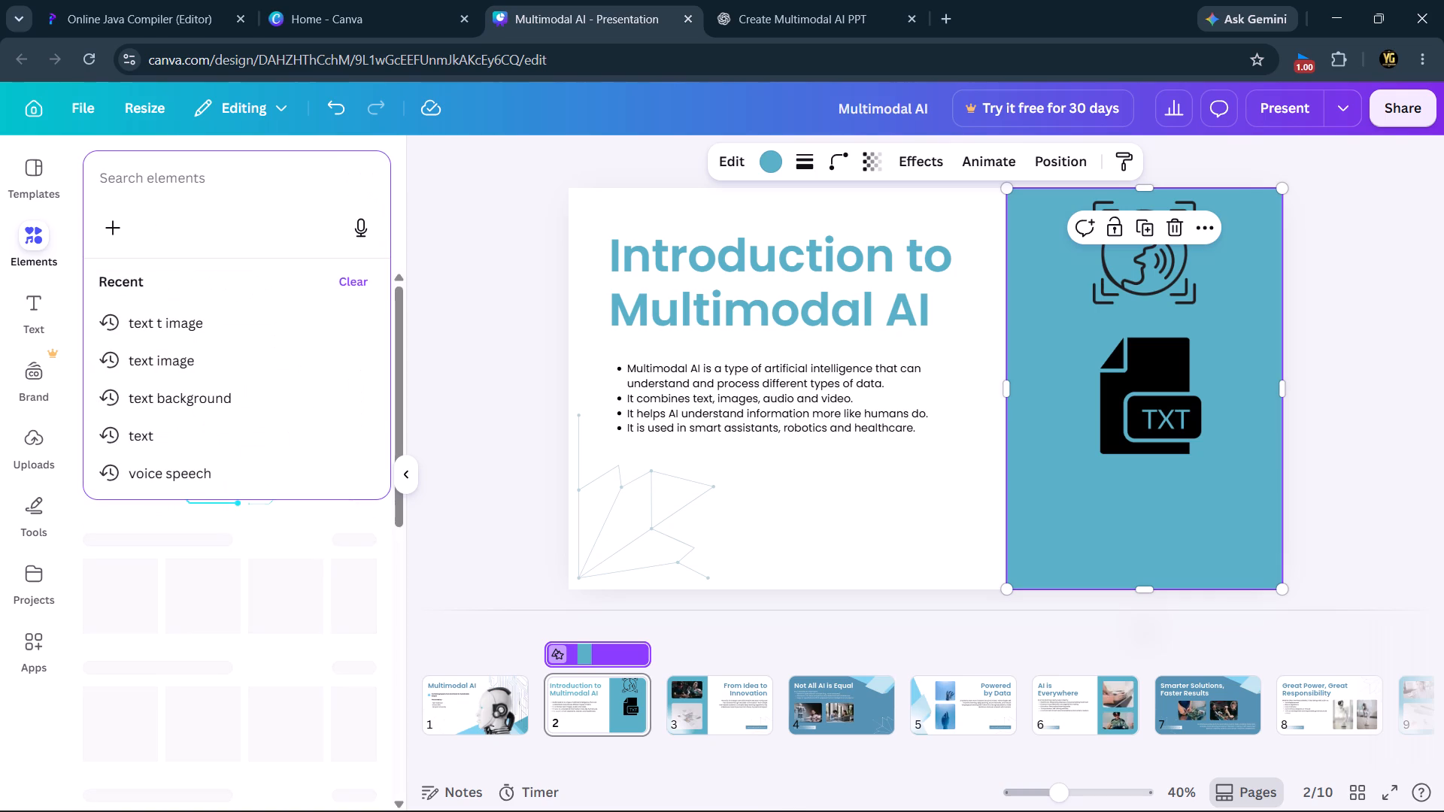
left_click(264, 173)
type("visi")
key("o")
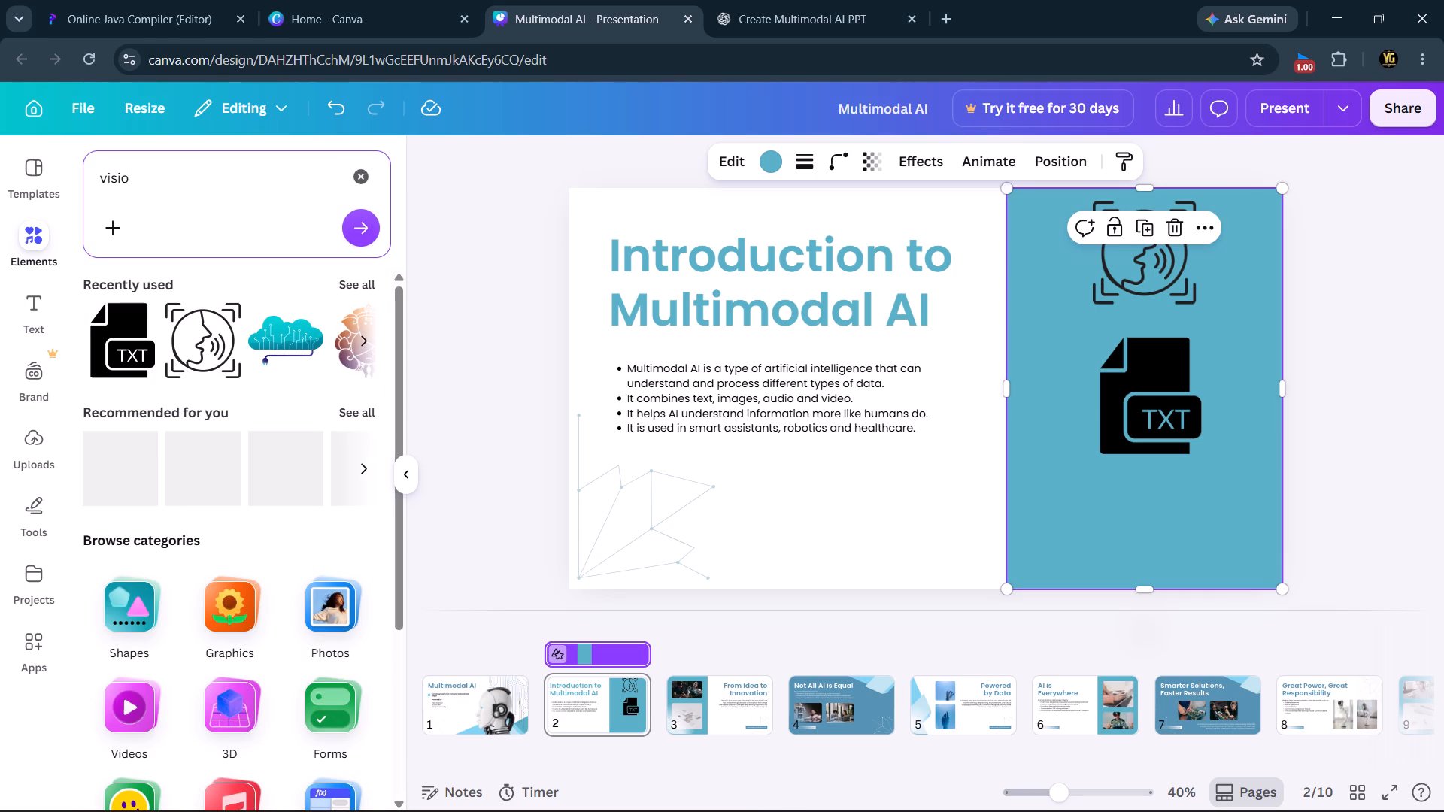
type("n image")
key("Return")
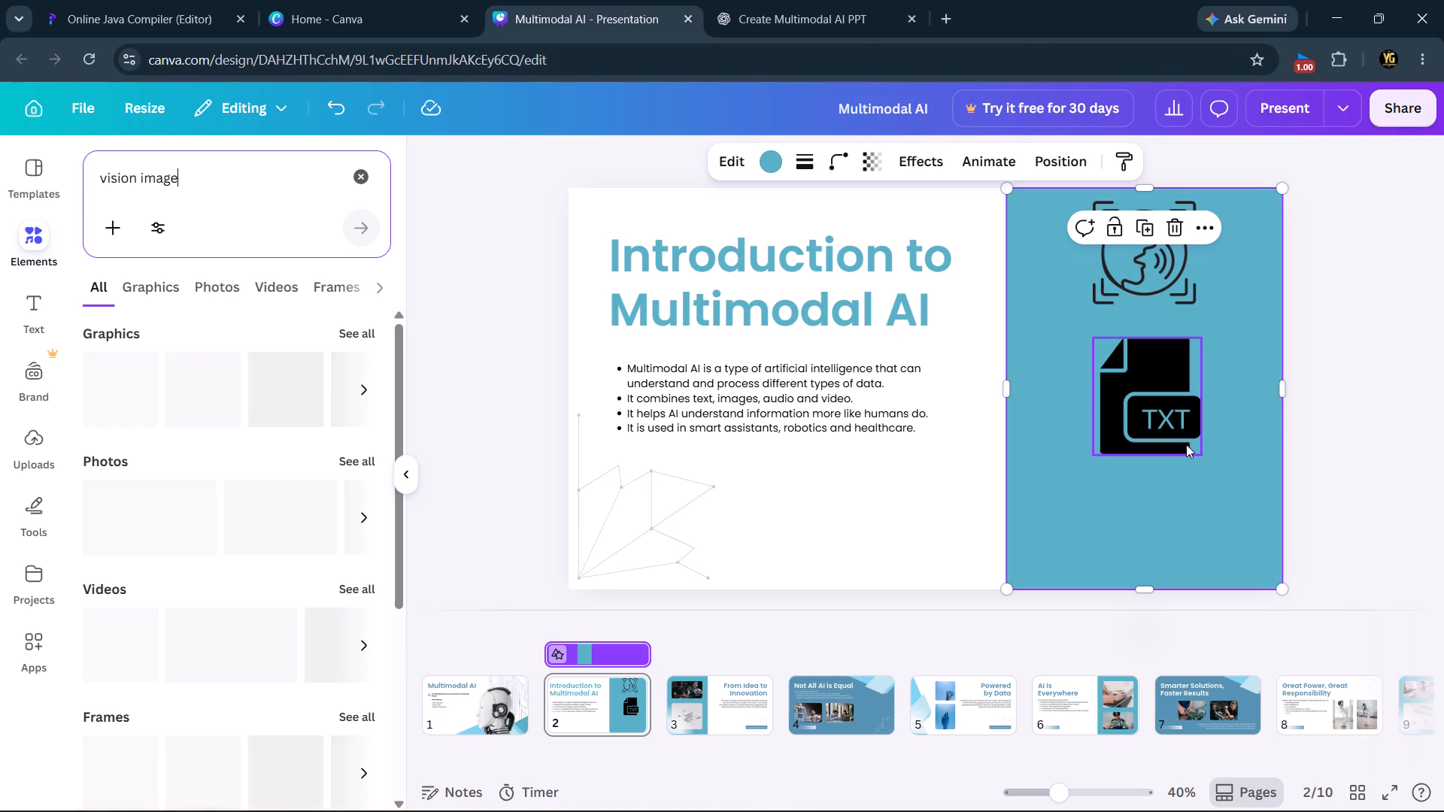
Shrink the speaking-head graphic slightly on slide 2 and shift it back towards the centre of the blue panel.
left_click(1167, 283)
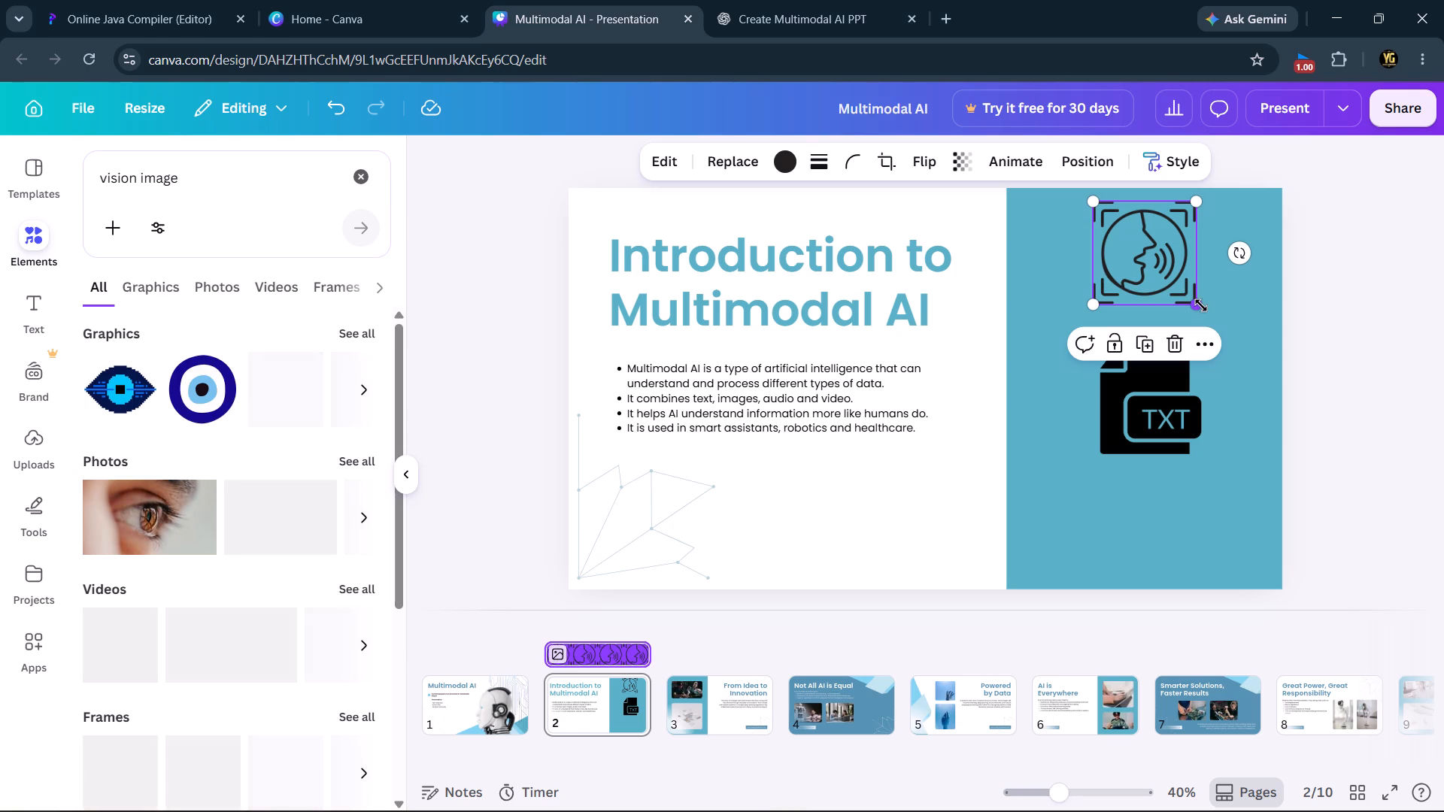
left_click_drag(1201, 305, 1196, 298)
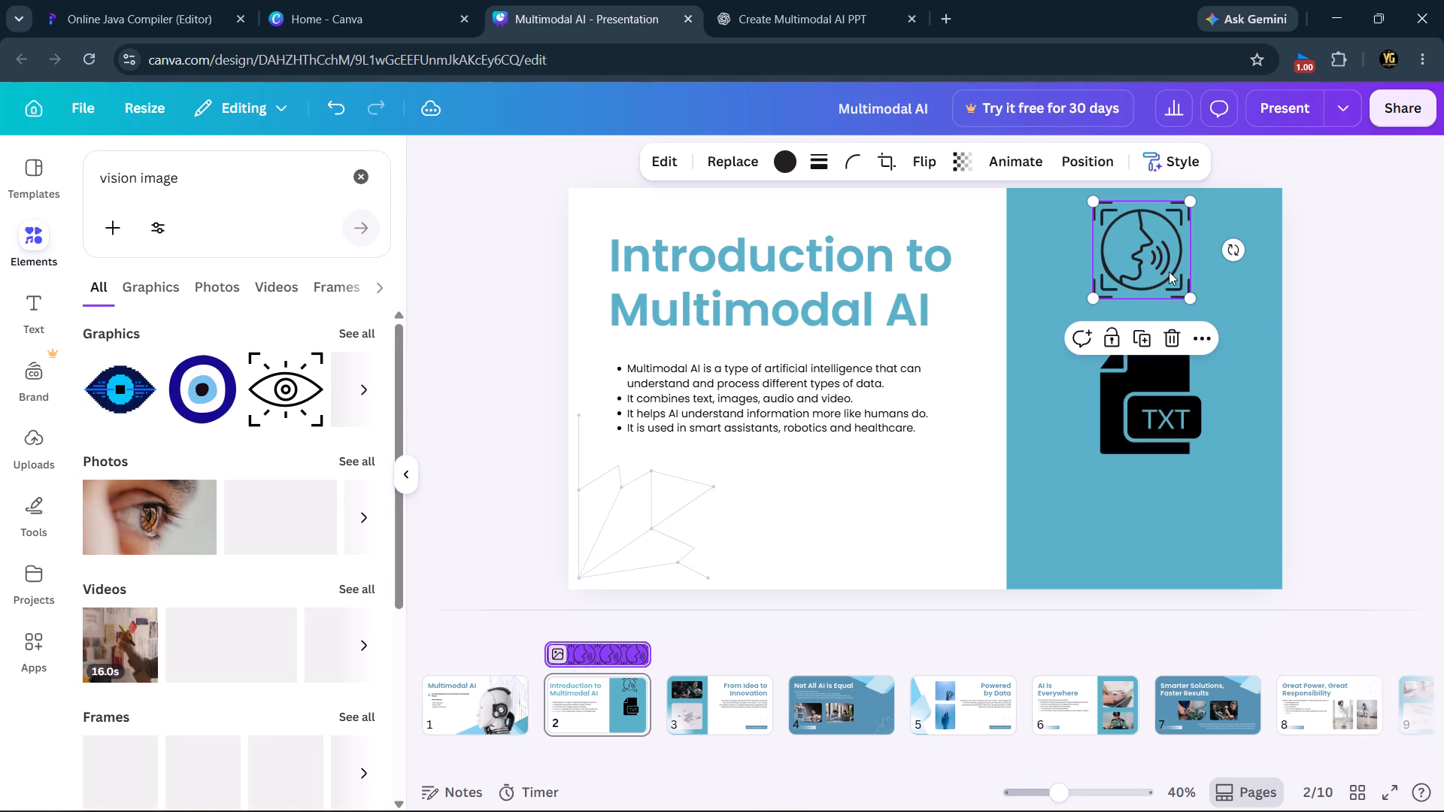
left_click_drag(1169, 271, 1178, 274)
left_click(1169, 268)
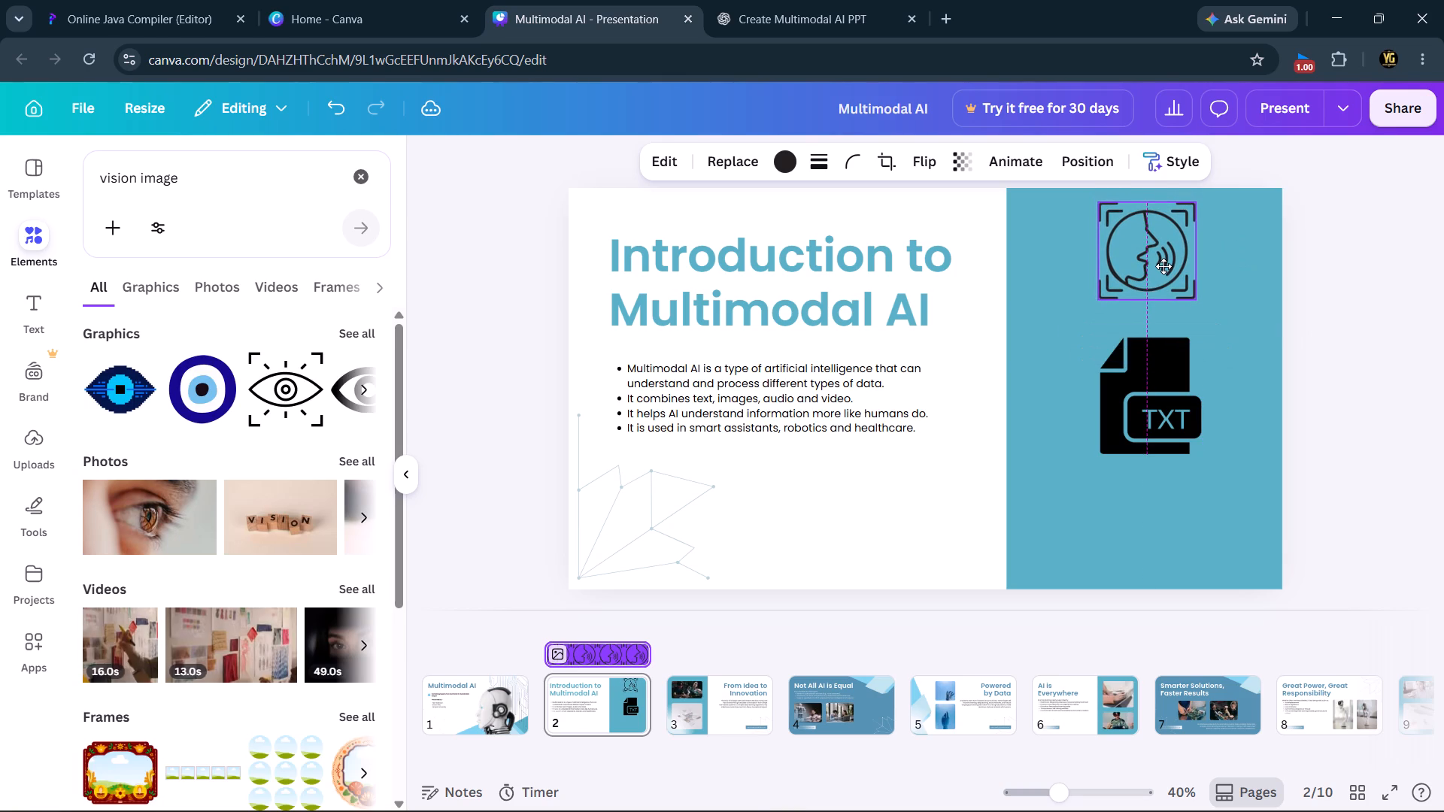
Resize the TXT file graphic to about 277 by 300 and align it beneath the speaking-head graphic in the blue panel.
left_click(1171, 376)
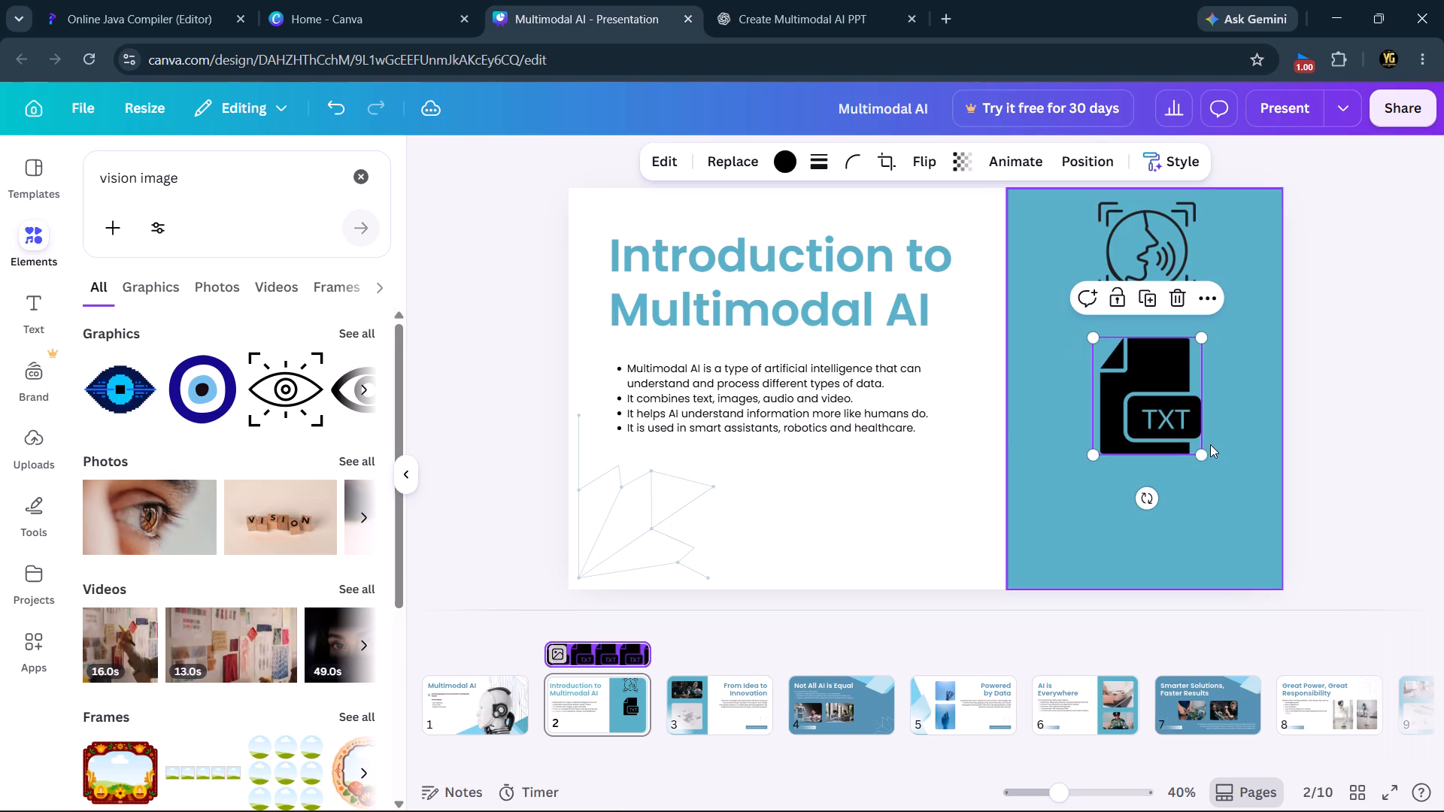
left_click_drag(1206, 450, 1195, 440)
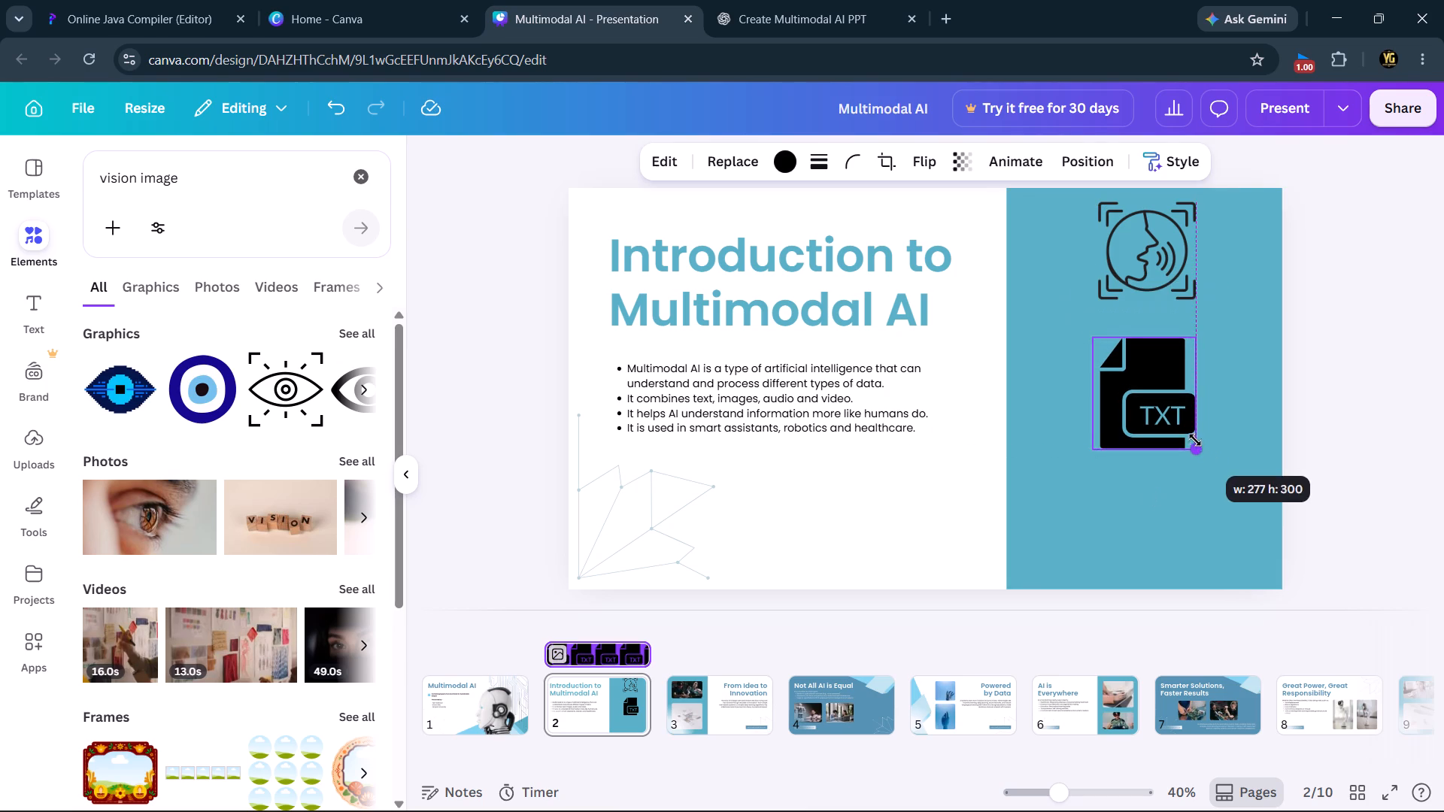
left_click_drag(1195, 440, 1200, 443)
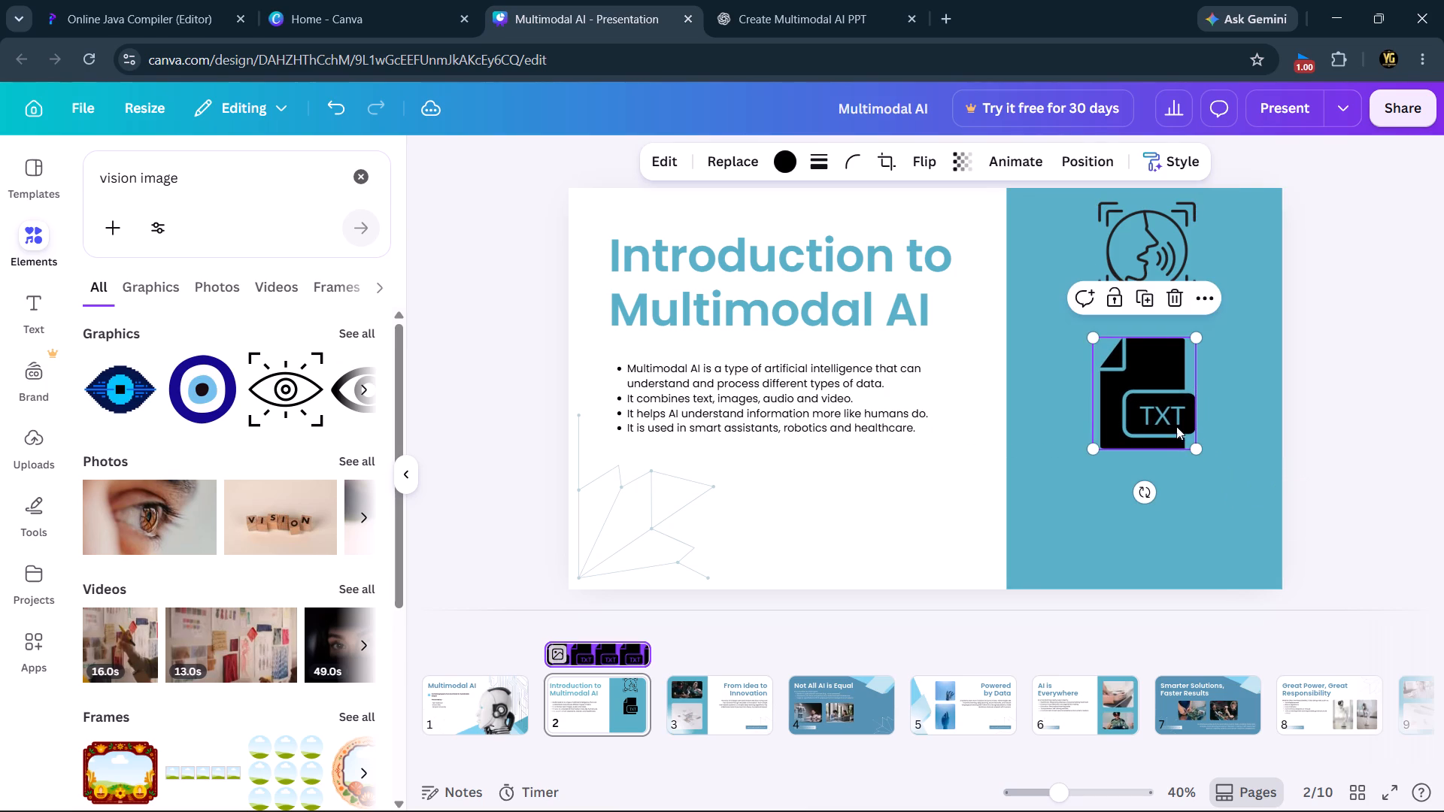
left_click_drag(1174, 413, 1190, 415)
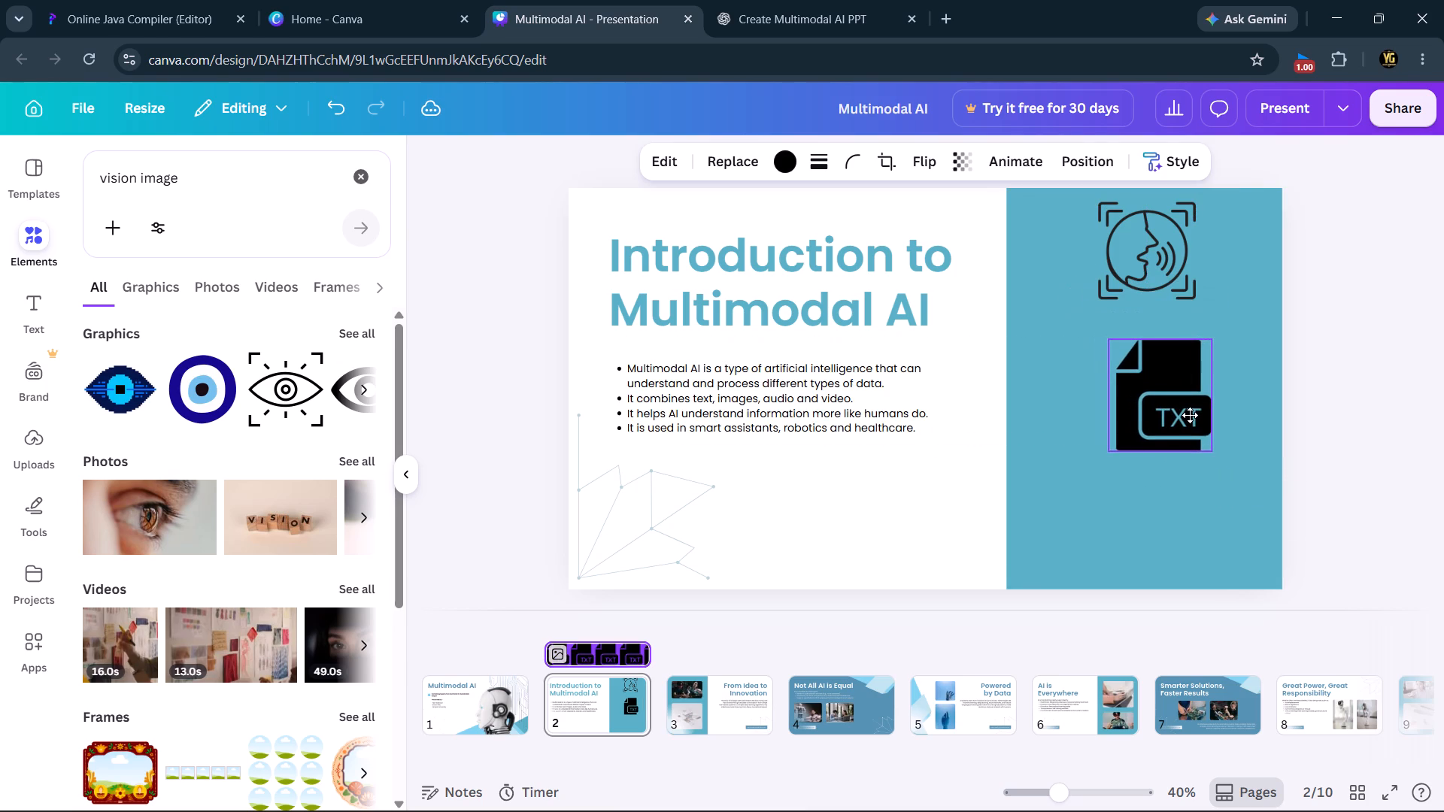
left_click_drag(1190, 415, 1185, 415)
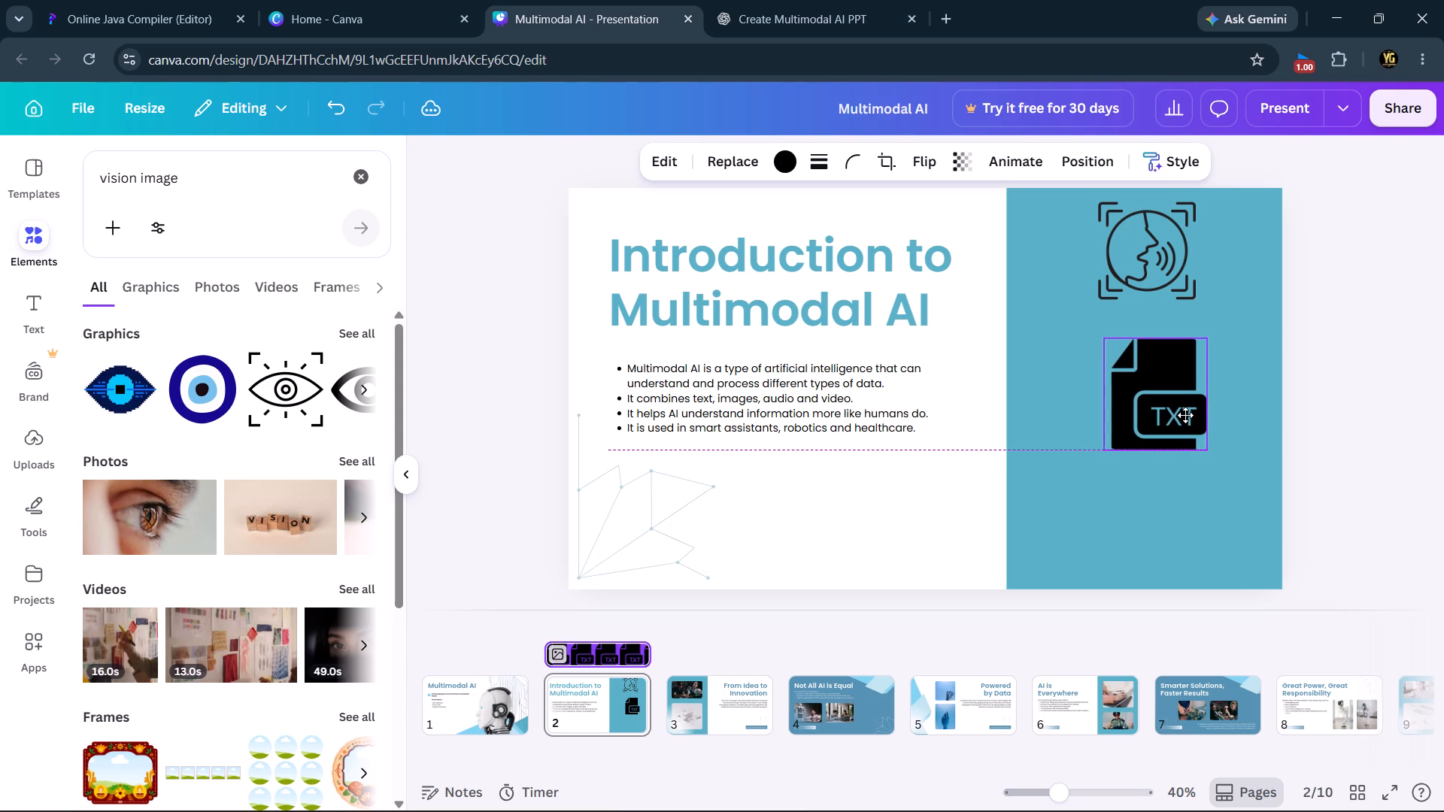
left_click_drag(1185, 415, 1185, 415)
left_click(1201, 512)
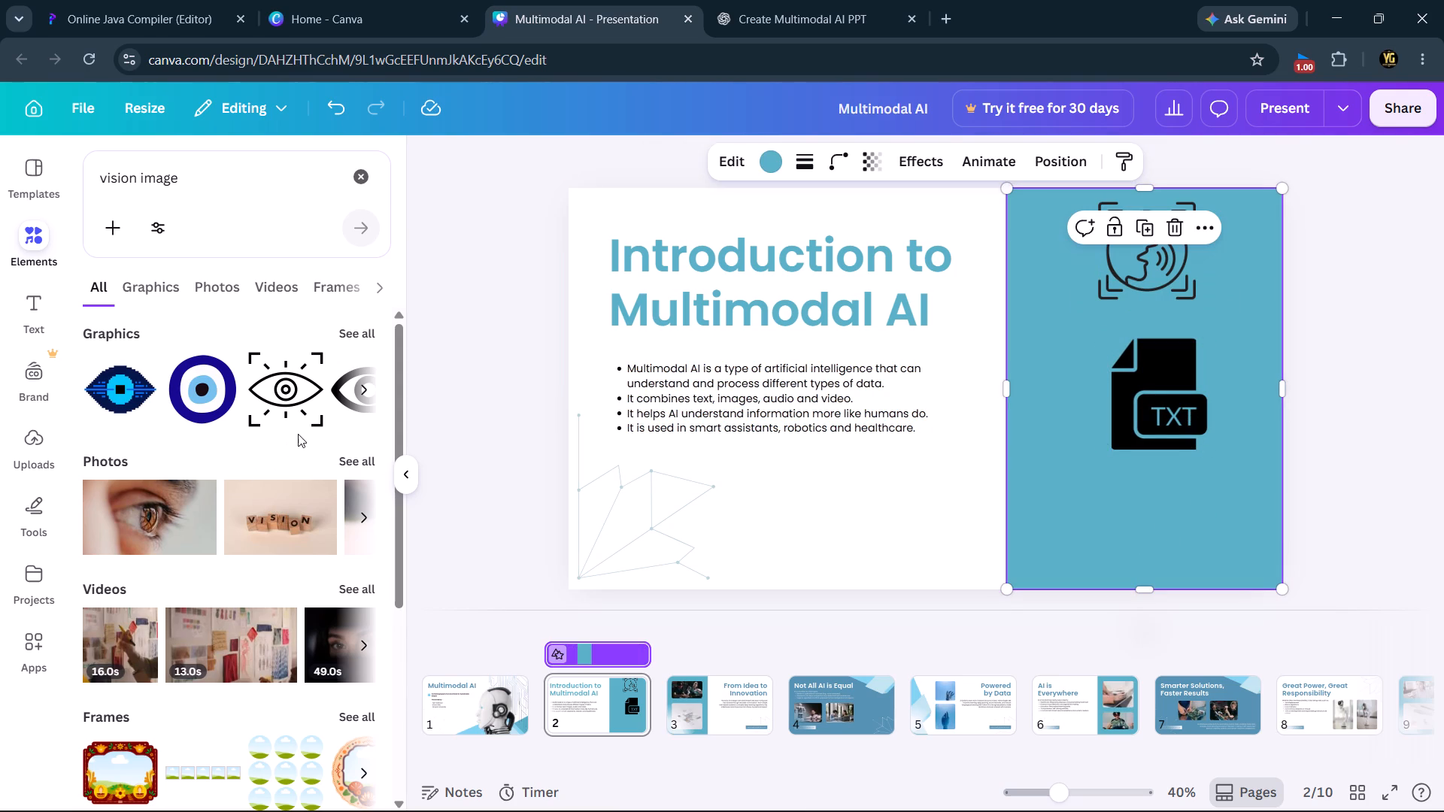
Find the free bold black eye graphic in the "vision image" results and add it to slide 2.
scroll(306, 411, "left", 2)
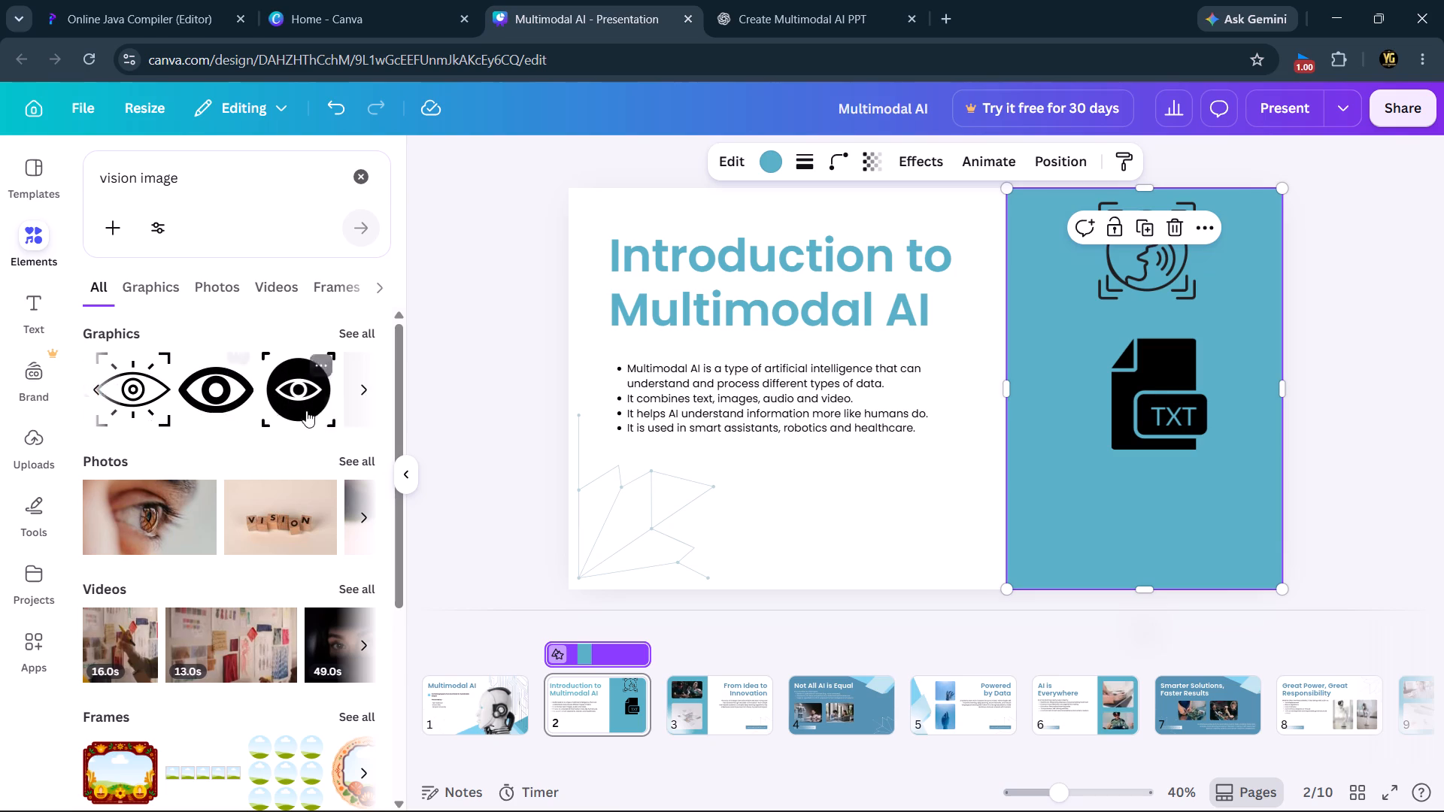
scroll(306, 411, "left", 2)
scroll(206, 592, "down", 2)
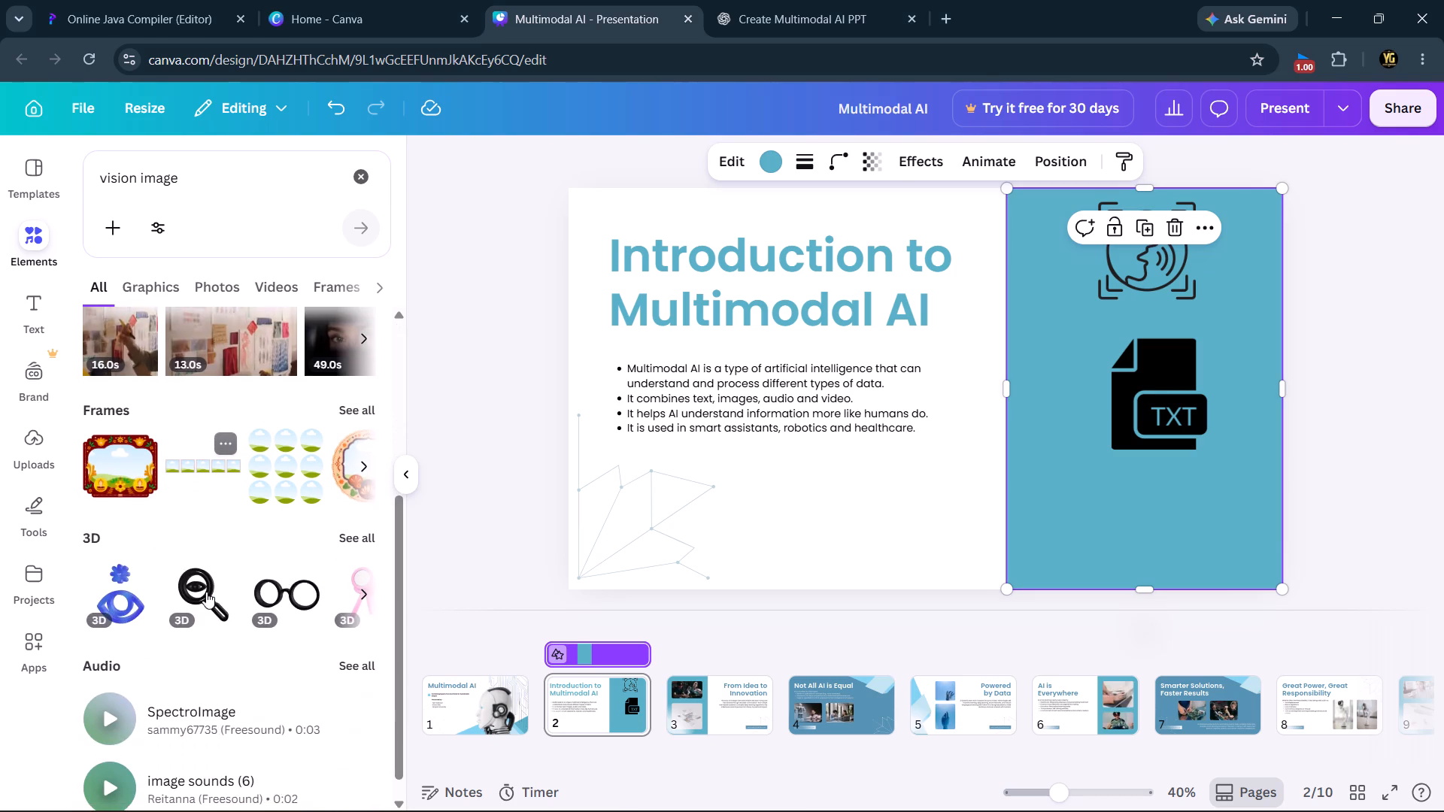
scroll(206, 592, "down", 2)
scroll(206, 592, "up", 3)
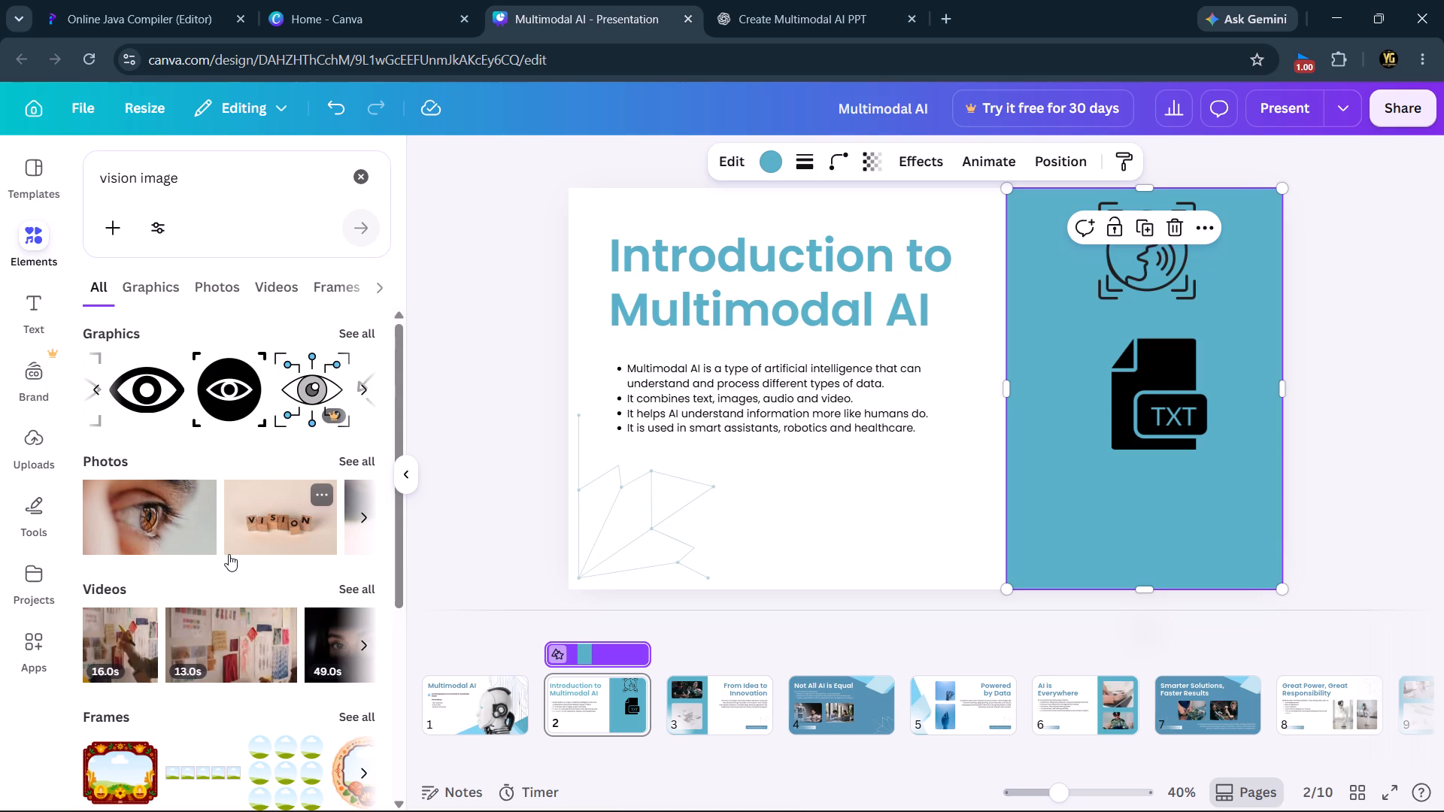
scroll(229, 554, "right", 3)
scroll(190, 420, "right", 5)
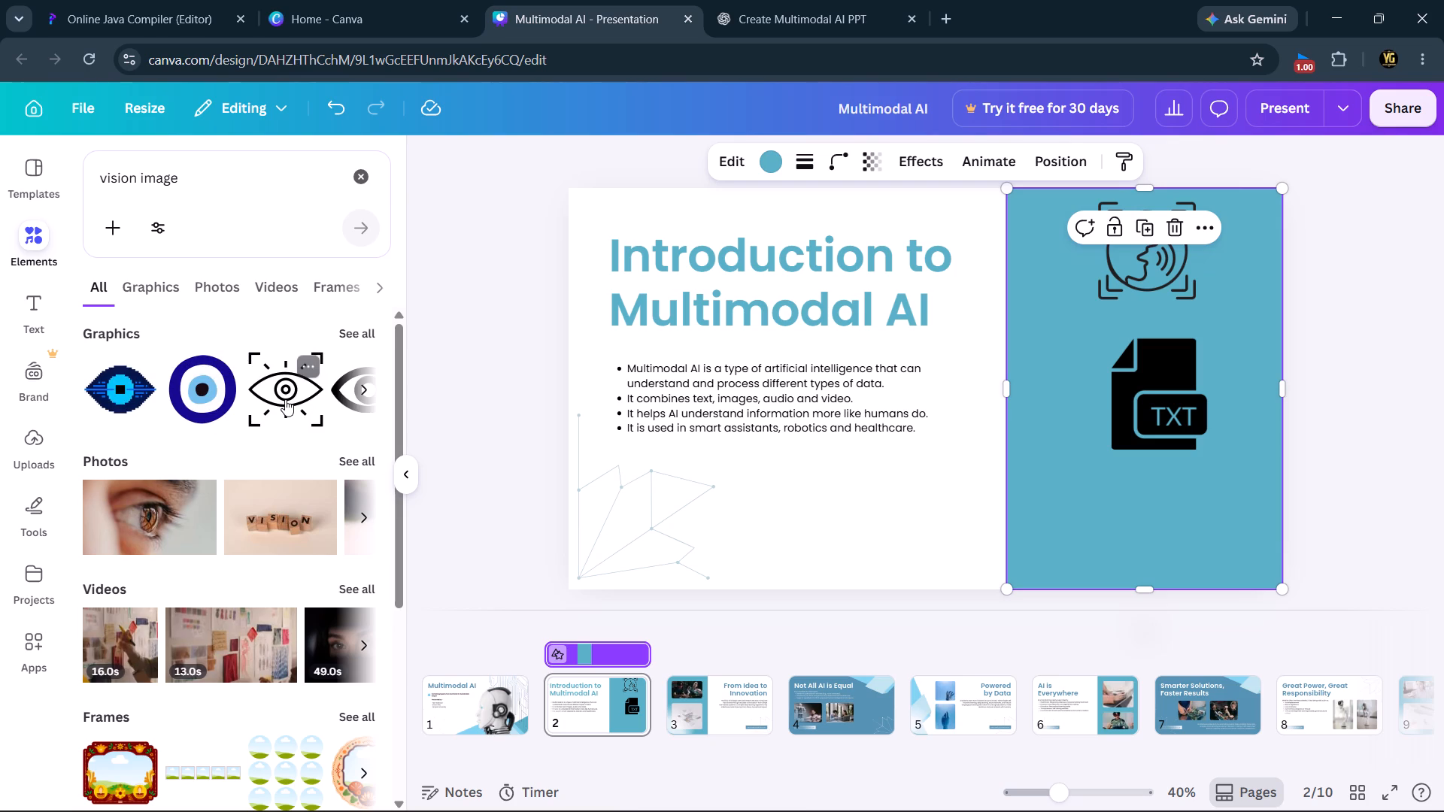
scroll(310, 403, "left", 1)
left_click(310, 403)
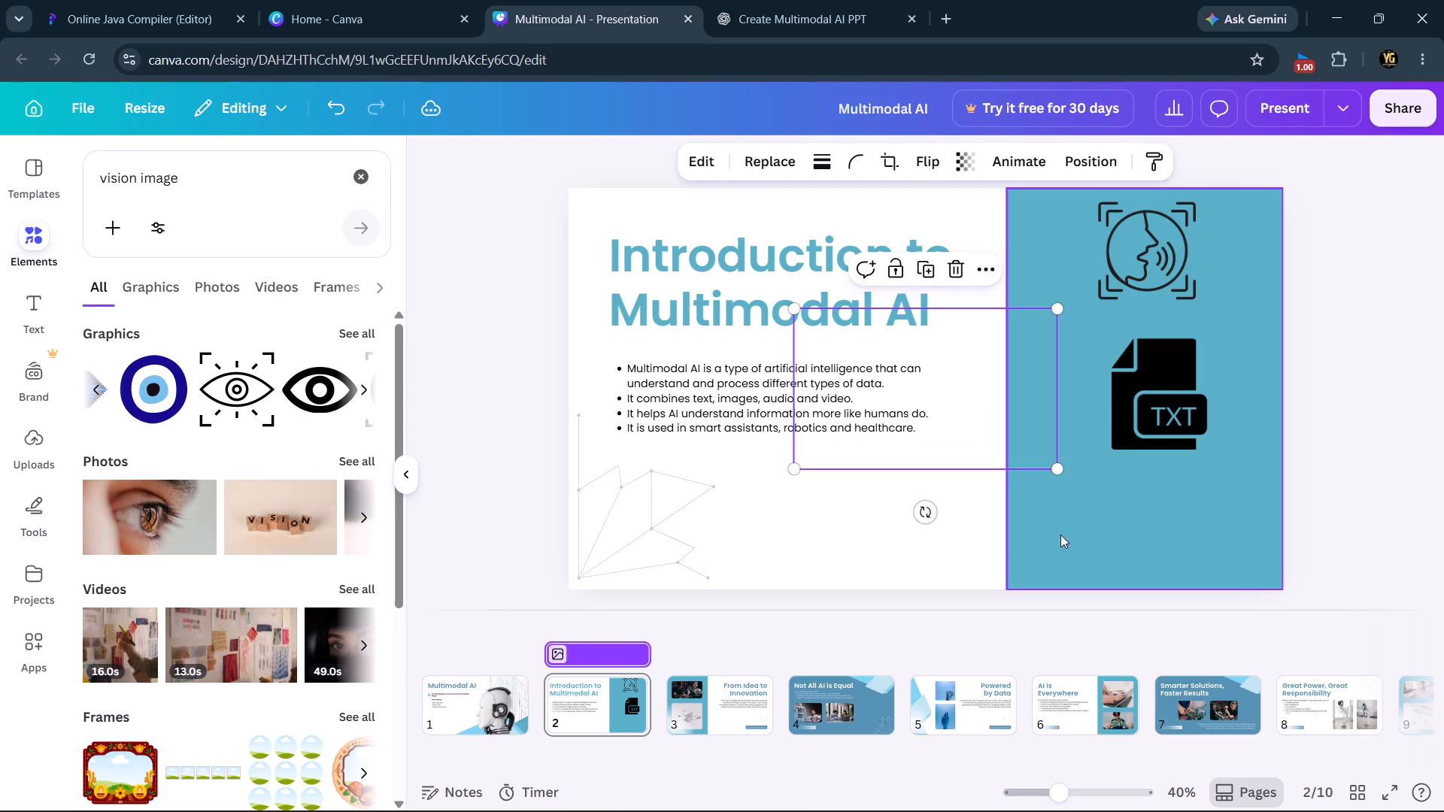
Shrink the eye graphic to about half its size and place it below the TXT file graphic in the blue panel.
left_click_drag(998, 432, 1160, 550)
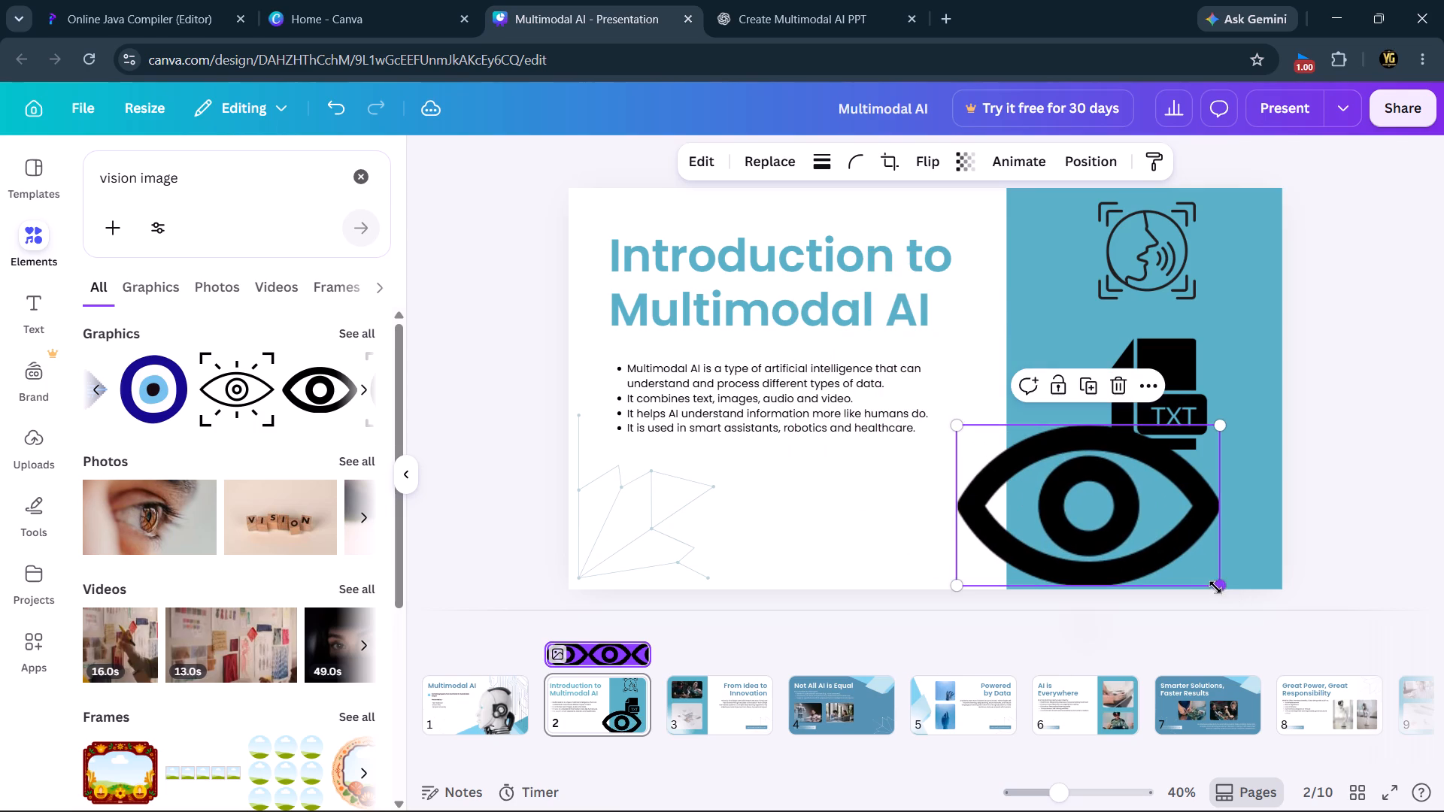
left_click_drag(1219, 586, 1103, 489)
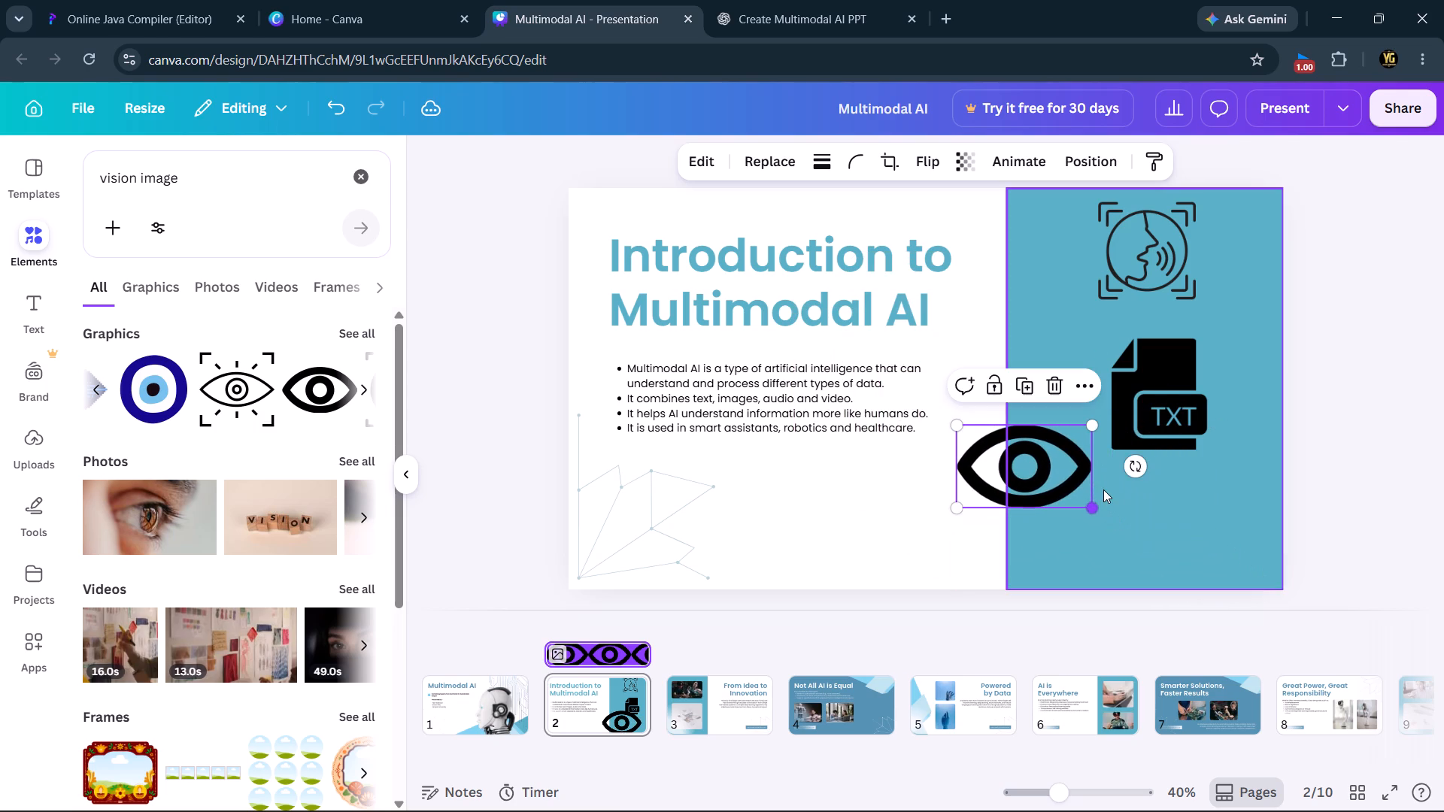
left_click_drag(1036, 469, 1166, 532)
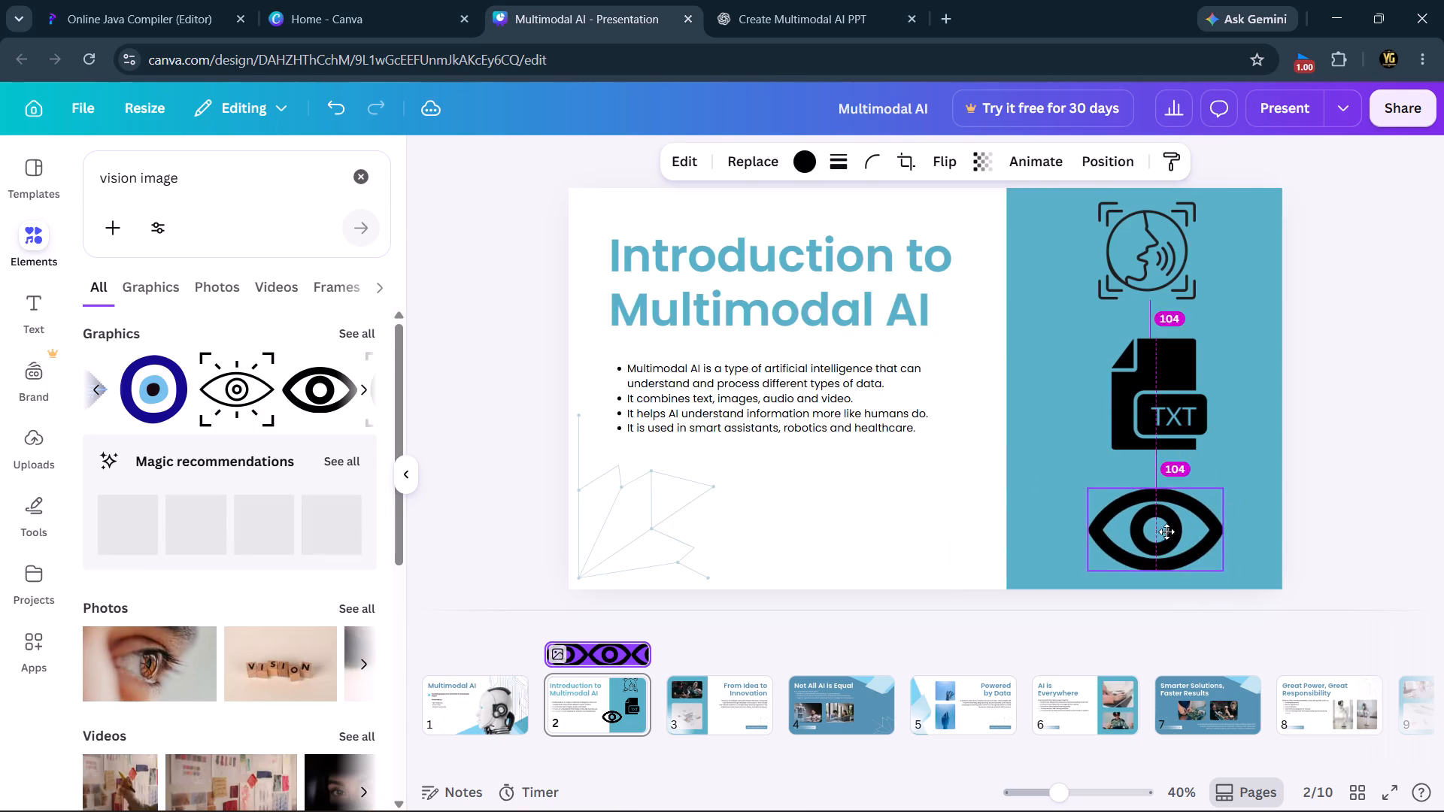
left_click_drag(1166, 532, 1164, 527)
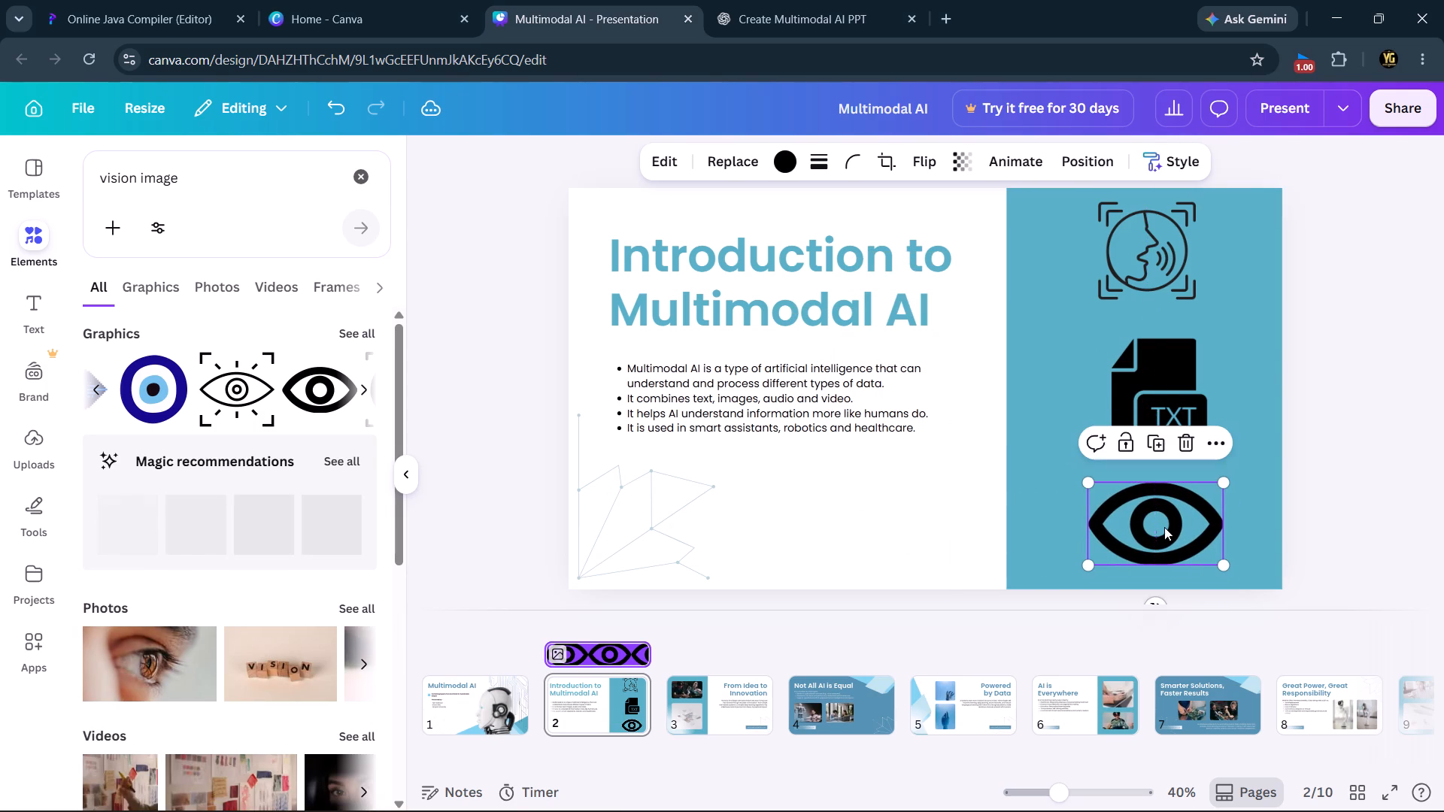
left_click(1050, 396)
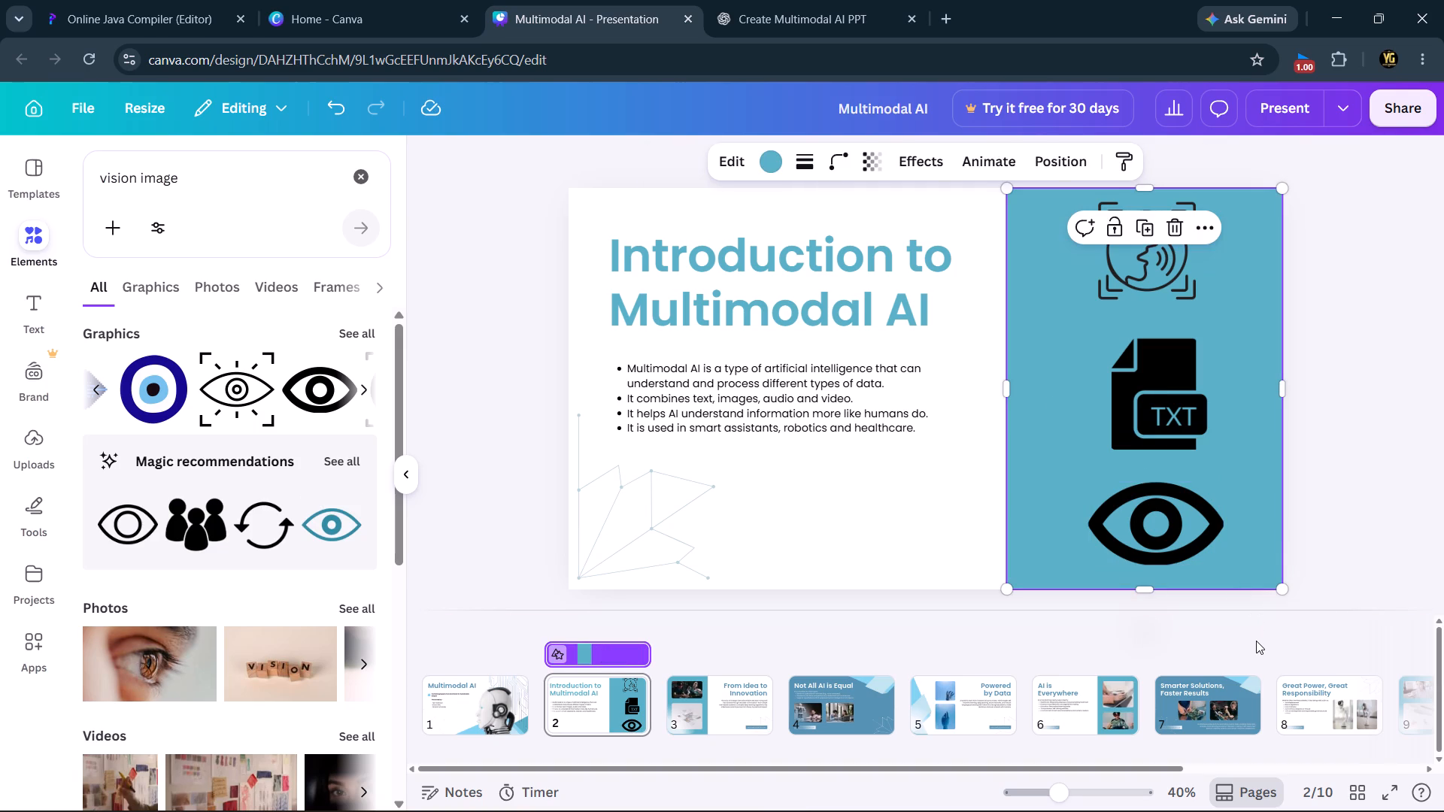
Nudge the TXT file graphic slightly upward to even out the spacing between the three graphics.
left_click(1154, 386)
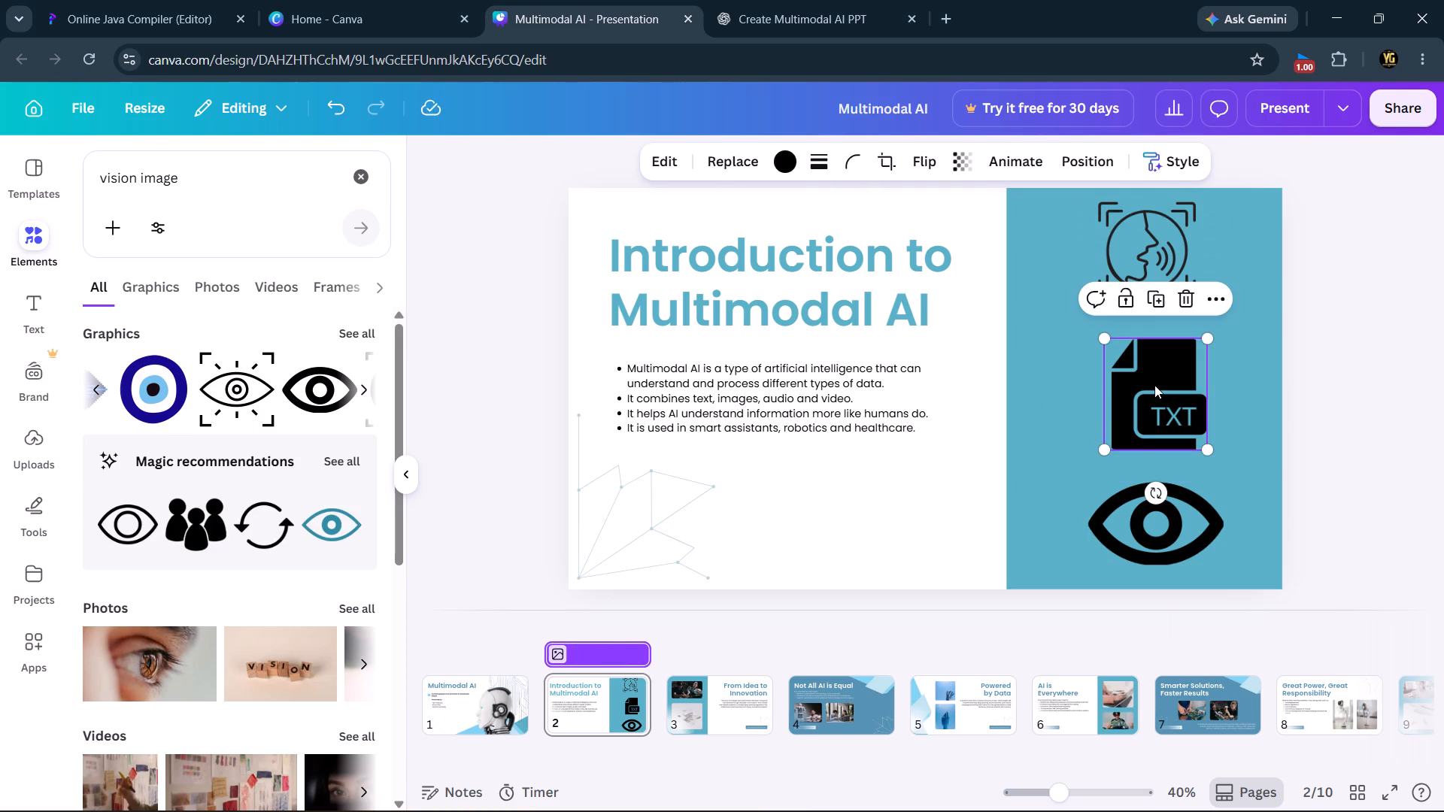
left_click(1038, 404)
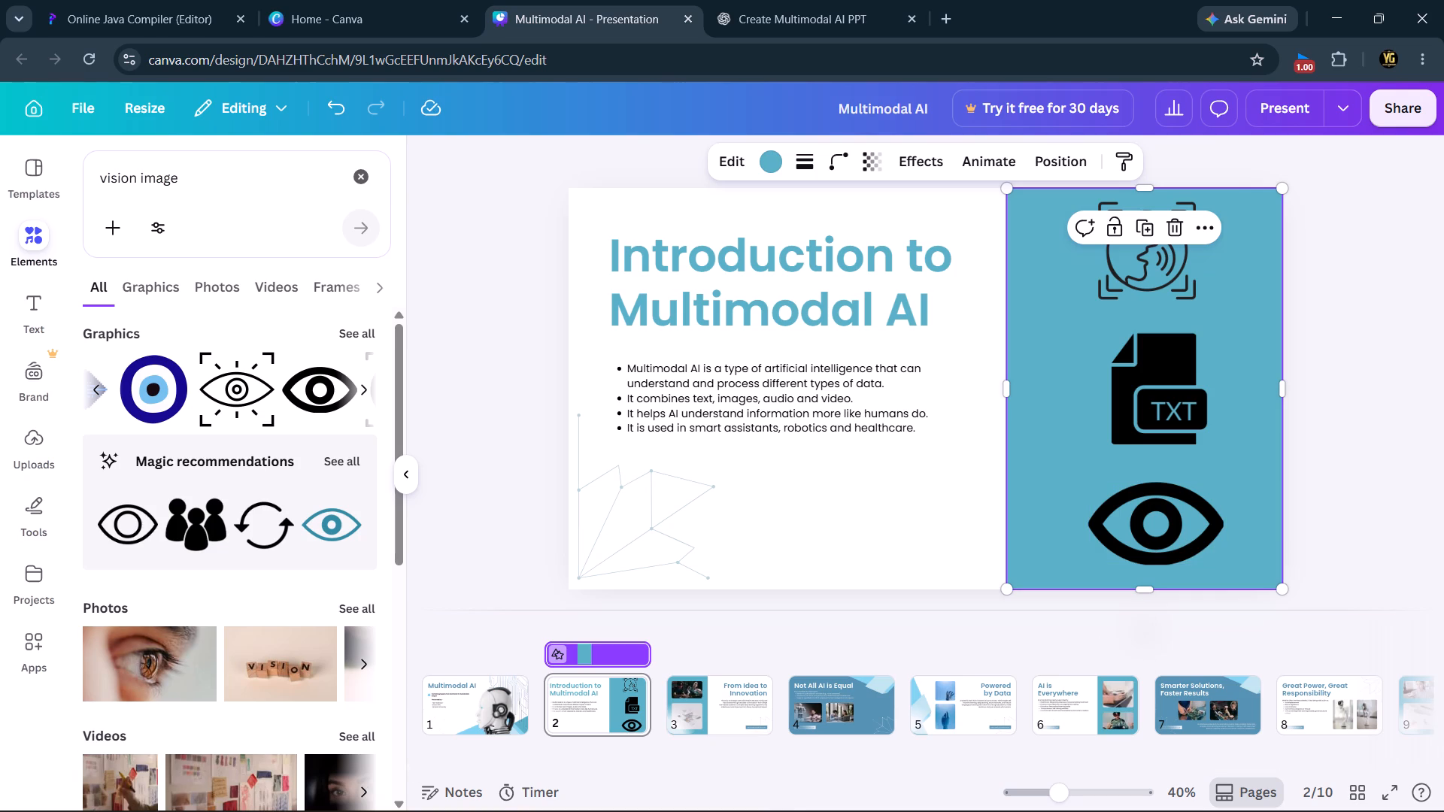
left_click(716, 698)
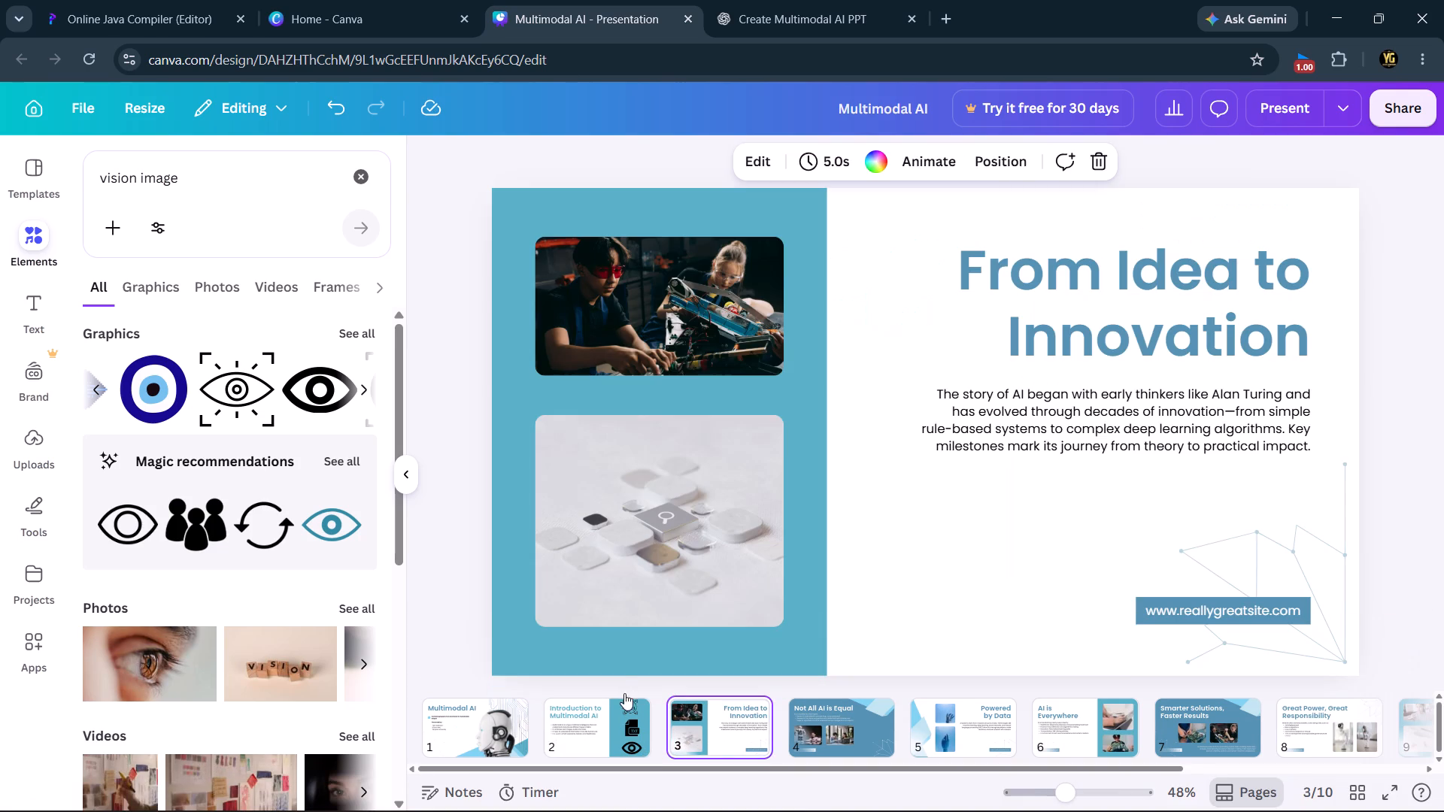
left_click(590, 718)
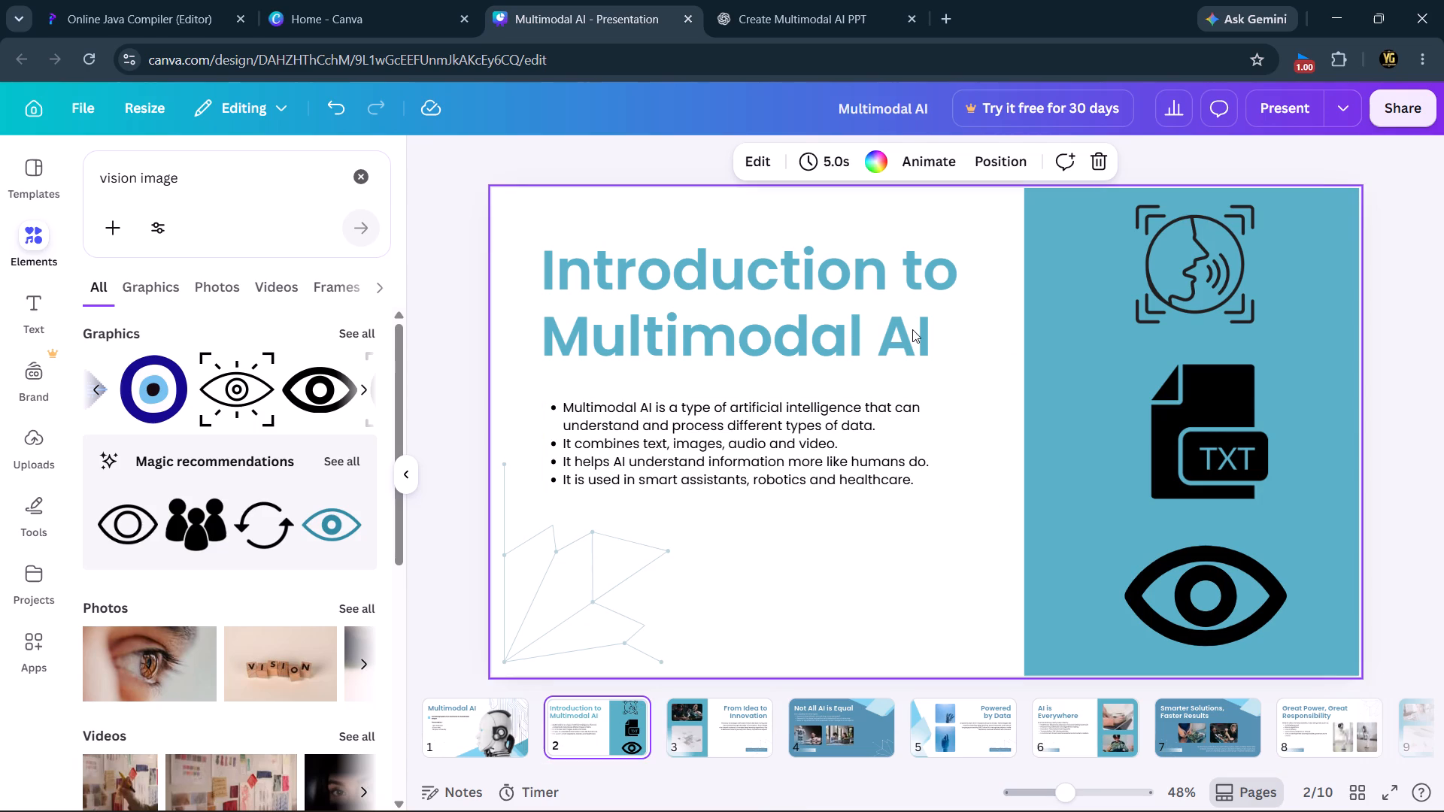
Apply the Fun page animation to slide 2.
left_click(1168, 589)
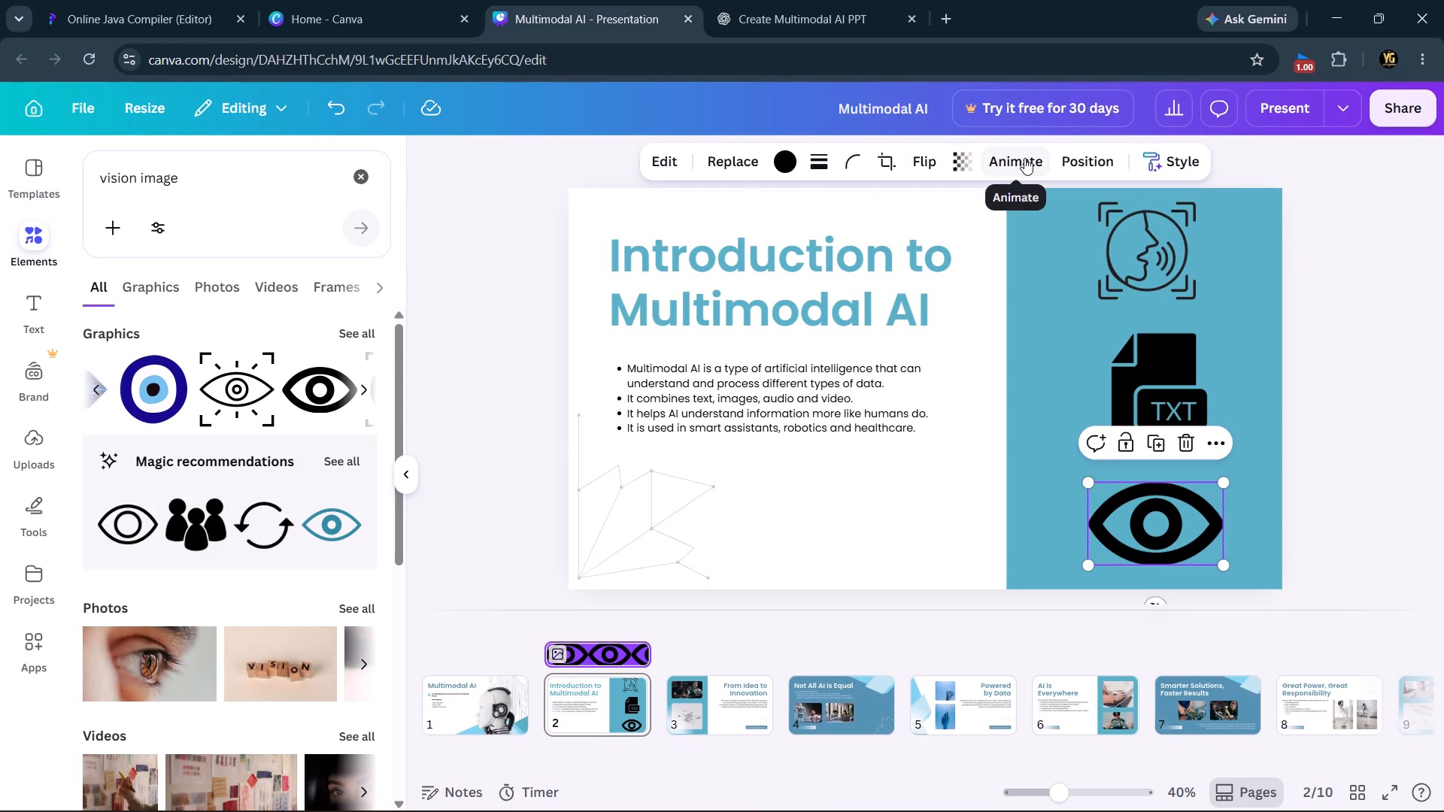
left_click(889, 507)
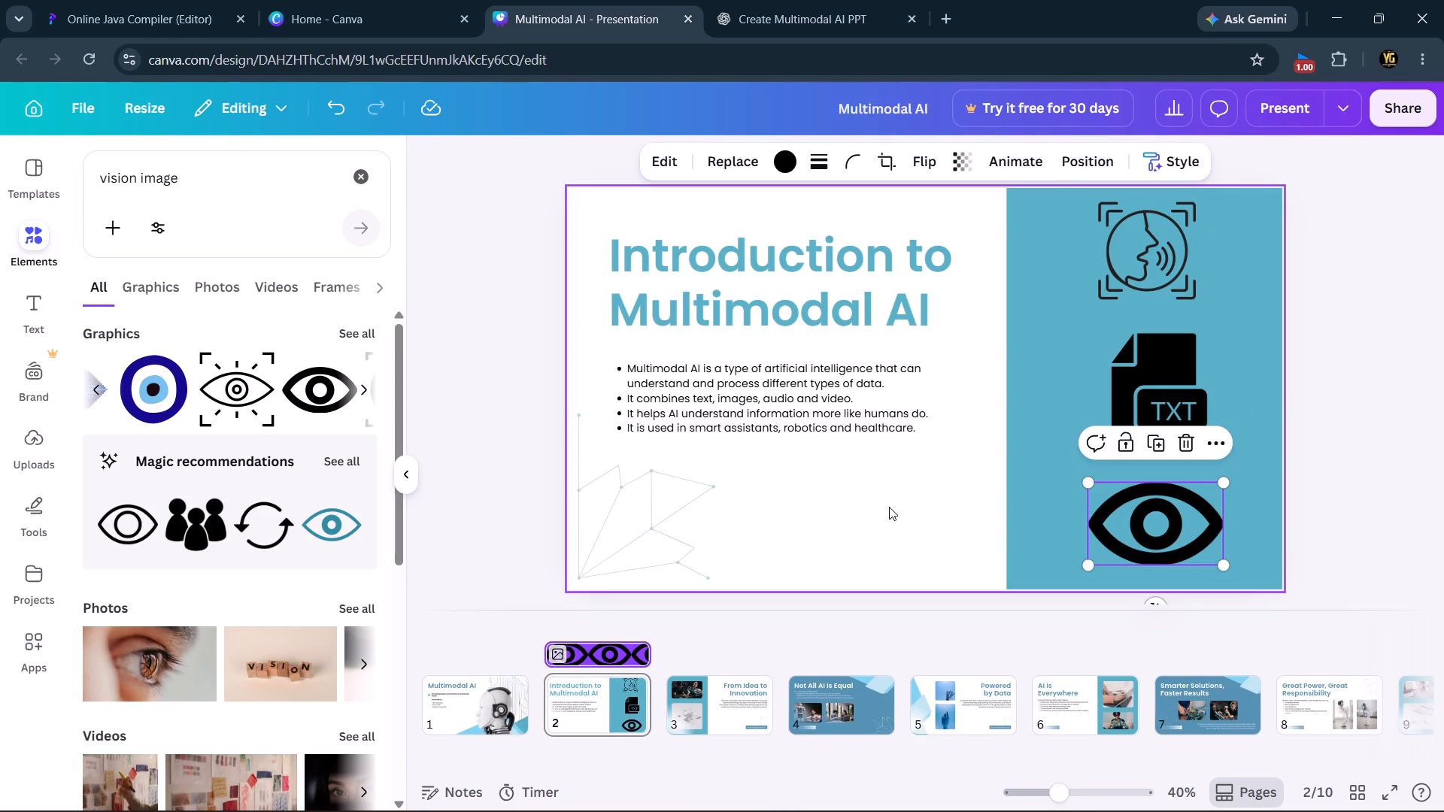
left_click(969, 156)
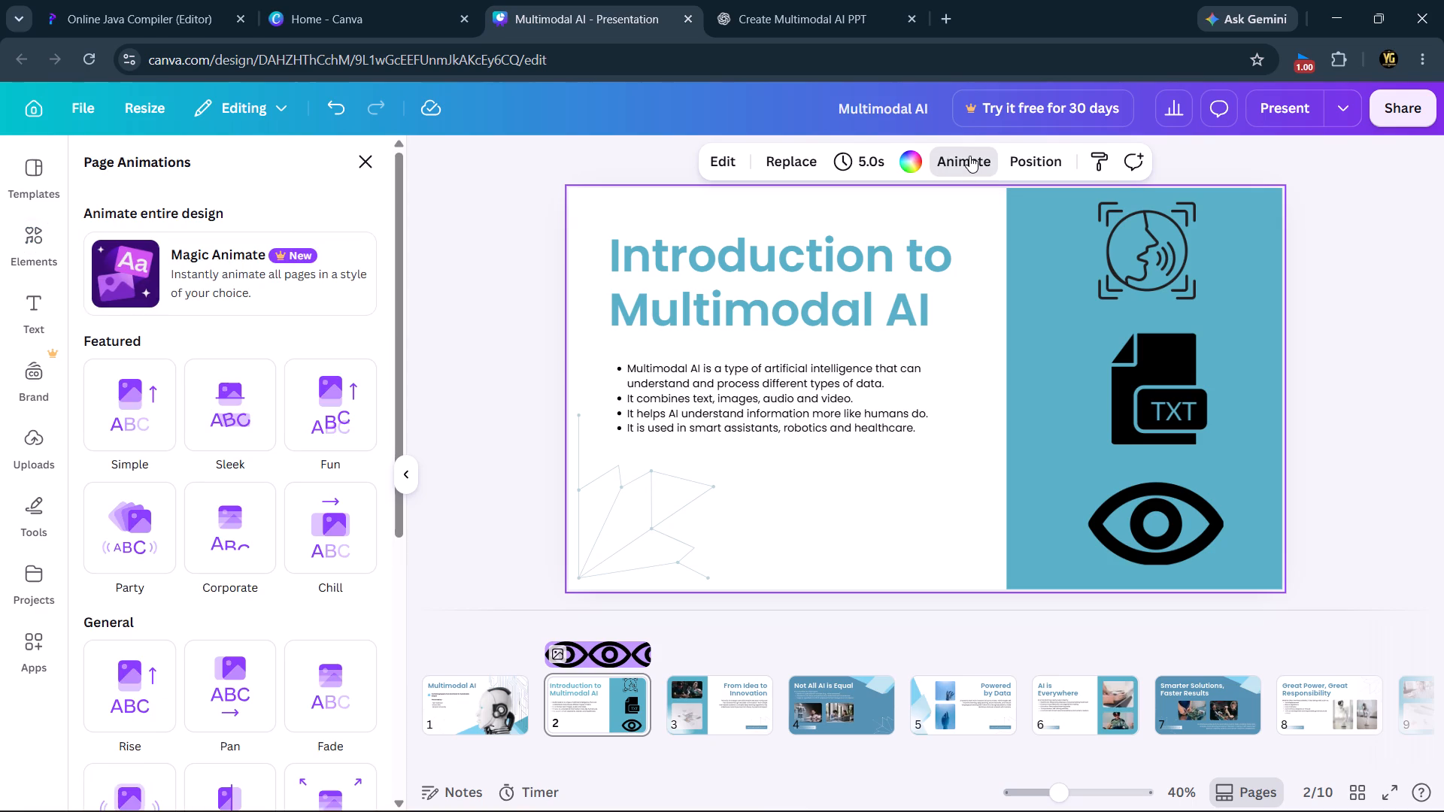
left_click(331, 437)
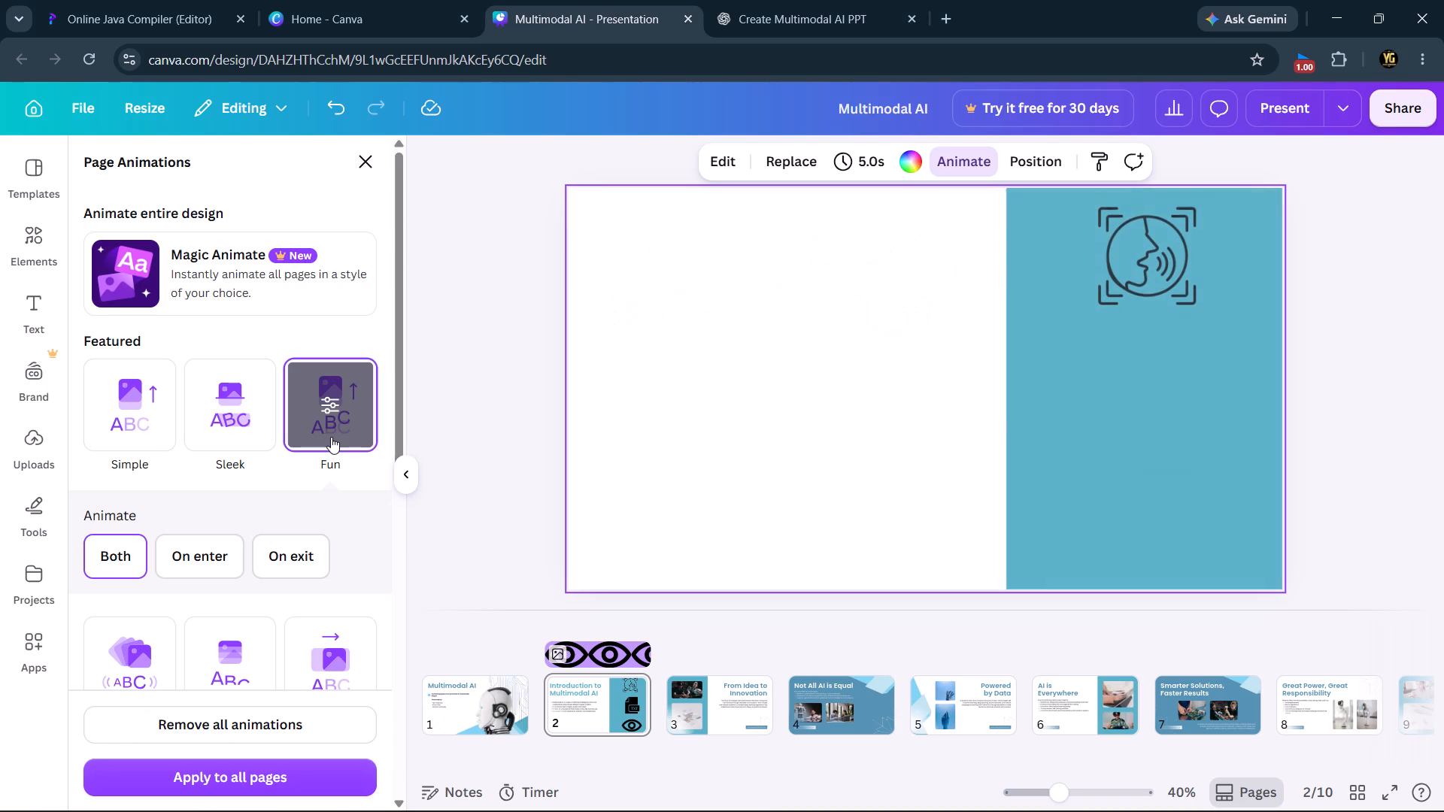
Apply the Simple page animation to slide 1.
left_click(500, 701)
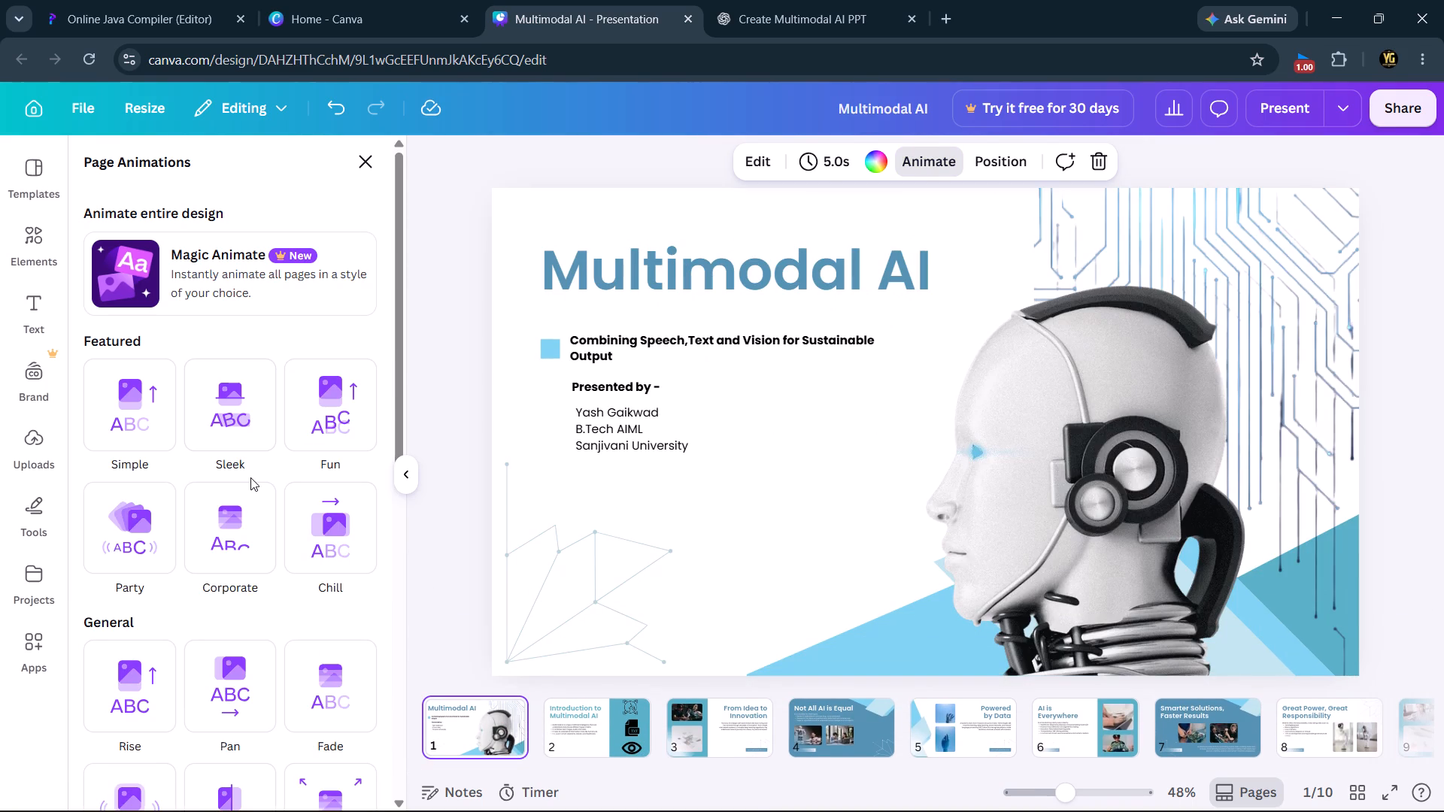
left_click(143, 423)
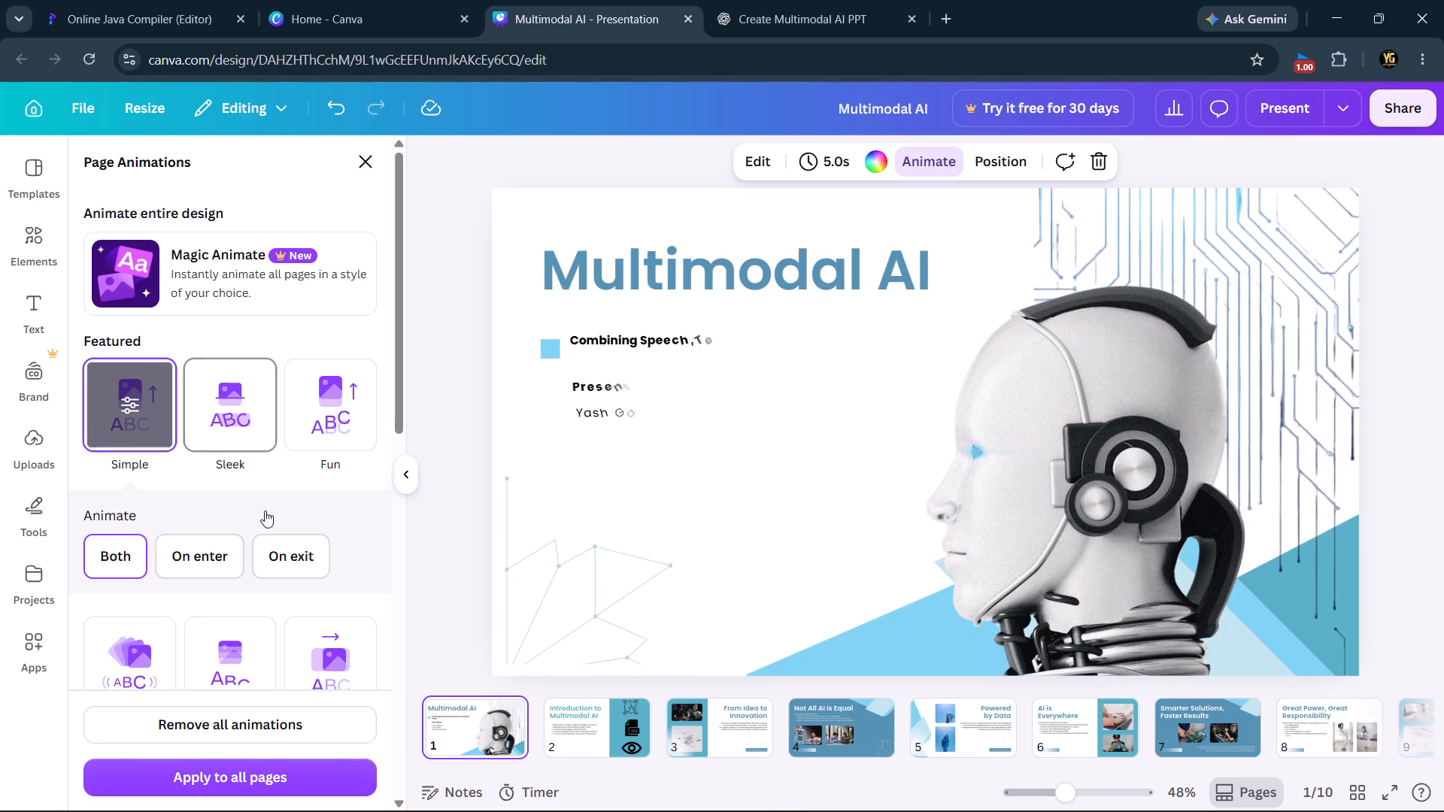
Set slide 2's page animation to Simple.
left_click(573, 724)
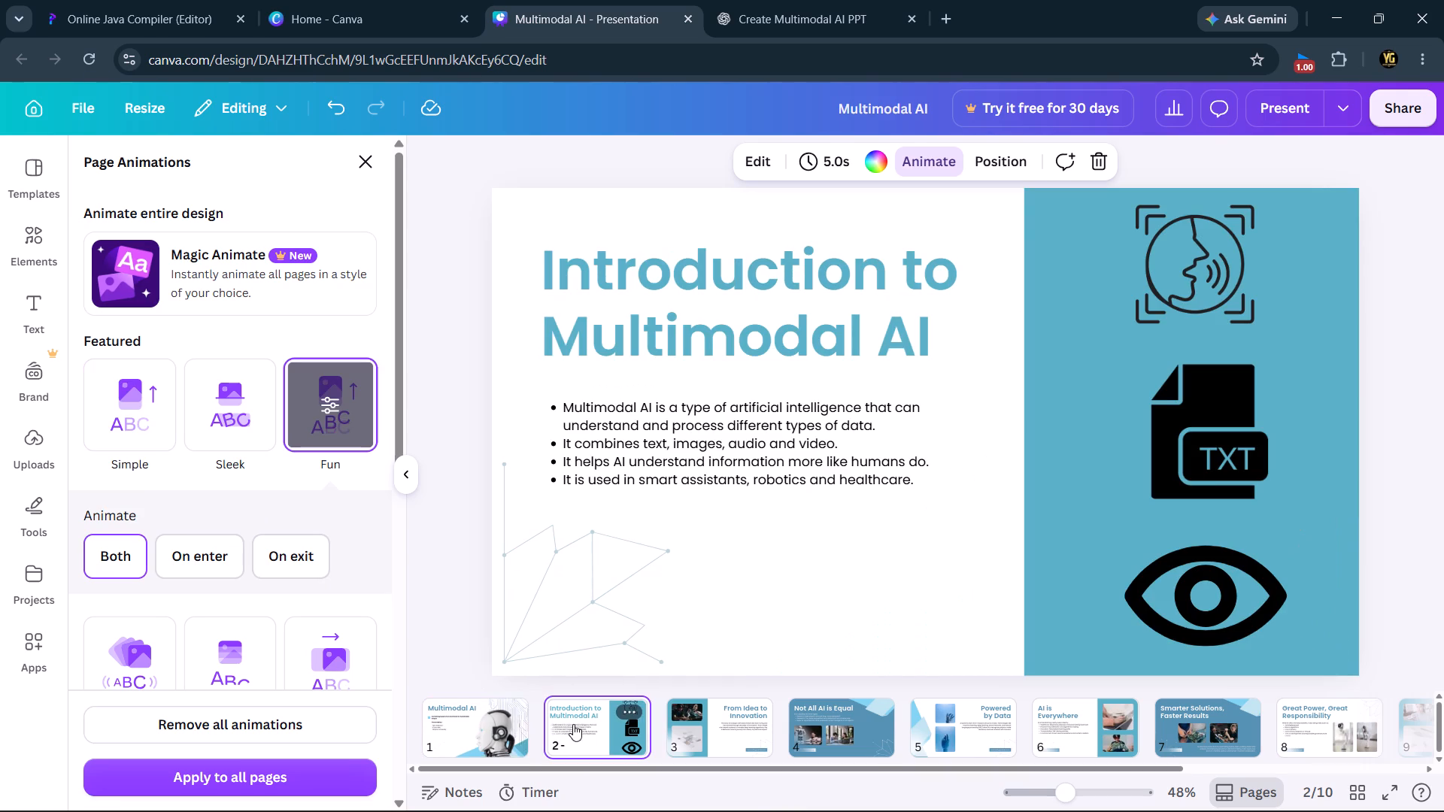
left_click(80, 441)
left_click(97, 441)
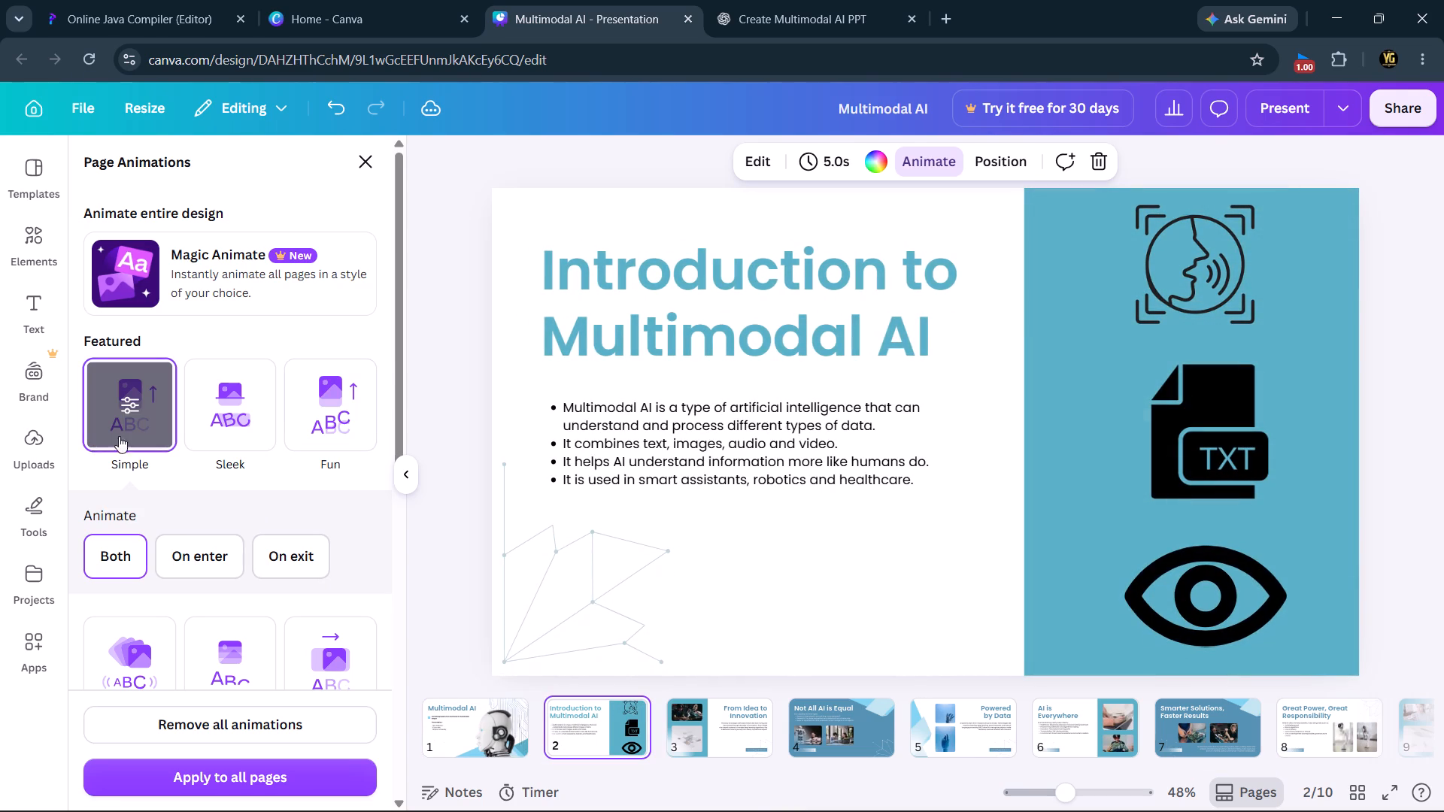
Apply the Simple page animation to slide 3.
left_click(724, 709)
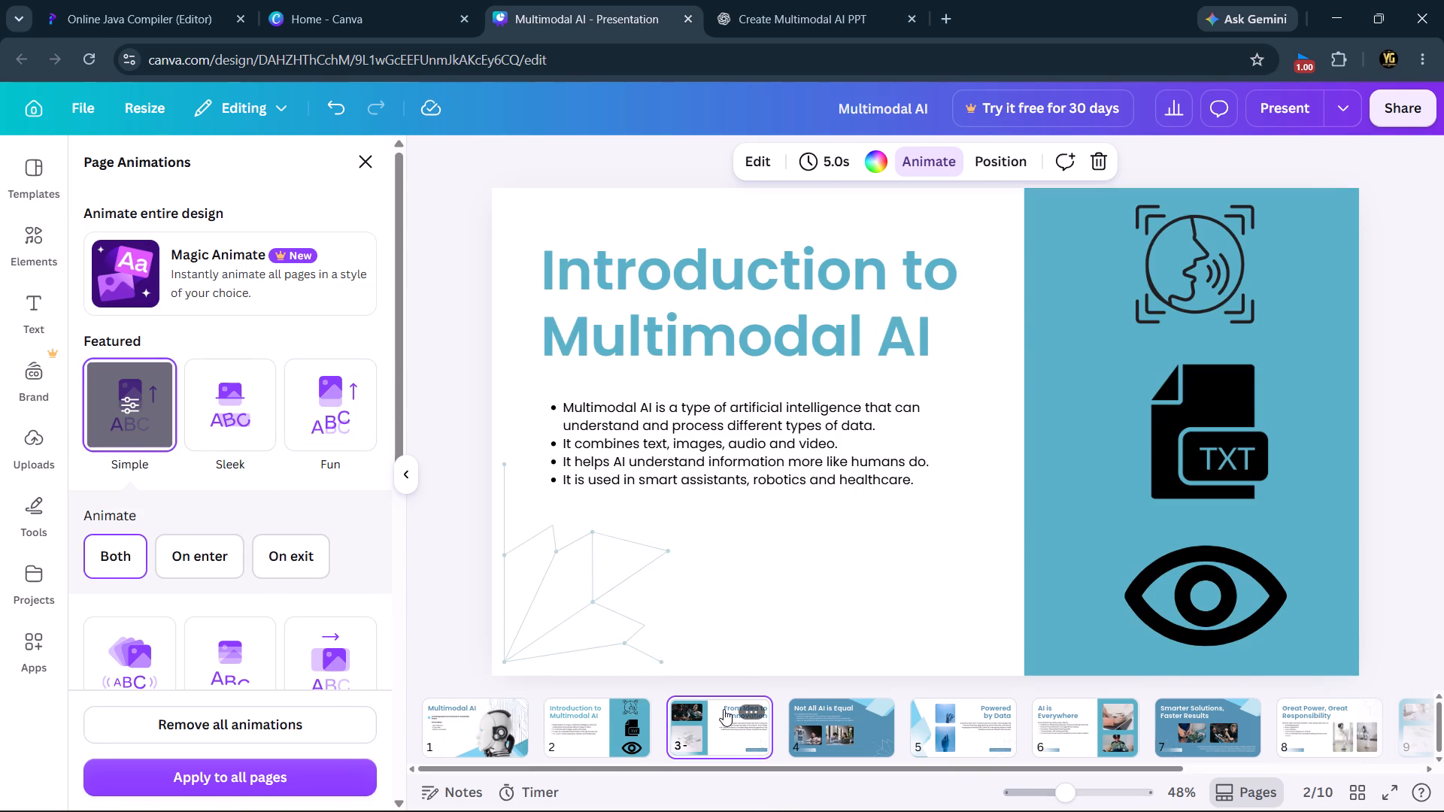
left_click(121, 404)
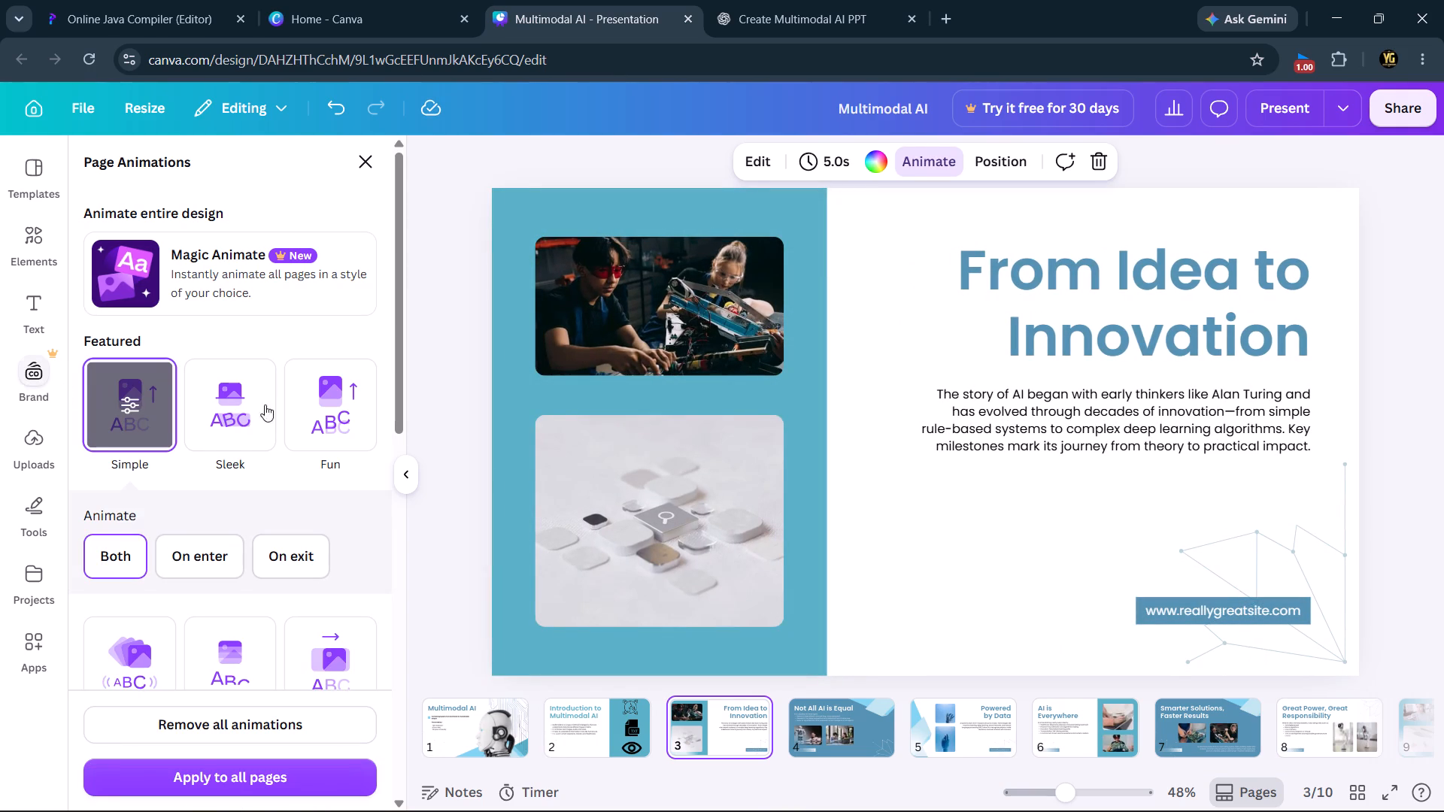
left_click(709, 741)
left_click(28, 310)
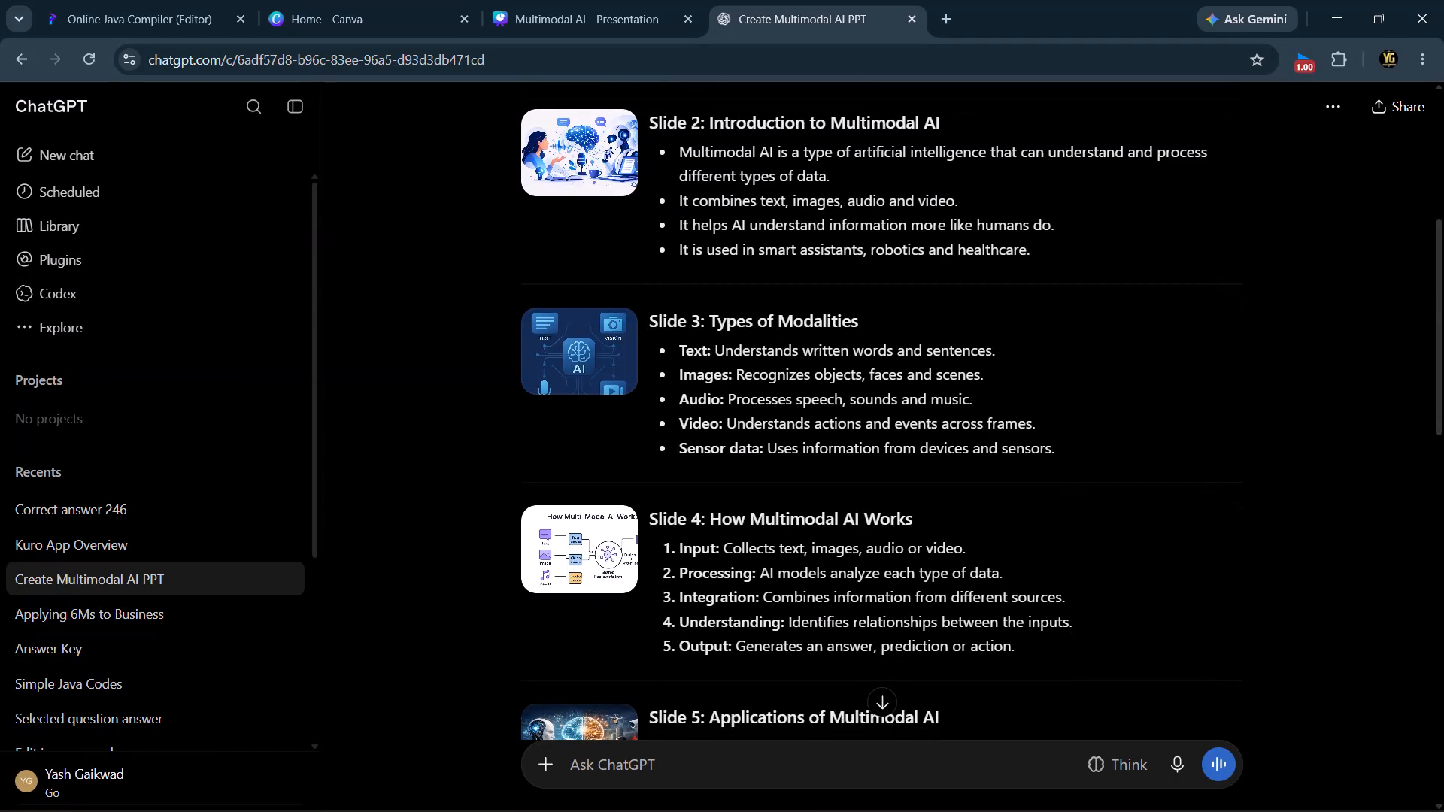
Return to the Canva presentation and replace slide 3's heading "From Idea to Innovation" with "Types of Modalities".
left_click(669, 29)
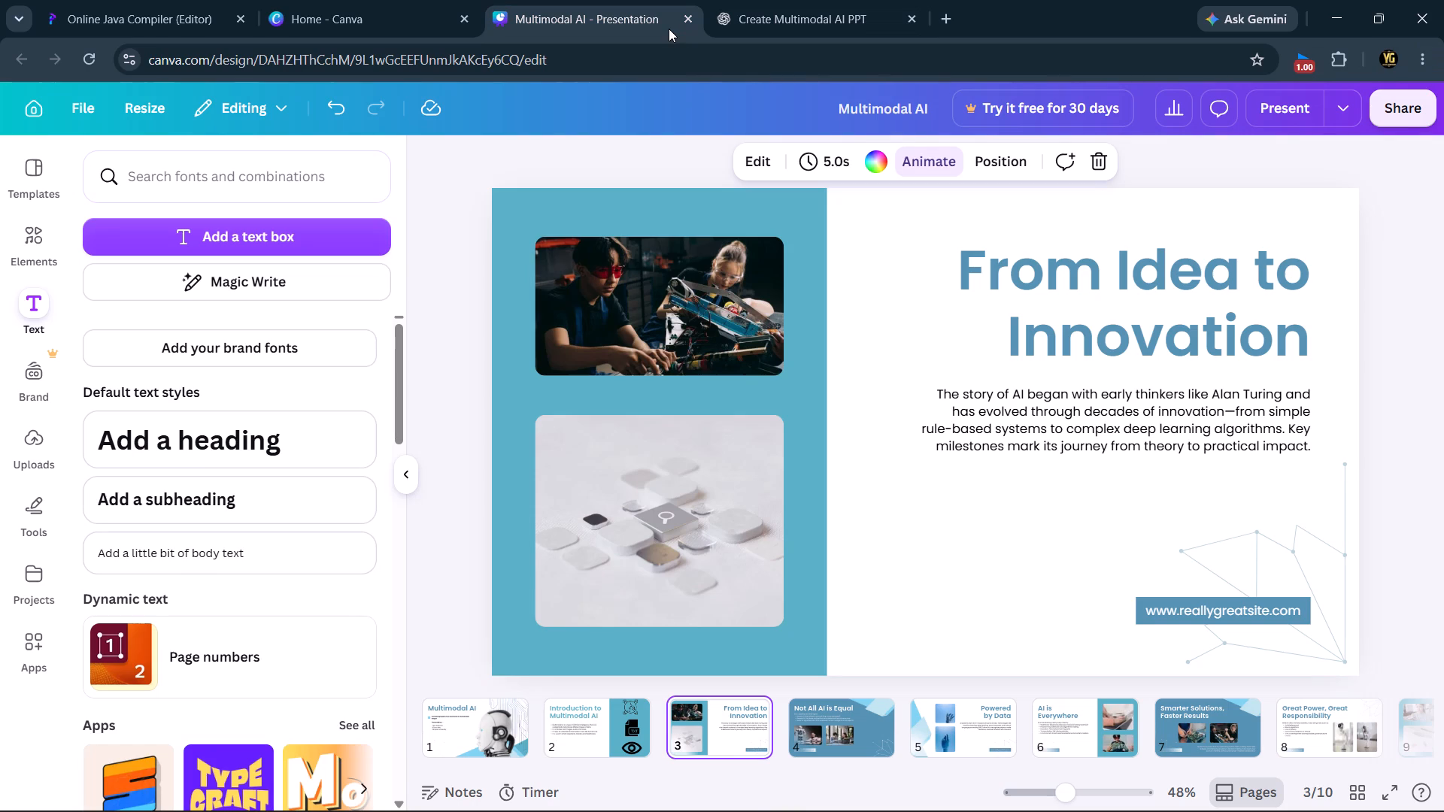
left_click(987, 271)
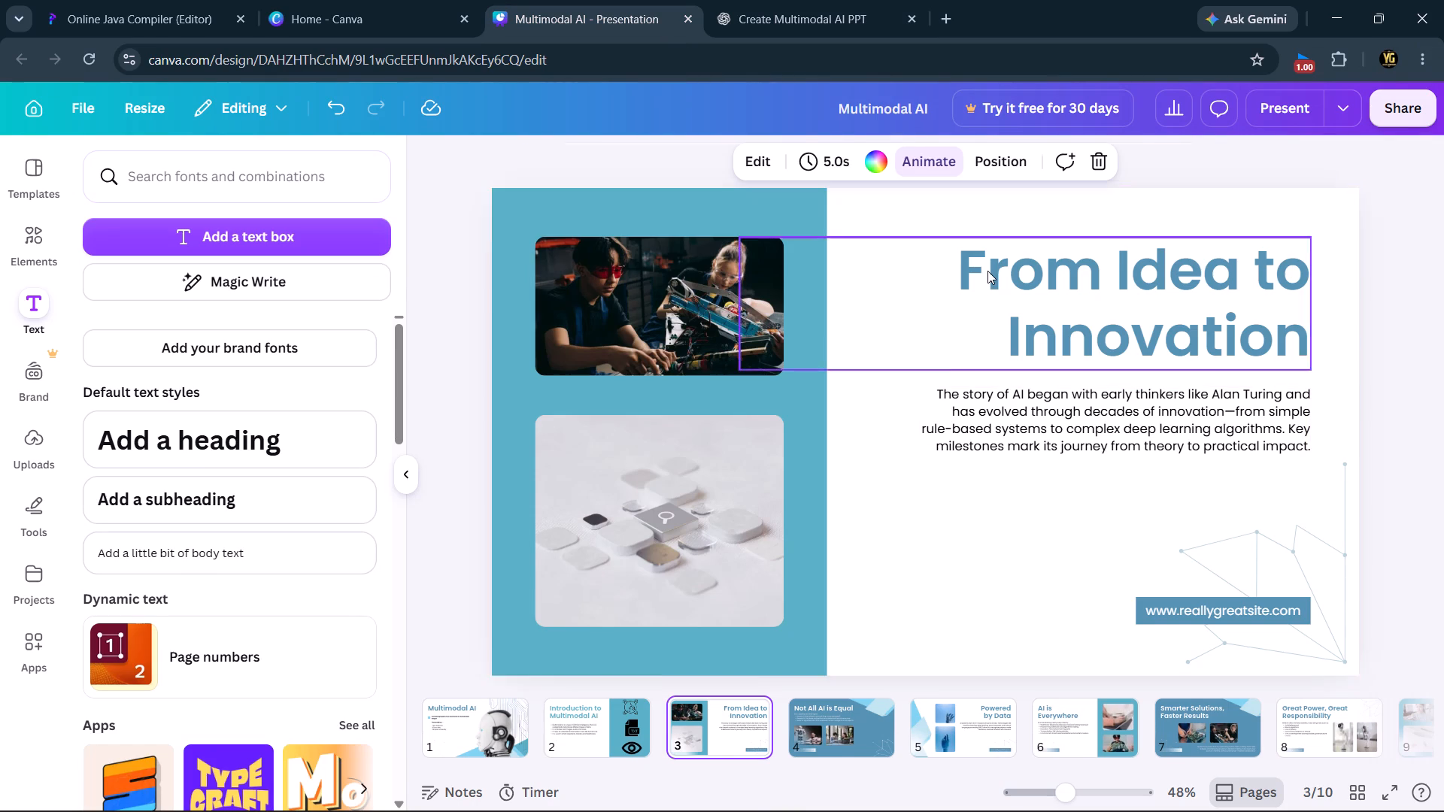
double_click(1054, 264)
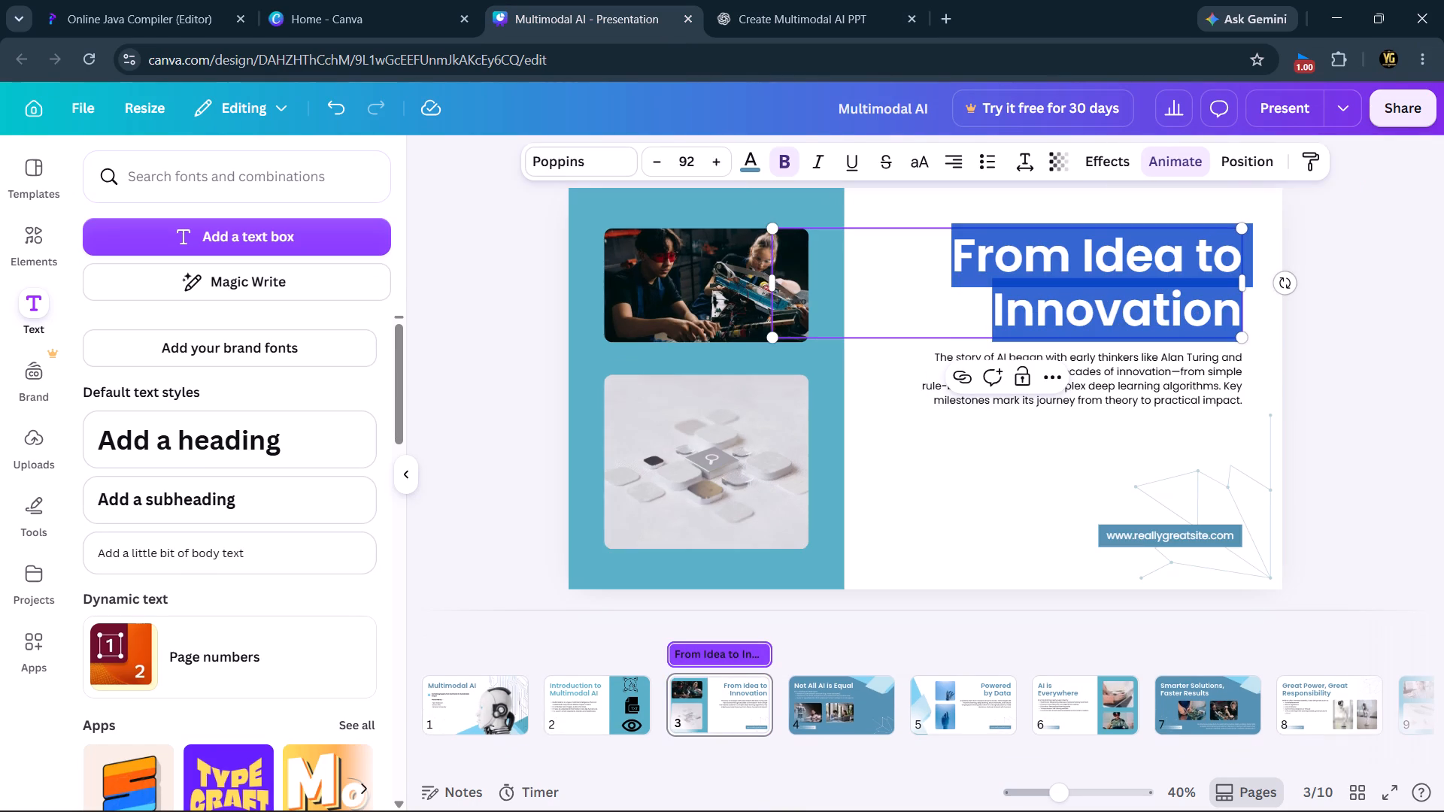
key("BackSpace")
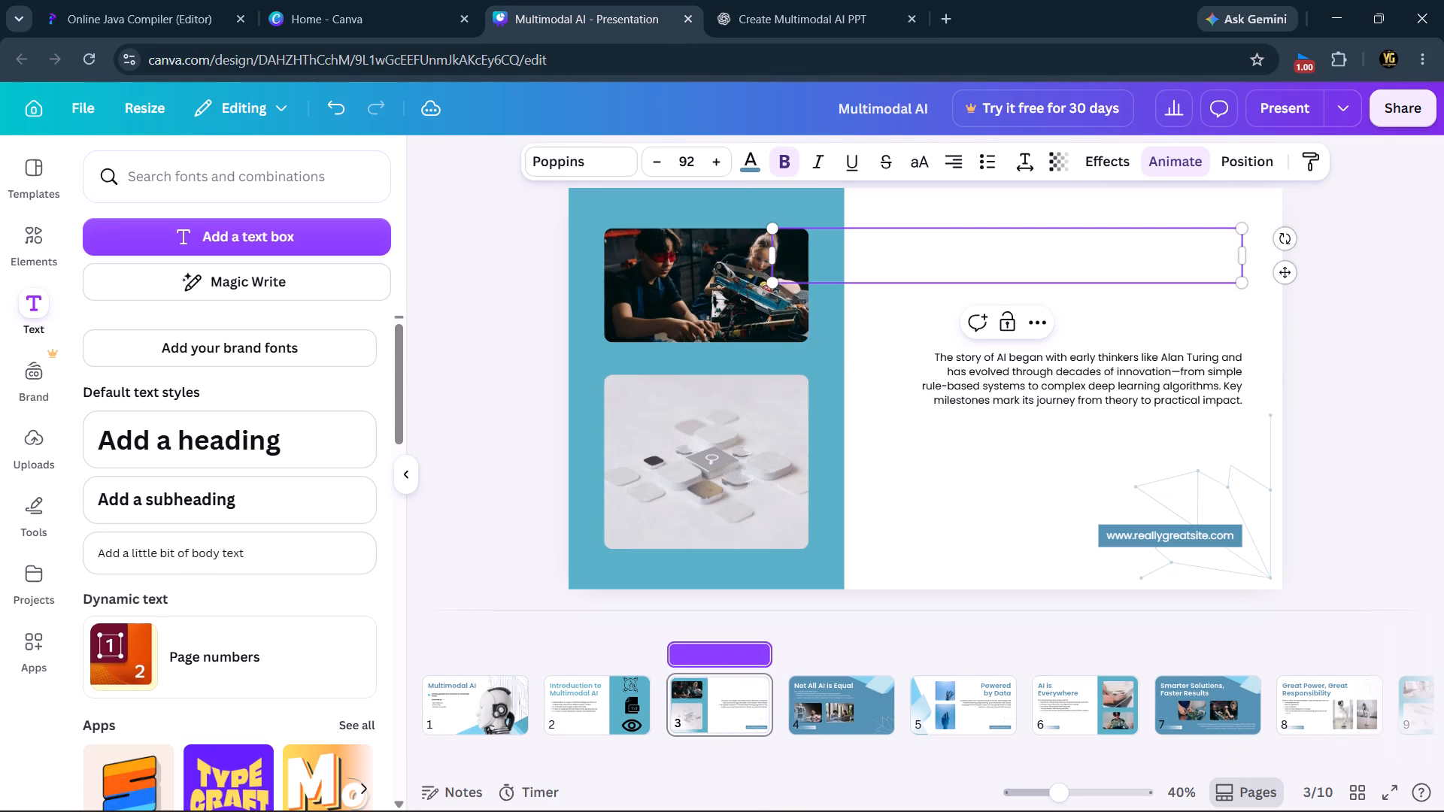
key("ctrl+v")
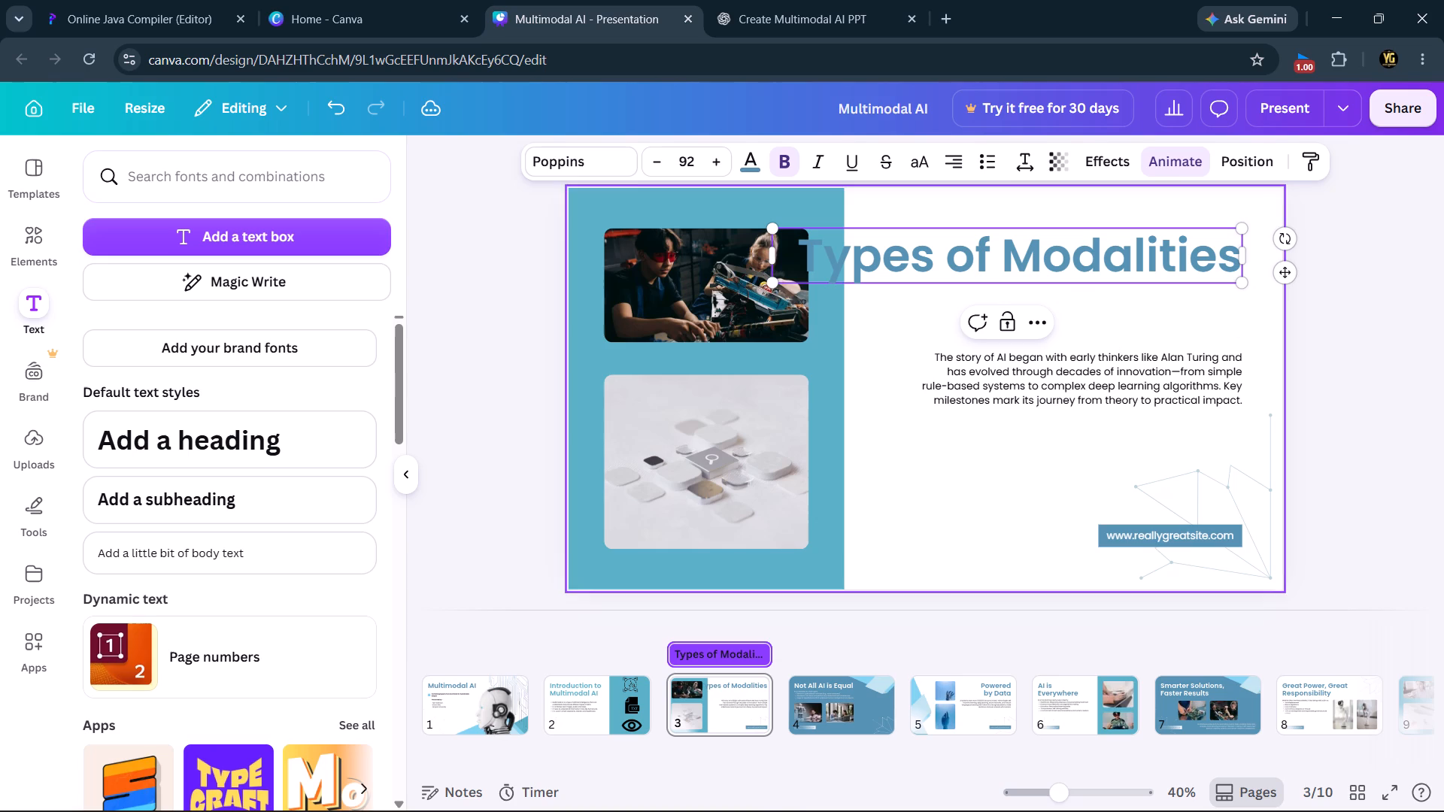
Scale slide 3's heading down to a font size of about 74.8 so it sits clear of the photos.
left_click_drag(771, 282, 817, 279)
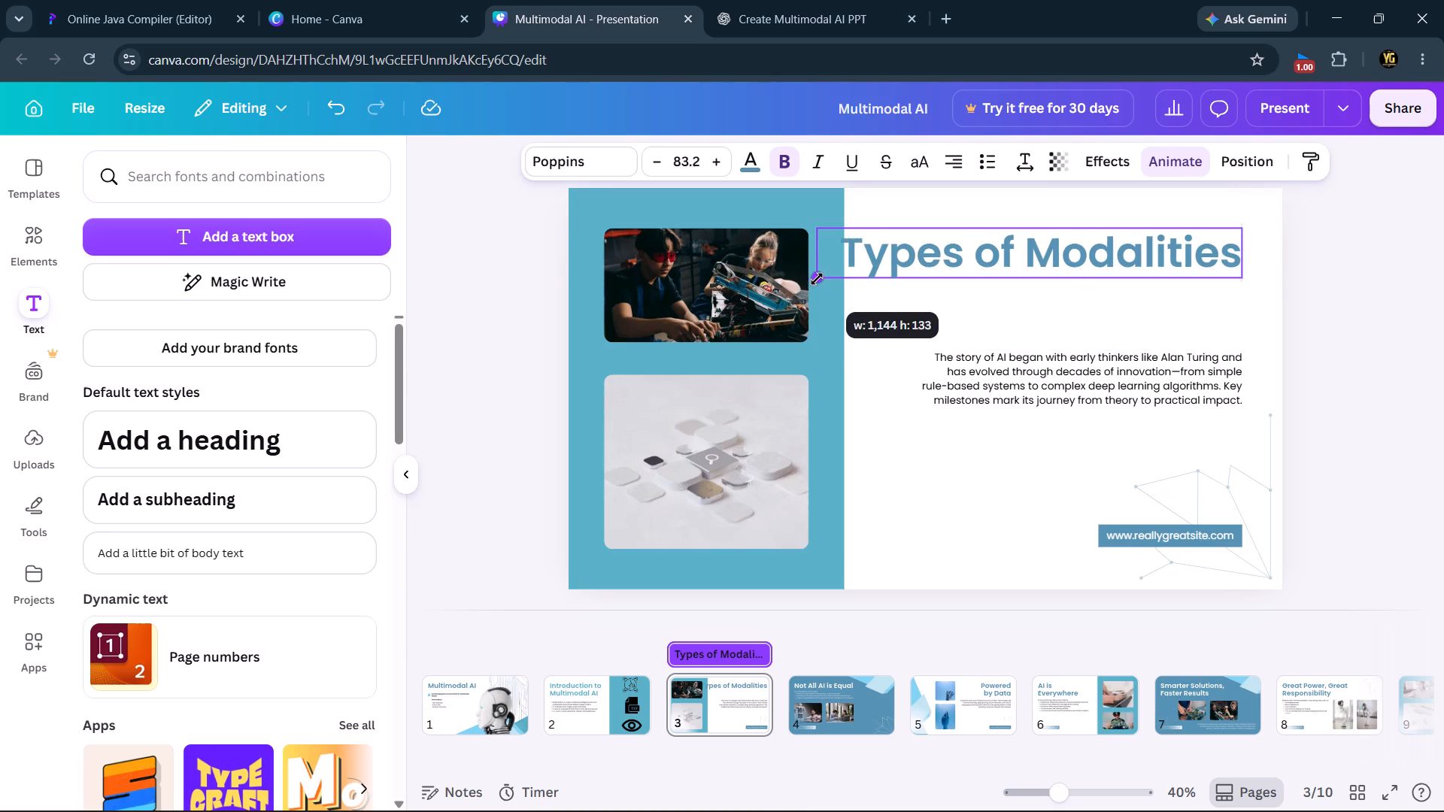
left_click_drag(817, 279, 867, 273)
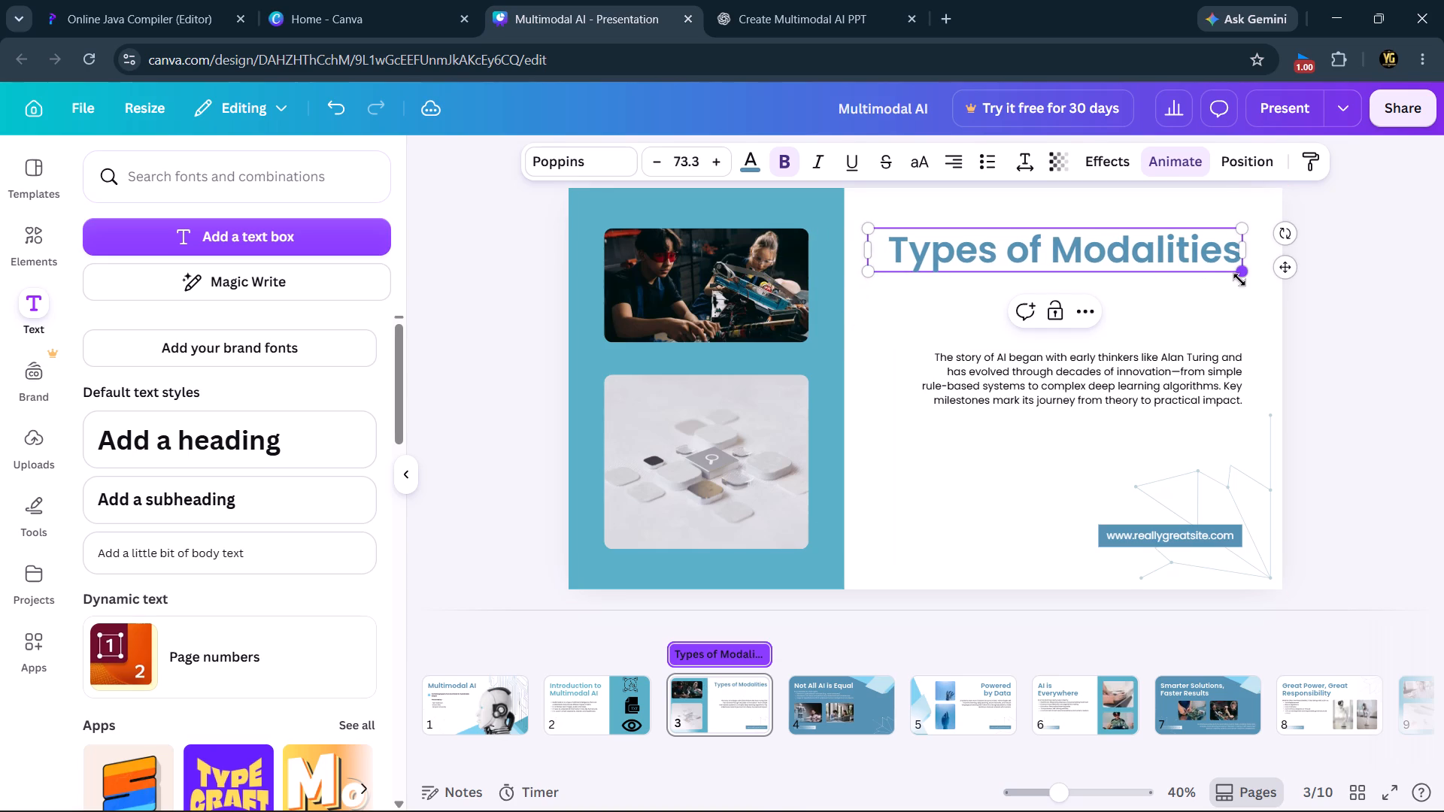
left_click_drag(1239, 276, 1242, 326)
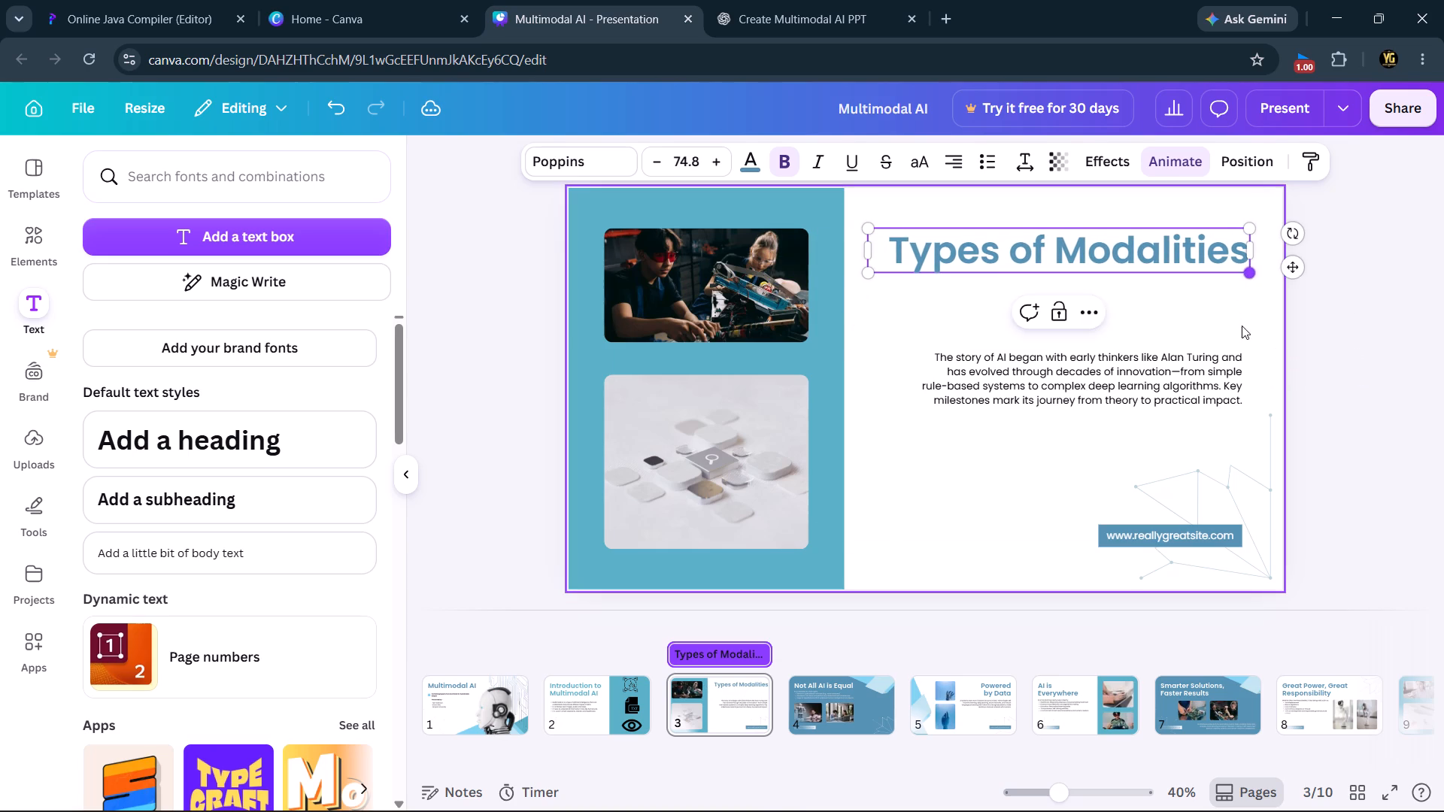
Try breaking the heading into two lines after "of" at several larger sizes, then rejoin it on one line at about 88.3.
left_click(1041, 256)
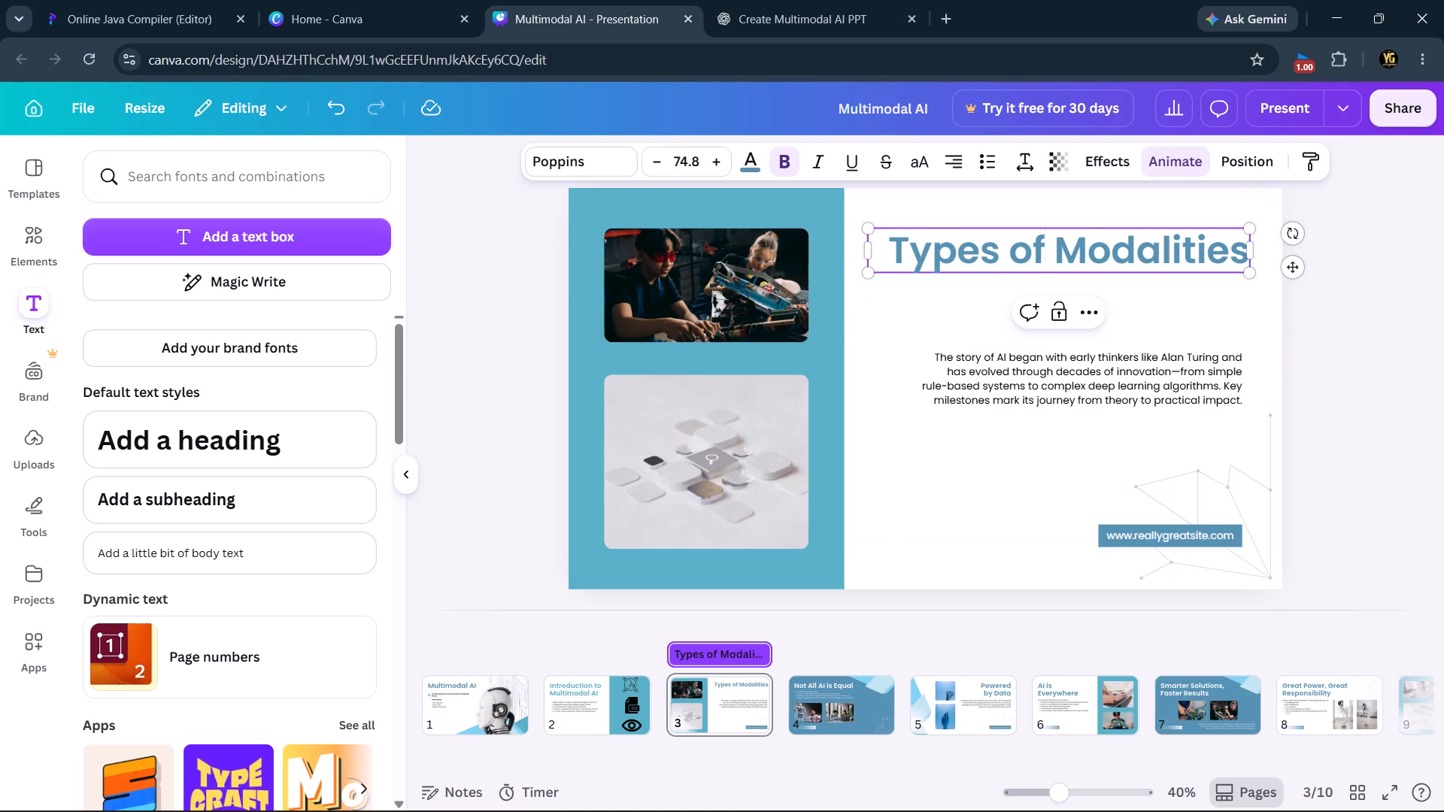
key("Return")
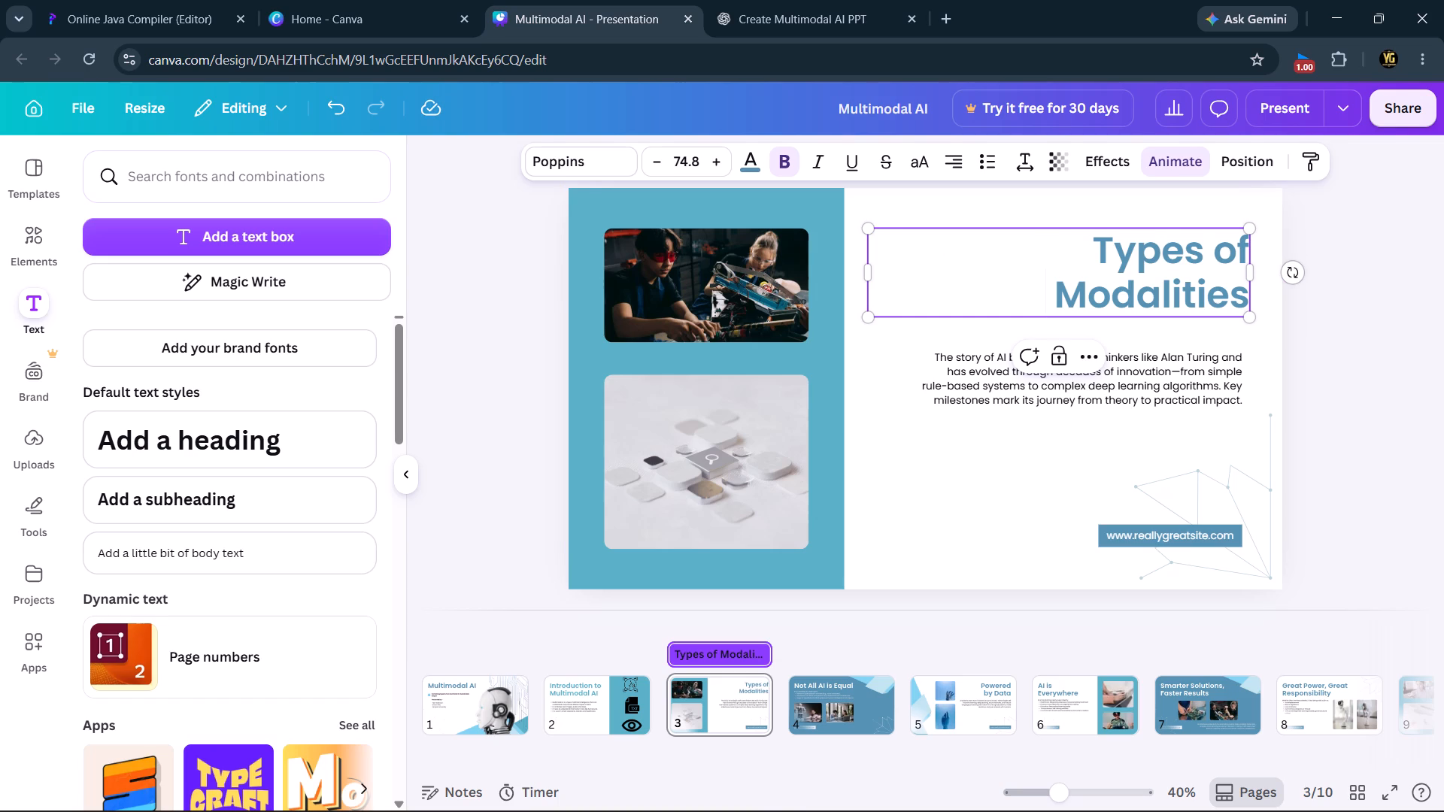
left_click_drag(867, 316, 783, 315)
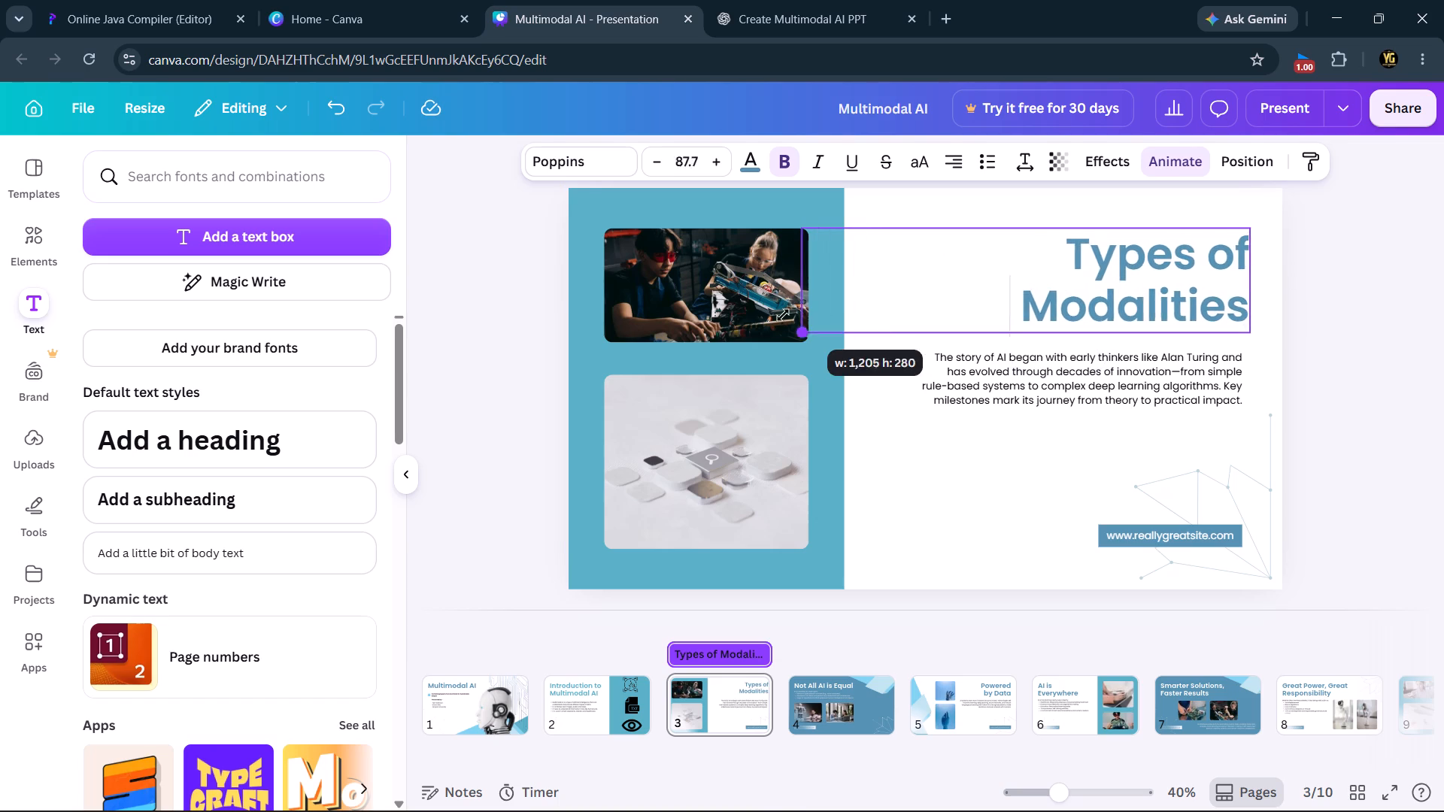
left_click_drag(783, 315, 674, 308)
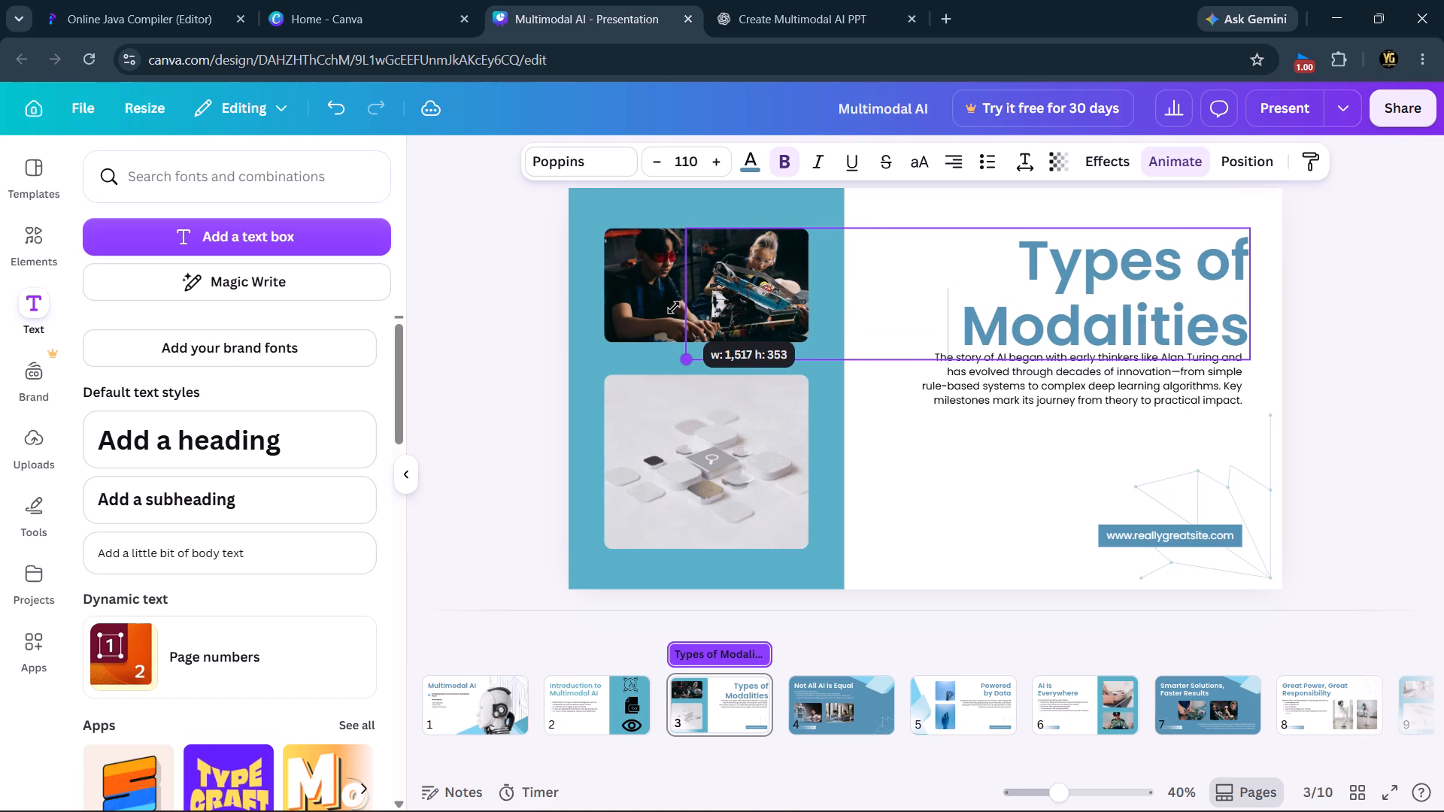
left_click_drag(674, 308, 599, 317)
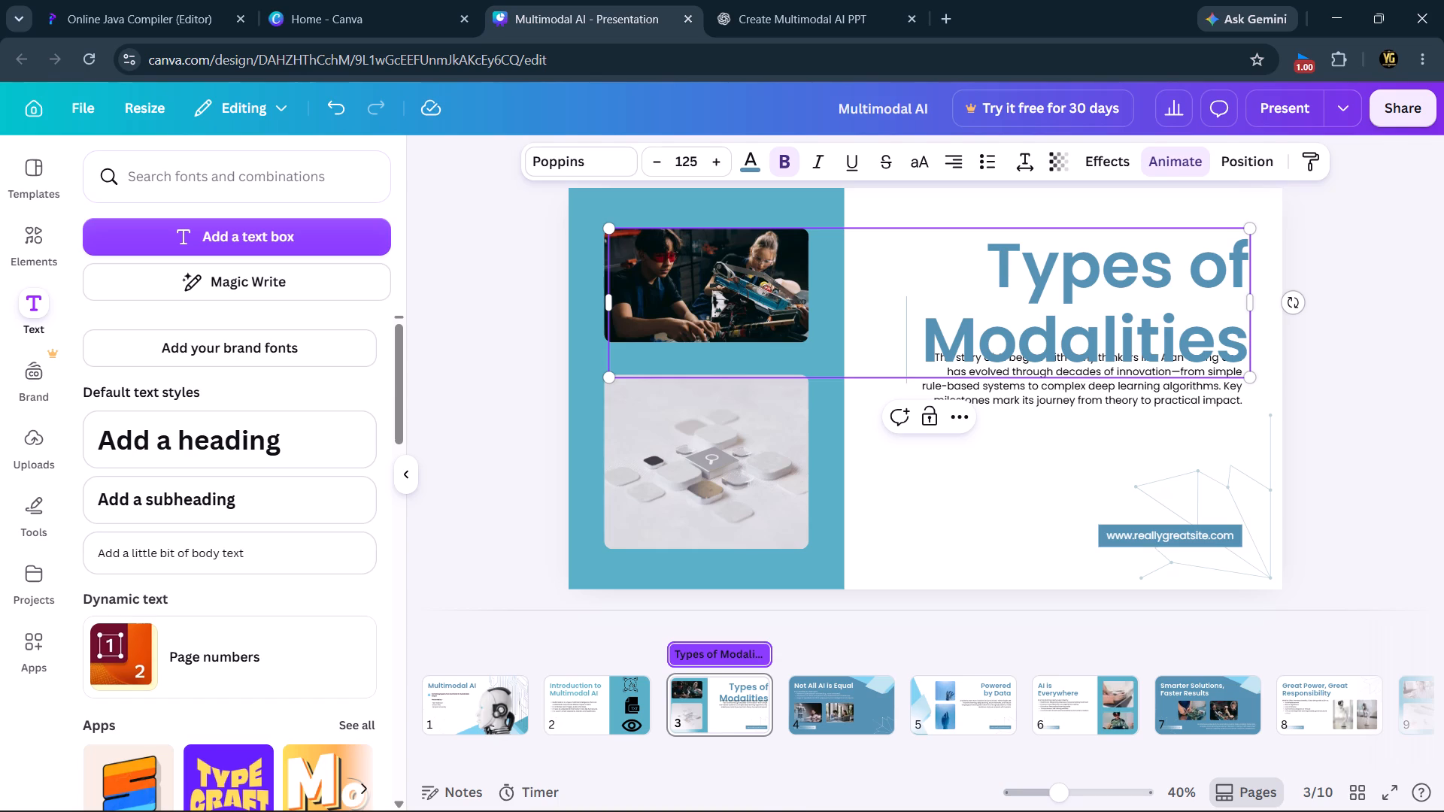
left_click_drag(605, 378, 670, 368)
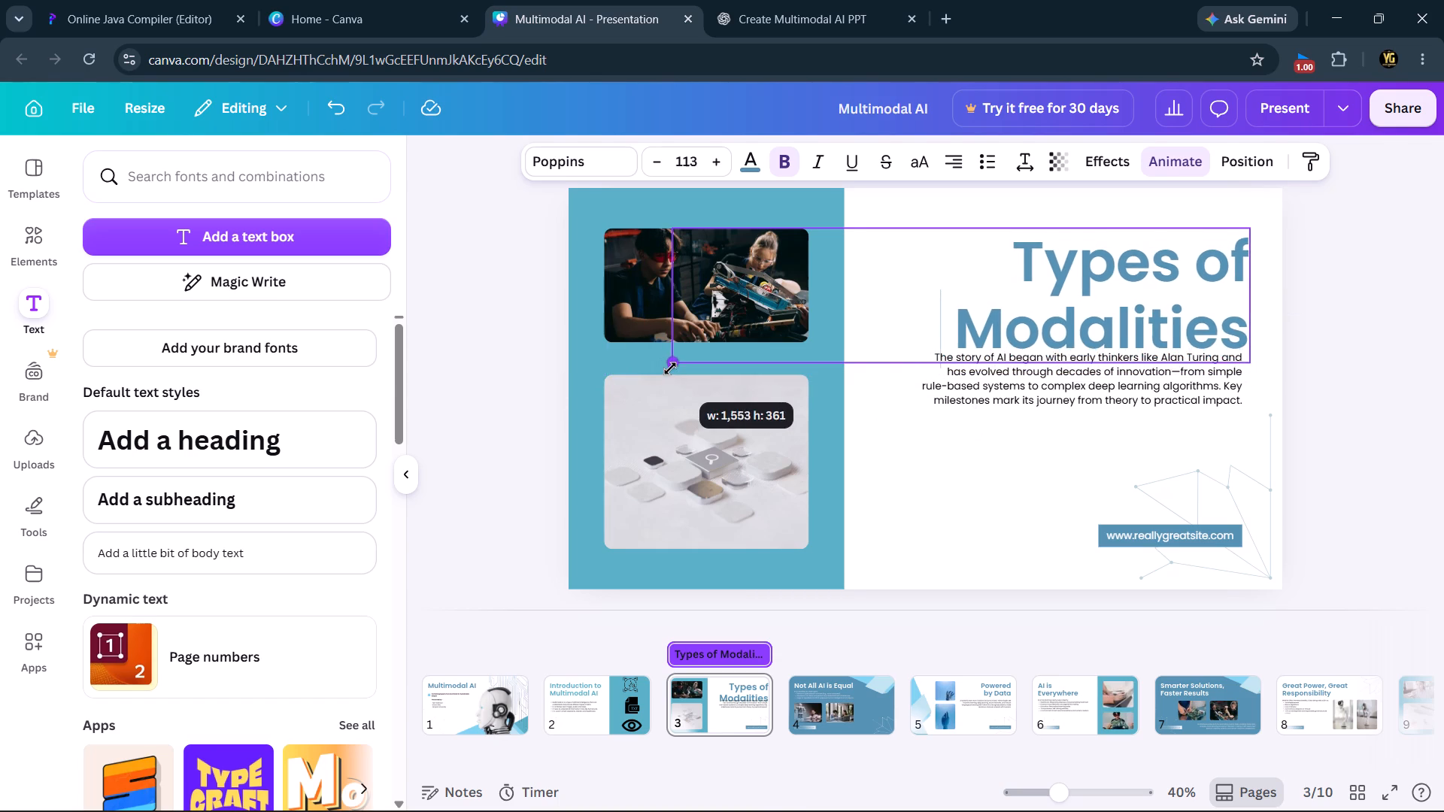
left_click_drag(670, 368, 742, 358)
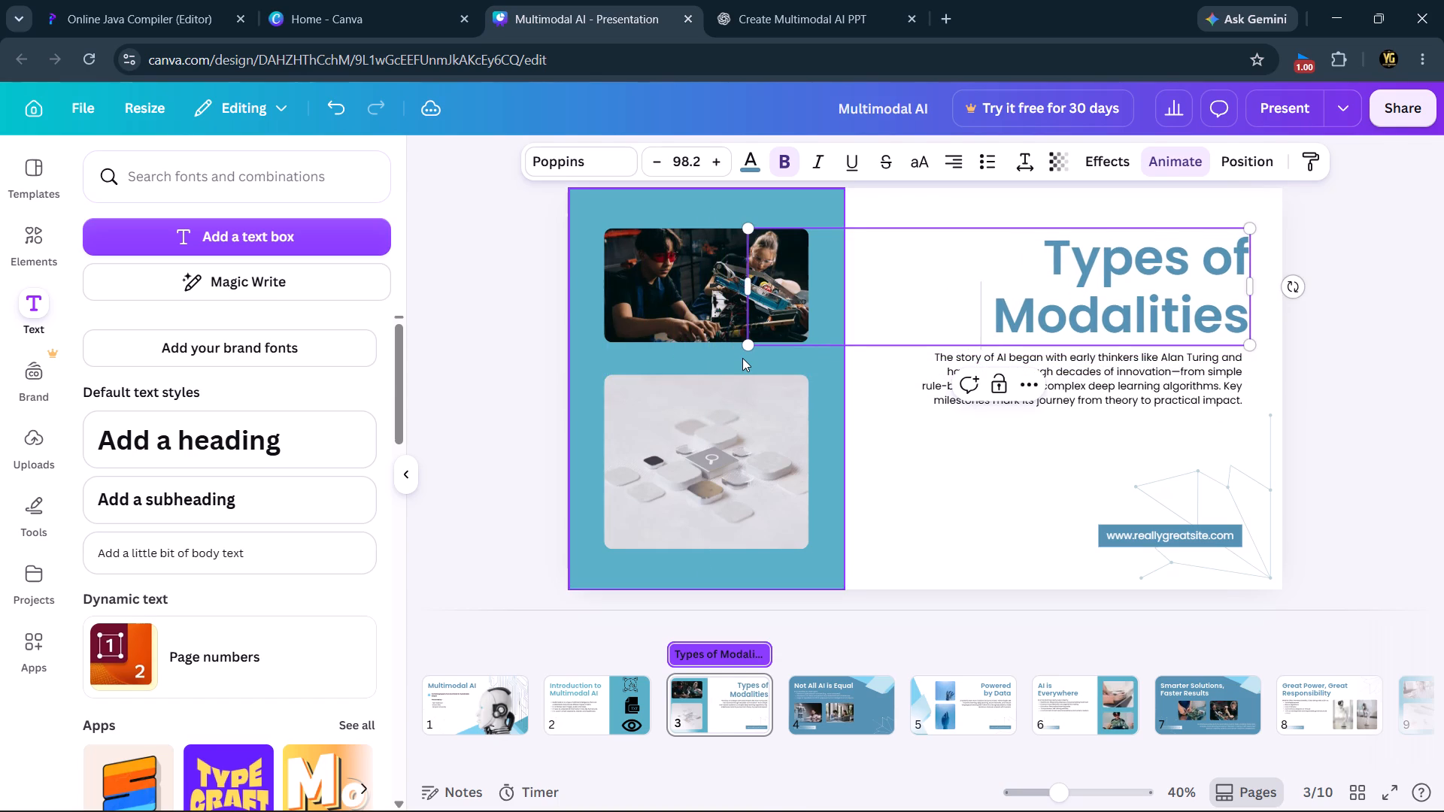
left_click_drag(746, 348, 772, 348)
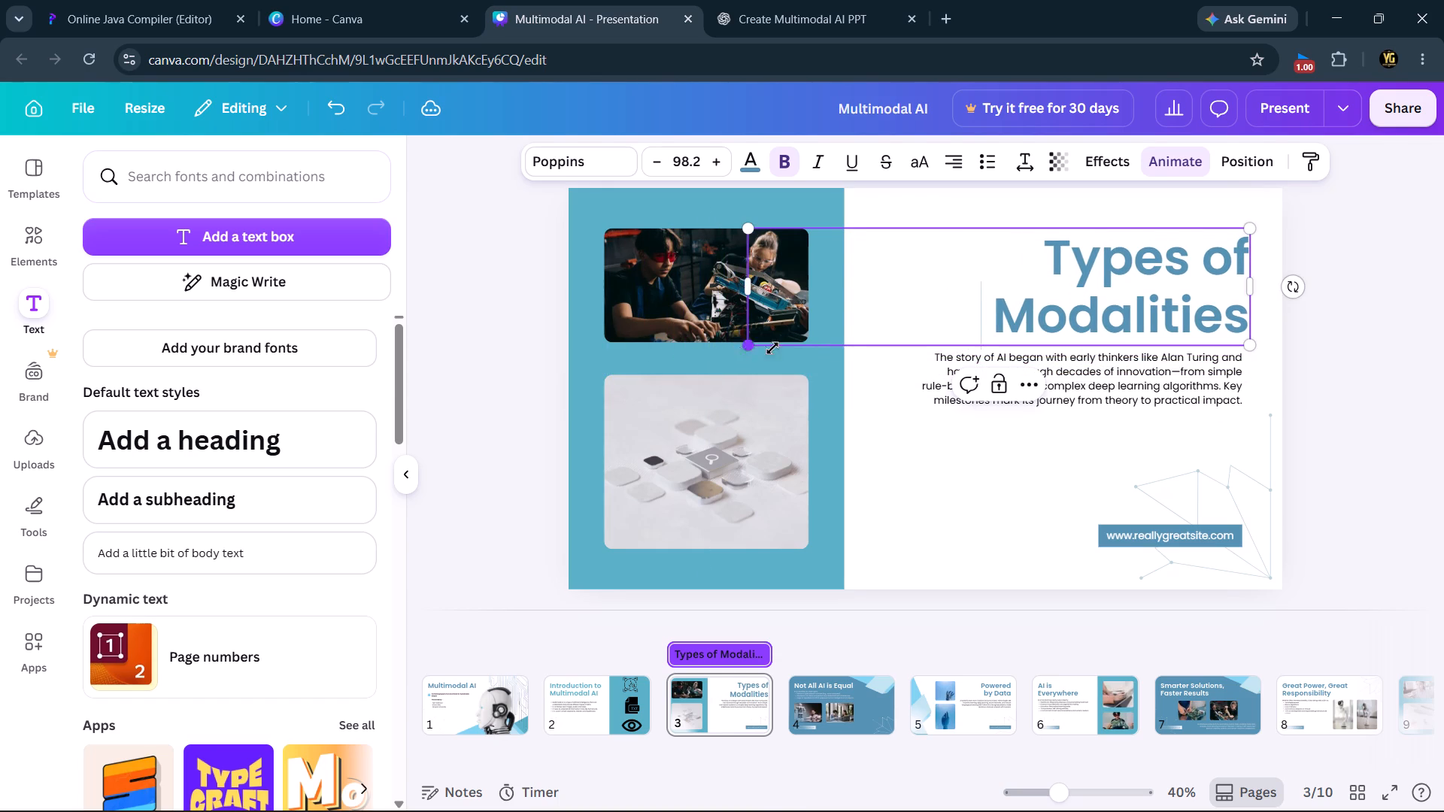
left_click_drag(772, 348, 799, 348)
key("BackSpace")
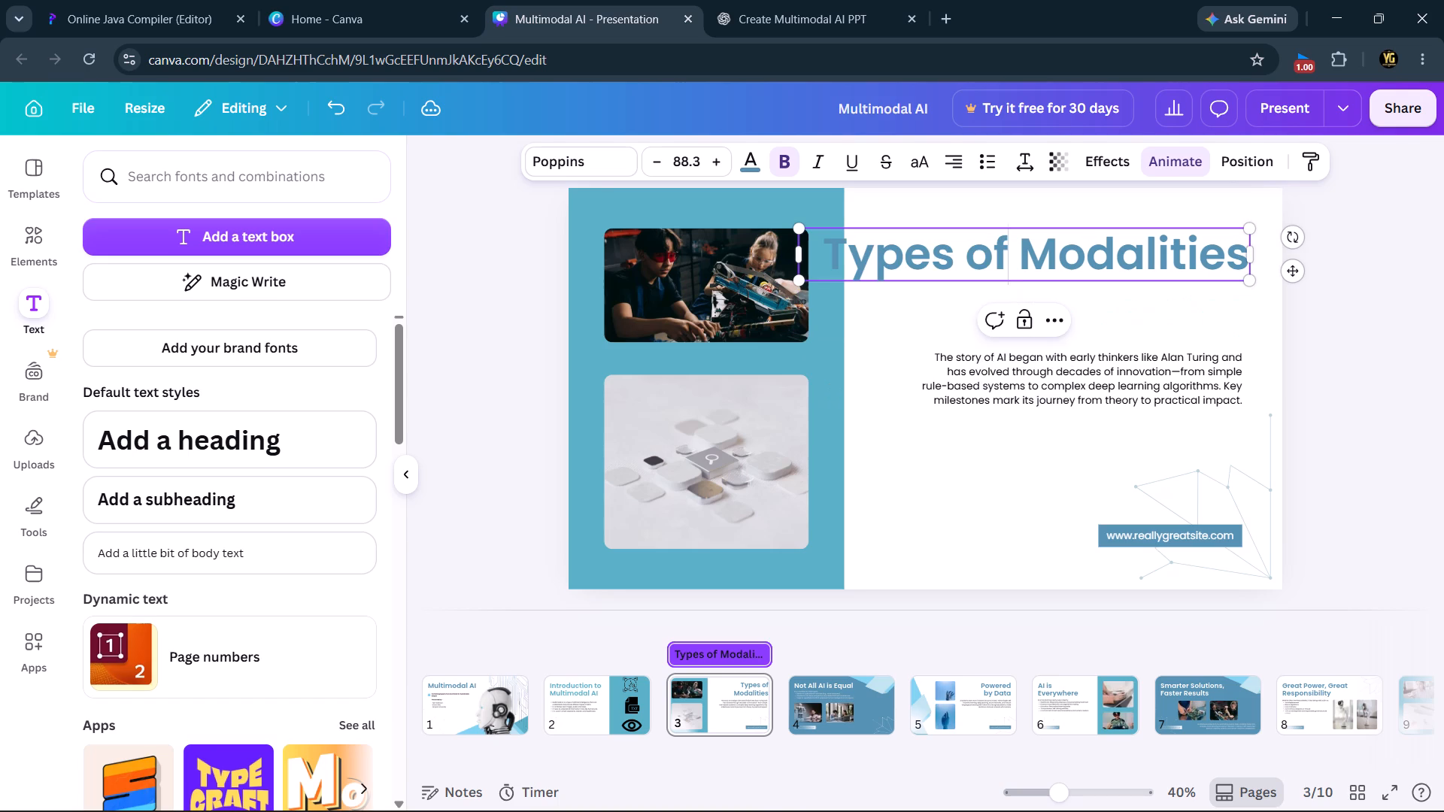
Scale the one-line "Types of Modalities" heading down to a font size of about 81.5 to clear the upper photo.
left_click_drag(800, 275, 836, 281)
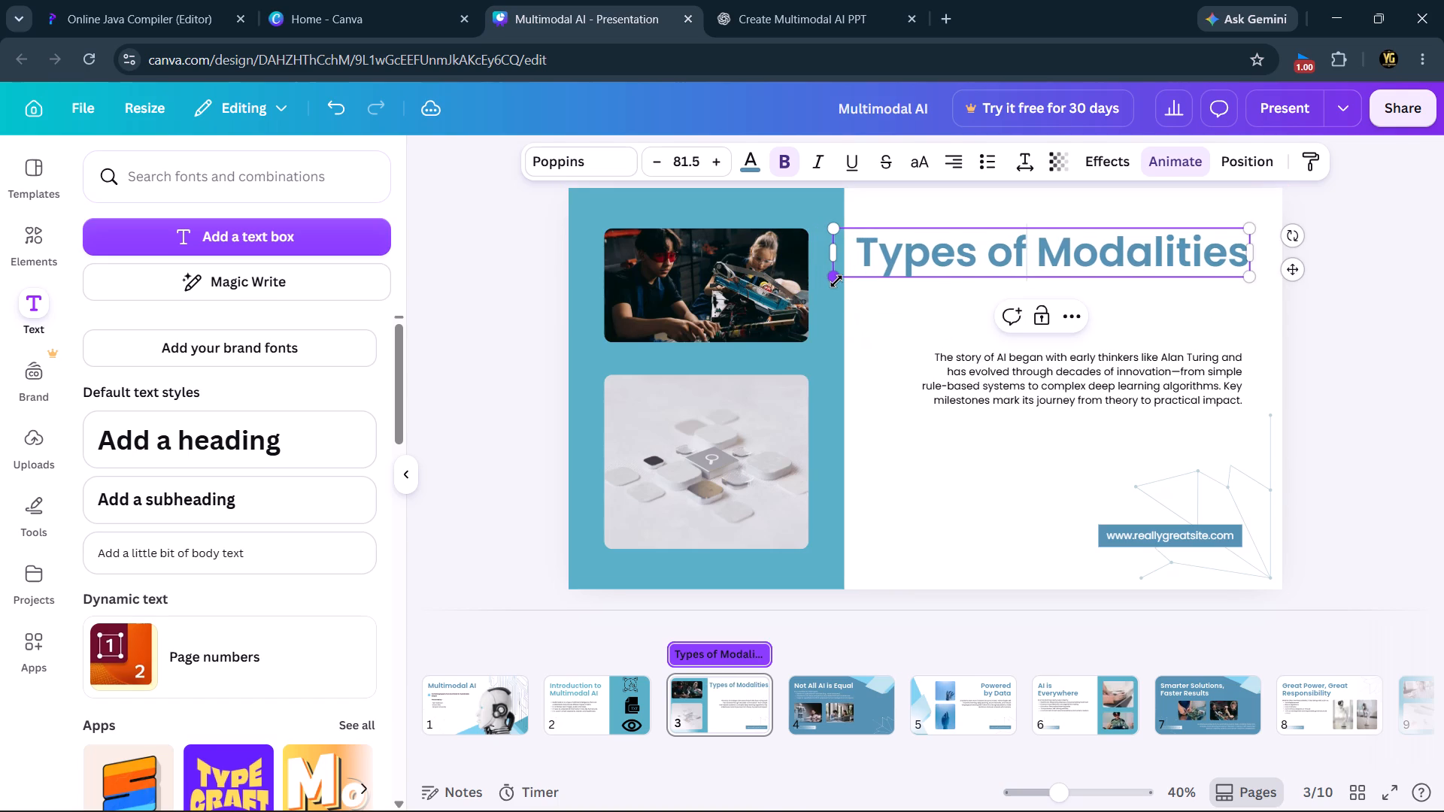
left_click(916, 372)
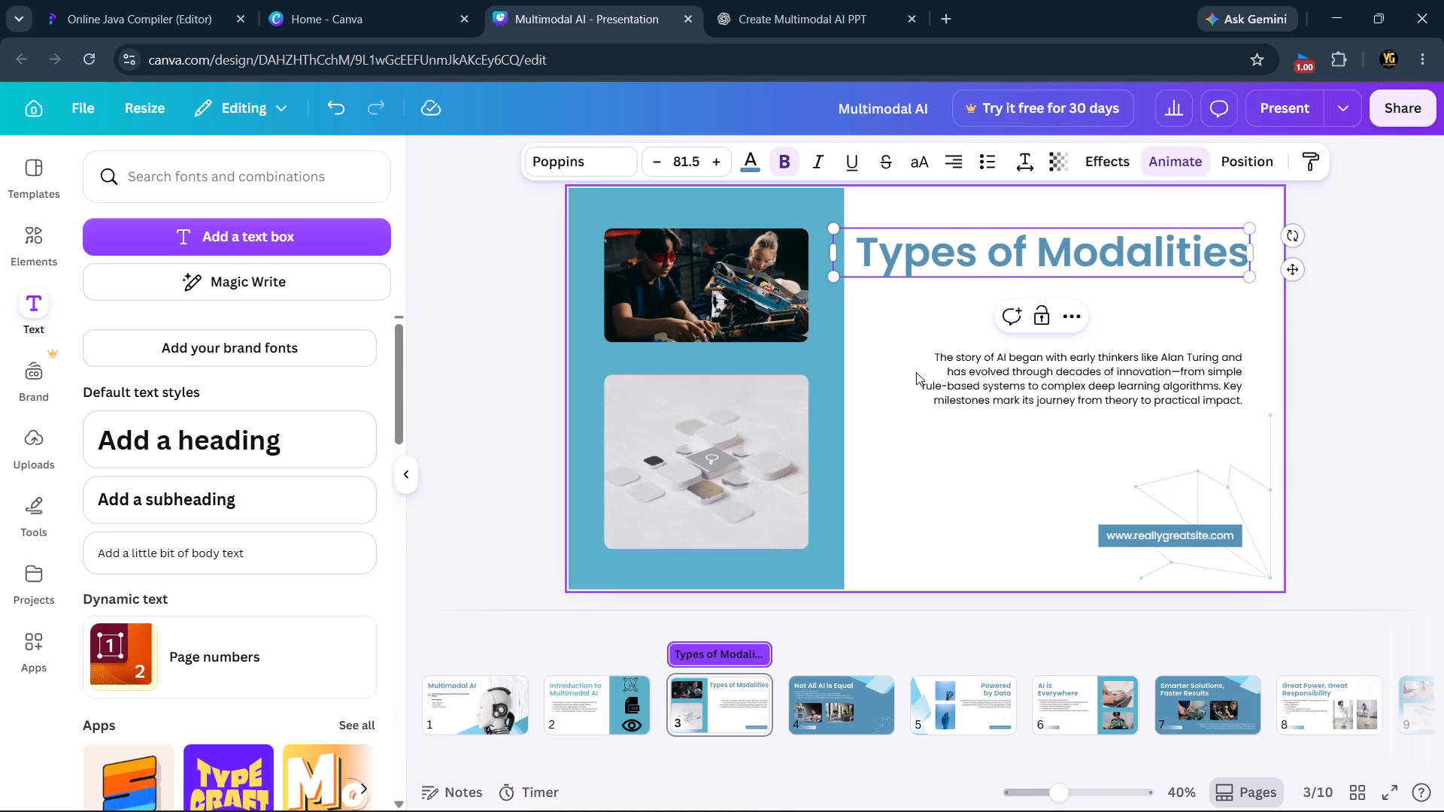
left_click(933, 229)
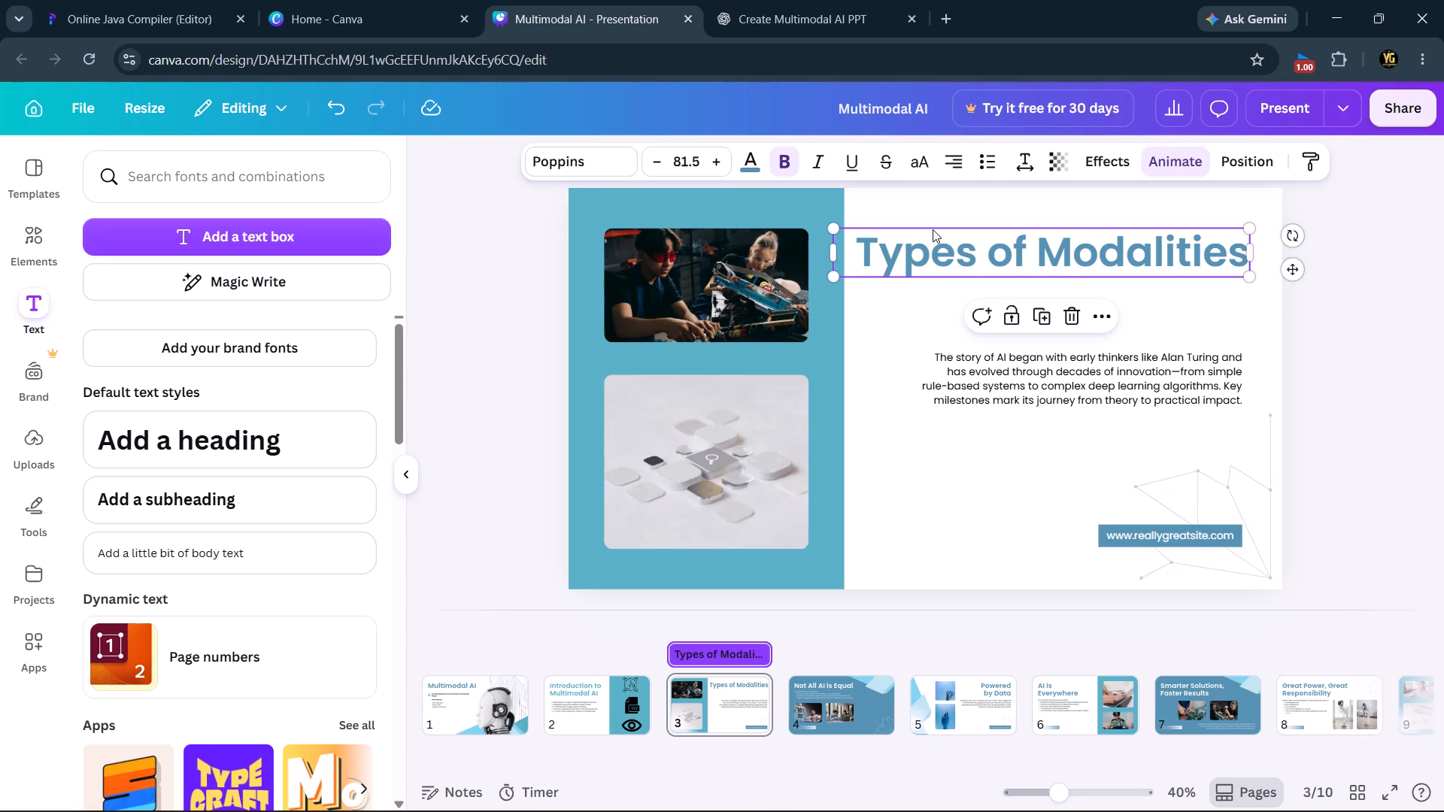
Scale slide 3's "Types of Modalities" heading down to a font size of about 71.5 and move it up toward the slide's top edge.
left_click_drag(842, 274, 866, 274)
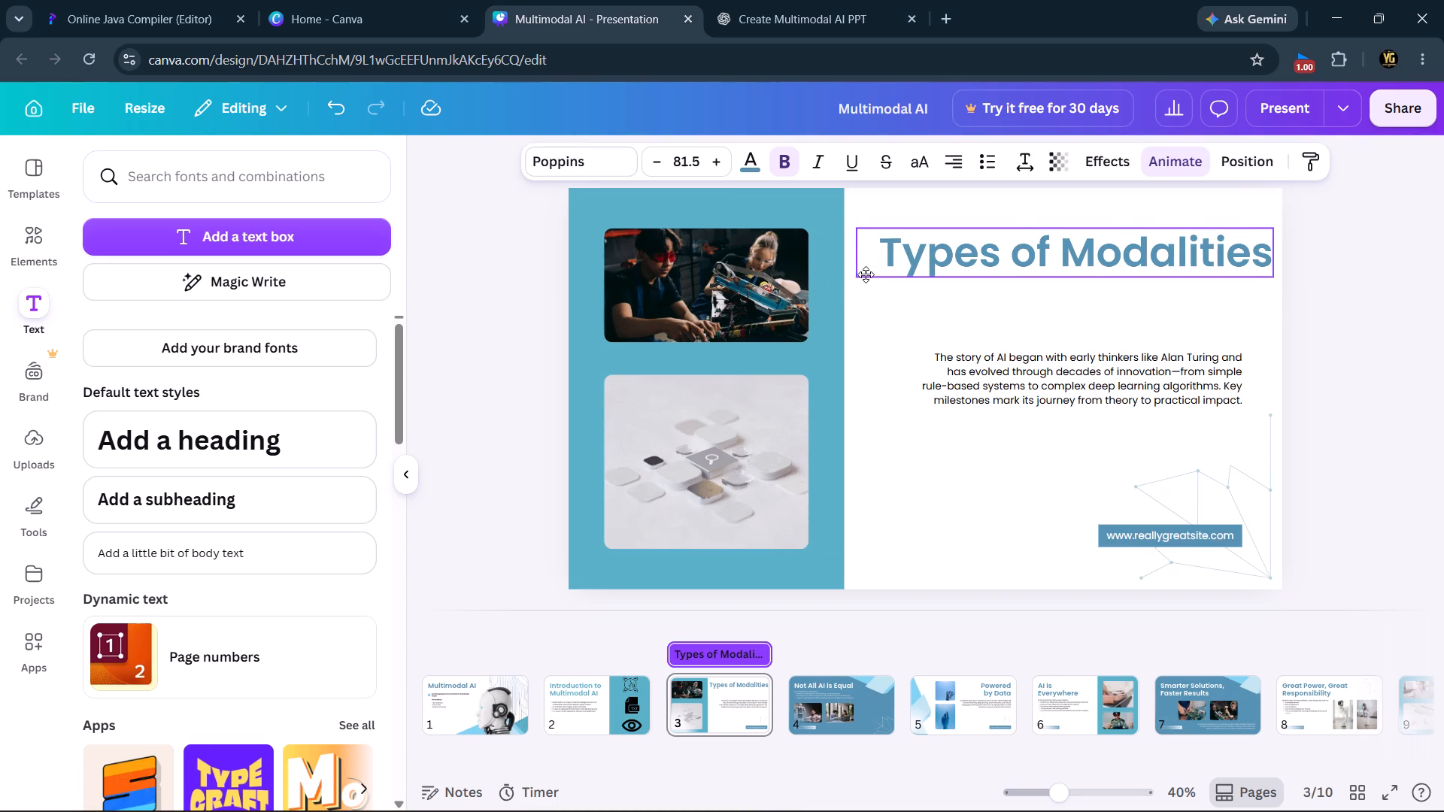
left_click_drag(866, 274, 841, 282)
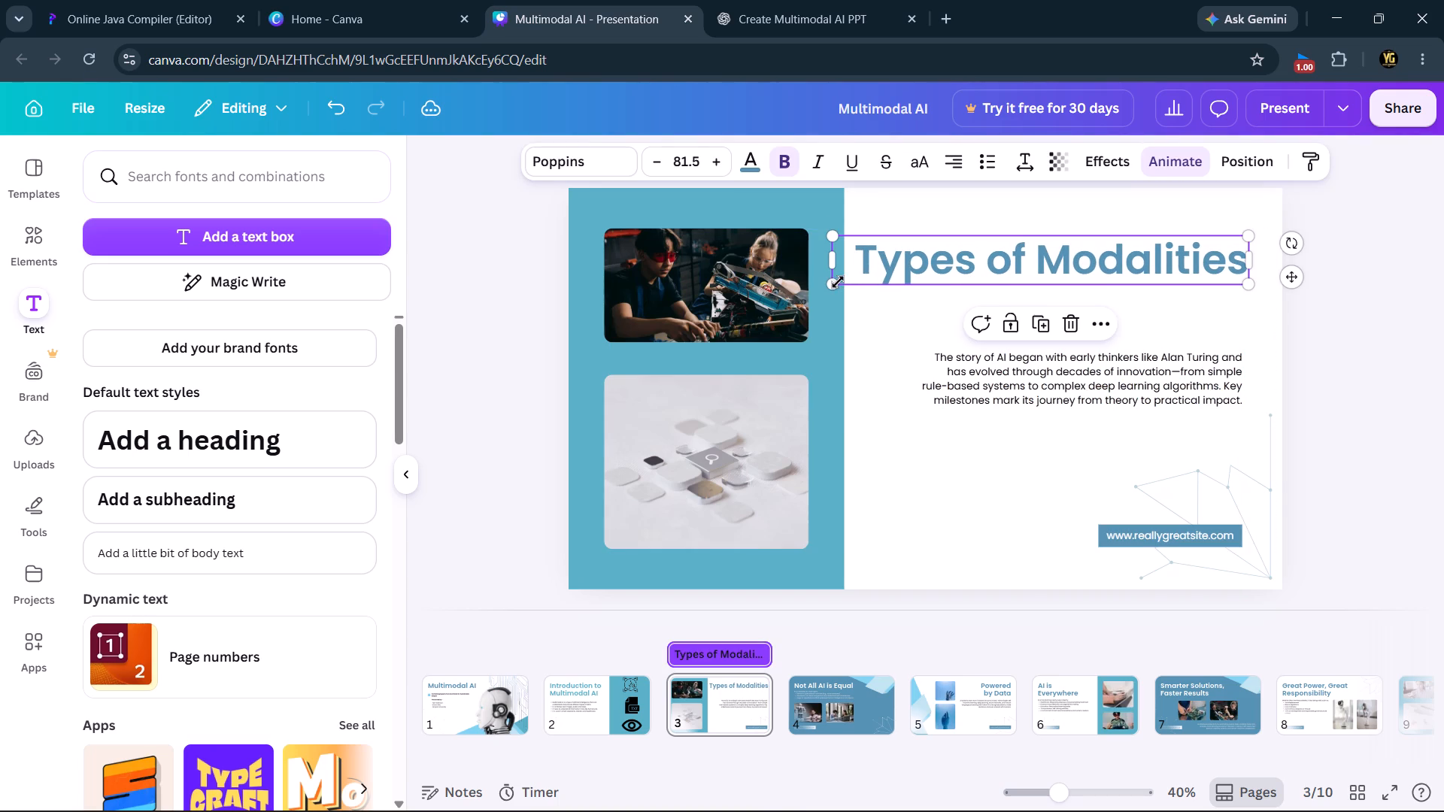
left_click_drag(836, 282, 887, 286)
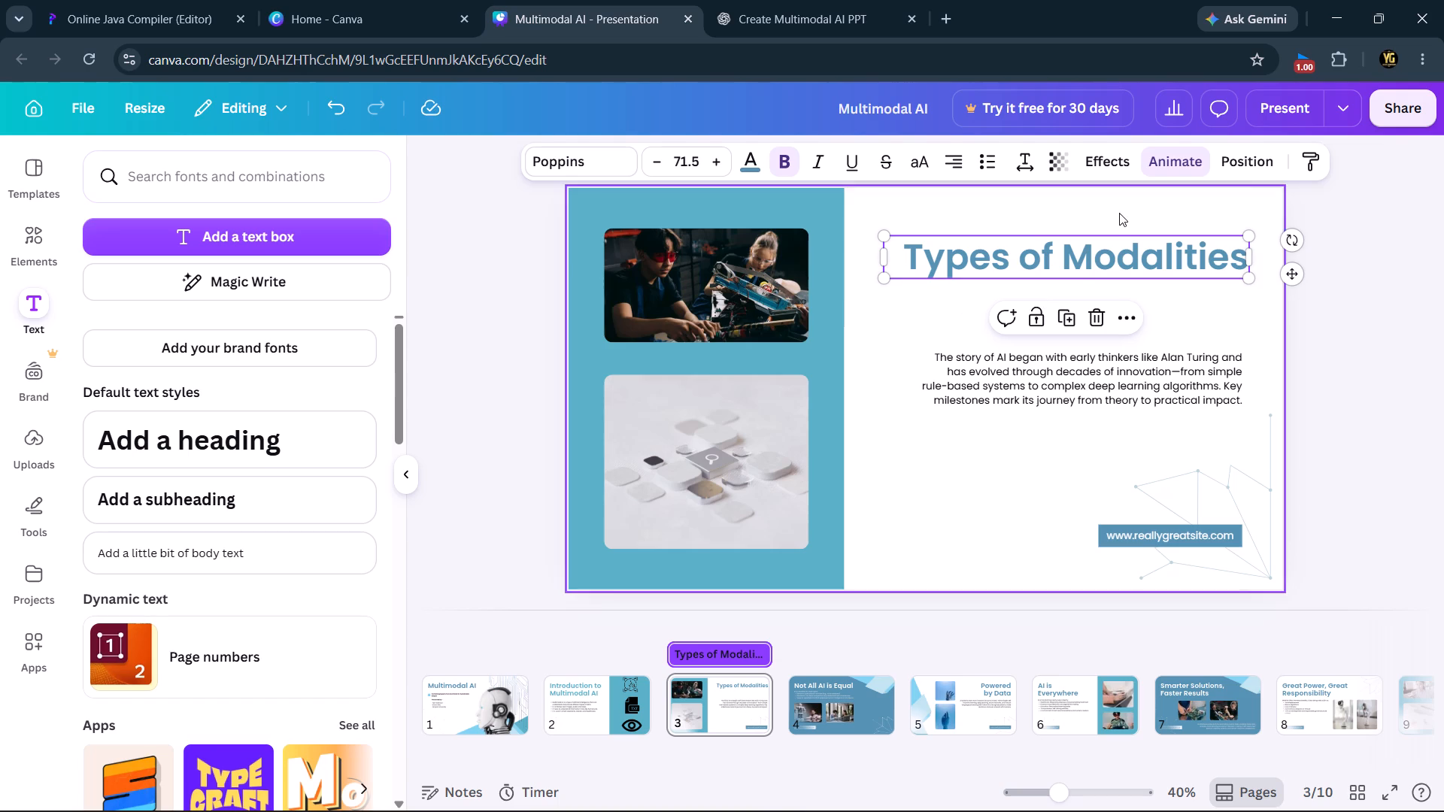
left_click_drag(1158, 273, 1165, 256)
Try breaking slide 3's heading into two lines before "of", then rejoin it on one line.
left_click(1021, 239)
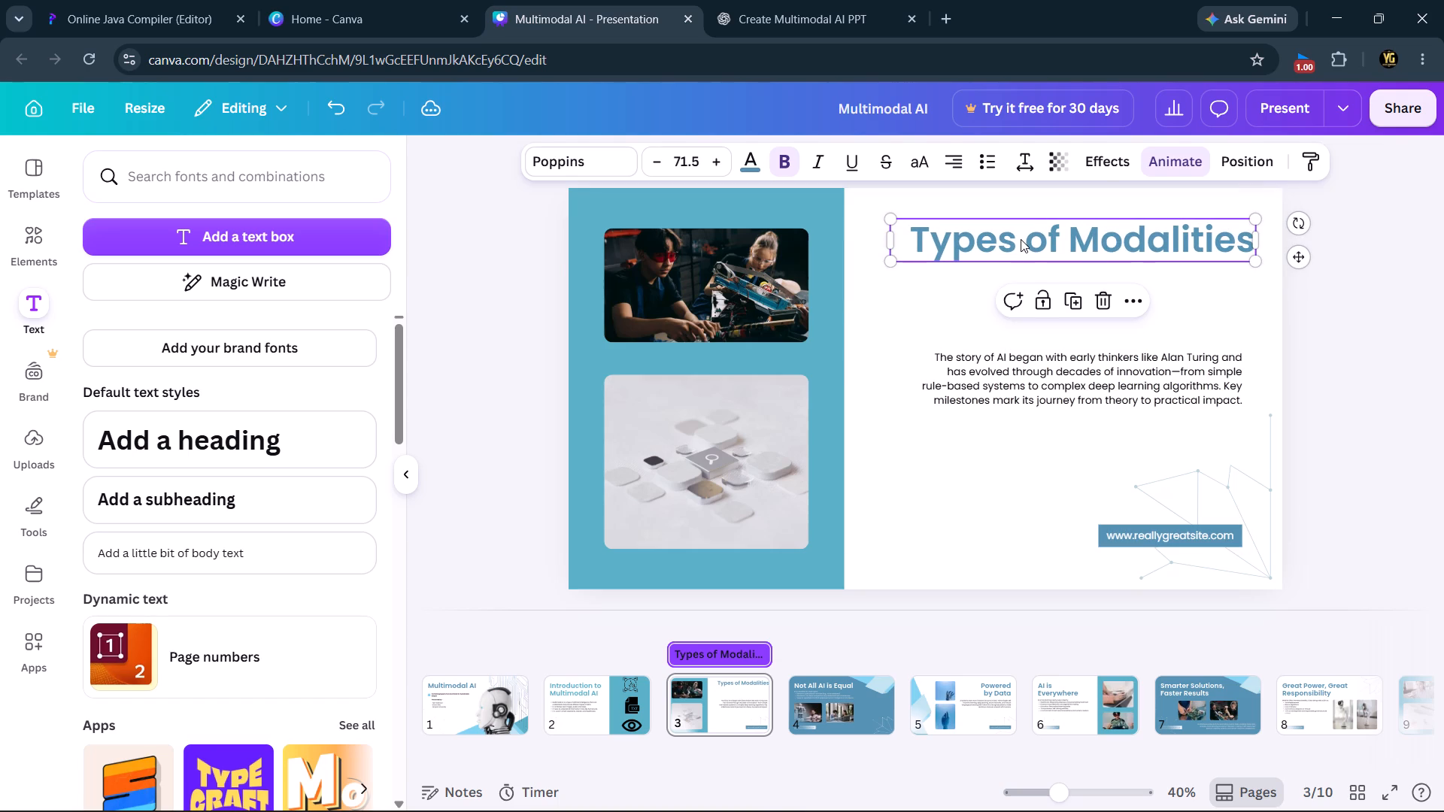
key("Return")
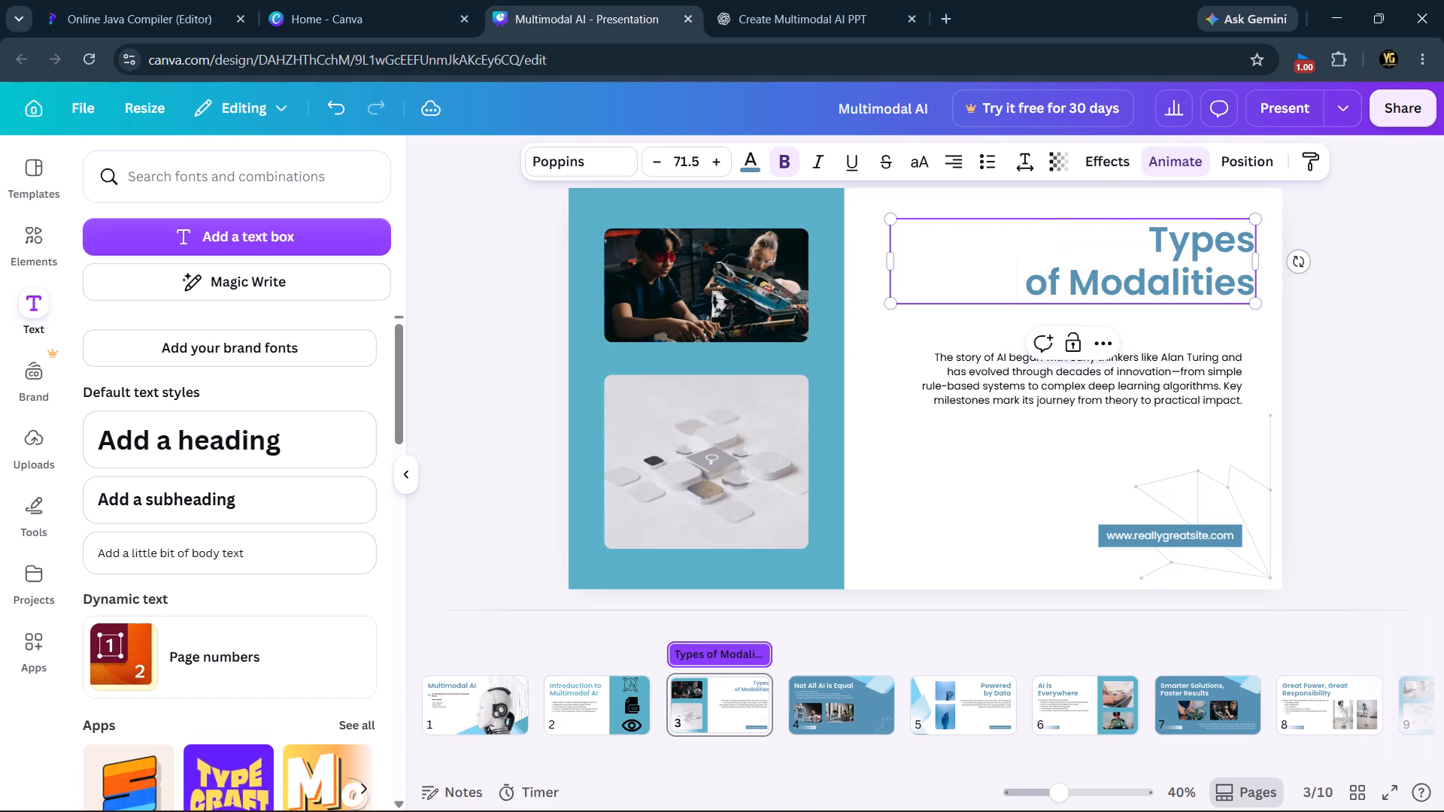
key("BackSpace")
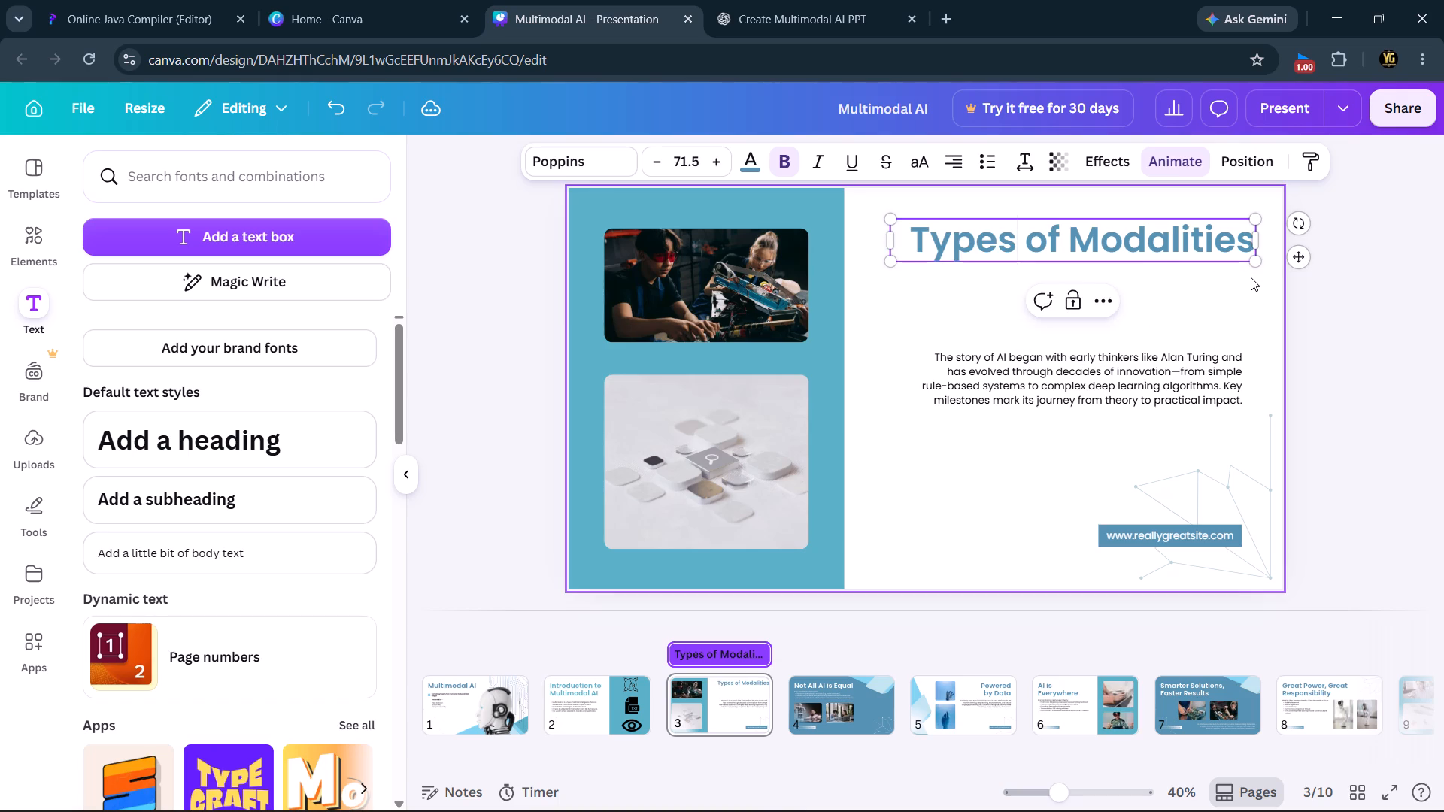
Scale slide 3's one-line heading up to a font size of about 75.3.
left_click_drag(896, 262, 877, 272)
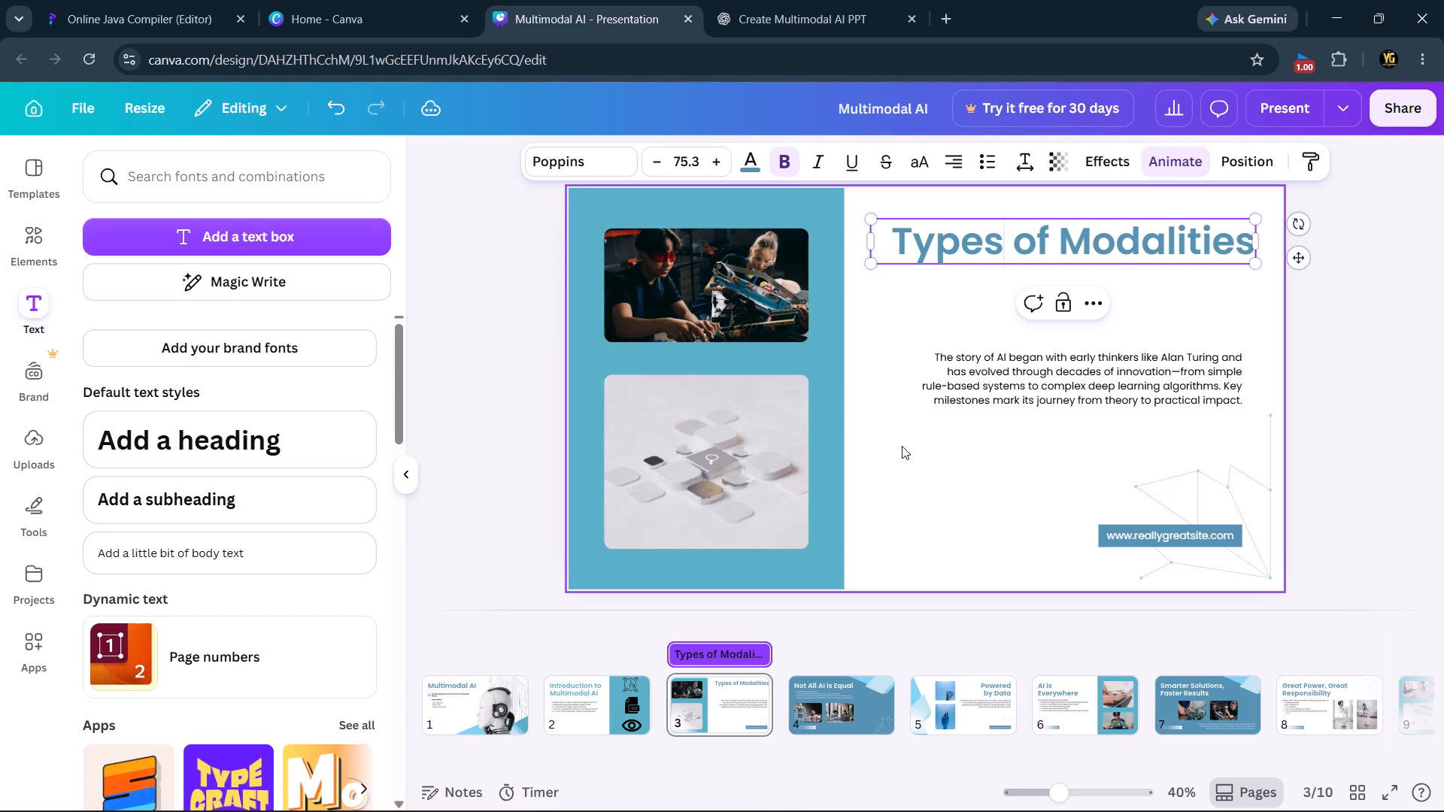
left_click(902, 446)
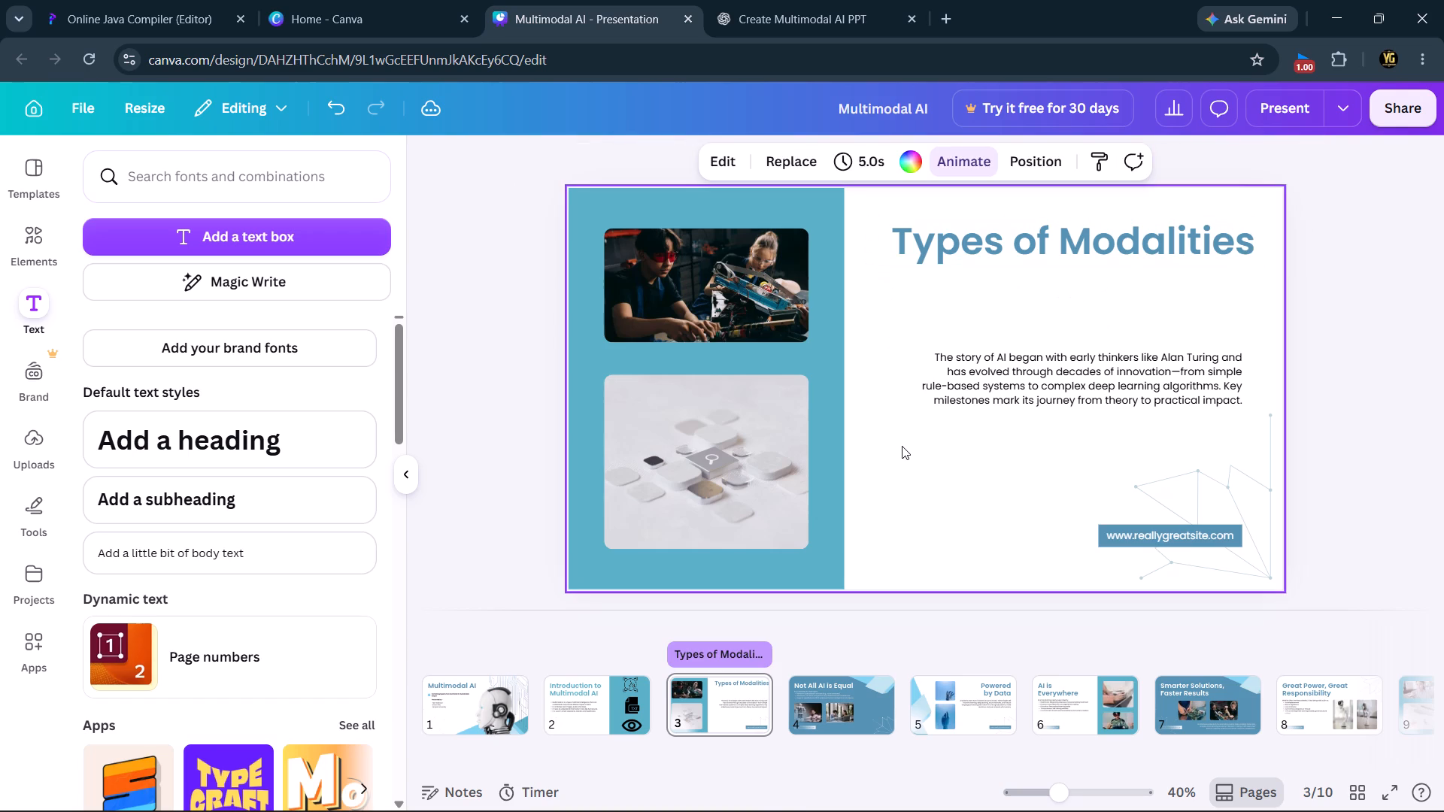
Replace slide 3's body paragraph about the story of AI with a single backslash as placeholder text.
left_click(1023, 380)
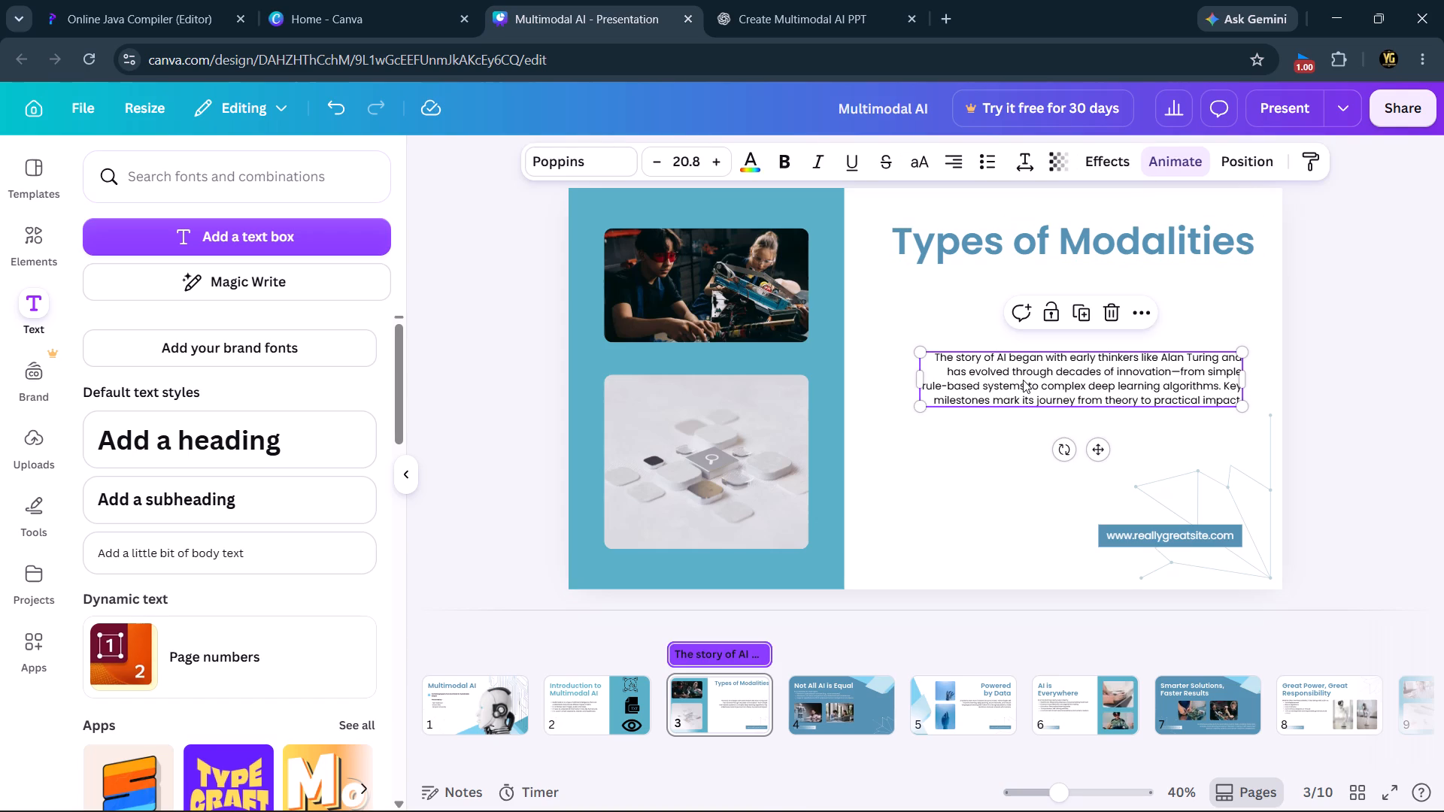
double_click(1109, 366)
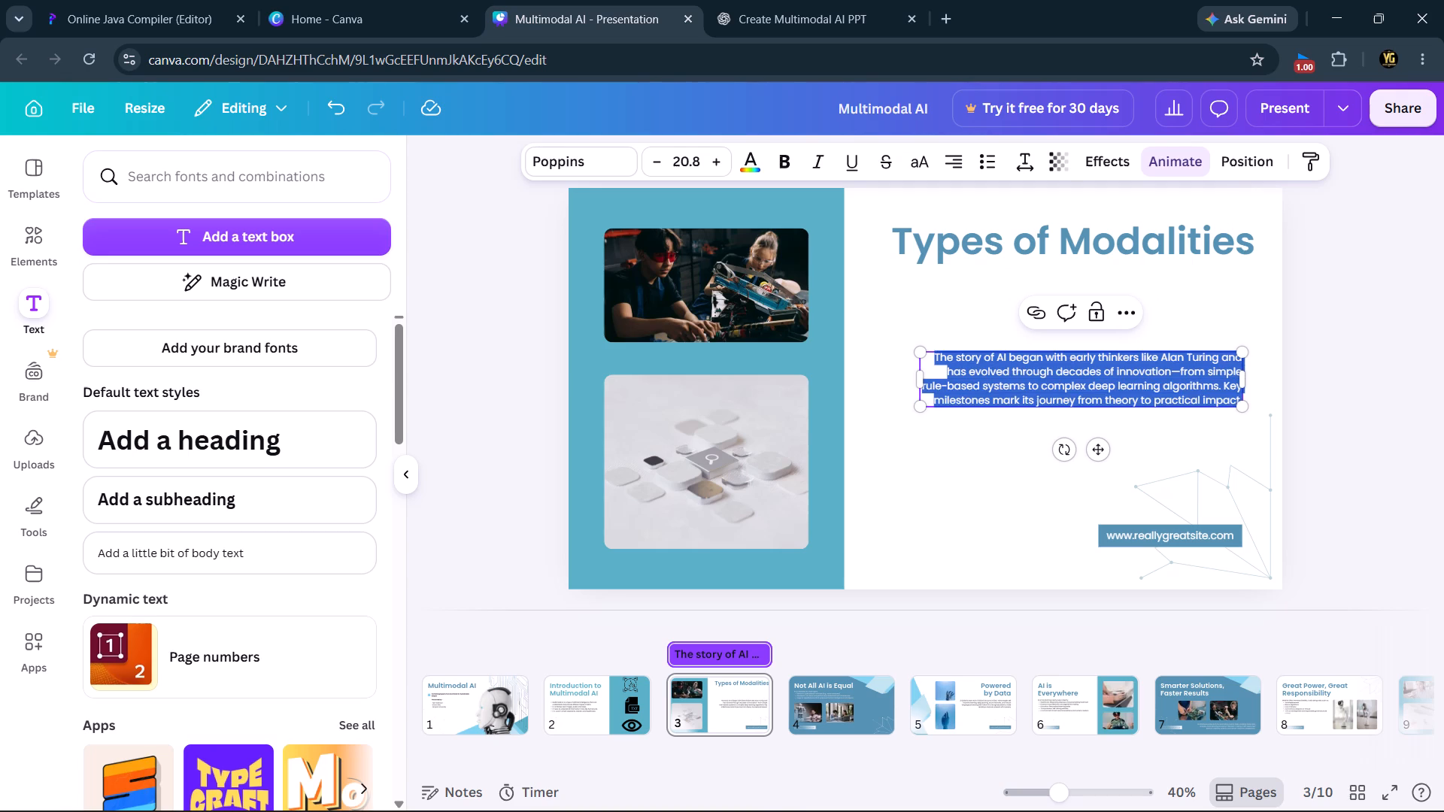
key("backslash")
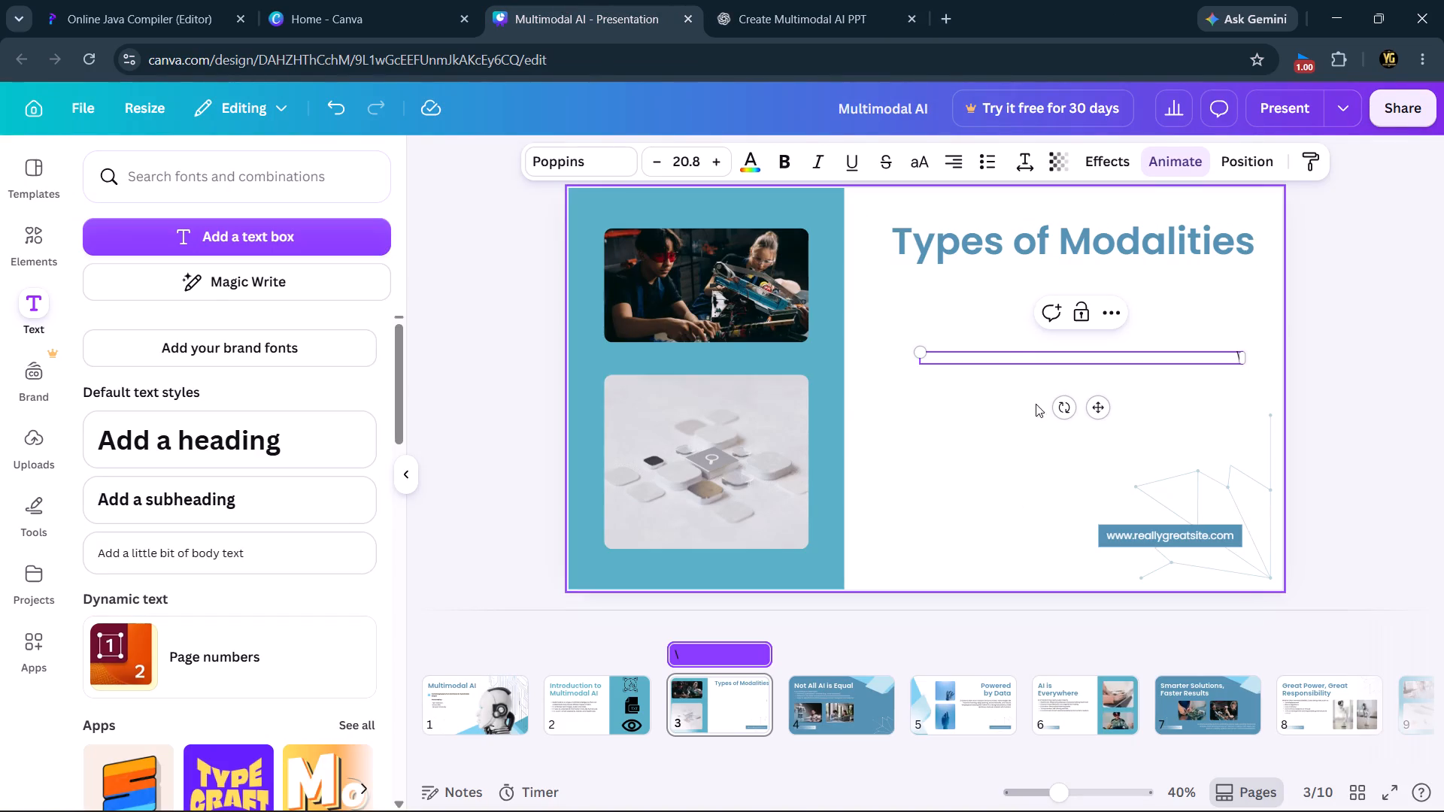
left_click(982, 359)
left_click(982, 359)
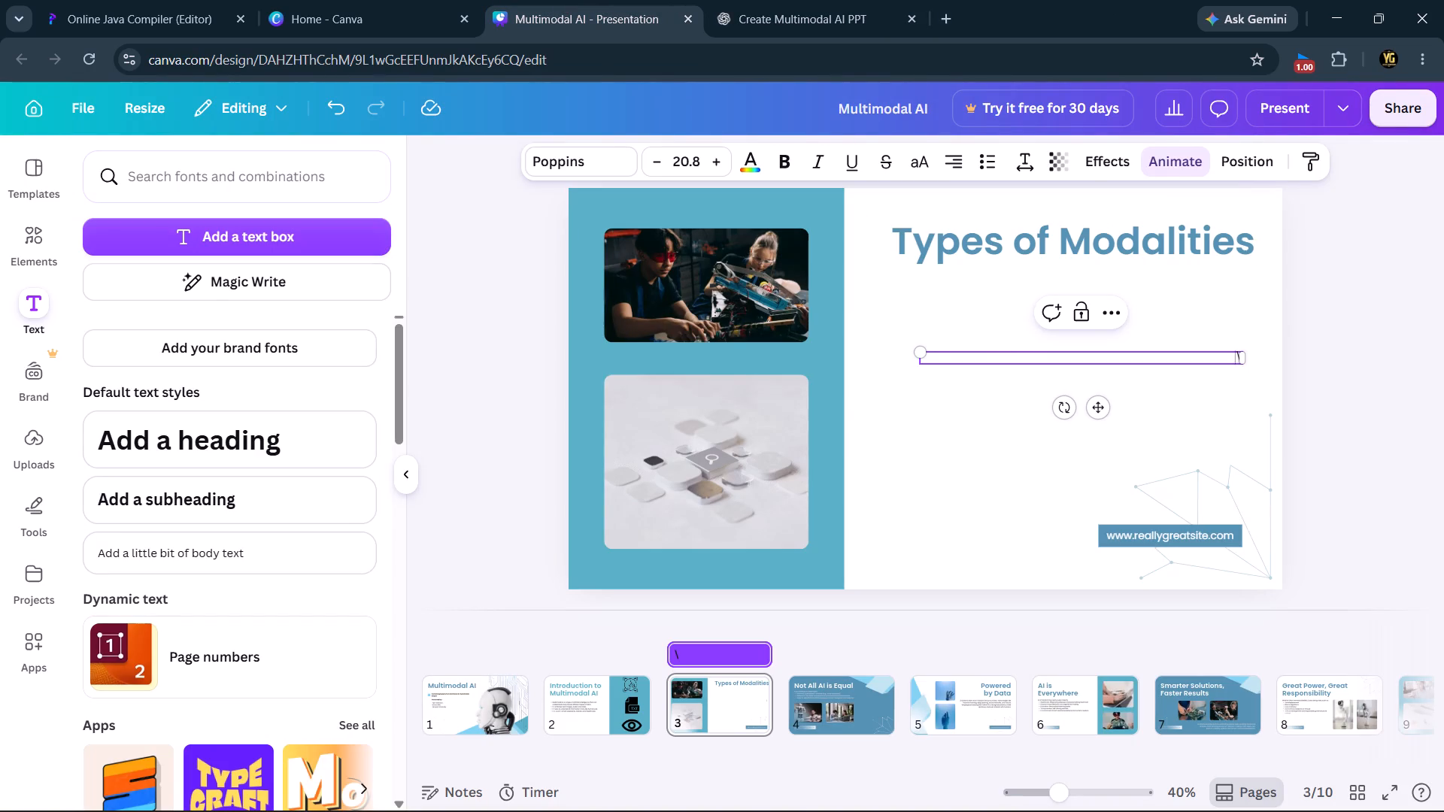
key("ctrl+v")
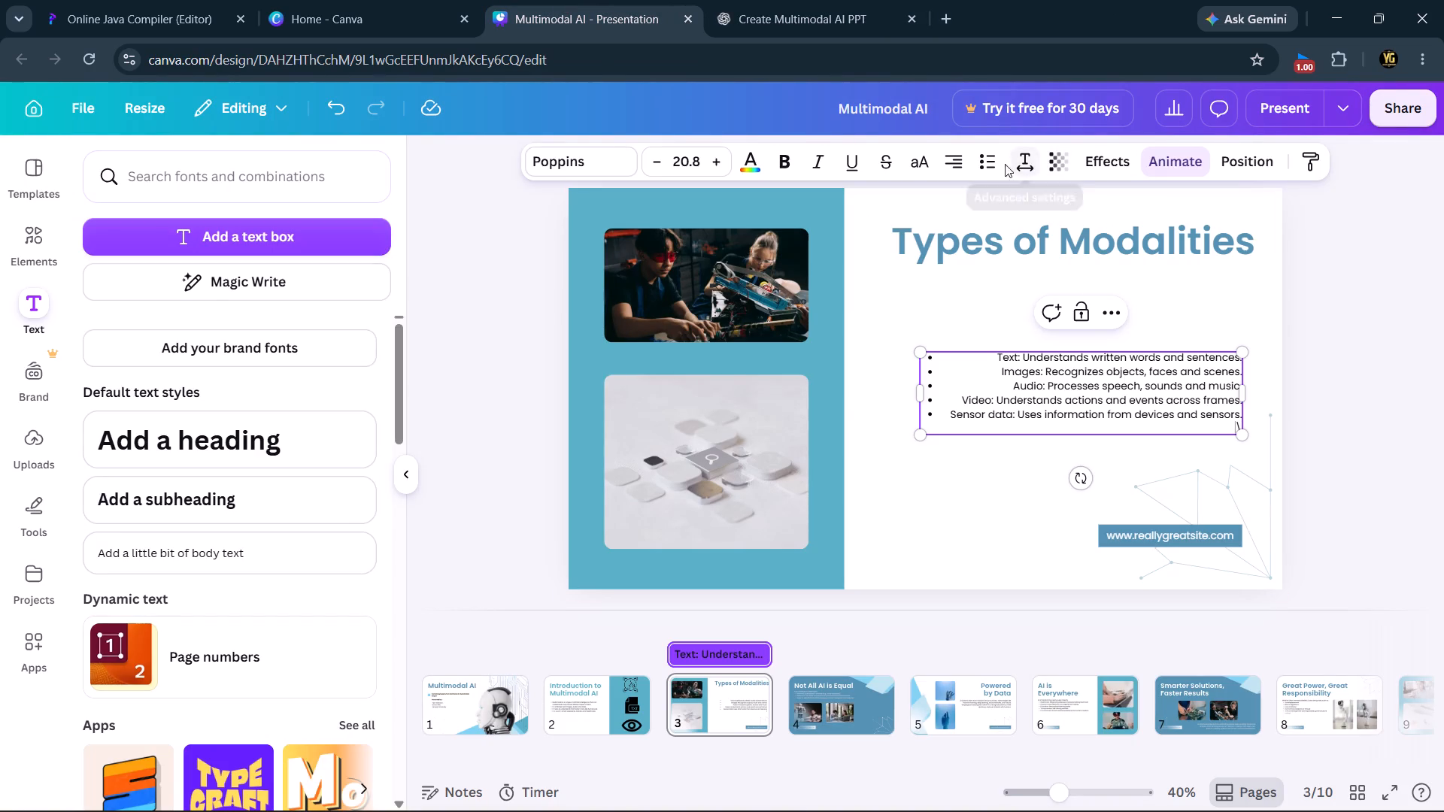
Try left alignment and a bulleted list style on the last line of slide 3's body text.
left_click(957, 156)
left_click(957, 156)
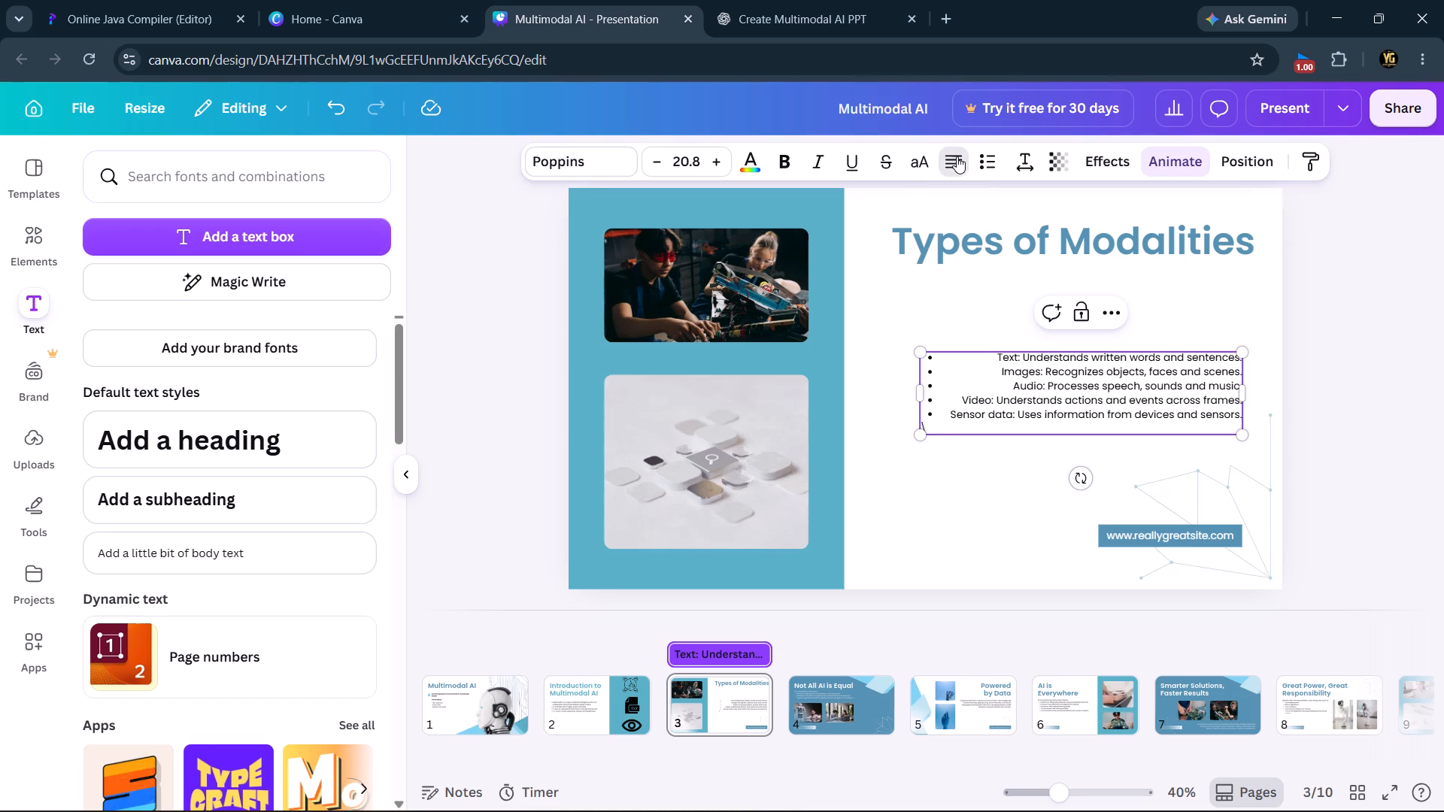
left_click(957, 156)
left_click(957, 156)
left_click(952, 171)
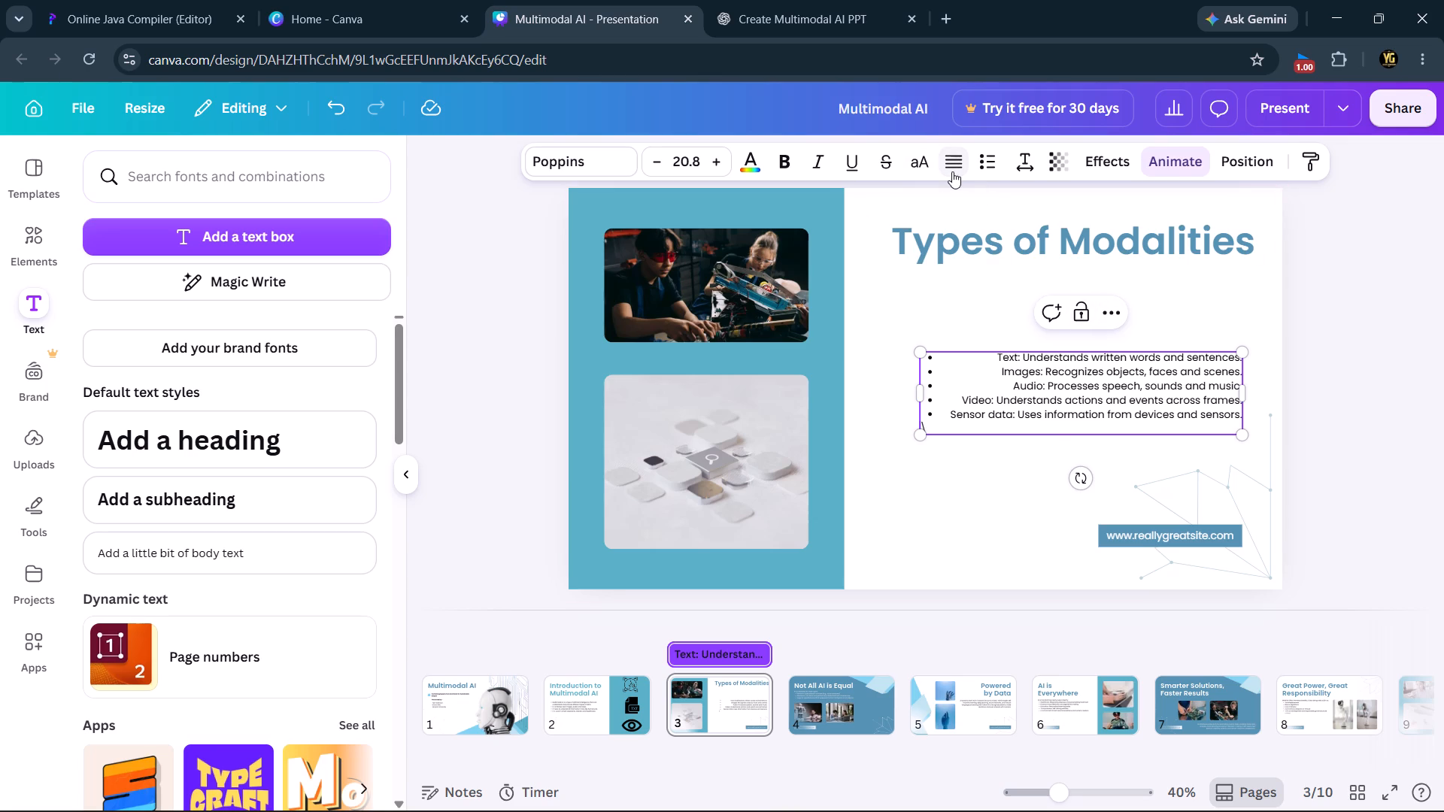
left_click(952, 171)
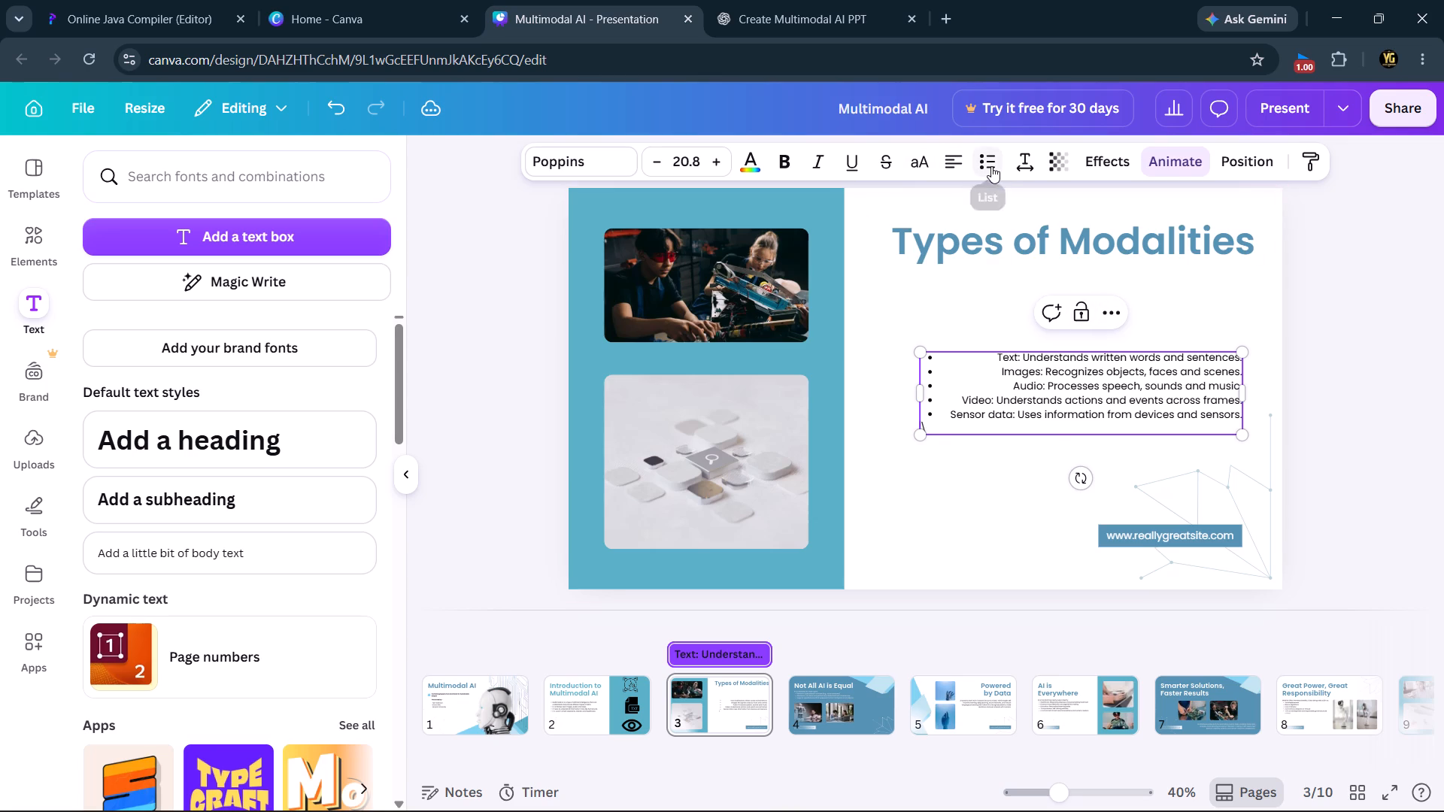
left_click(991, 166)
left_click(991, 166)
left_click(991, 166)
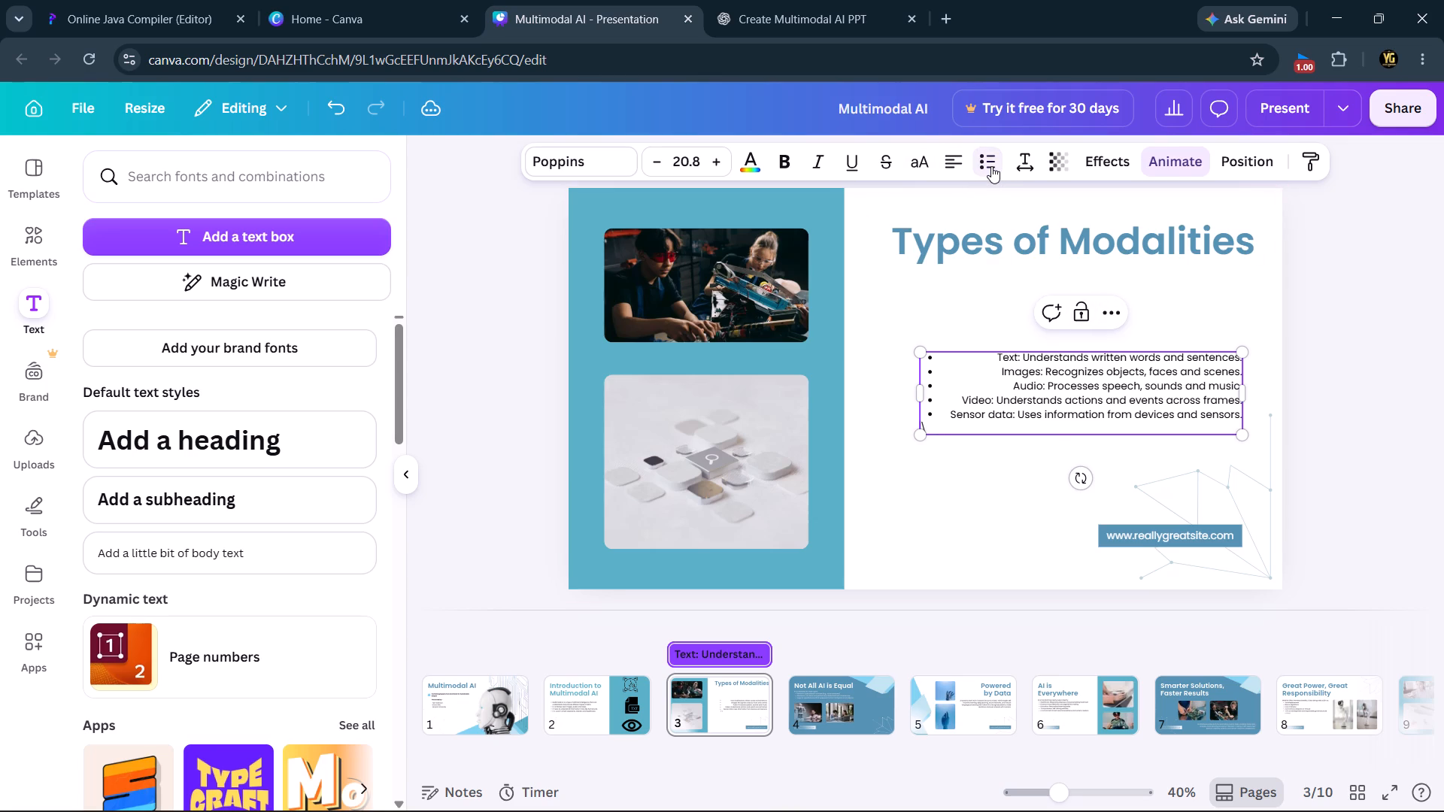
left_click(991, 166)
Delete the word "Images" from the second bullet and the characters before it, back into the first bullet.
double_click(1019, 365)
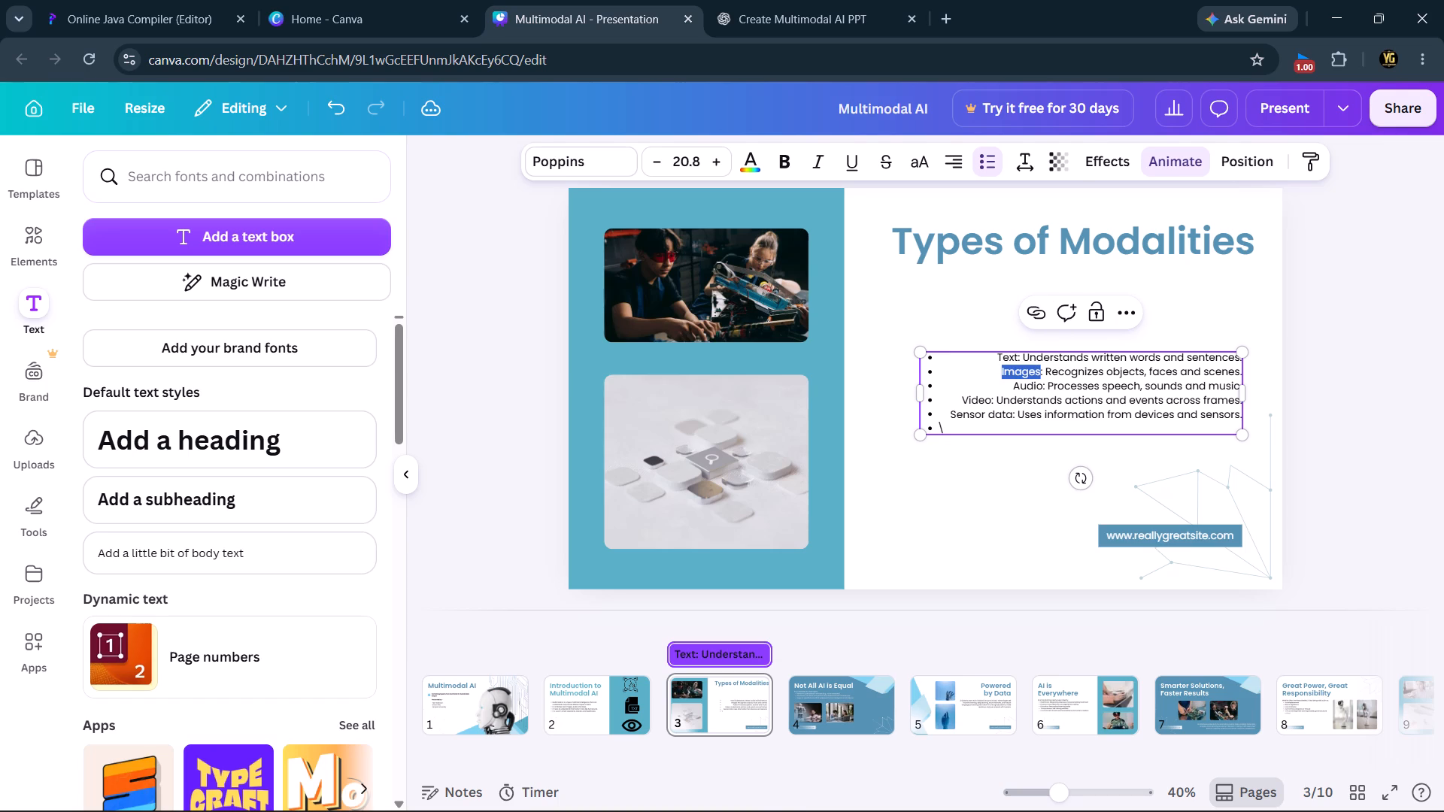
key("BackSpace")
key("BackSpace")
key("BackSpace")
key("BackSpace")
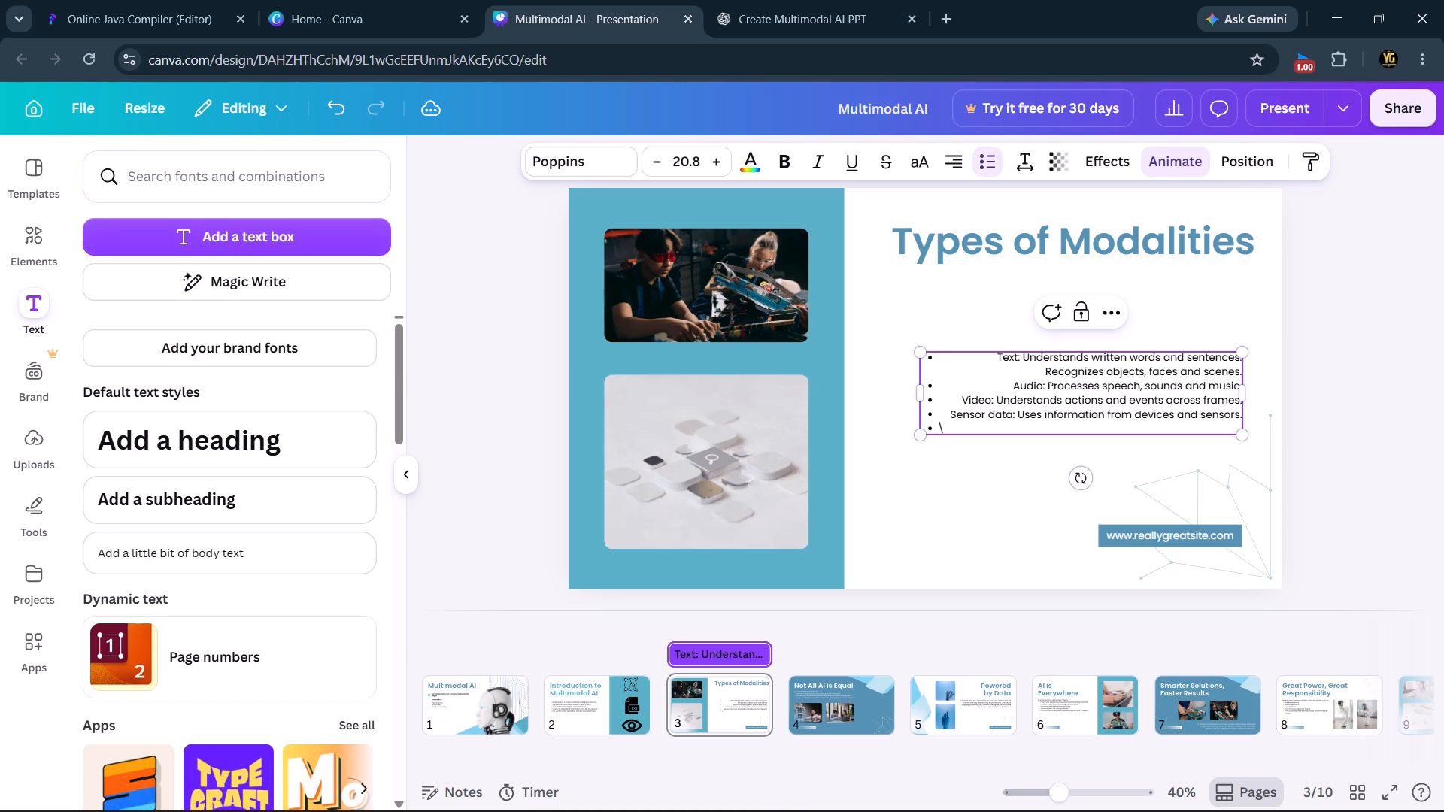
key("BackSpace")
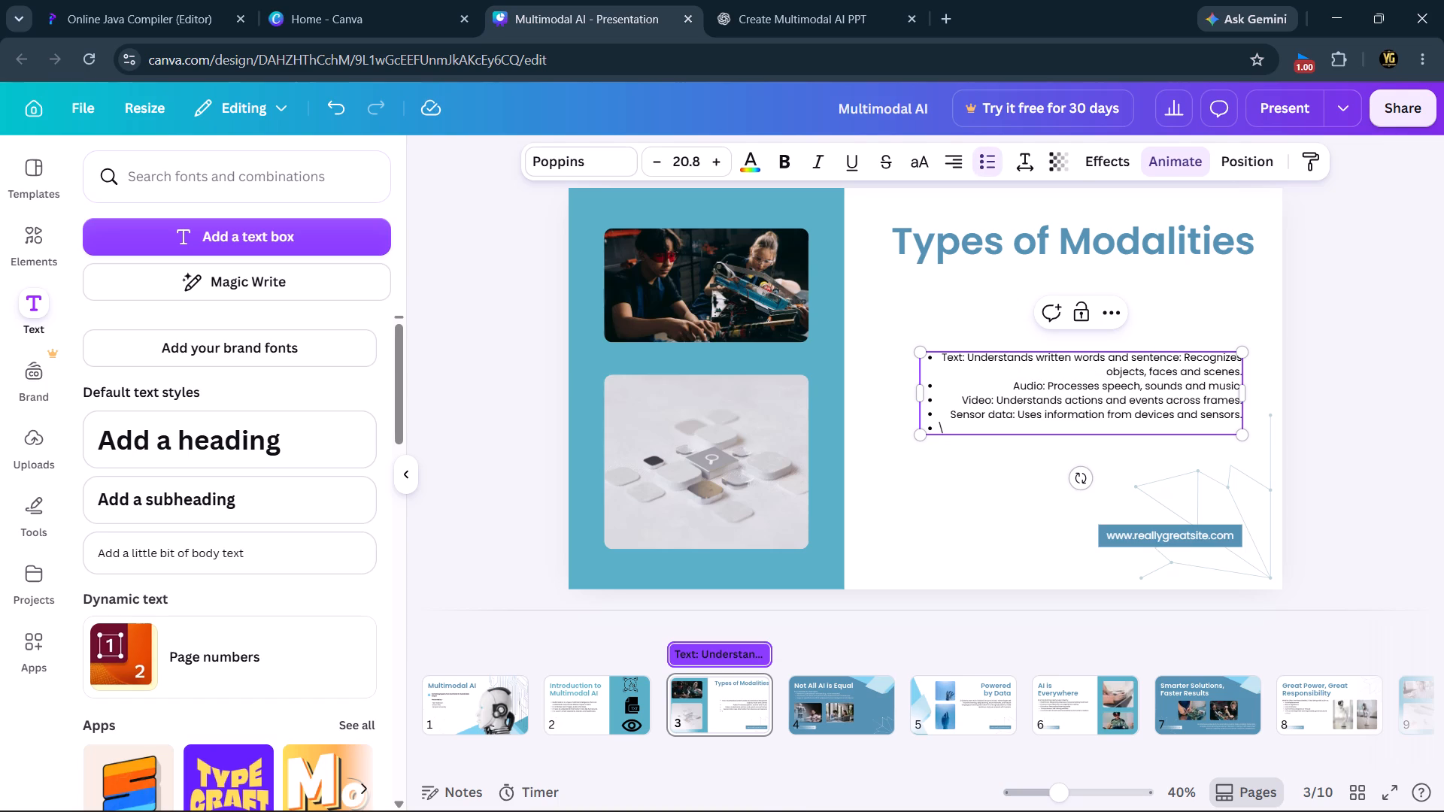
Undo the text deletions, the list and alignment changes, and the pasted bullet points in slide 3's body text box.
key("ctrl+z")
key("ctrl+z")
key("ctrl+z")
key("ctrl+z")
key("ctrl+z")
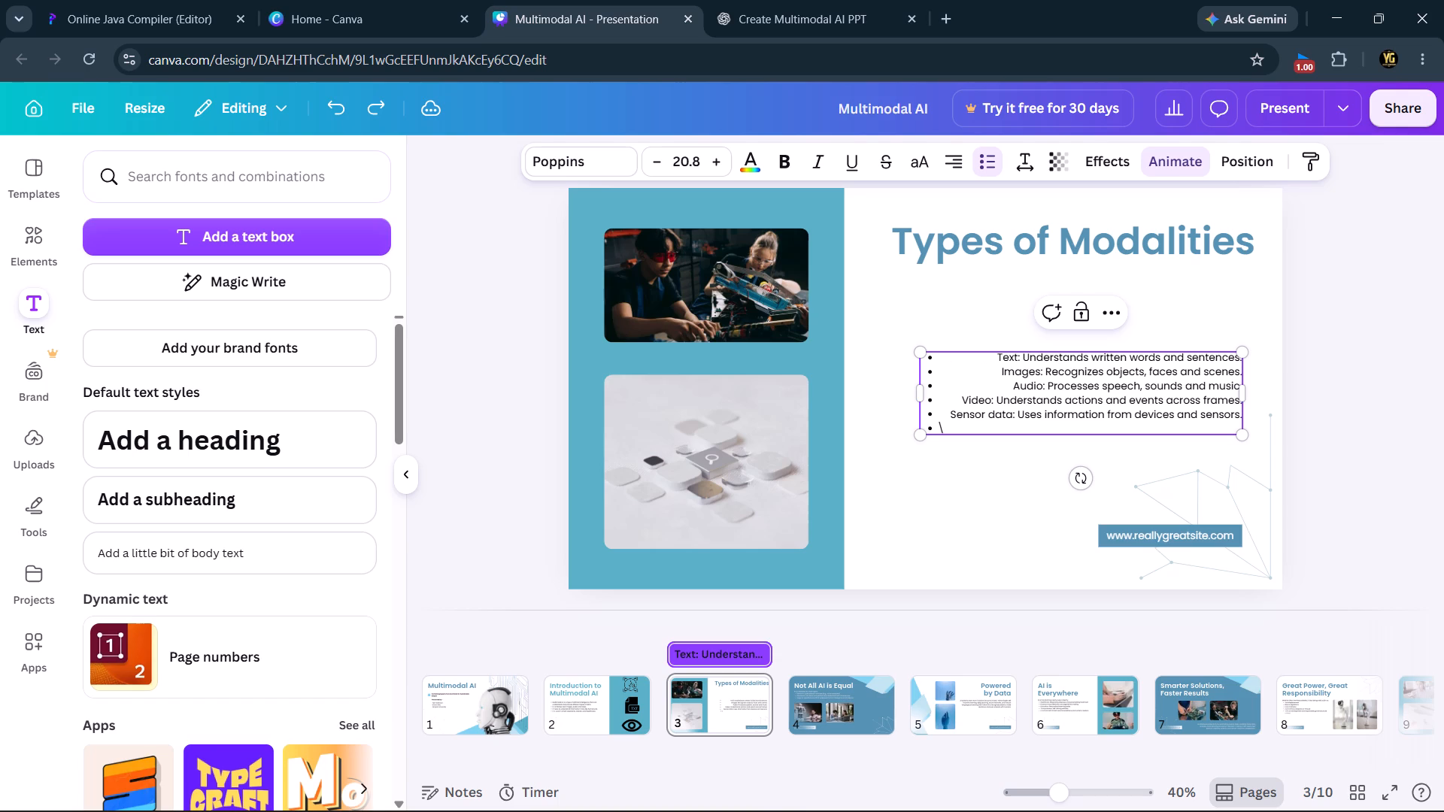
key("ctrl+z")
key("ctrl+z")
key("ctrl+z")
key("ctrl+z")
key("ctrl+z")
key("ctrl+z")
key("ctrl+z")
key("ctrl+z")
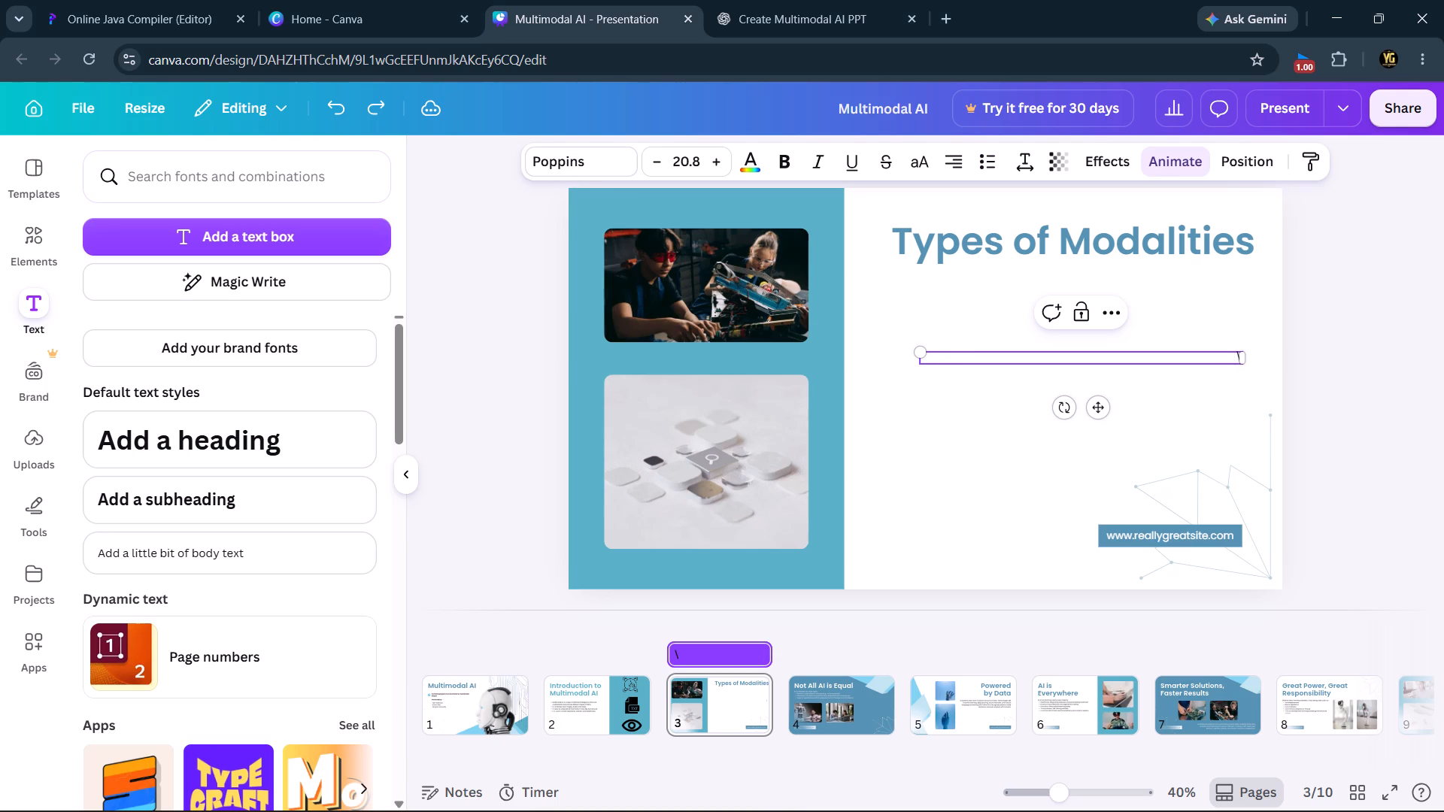
Scale slide 3's body text box up to a font size of about 22.9 and place the text cursor in it.
left_click_drag(933, 360, 909, 356)
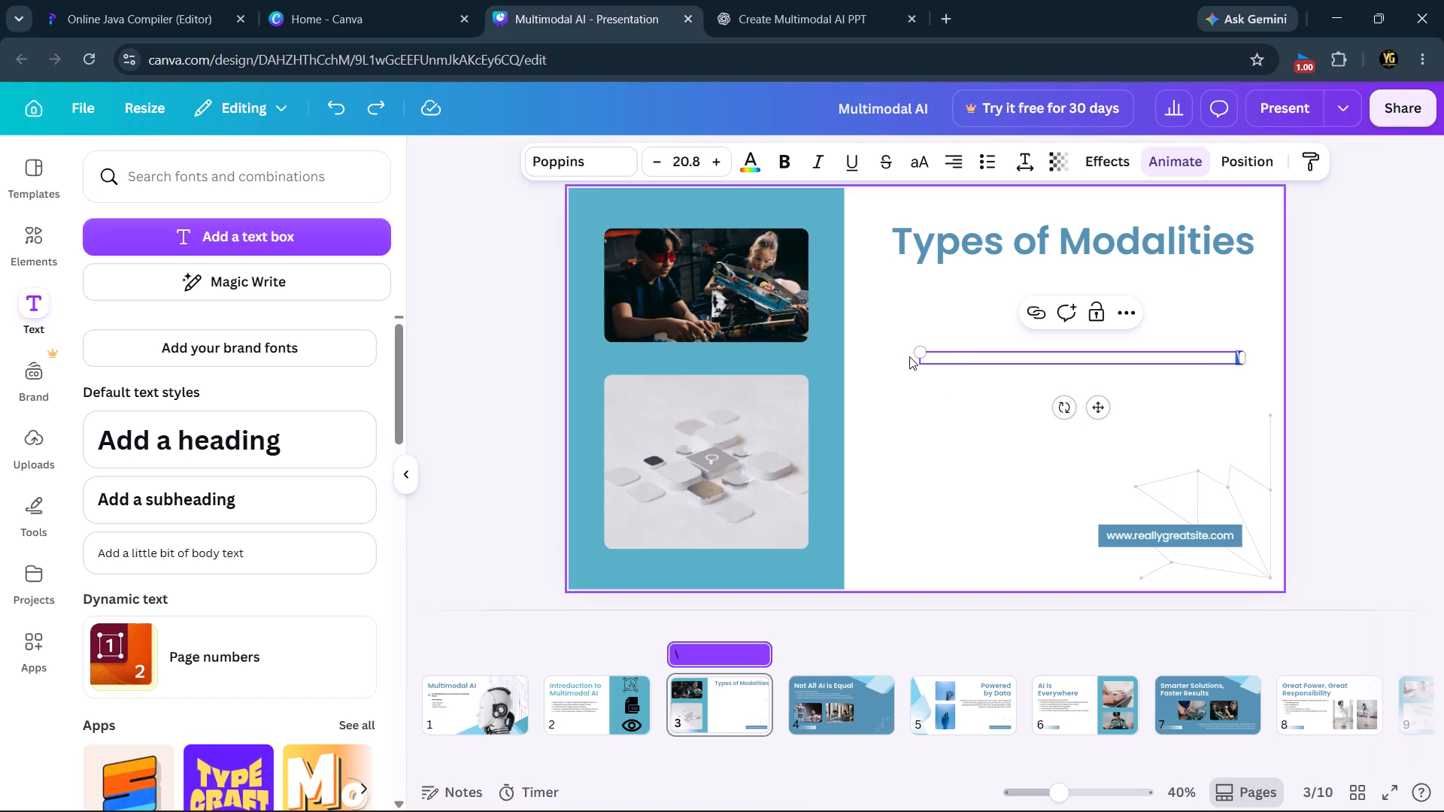
left_click(996, 357)
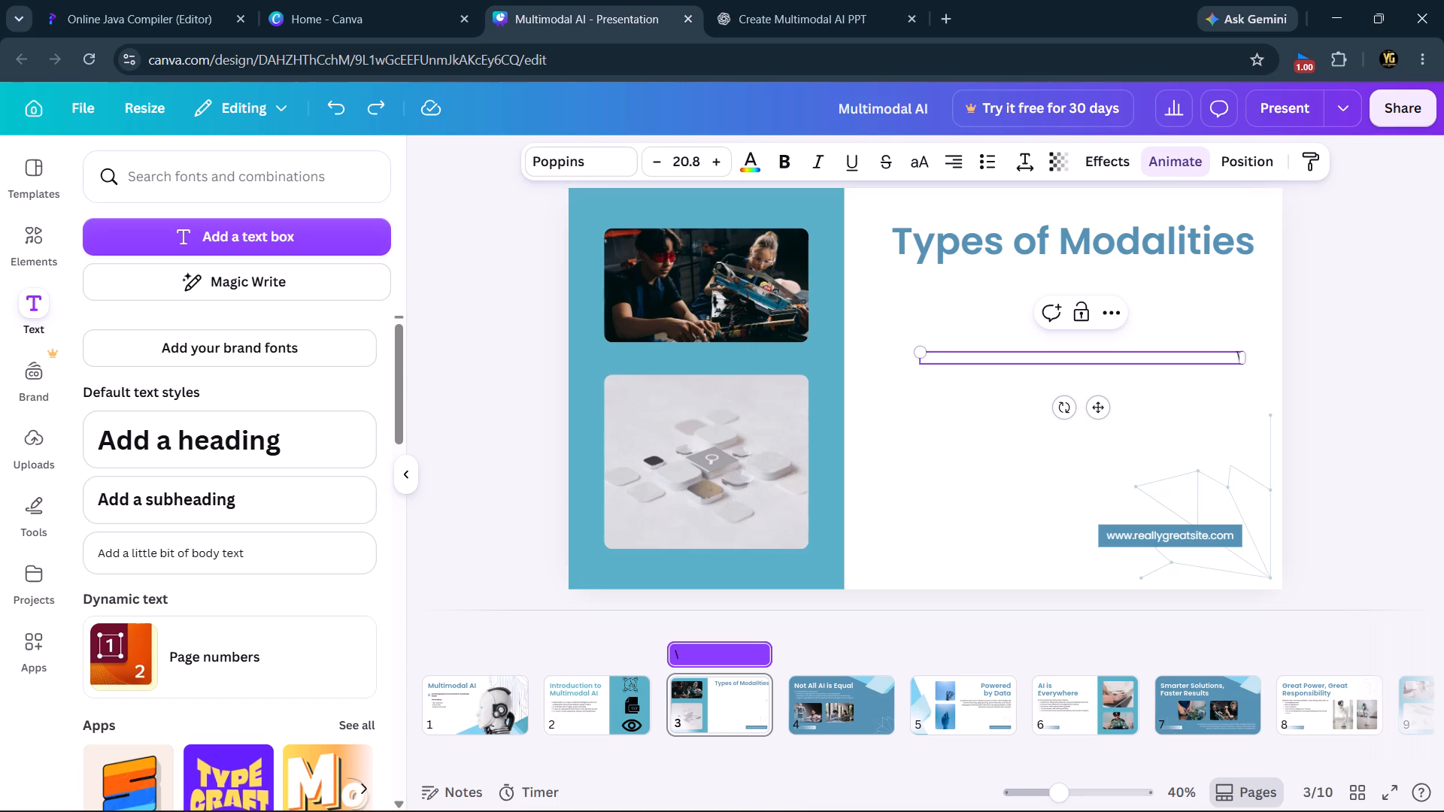
left_click_drag(1014, 357, 1000, 355)
left_click_drag(990, 393, 929, 364)
left_click(916, 360)
left_click_drag(916, 360, 885, 361)
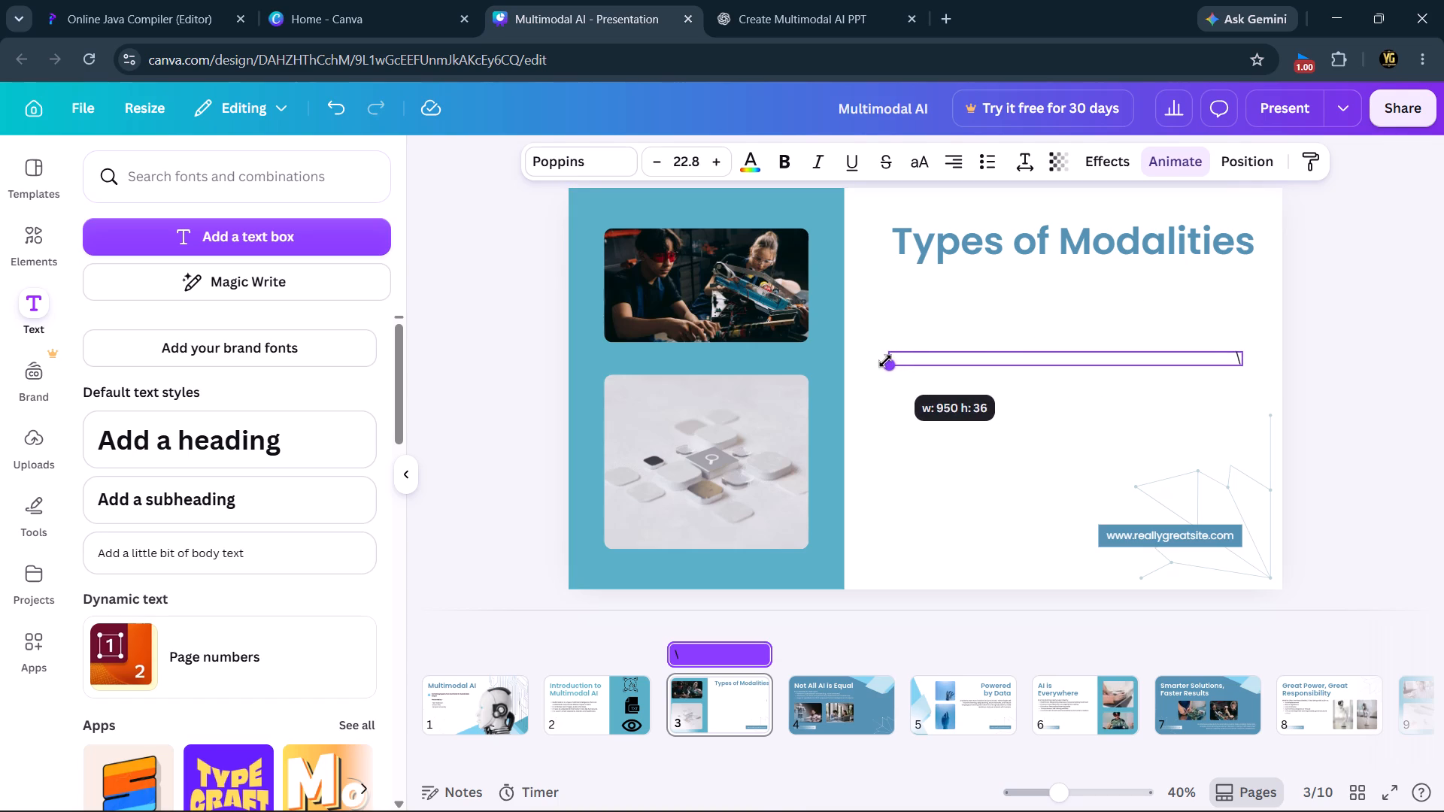
left_click_drag(885, 361, 883, 359)
left_click(900, 365)
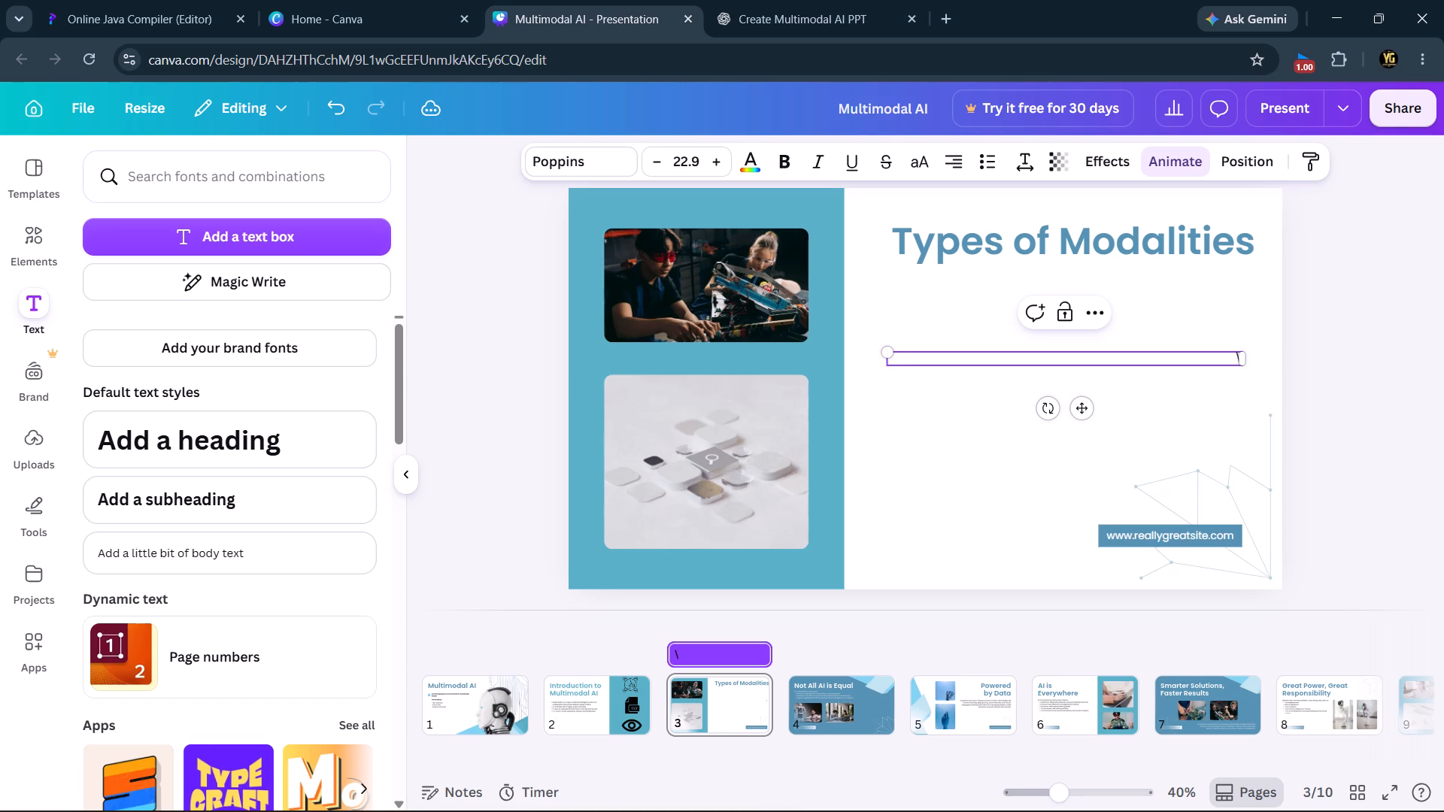
left_click(898, 359)
Paste the five modality bullet points, from "Text" to "Sensor data", into slide 3's body text box.
key("ctrl+v")
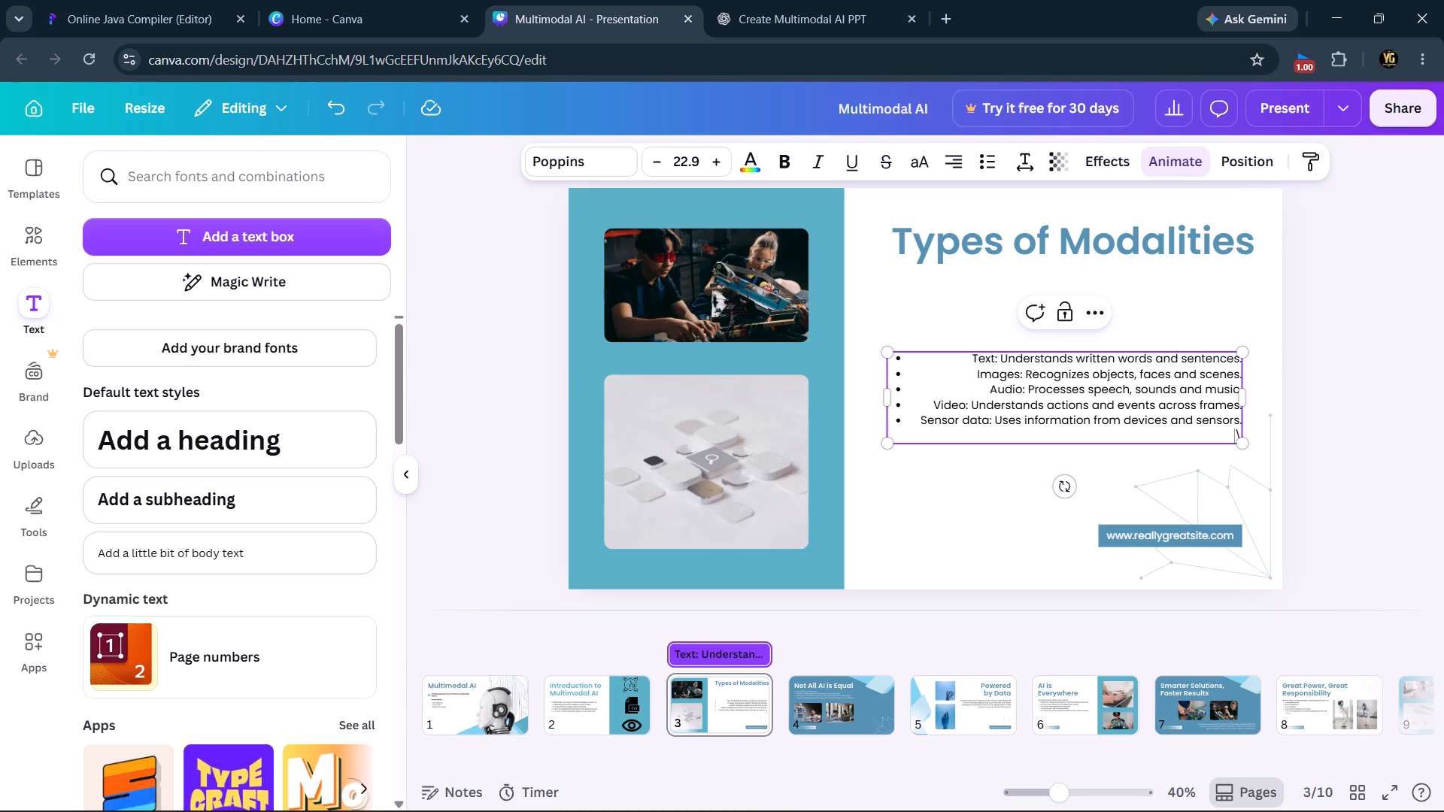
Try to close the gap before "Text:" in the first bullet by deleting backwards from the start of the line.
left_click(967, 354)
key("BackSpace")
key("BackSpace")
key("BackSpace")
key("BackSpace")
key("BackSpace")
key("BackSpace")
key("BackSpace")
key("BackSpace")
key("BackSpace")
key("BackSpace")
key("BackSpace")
Apply the bulleted list style to slide 3's entire body text box, with the text left-aligned.
left_click(952, 486)
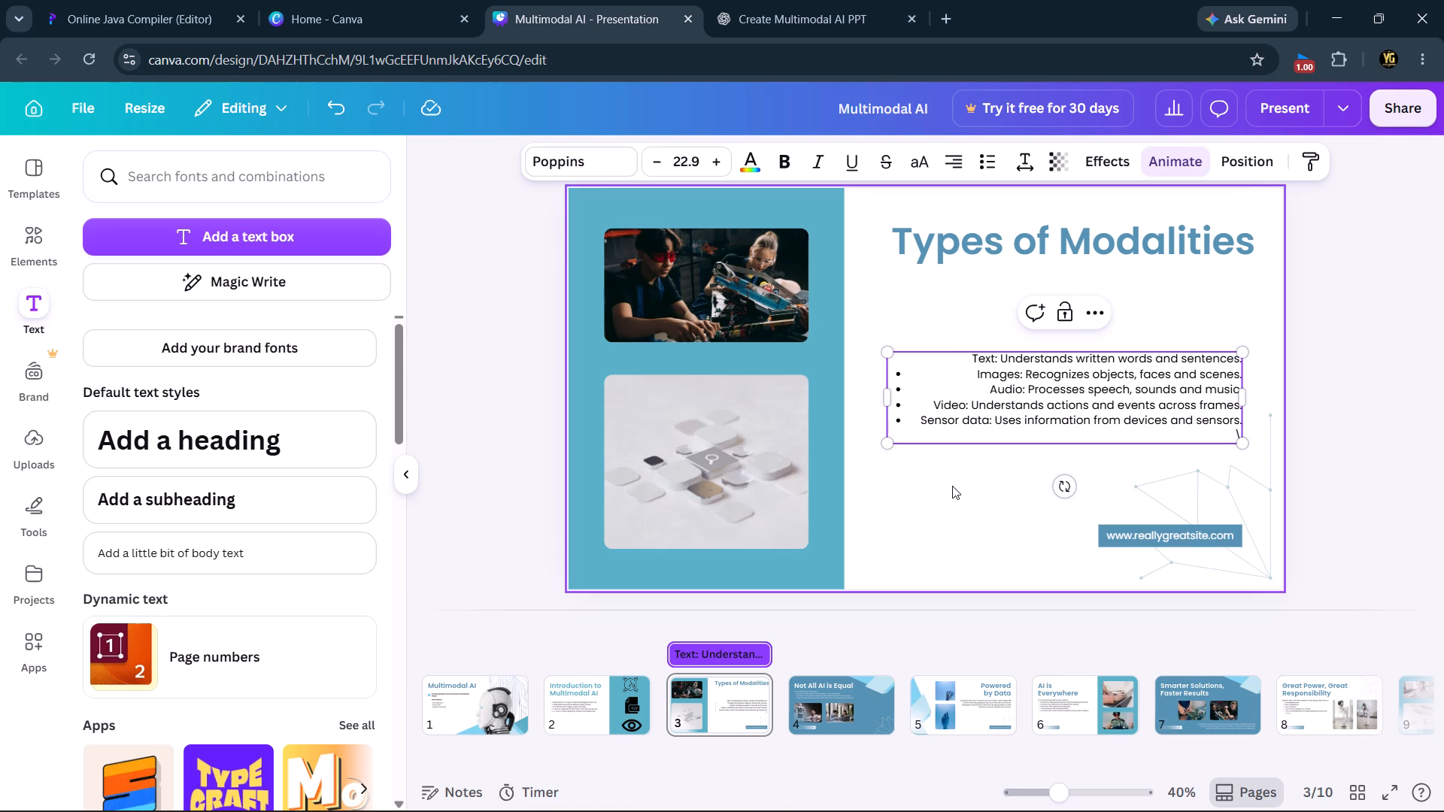
left_click(918, 388)
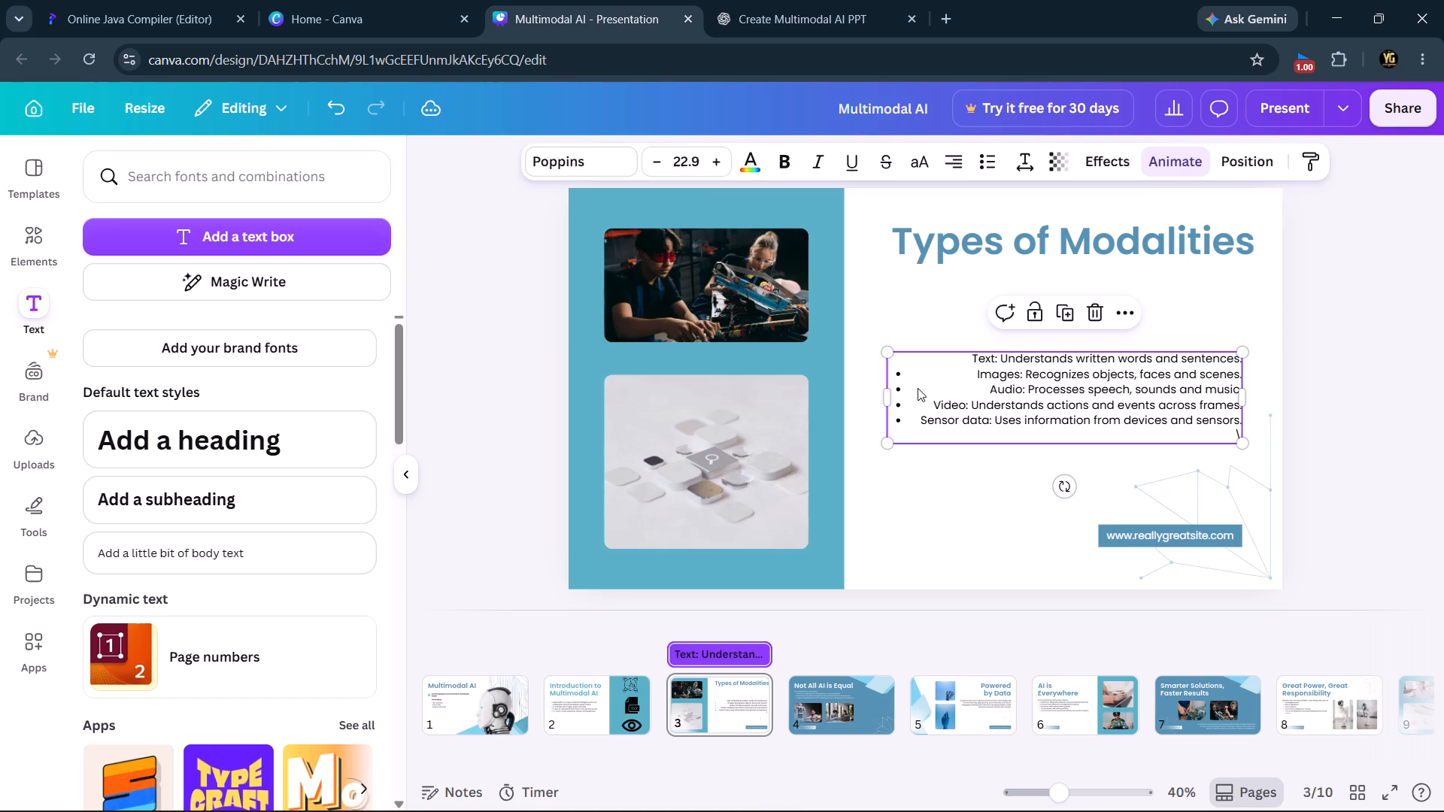
left_click(987, 153)
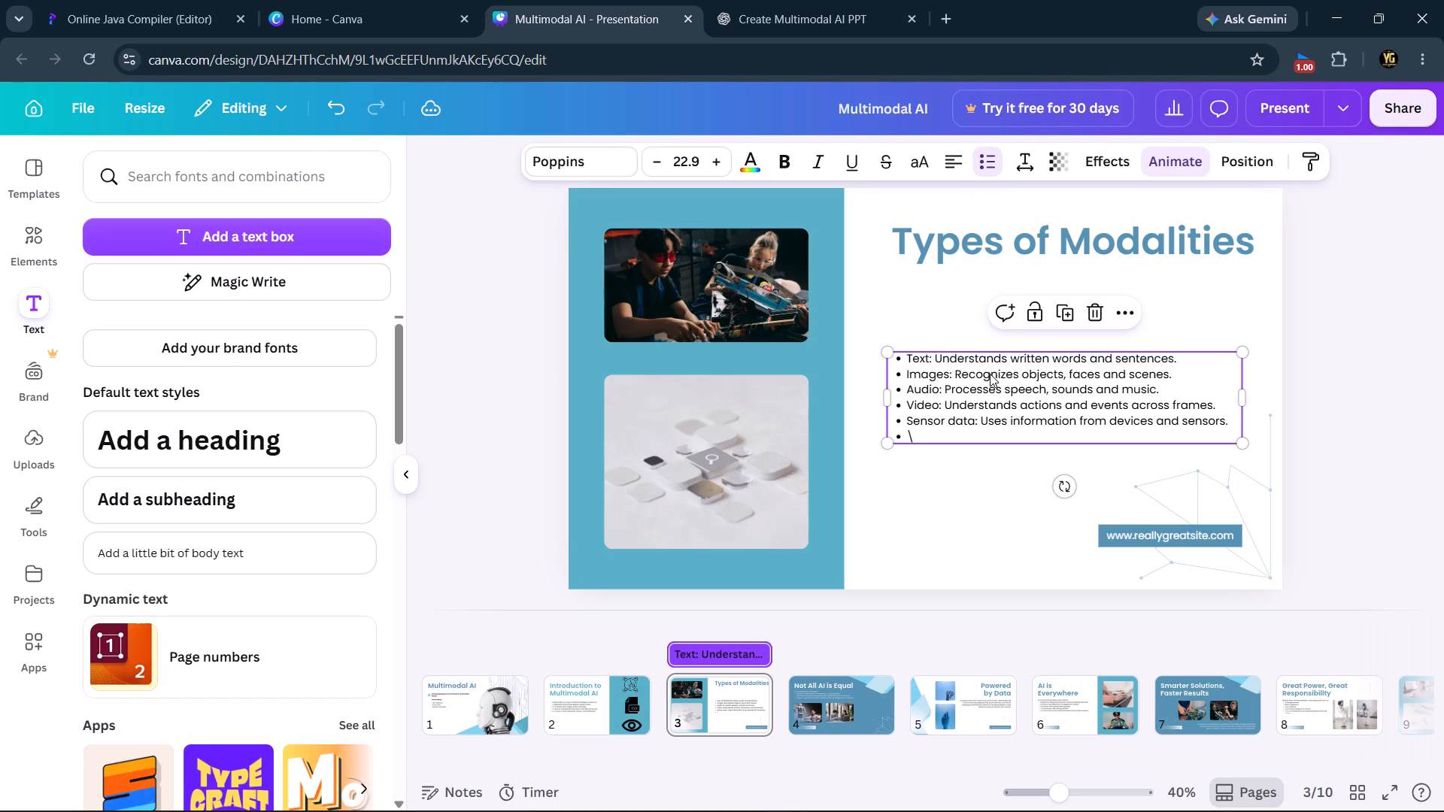
Delete the stray backslash and its empty bullet from the end of slide 3's body list.
left_click(927, 429)
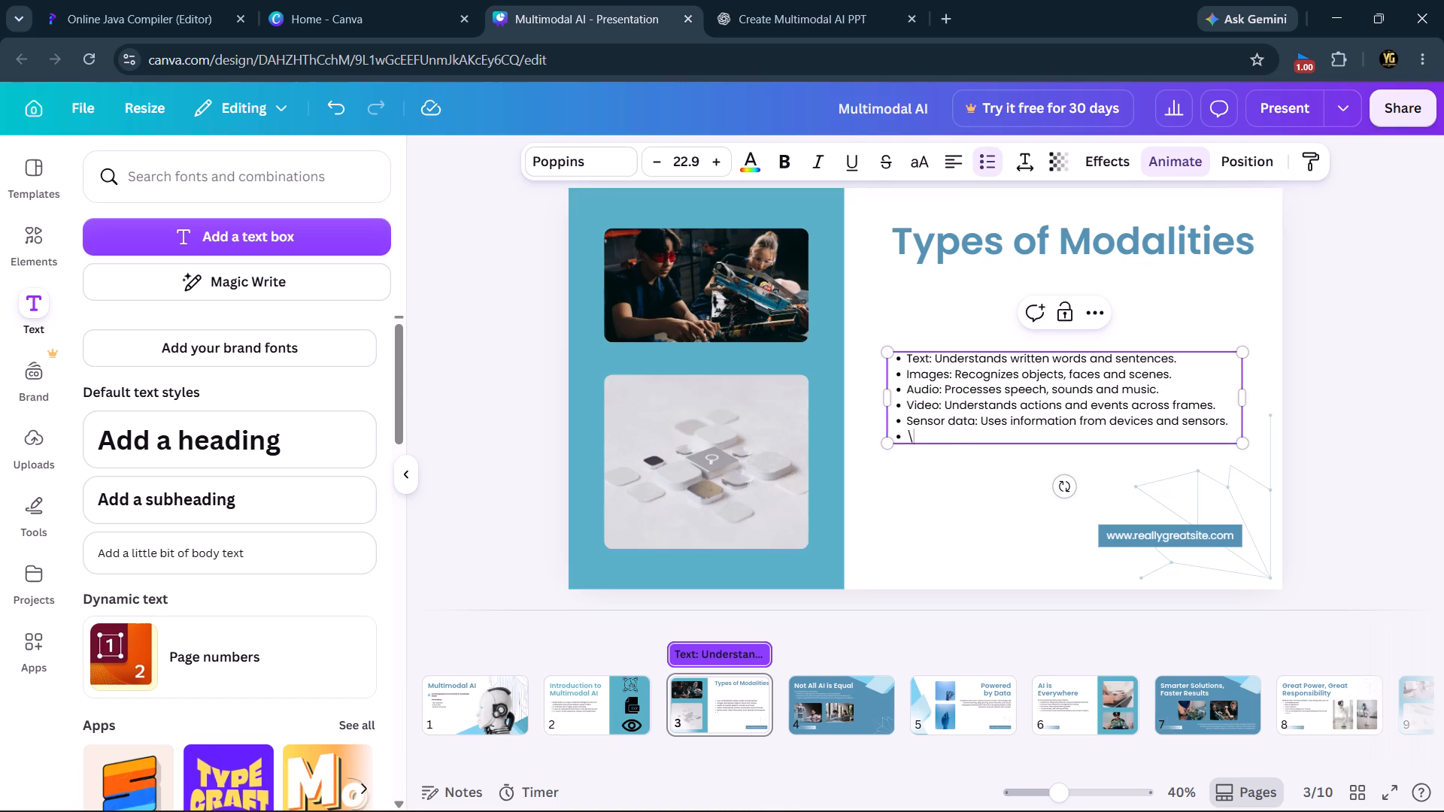
key("BackSpace")
key("BackSpace")
Scale slide 3's bulleted text box up slightly to a font size of about 23.8.
left_click_drag(1242, 447, 1252, 477)
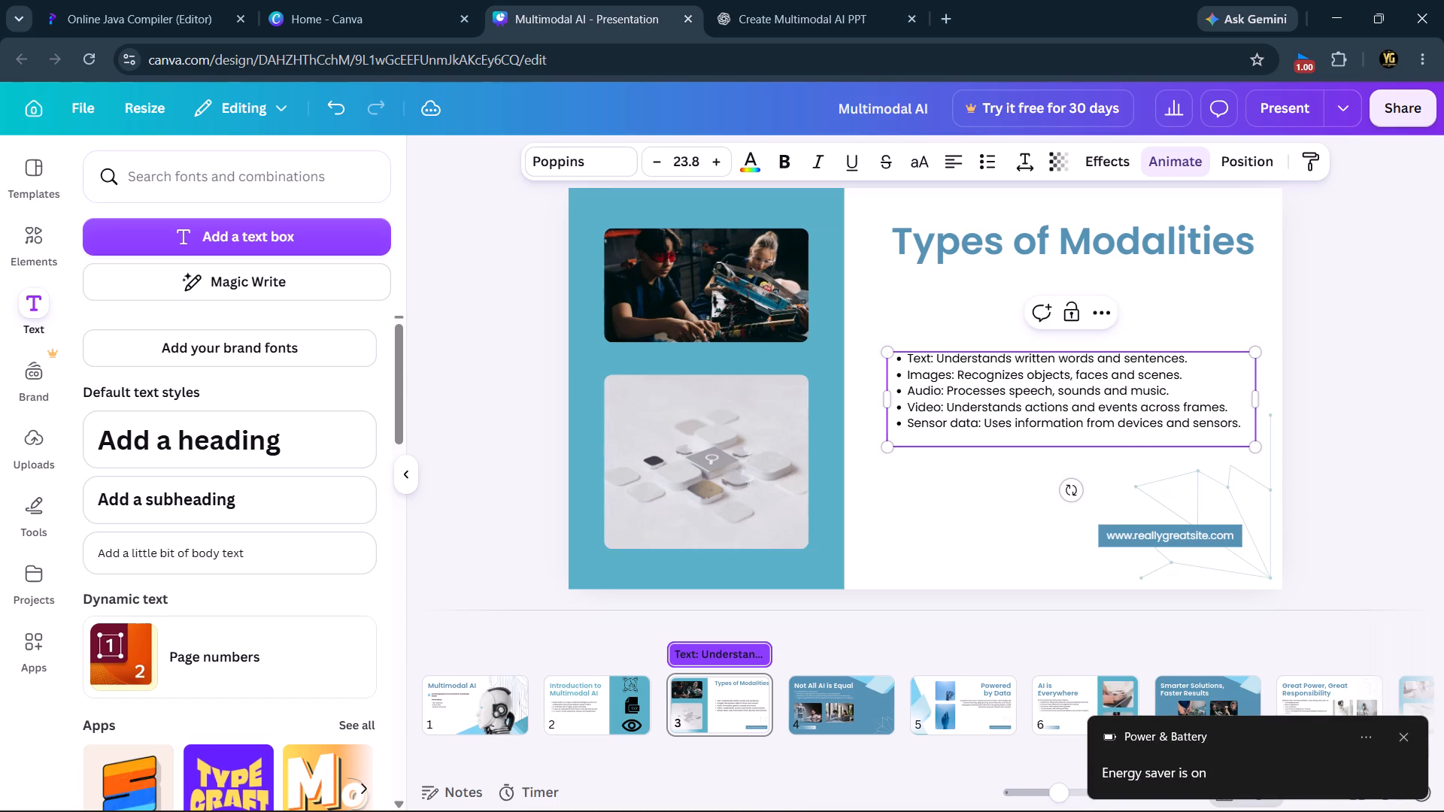
left_click_drag(1084, 390, 1081, 374)
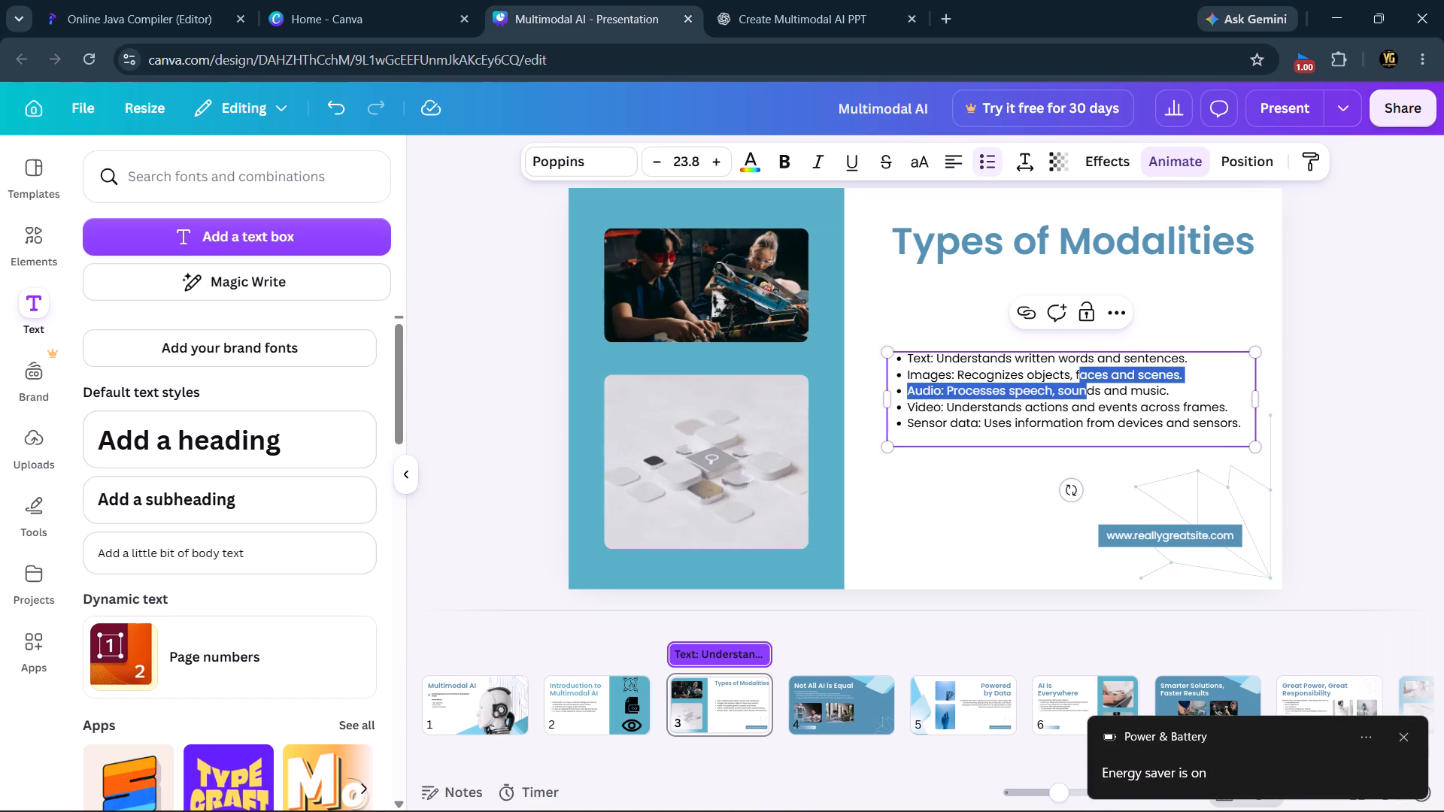
Break slide 3's title before "Modalities" and align both title lines to the left side of their text box.
left_click(1056, 246)
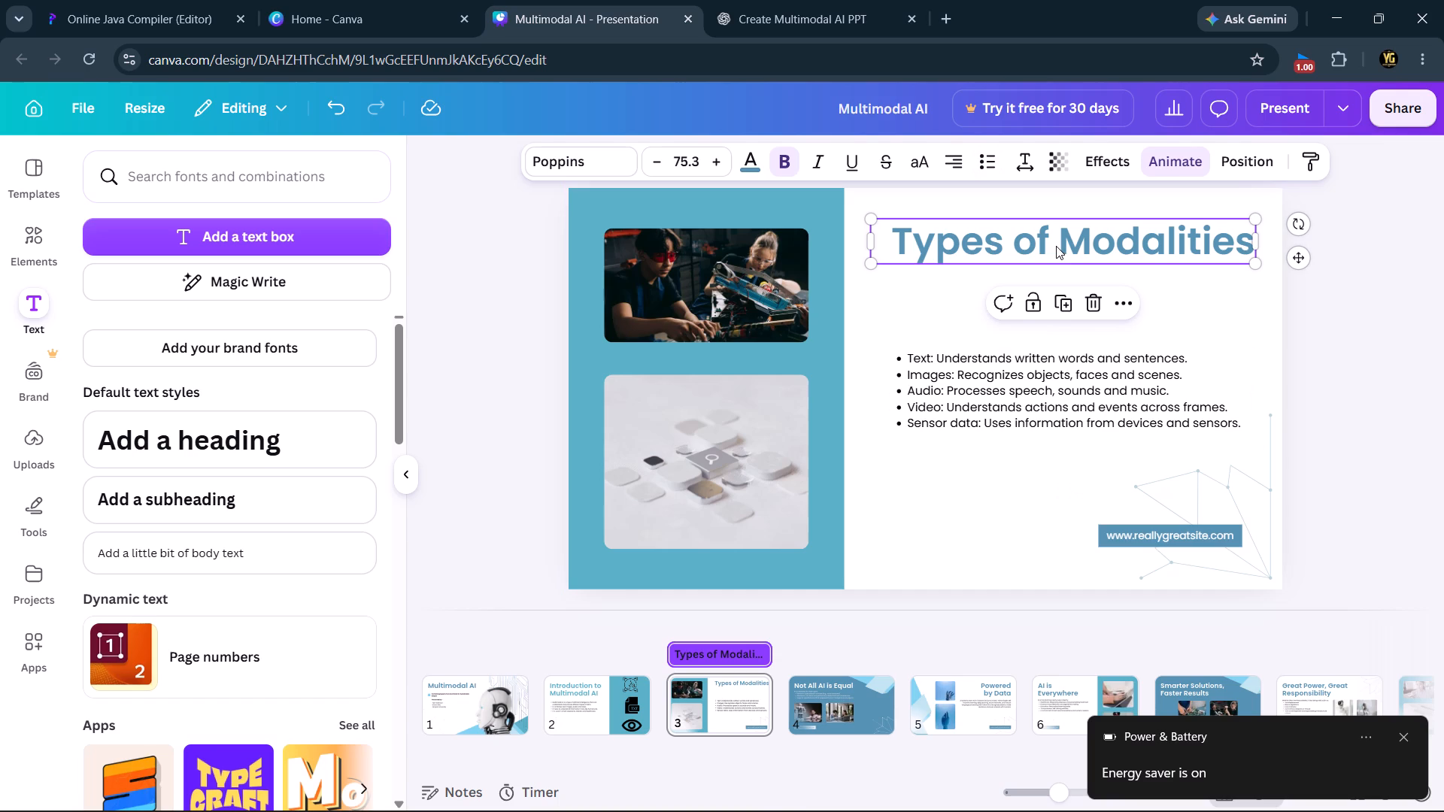
left_click(1048, 238)
key("Return")
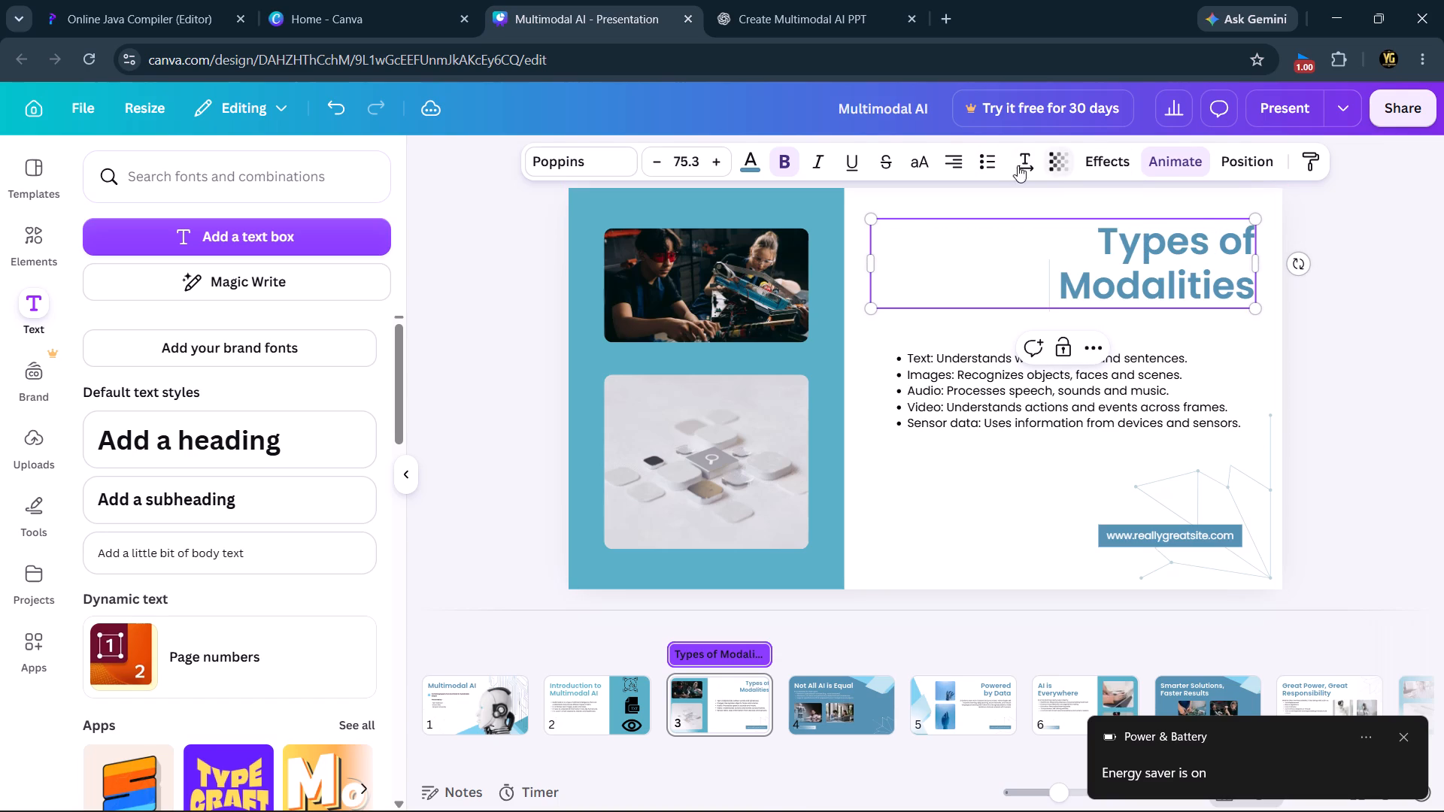
left_click(957, 158)
left_click(957, 158)
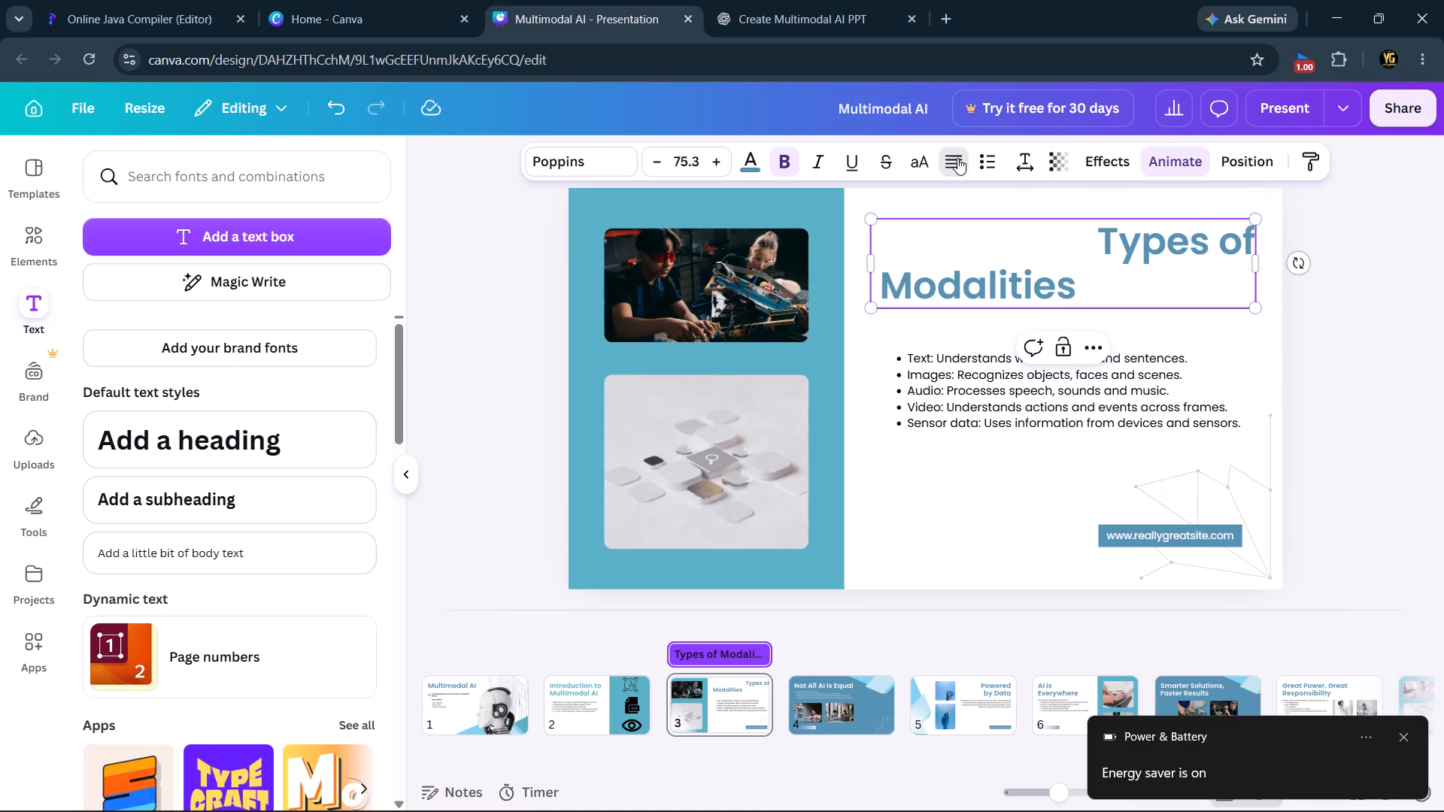
left_click(1100, 245)
left_click(957, 177)
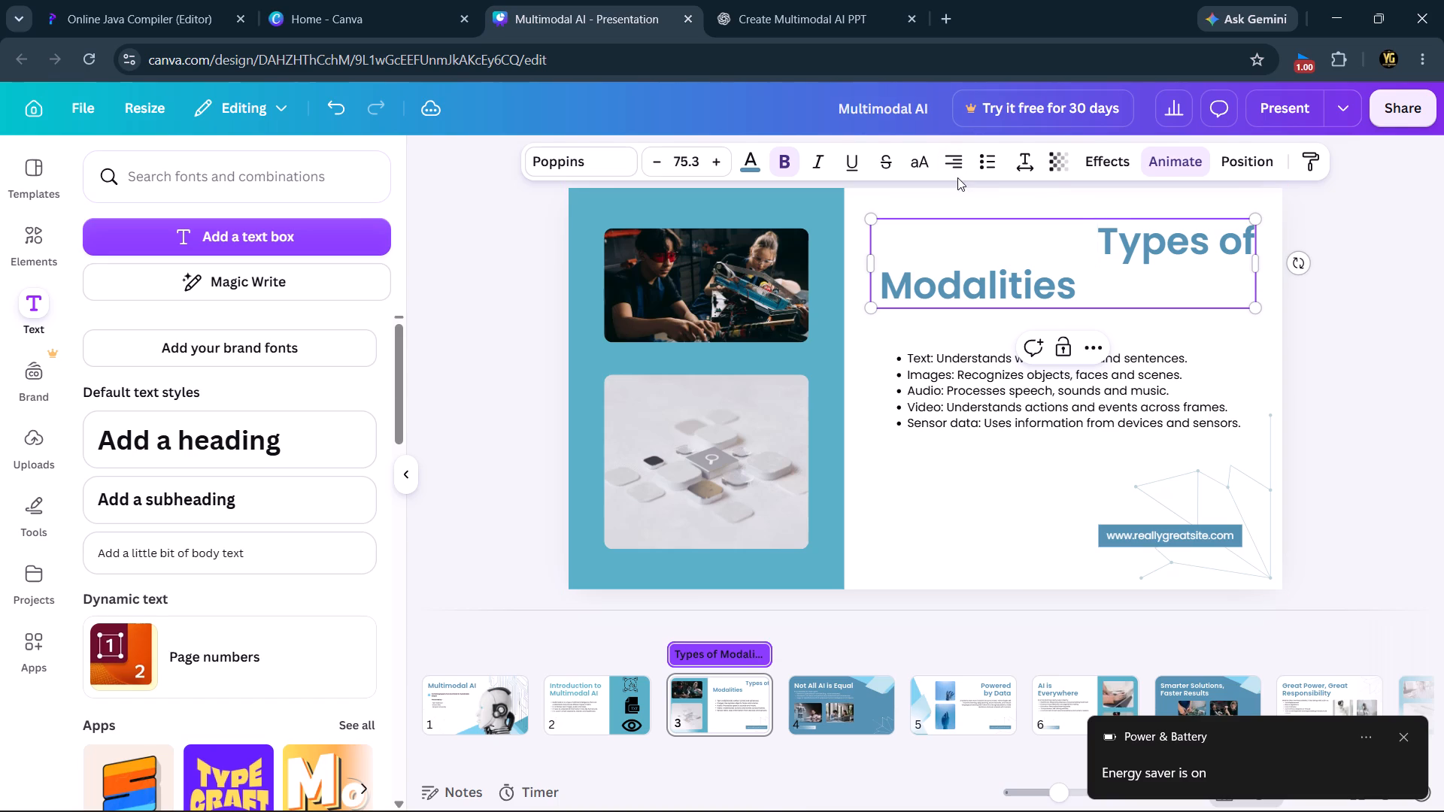
left_click(957, 168)
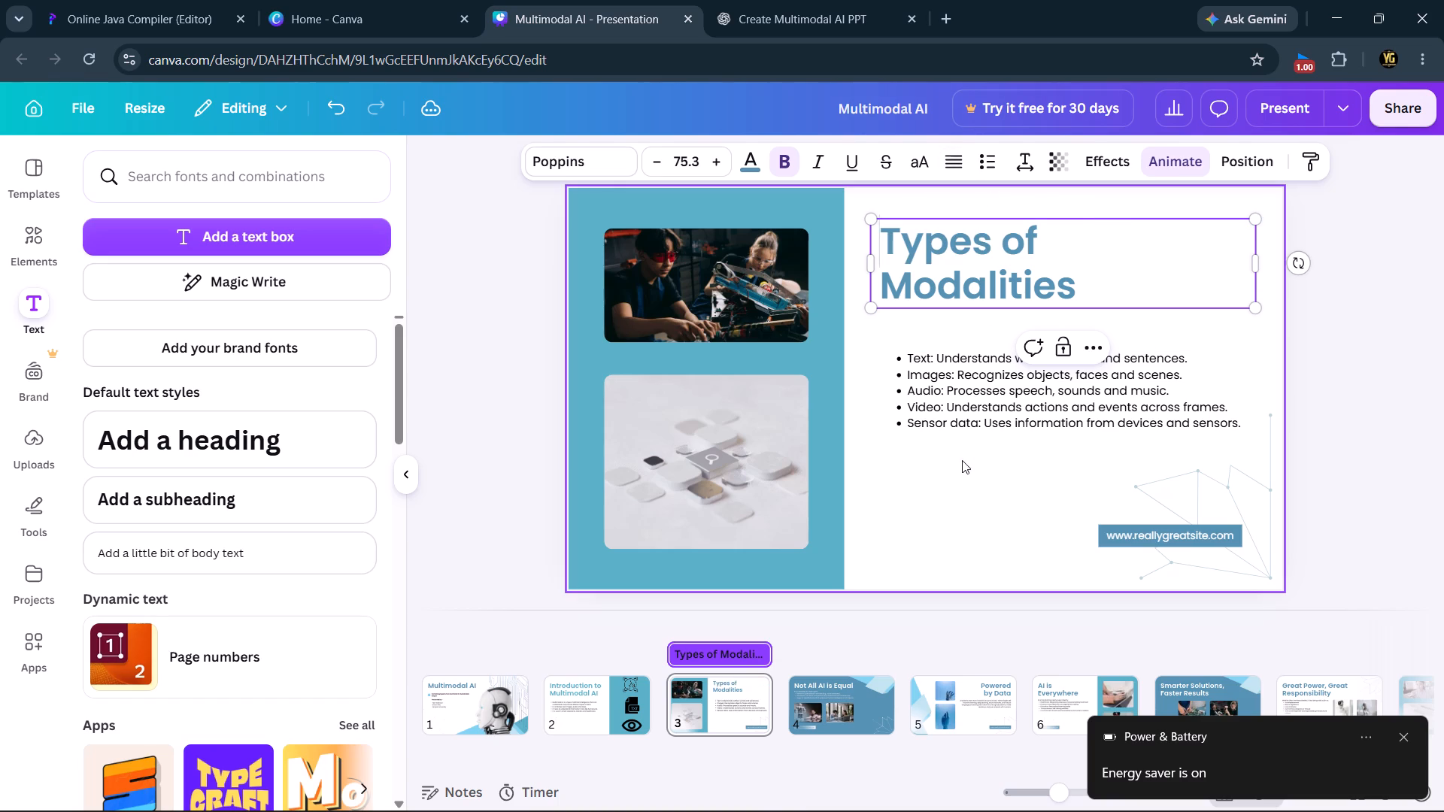
Scale slide 3's title text box up to a font size of about 82.5.
left_click(962, 460)
left_click(1071, 247)
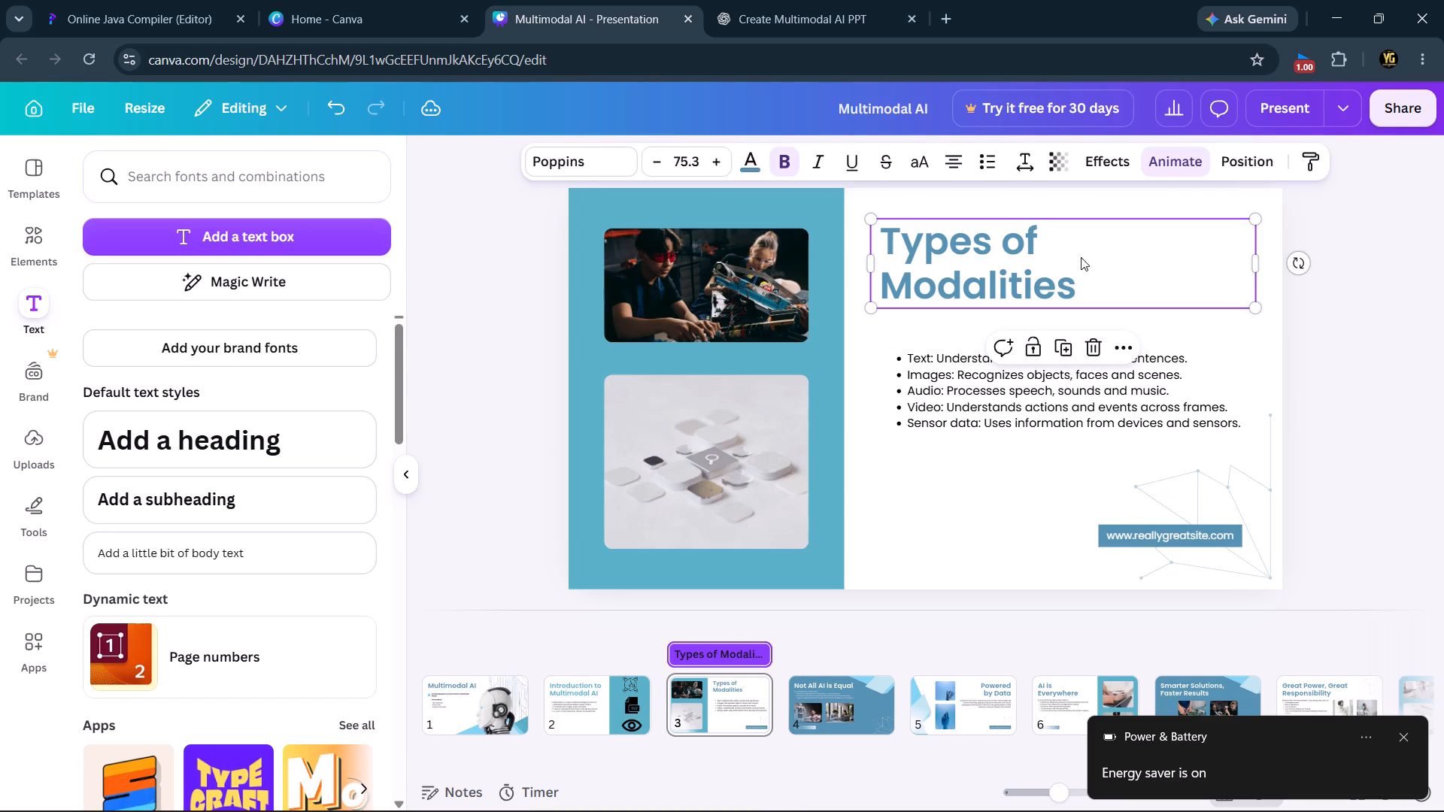
left_click_drag(1254, 308, 1286, 335)
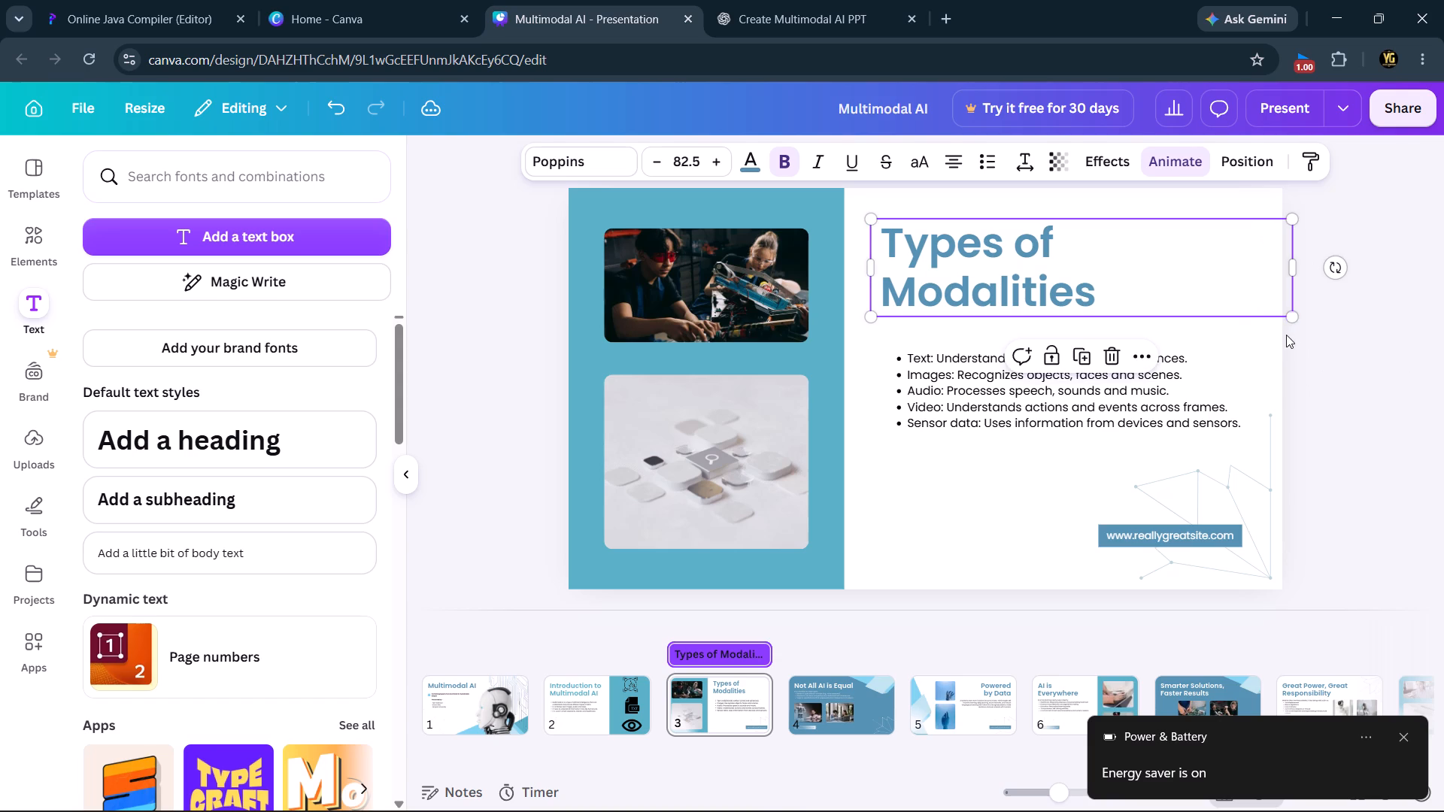
left_click(1263, 344)
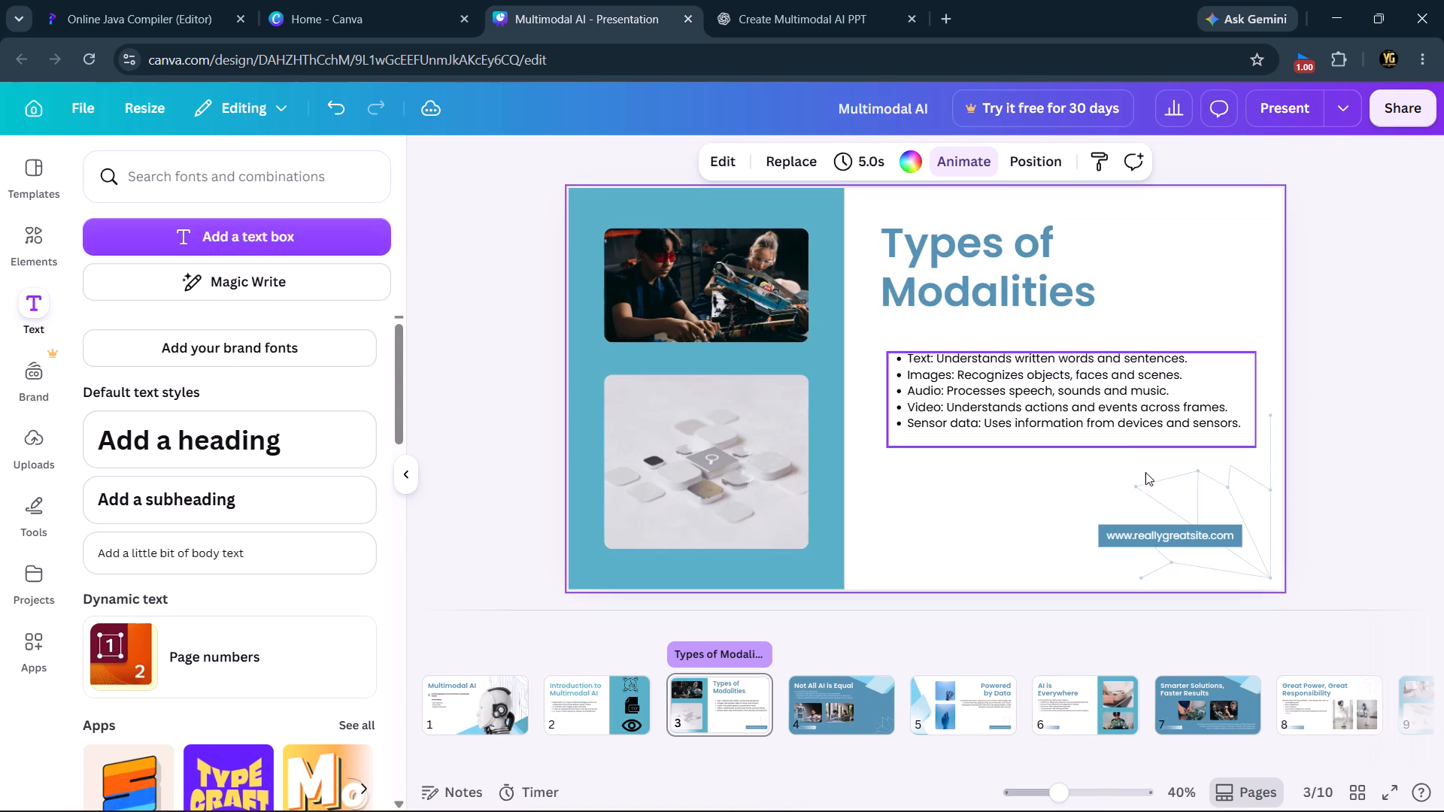
Move slide 3's bulleted text box slightly up and left, lining it up beneath the title.
left_click_drag(985, 403, 968, 386)
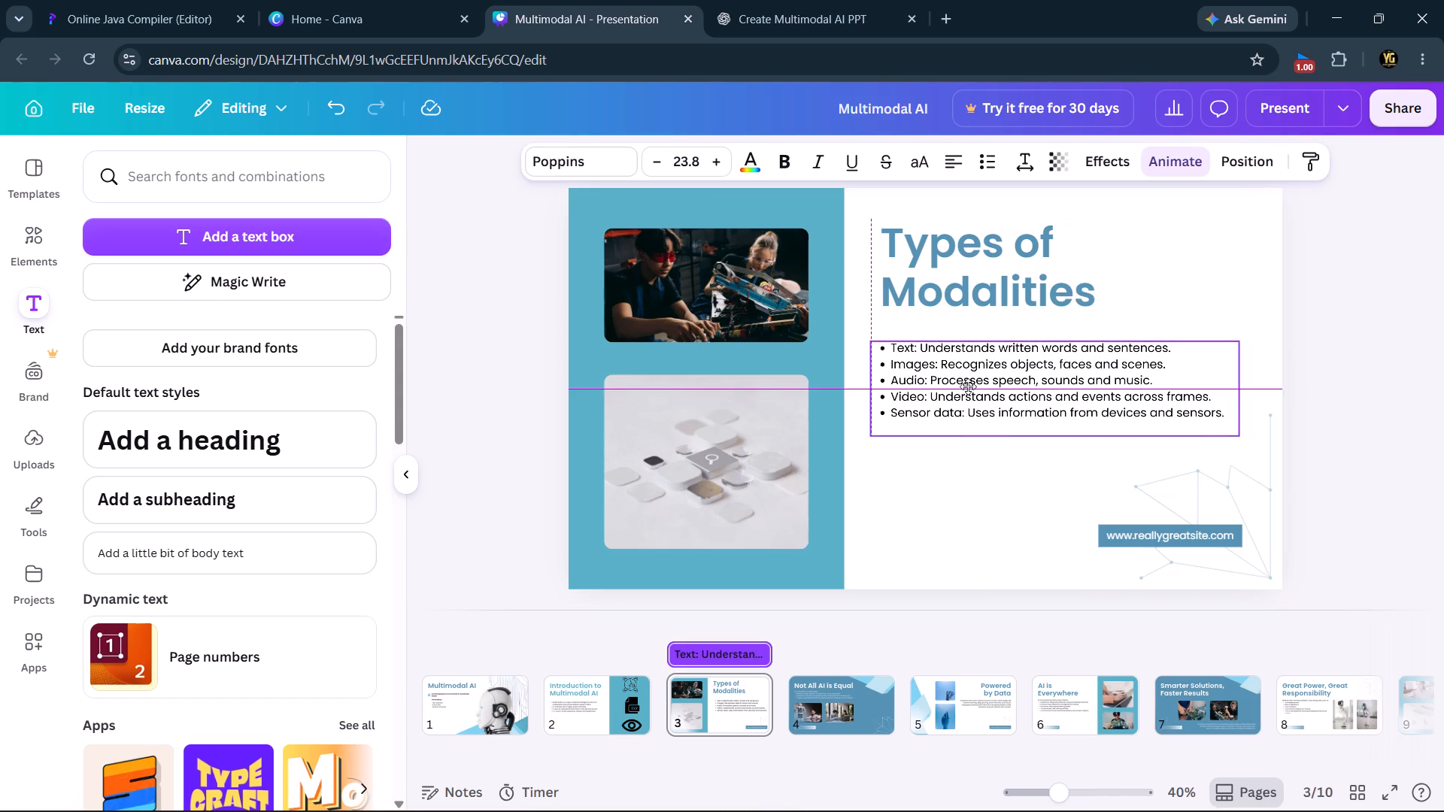
left_click_drag(968, 386, 972, 392)
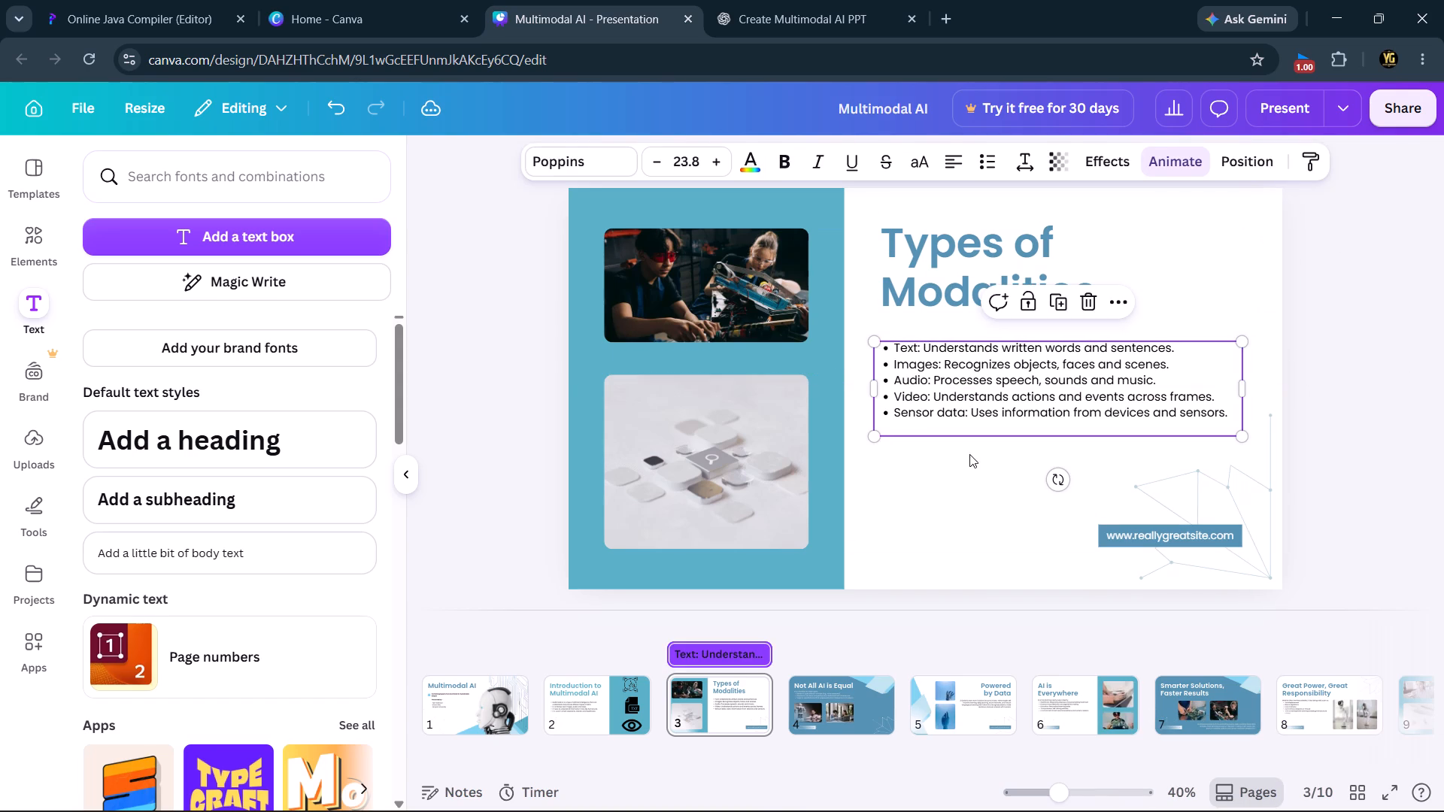
left_click(956, 489)
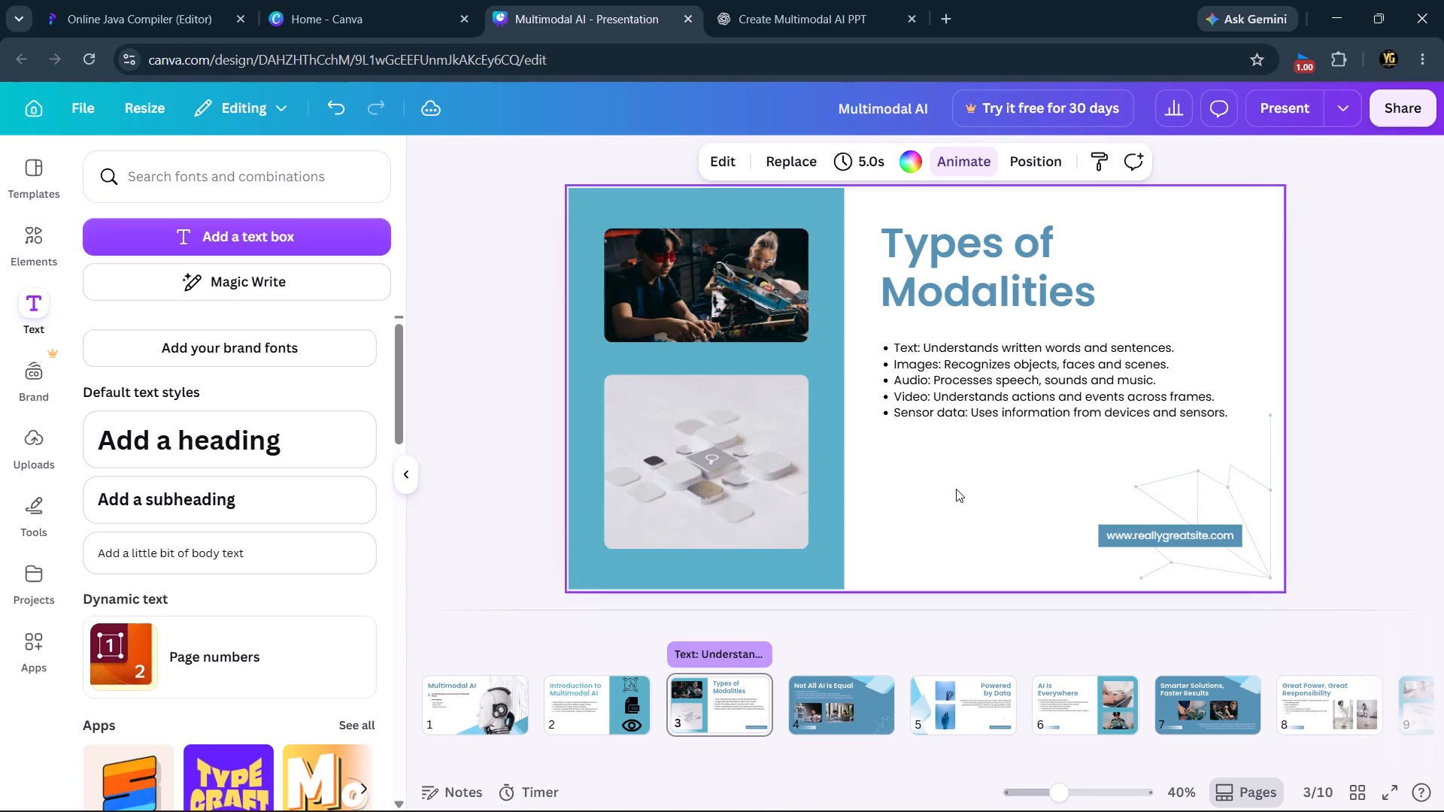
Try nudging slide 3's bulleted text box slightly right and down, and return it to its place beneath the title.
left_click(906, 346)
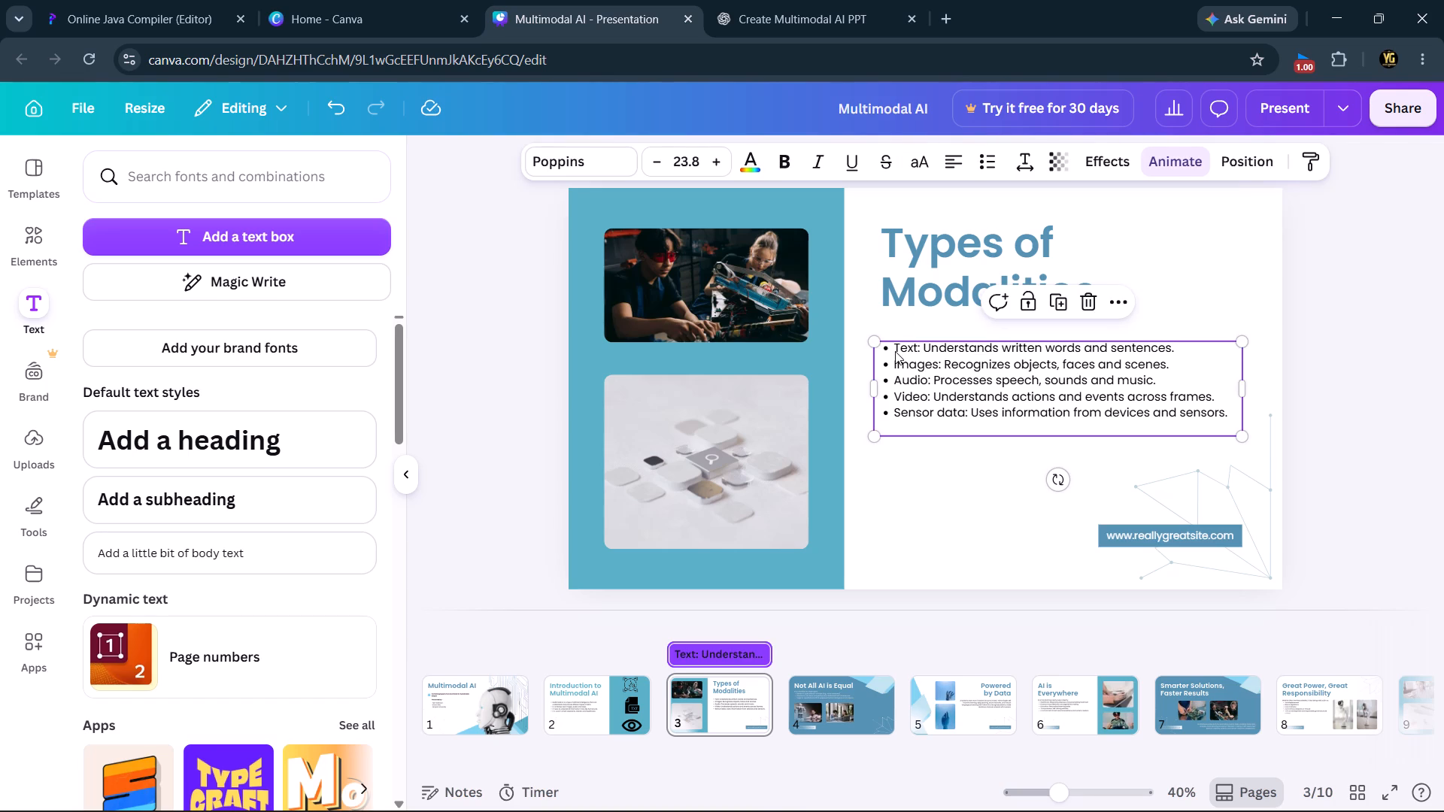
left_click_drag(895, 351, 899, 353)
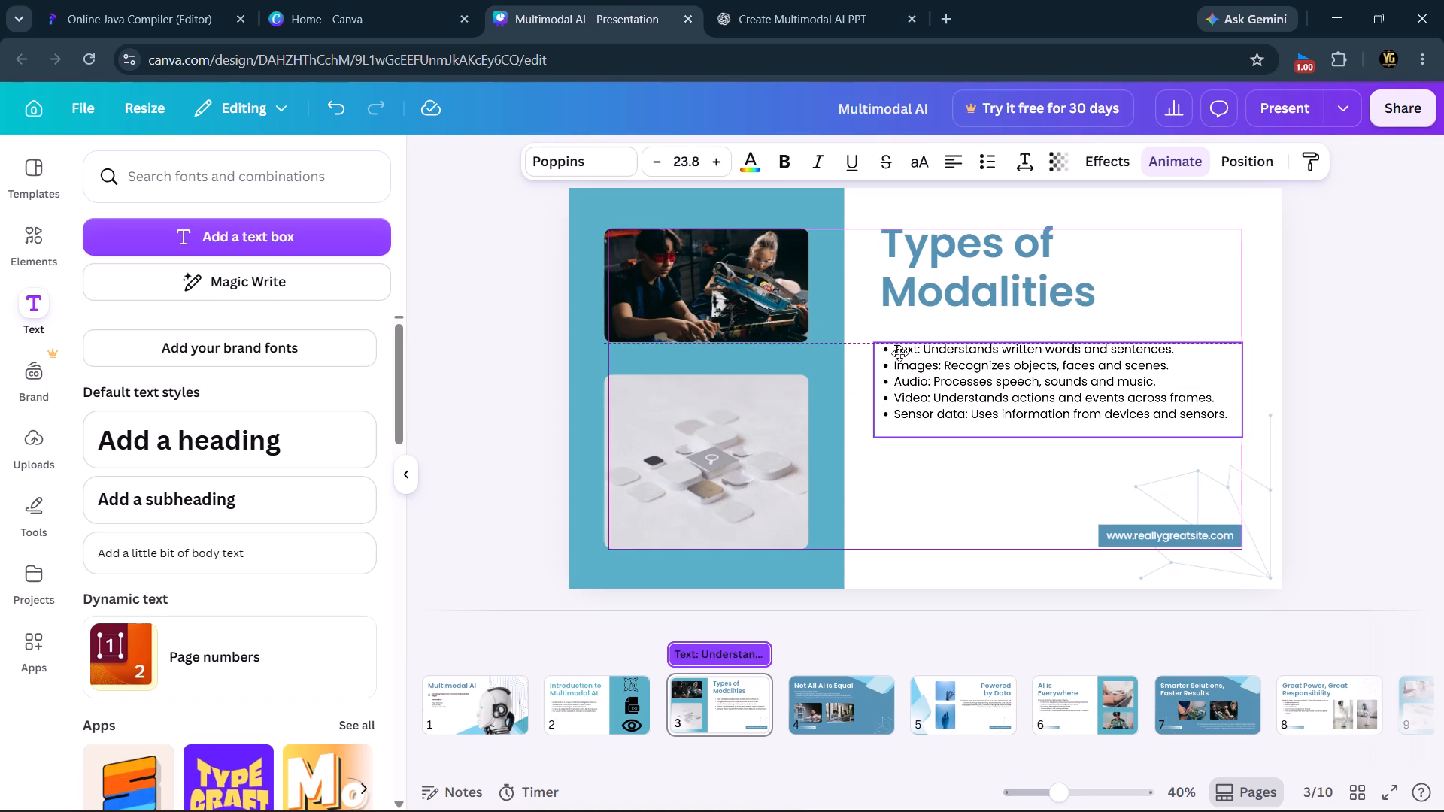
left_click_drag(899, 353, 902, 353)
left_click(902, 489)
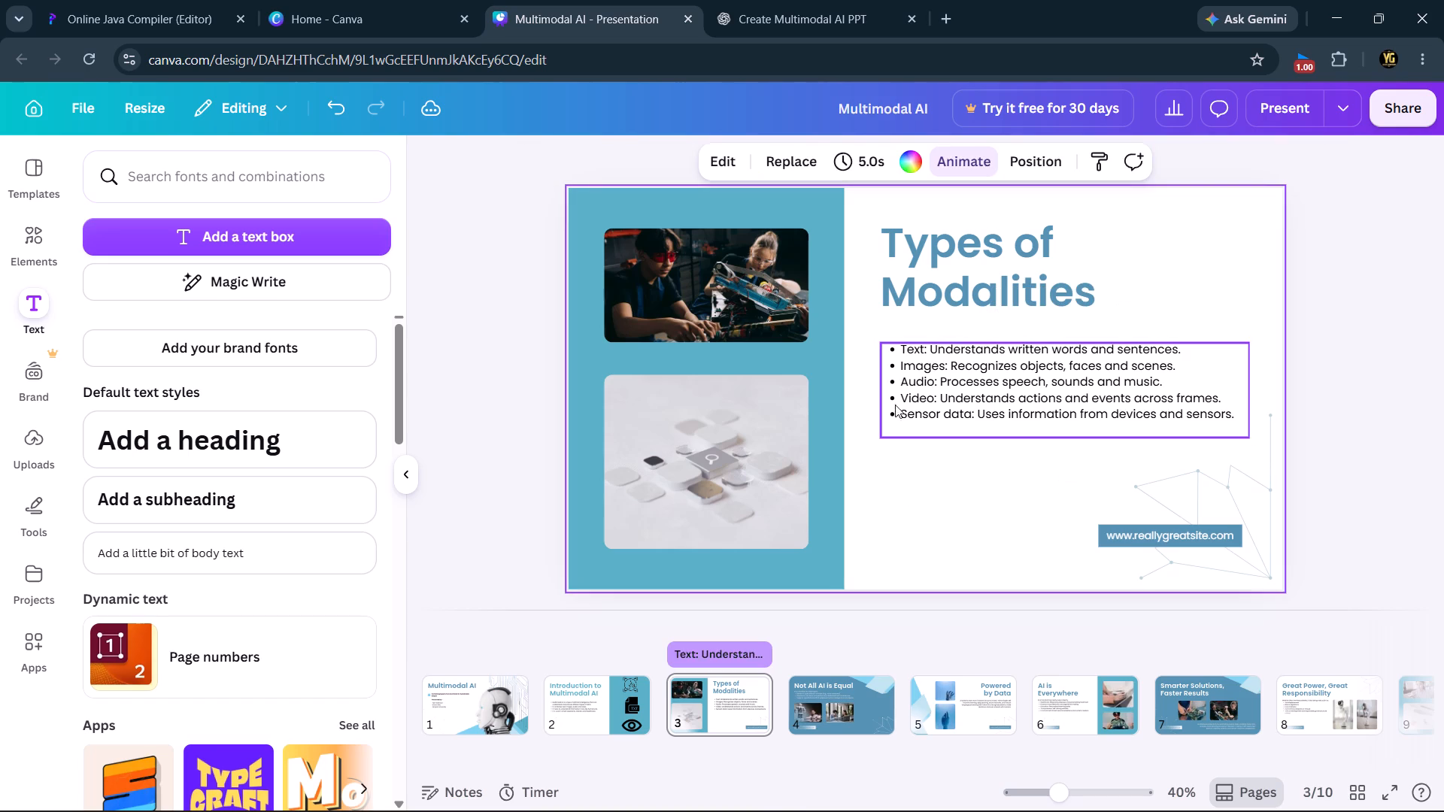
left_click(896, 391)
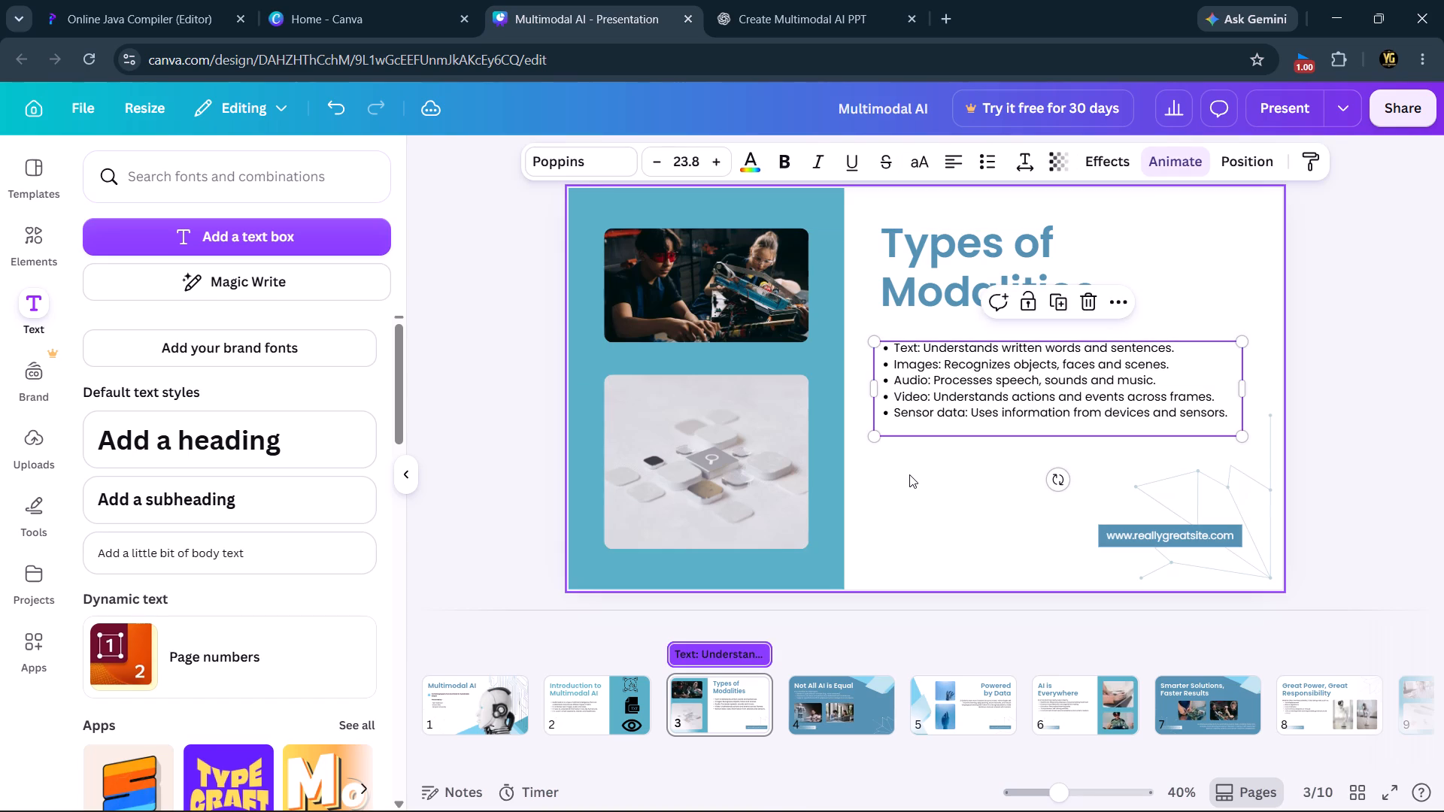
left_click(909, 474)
Bold the labels "Text:" and "Images:" at the start of the first two bullets on slide 3.
left_click(893, 351)
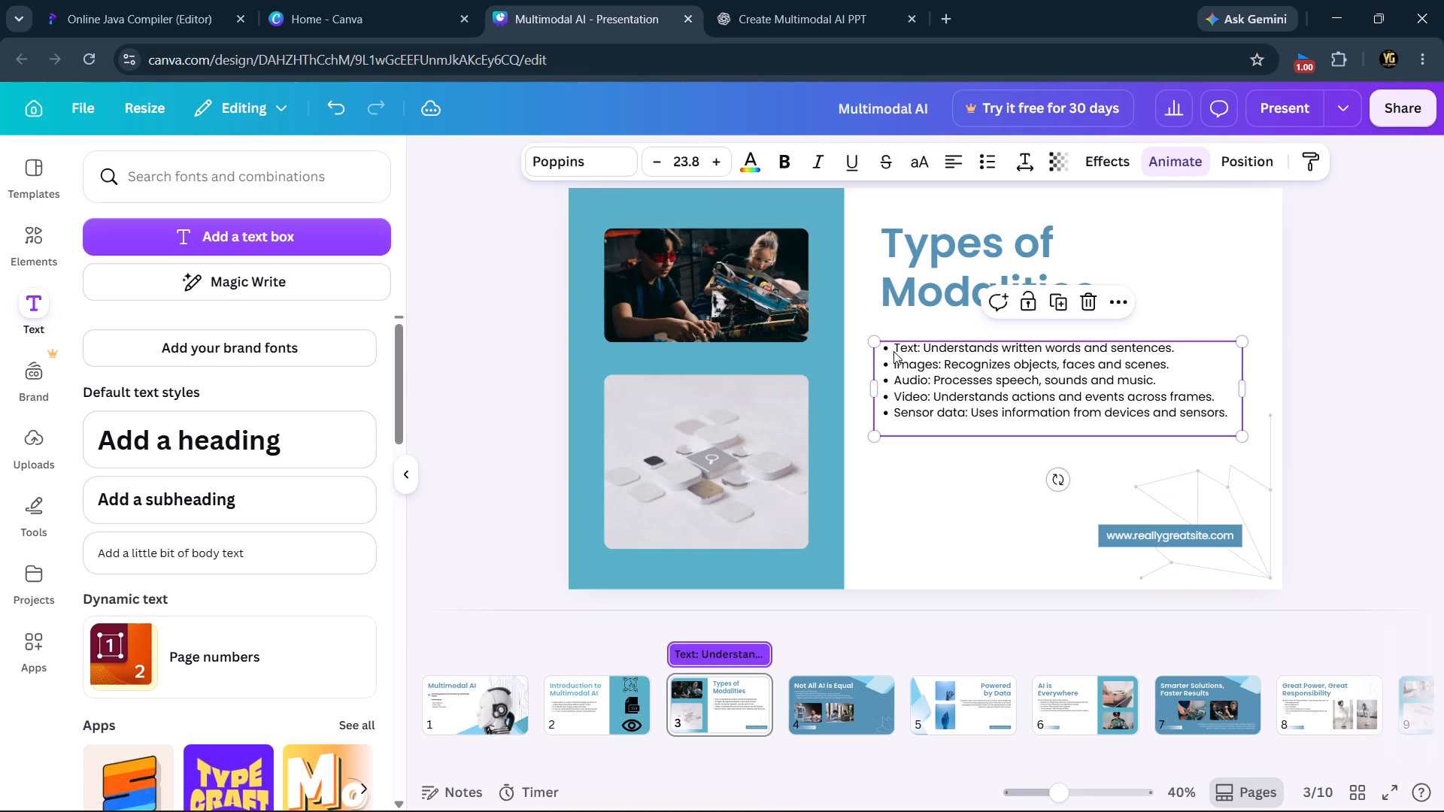
left_click(896, 347)
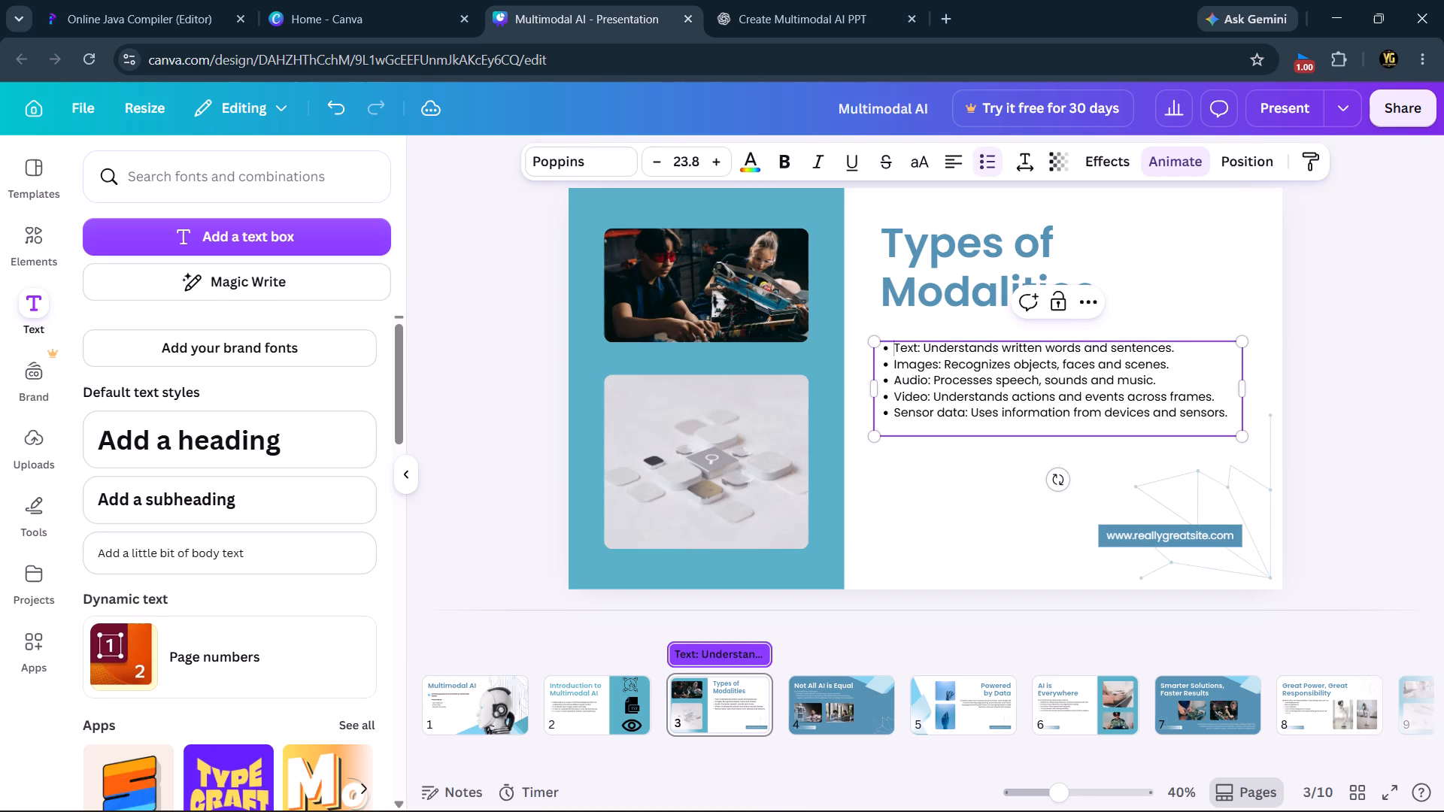
left_click_drag(896, 347, 920, 348)
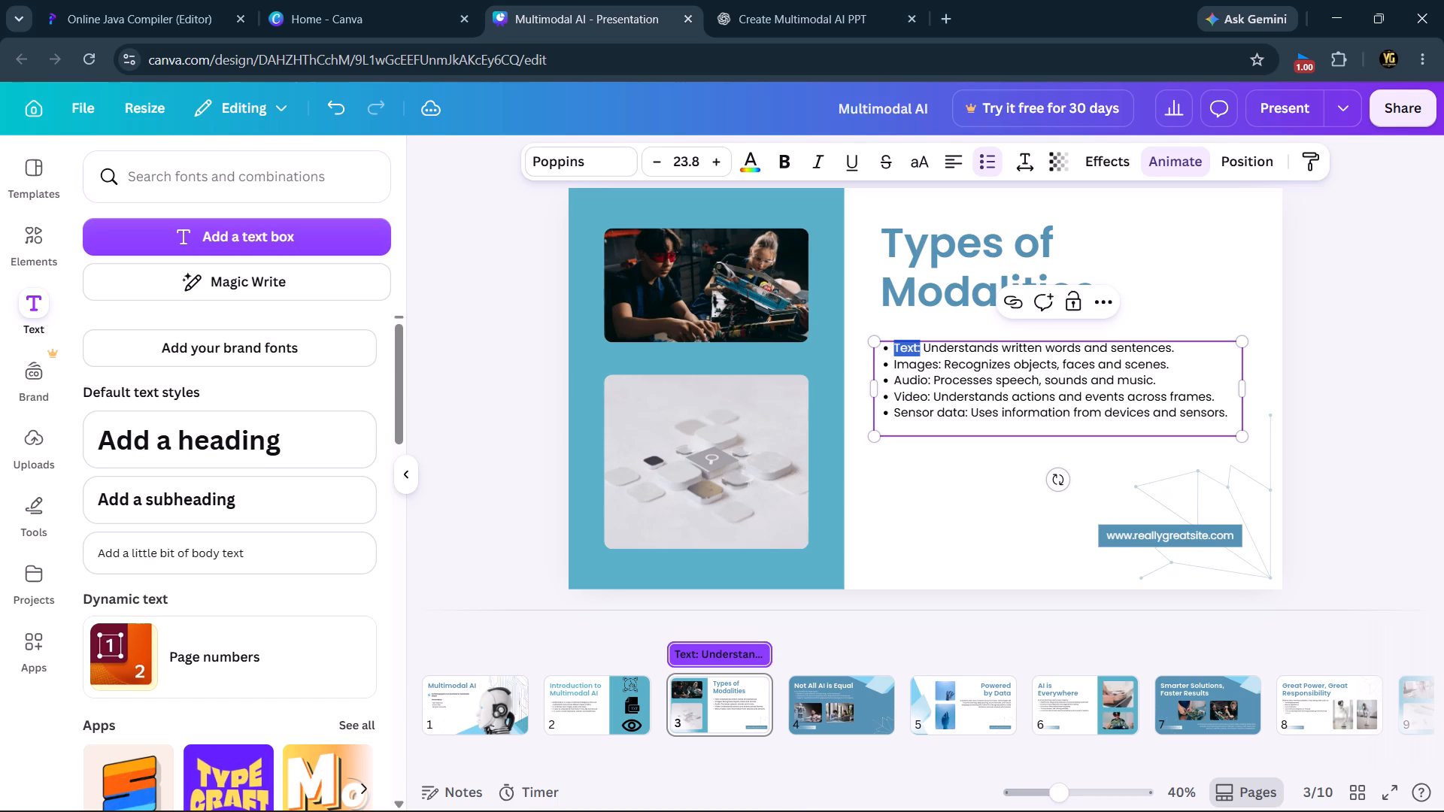
left_click(789, 161)
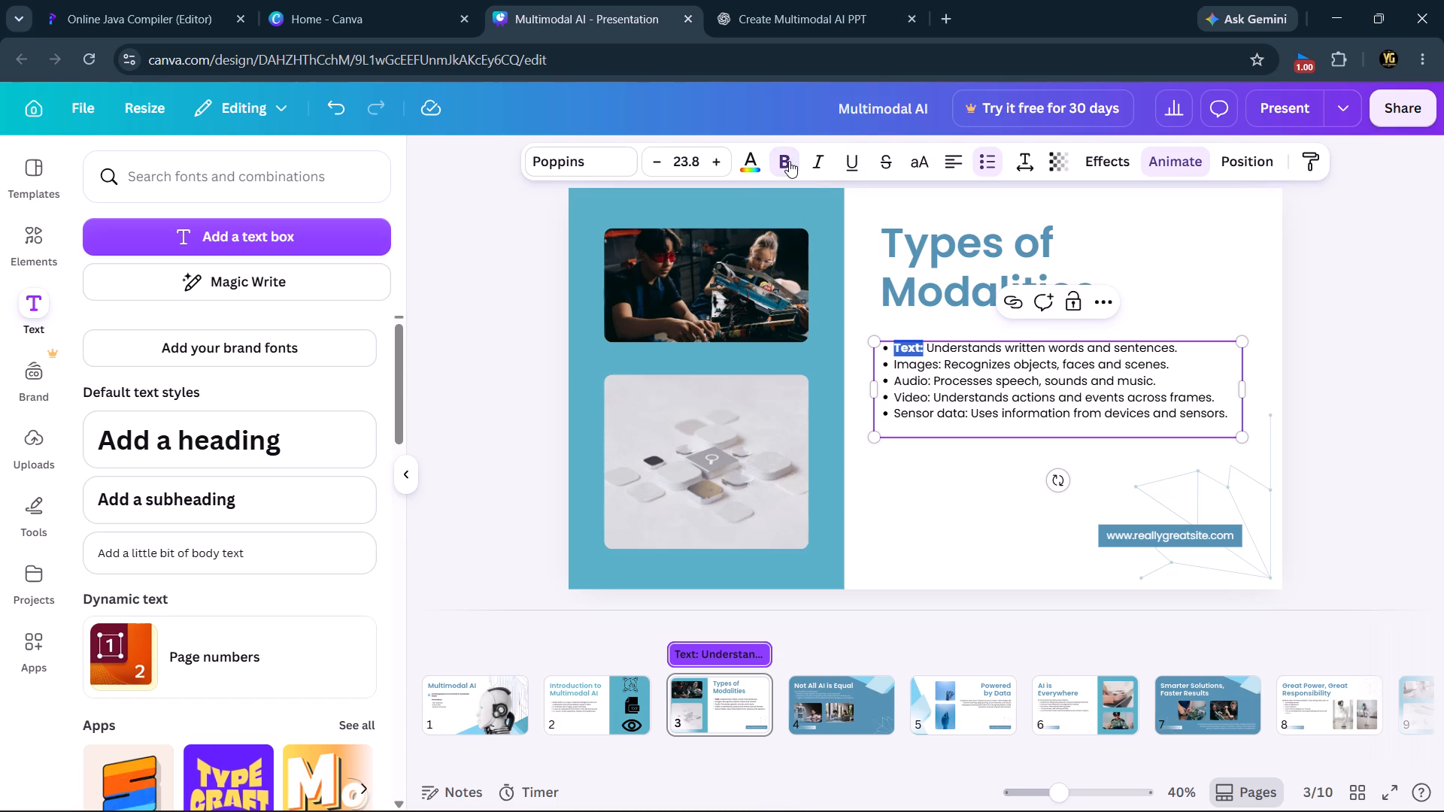
left_click(891, 365)
left_click_drag(891, 365, 942, 372)
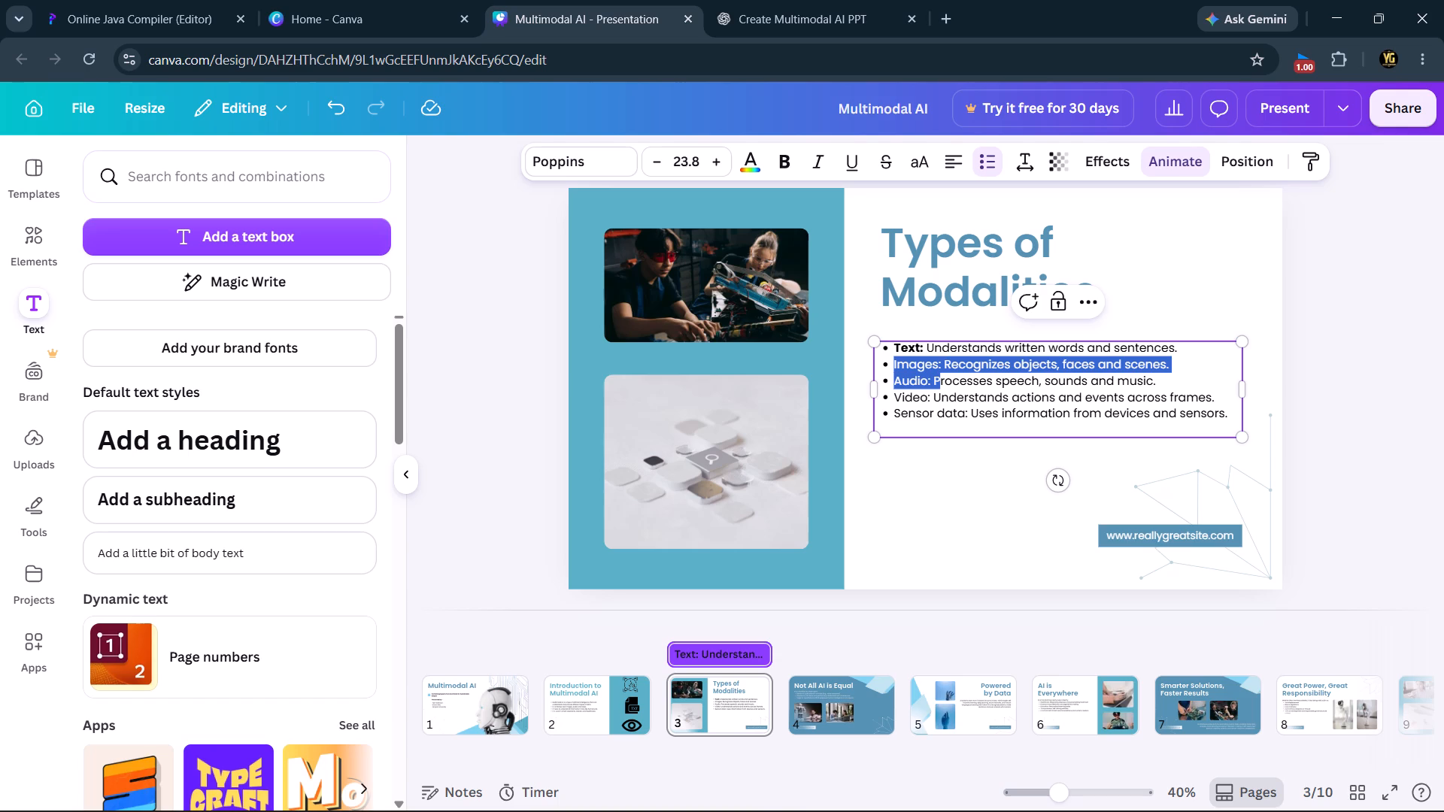
left_click_drag(942, 372, 941, 366)
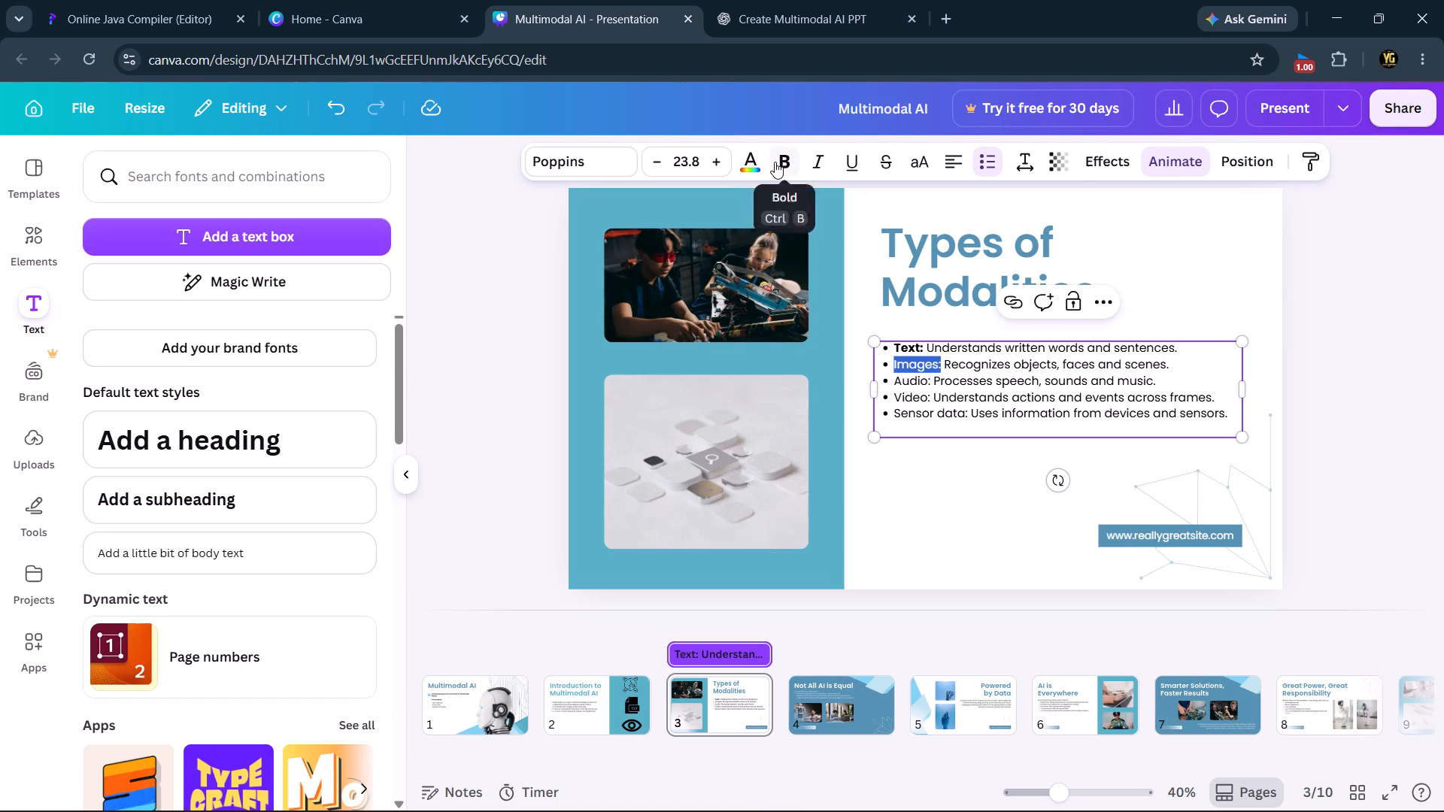
left_click(775, 162)
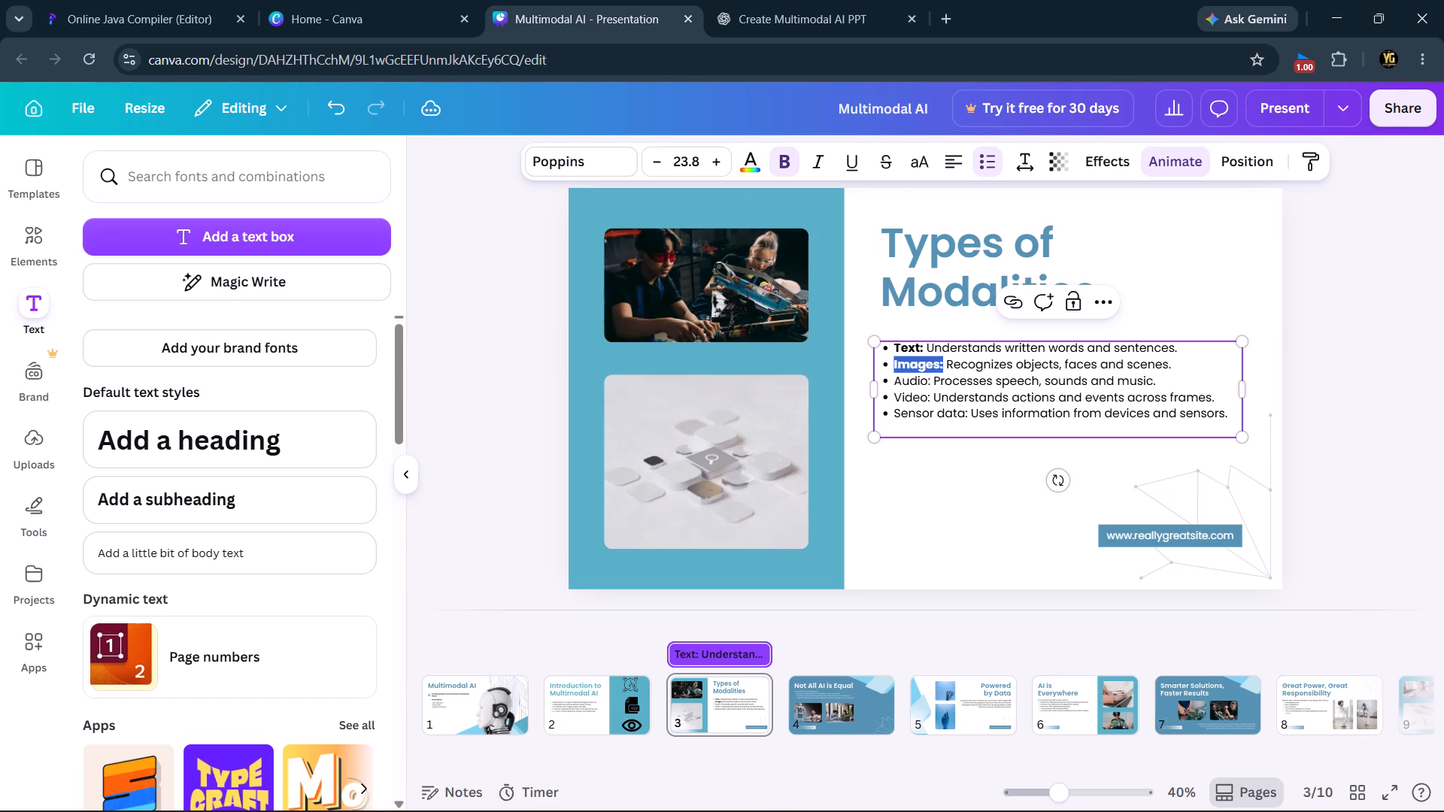
Bold the labels "Audio:", "Video:" and "Sensor data:" at the start of the last three bullets on slide 3.
left_click_drag(894, 379, 931, 389)
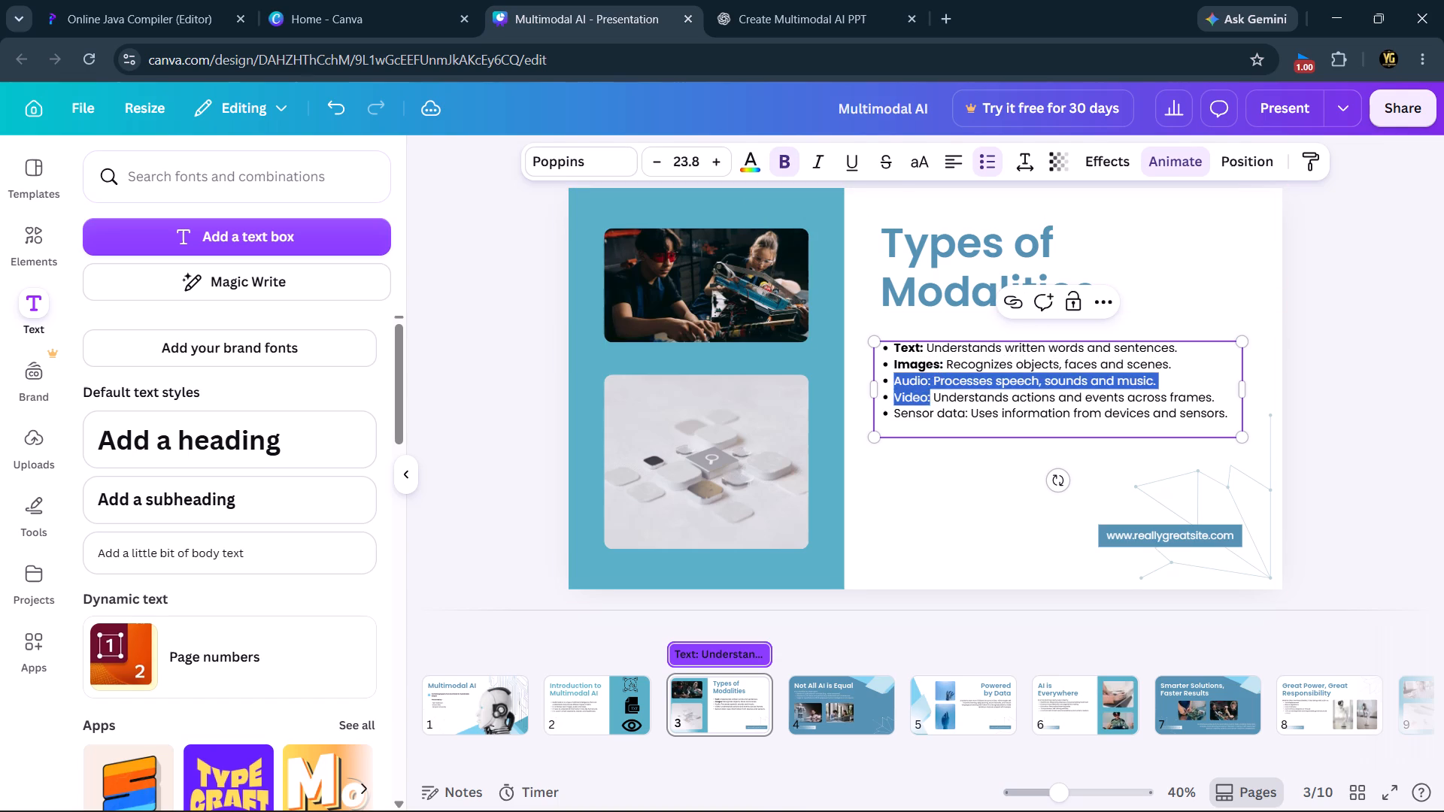
left_click_drag(931, 389, 930, 380)
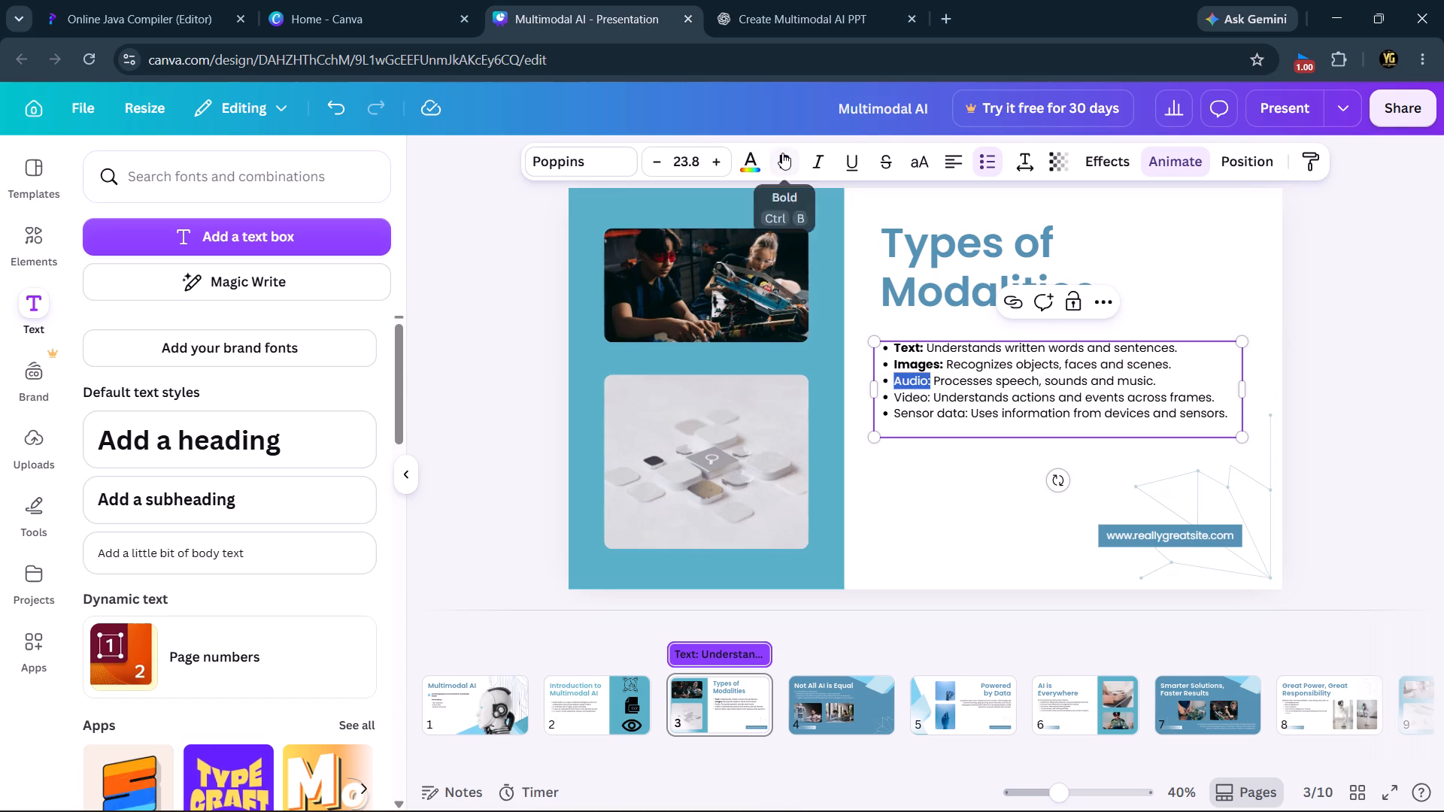
left_click(782, 153)
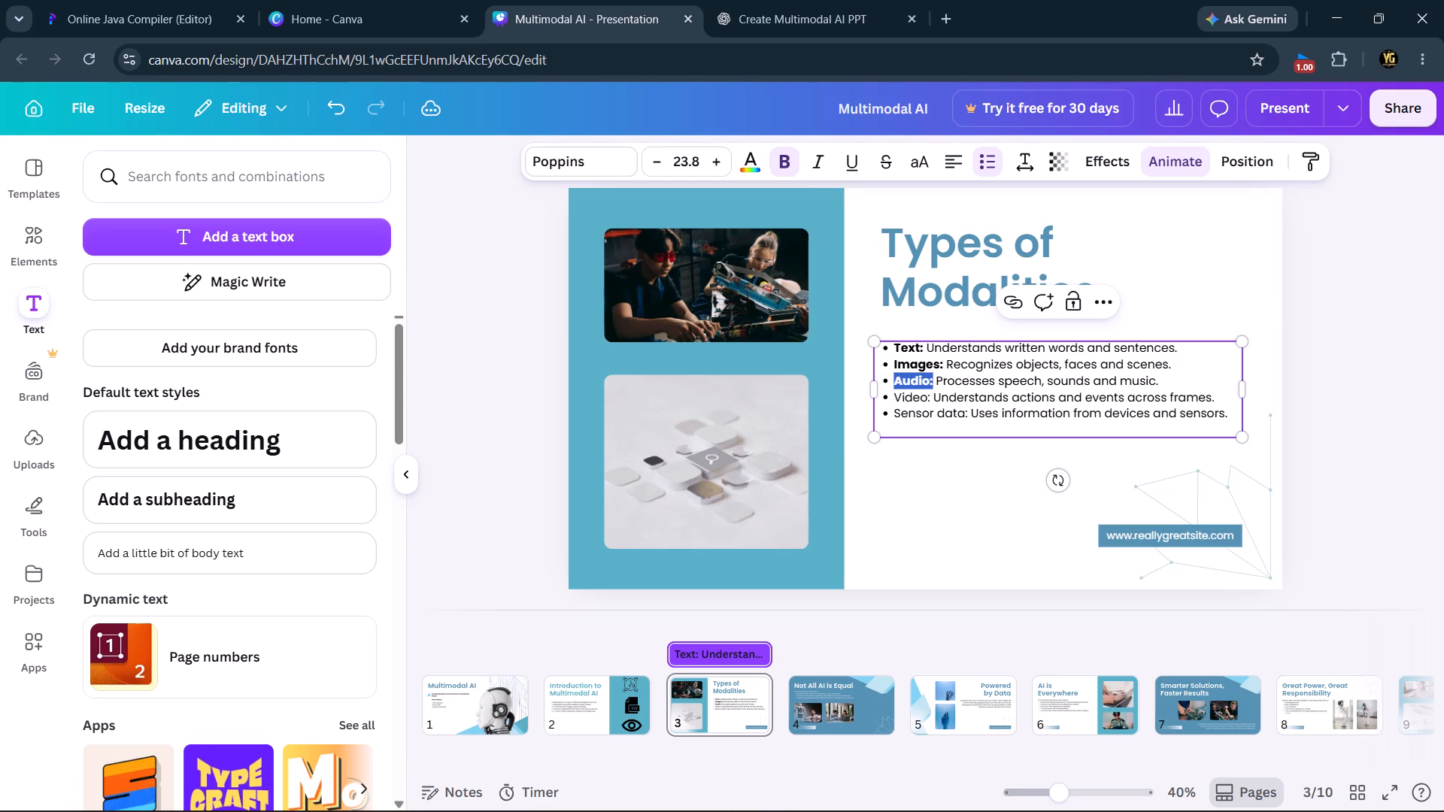
left_click_drag(893, 397, 930, 400)
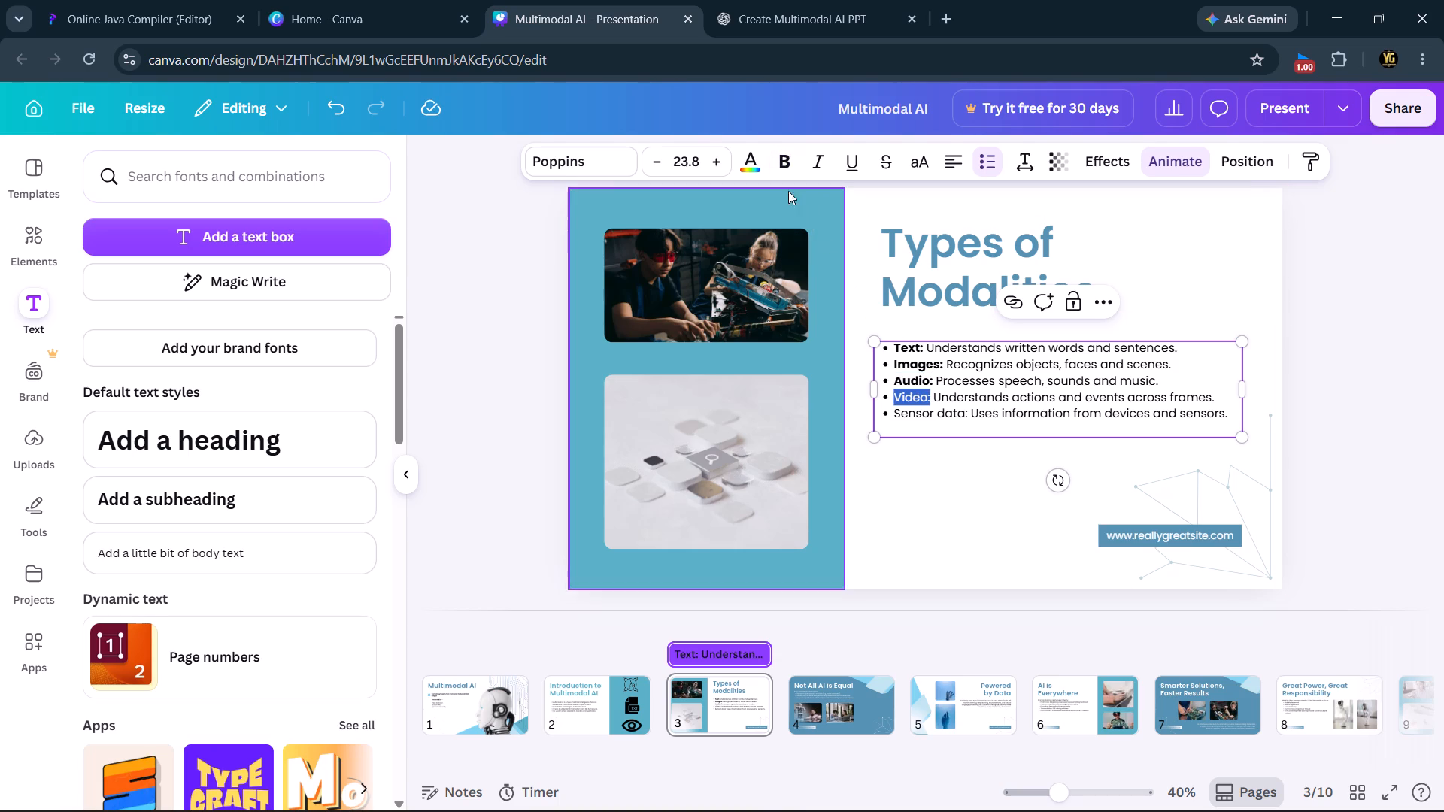
left_click(787, 163)
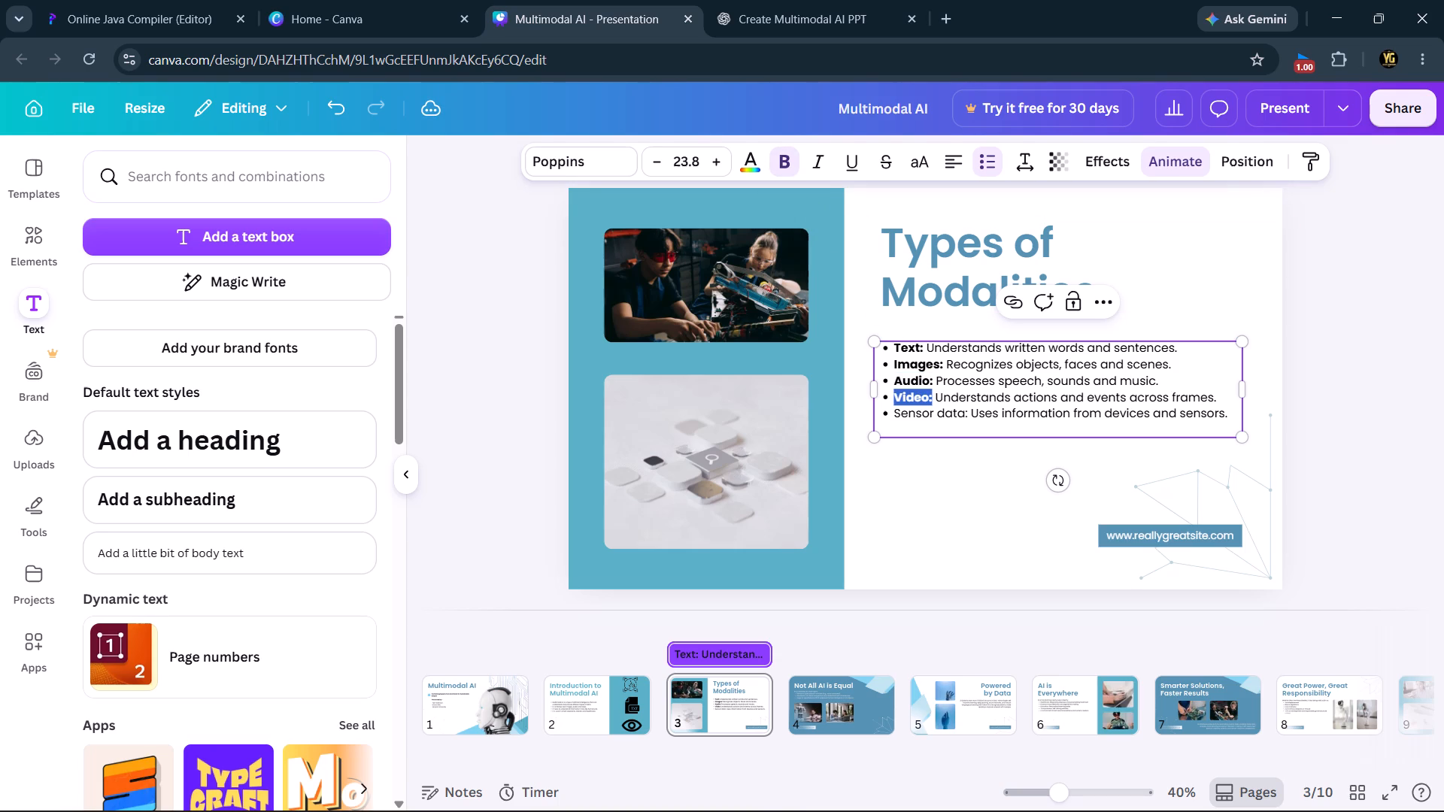
left_click_drag(891, 411, 953, 419)
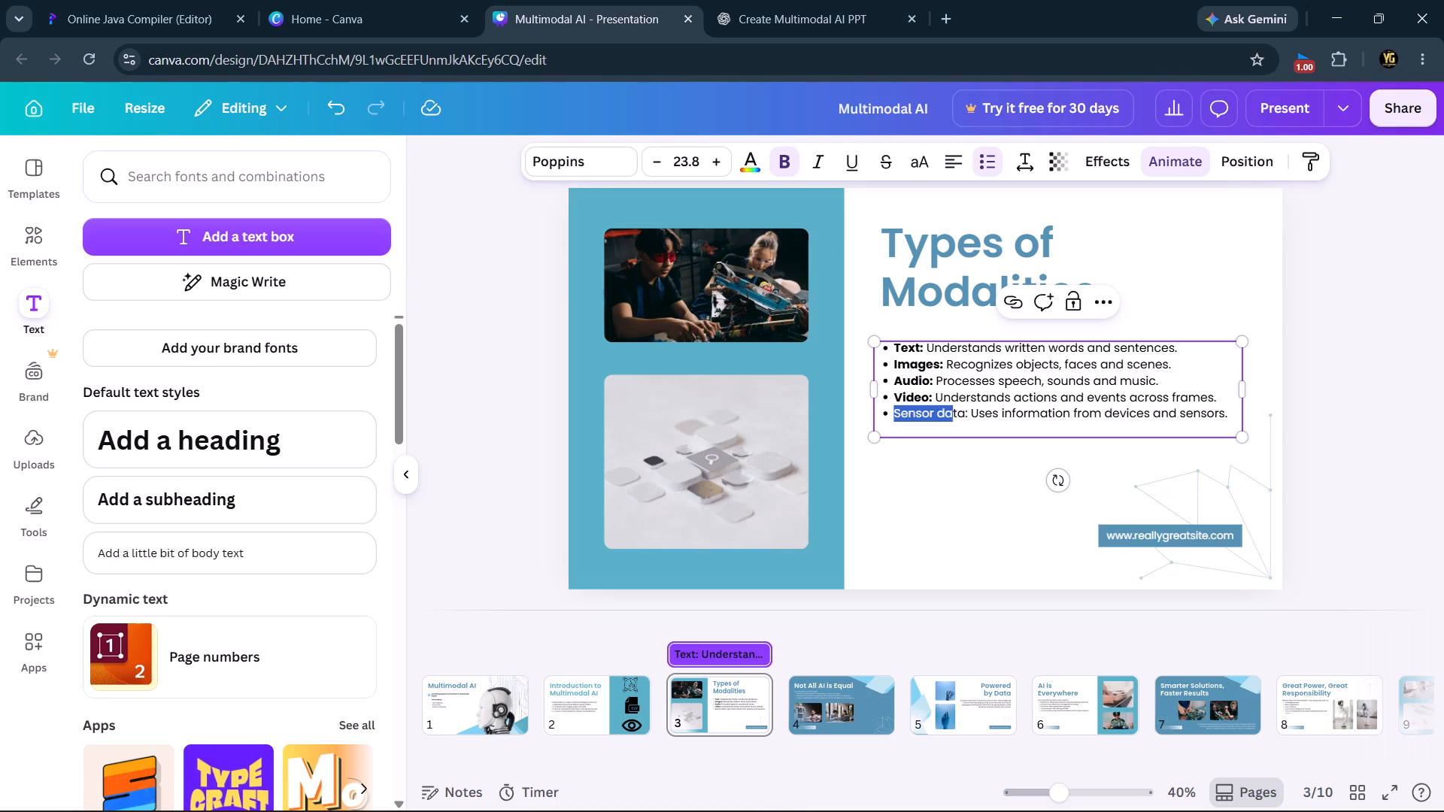
left_click_drag(953, 419, 969, 413)
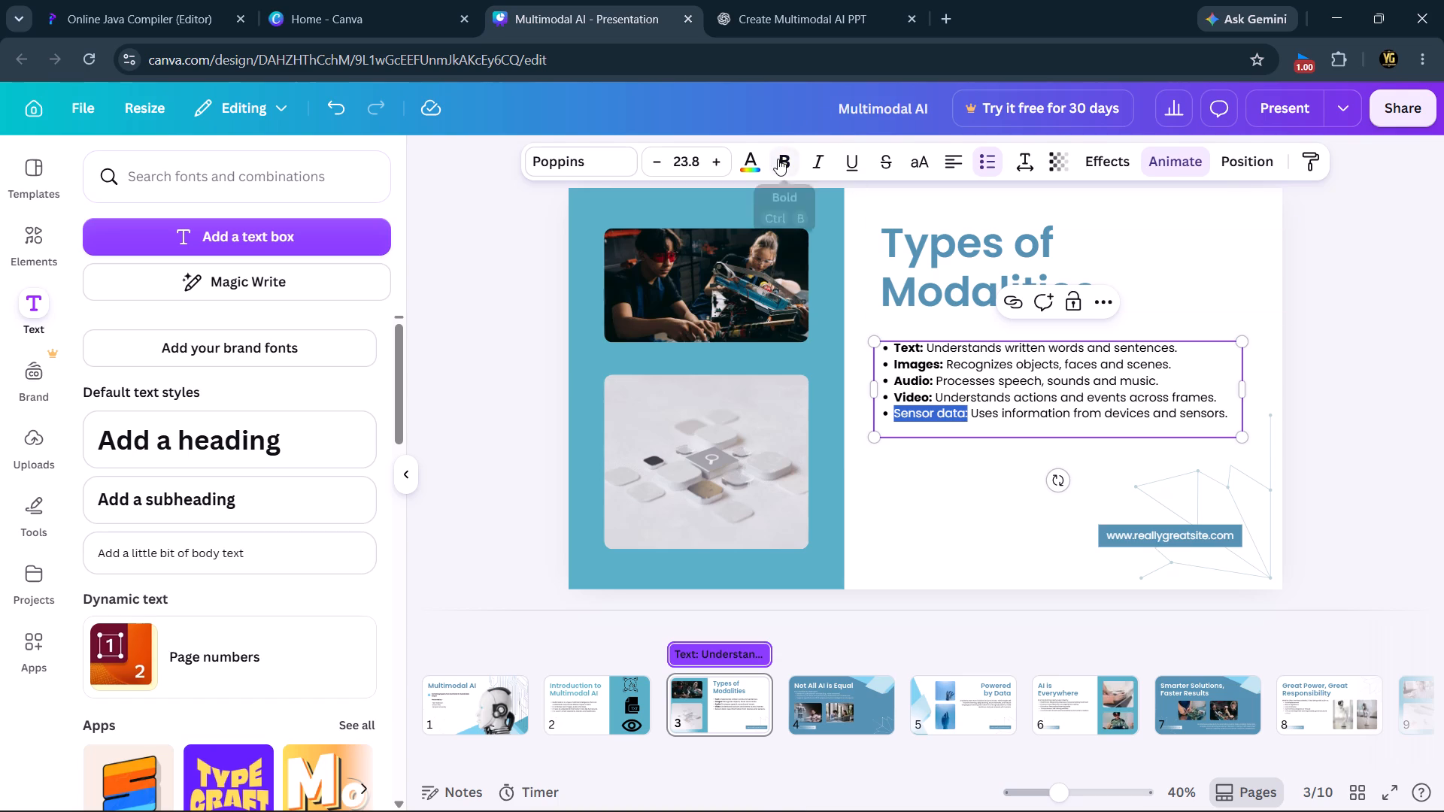
left_click(778, 159)
left_click(884, 489)
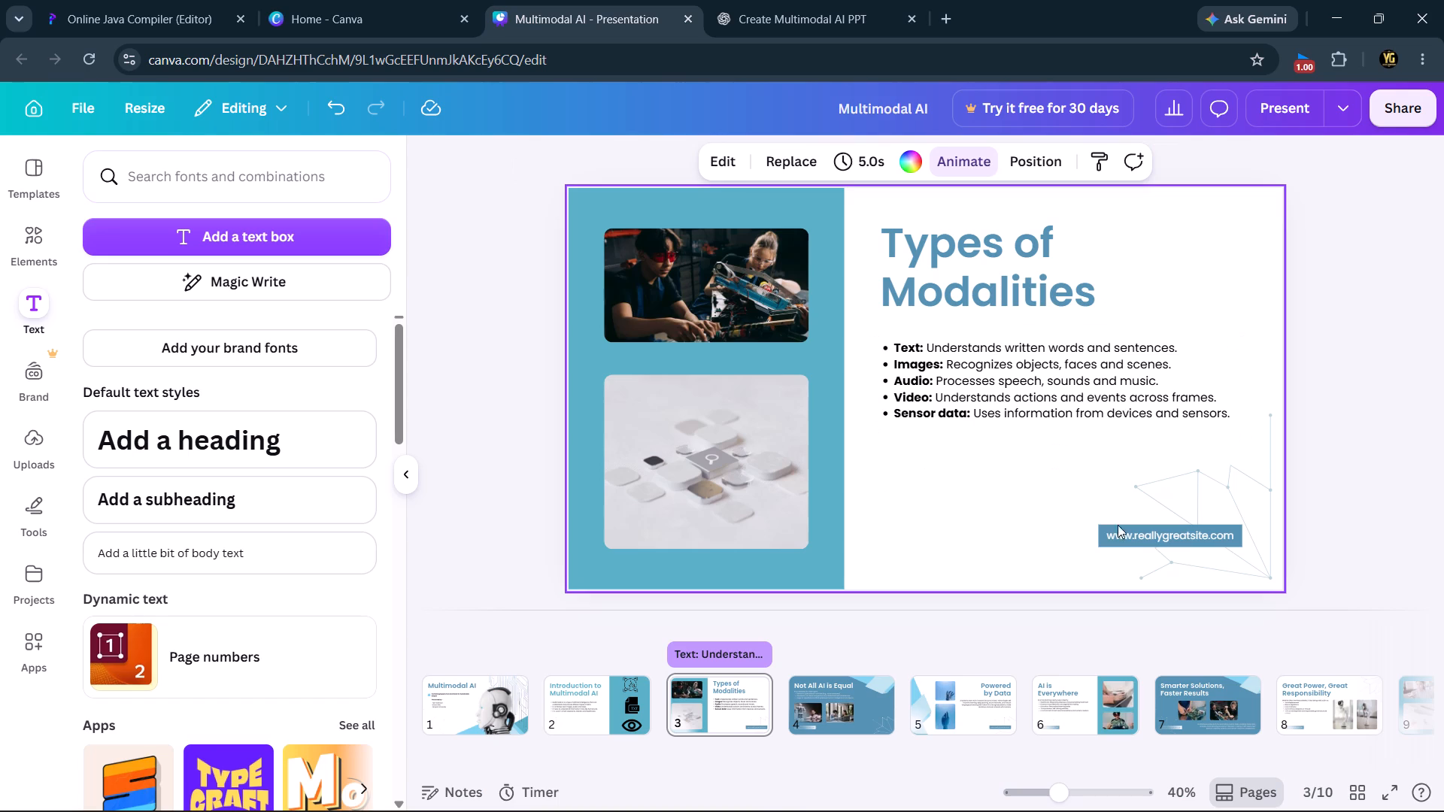
left_click(1172, 543)
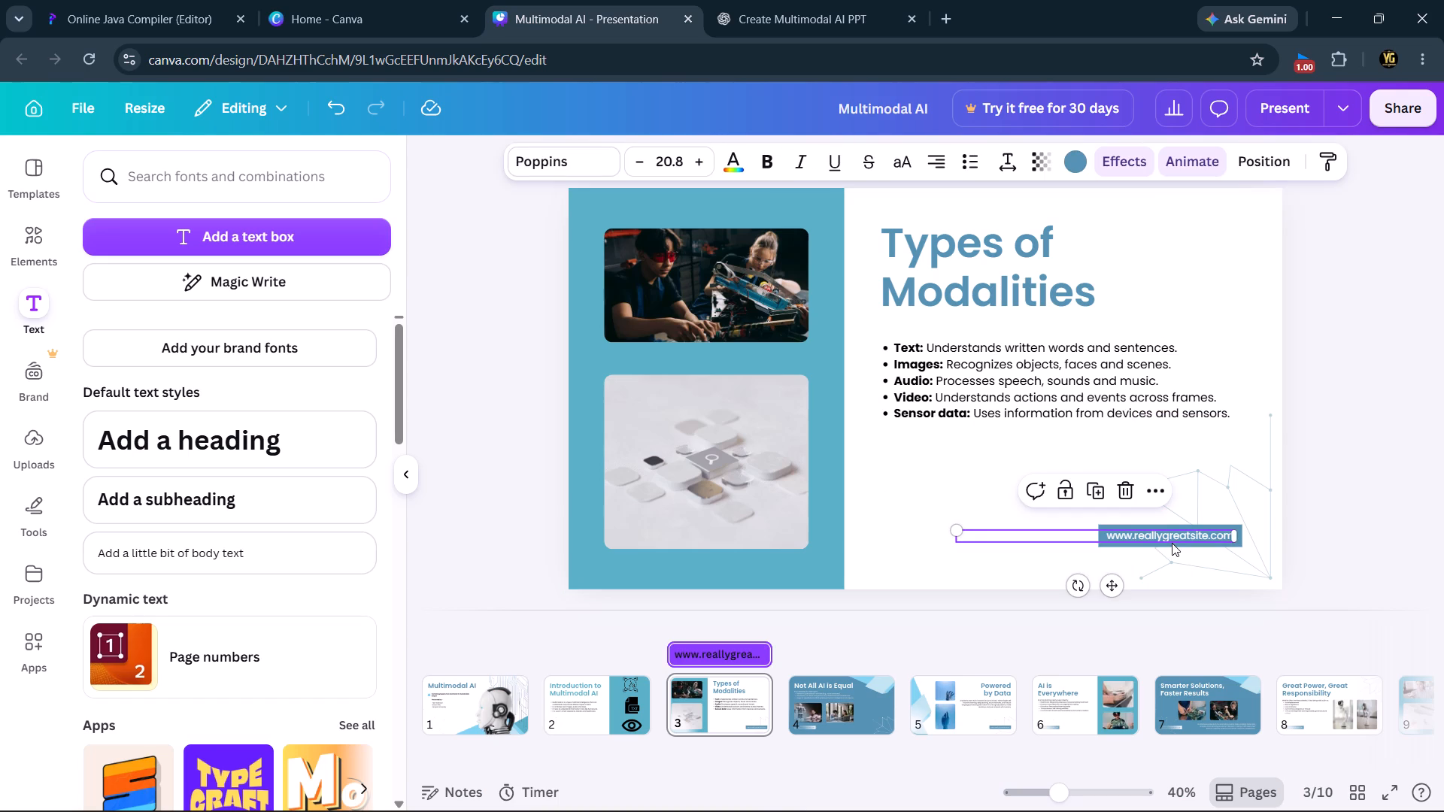
left_click(1172, 543)
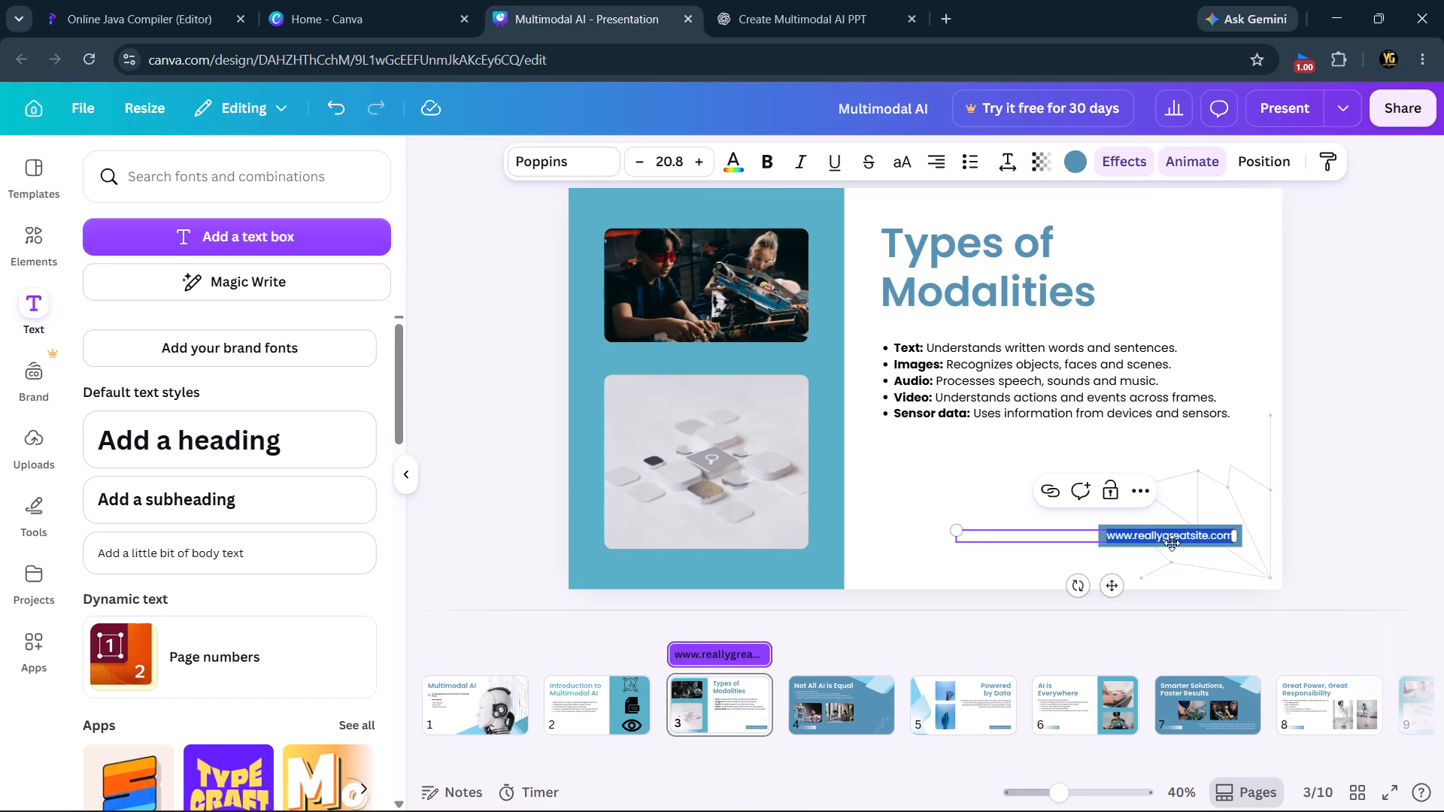
key("BackSpace")
left_click(969, 497)
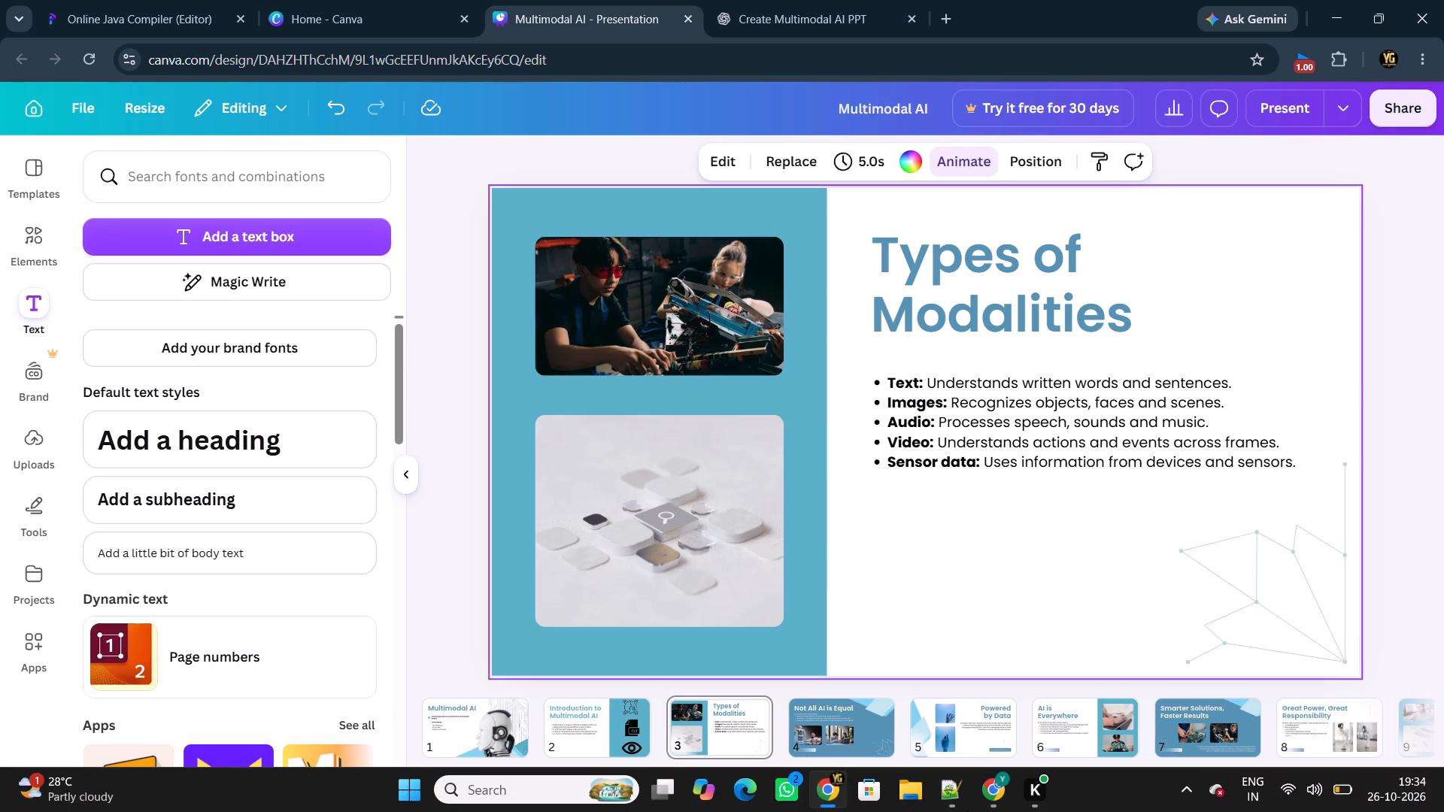
Clear the recent element searches and search the elements library for "modalities".
left_click(18, 241)
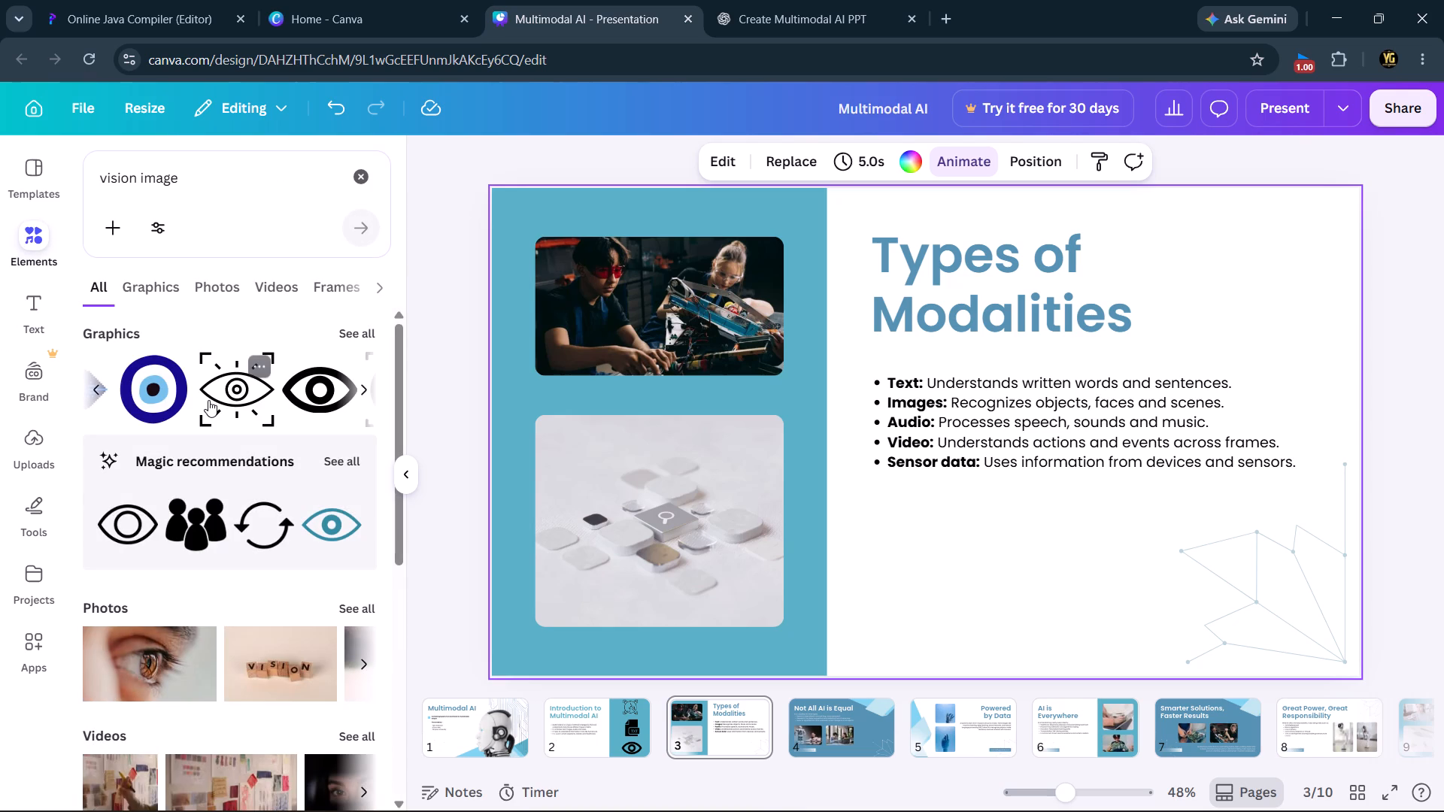
left_click(368, 176)
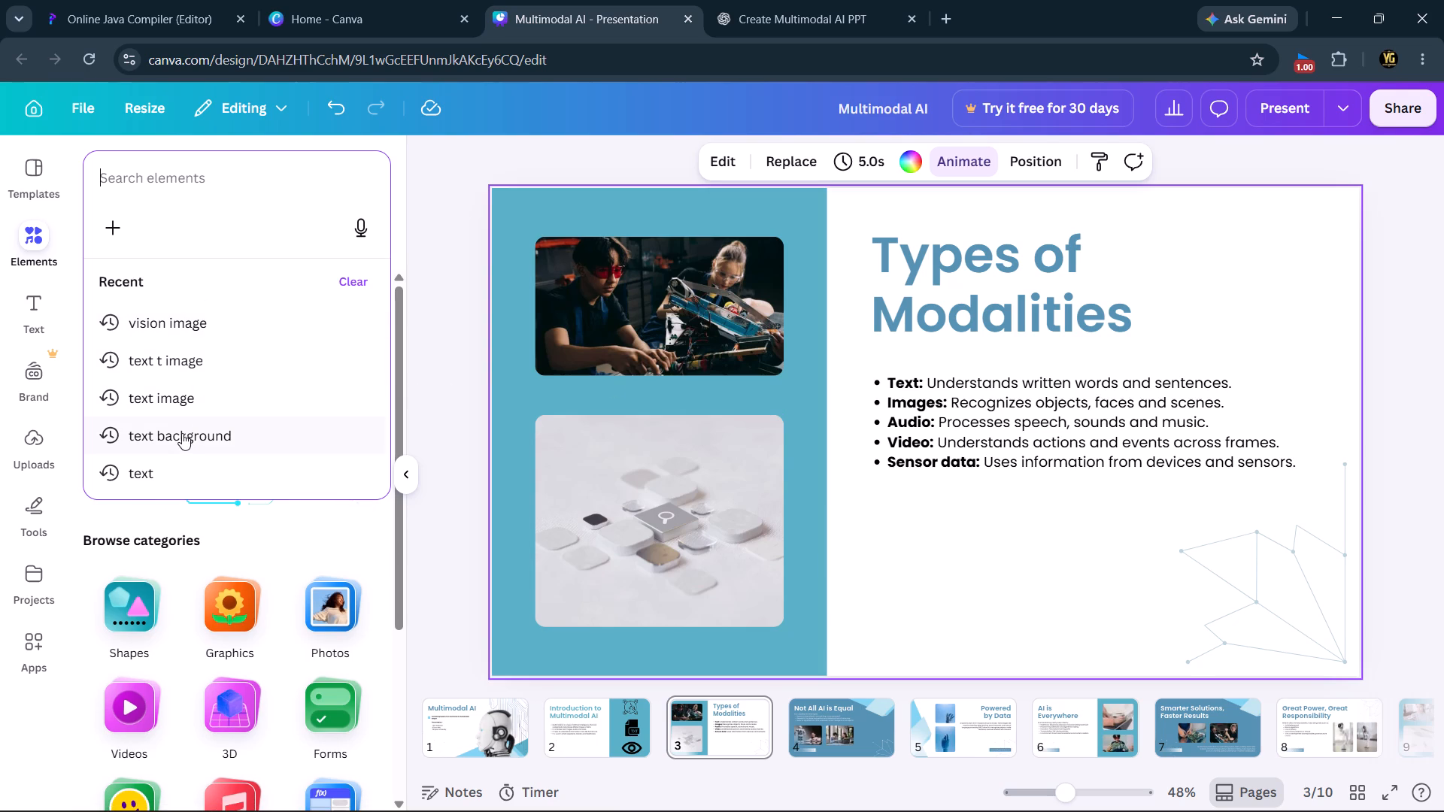
scroll(185, 434, "down", 1)
left_click(359, 279)
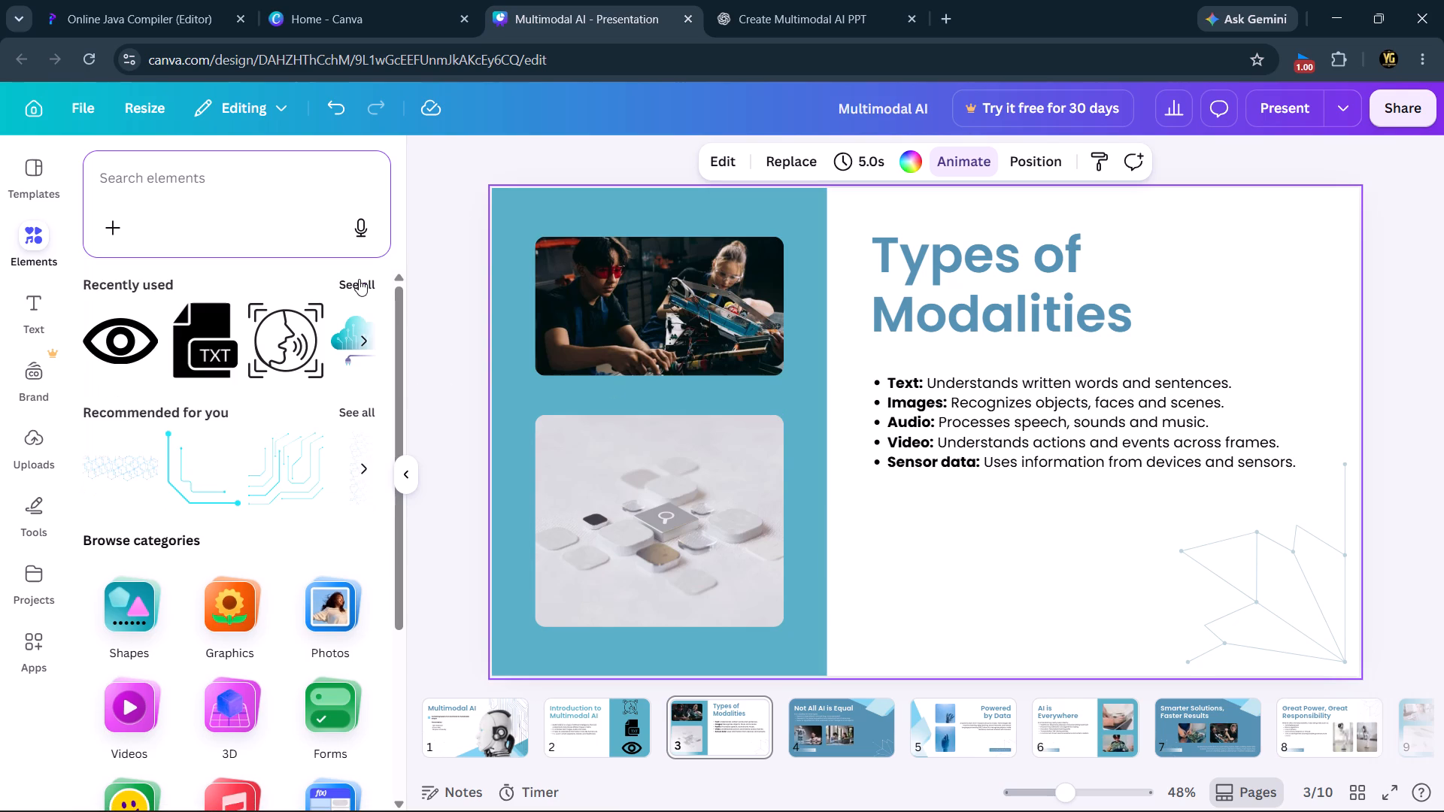
left_click(172, 168)
type("modalities")
key("Return")
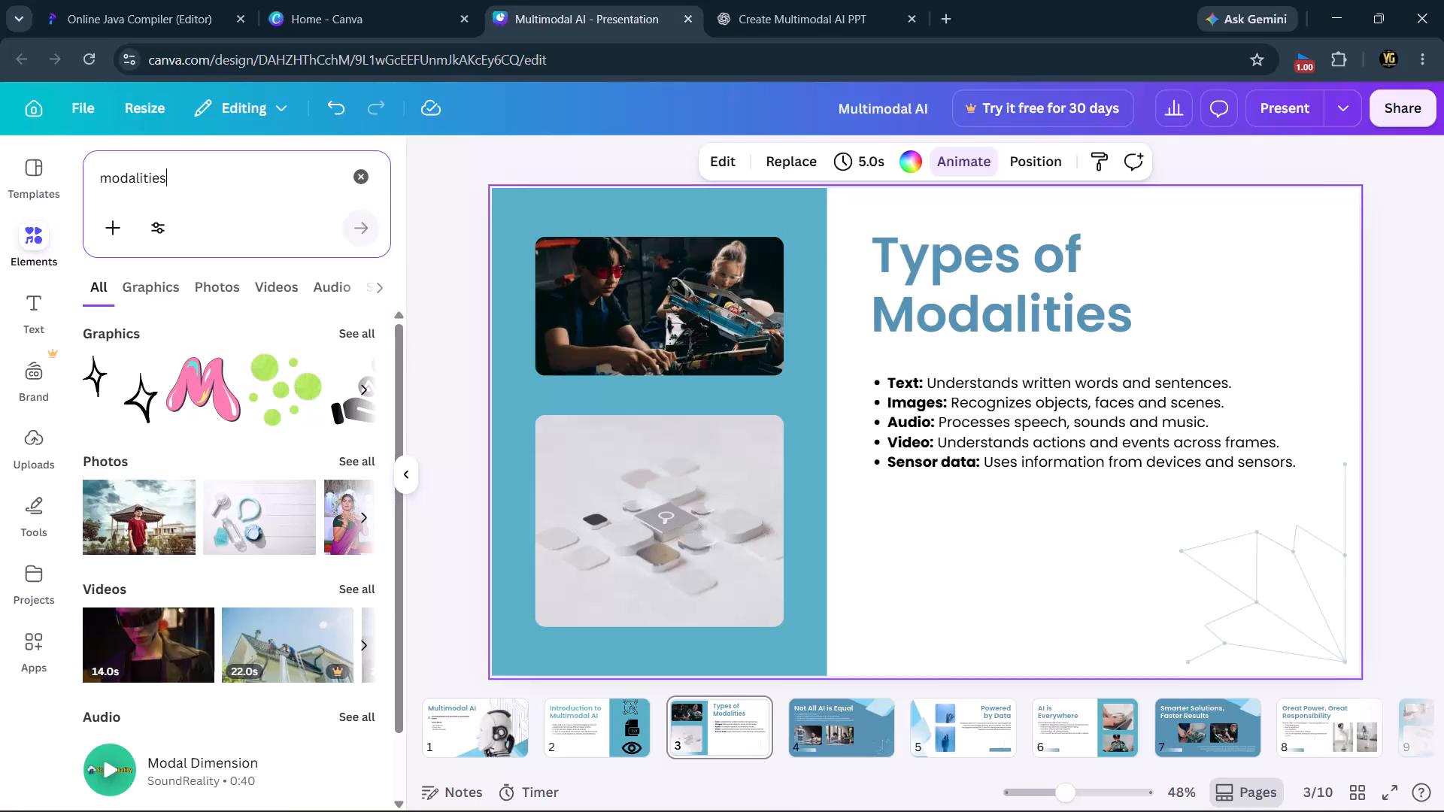
Search the elements library for "text image audio video sensor" and show all the matching graphics.
left_click(367, 180)
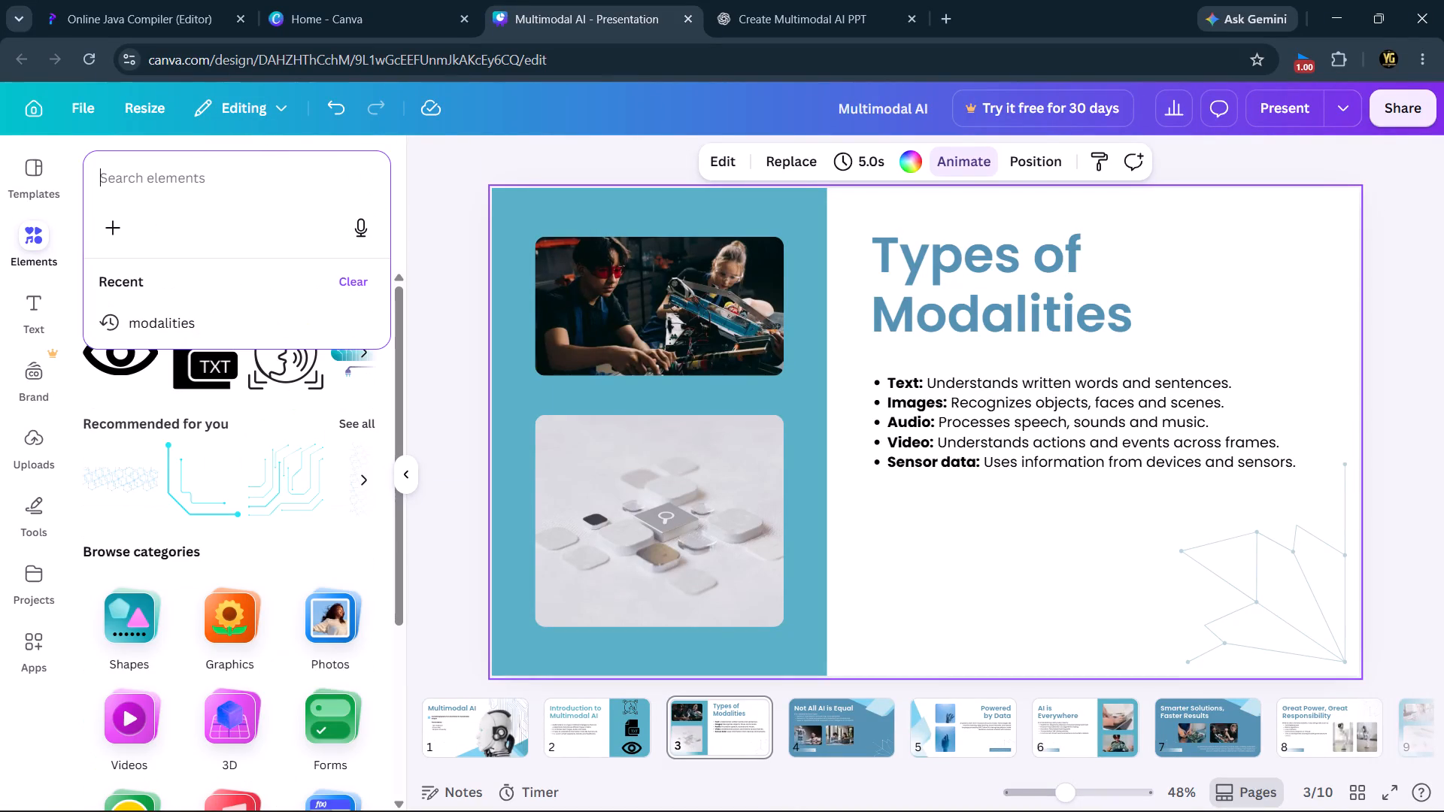
type("text image")
key("space")
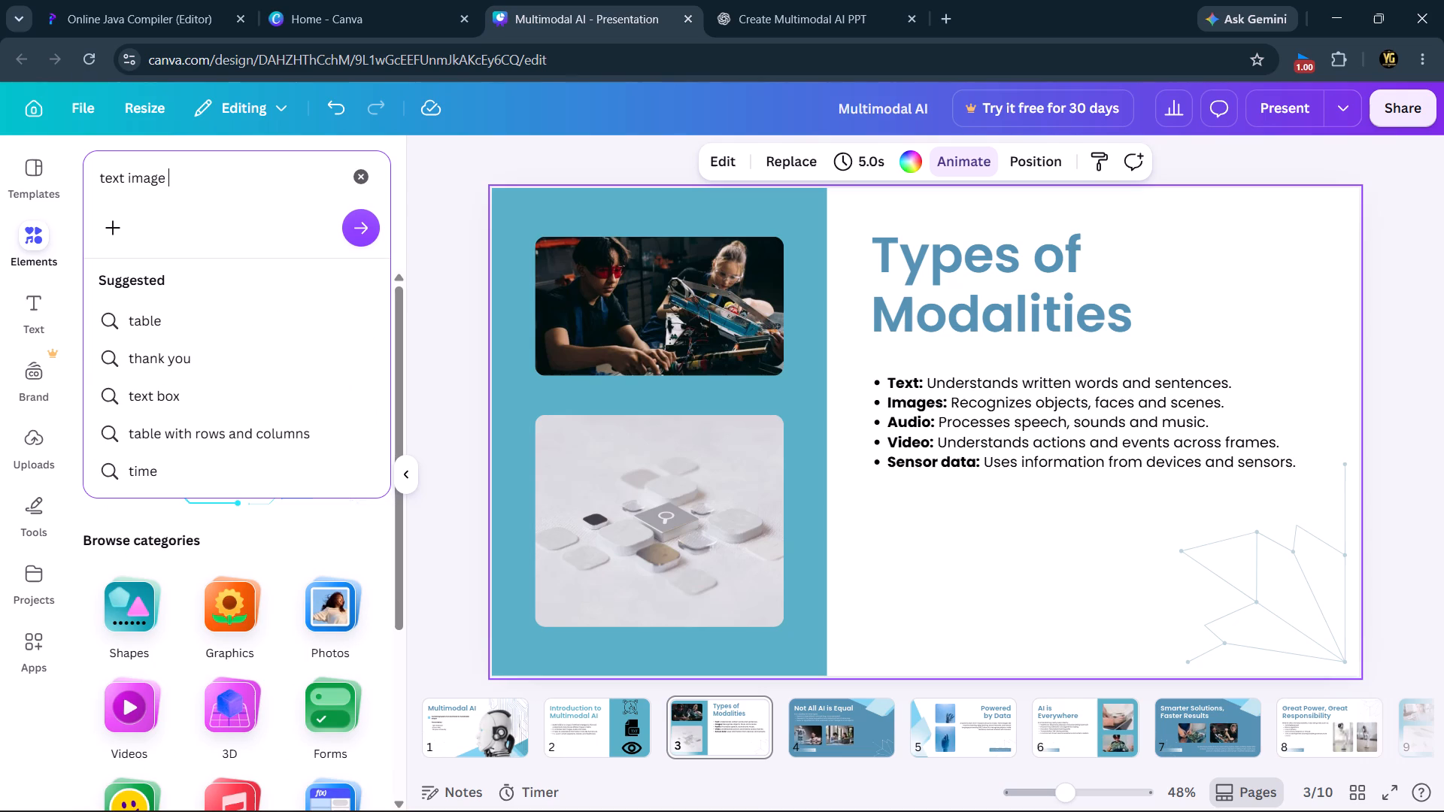
type("audio vi")
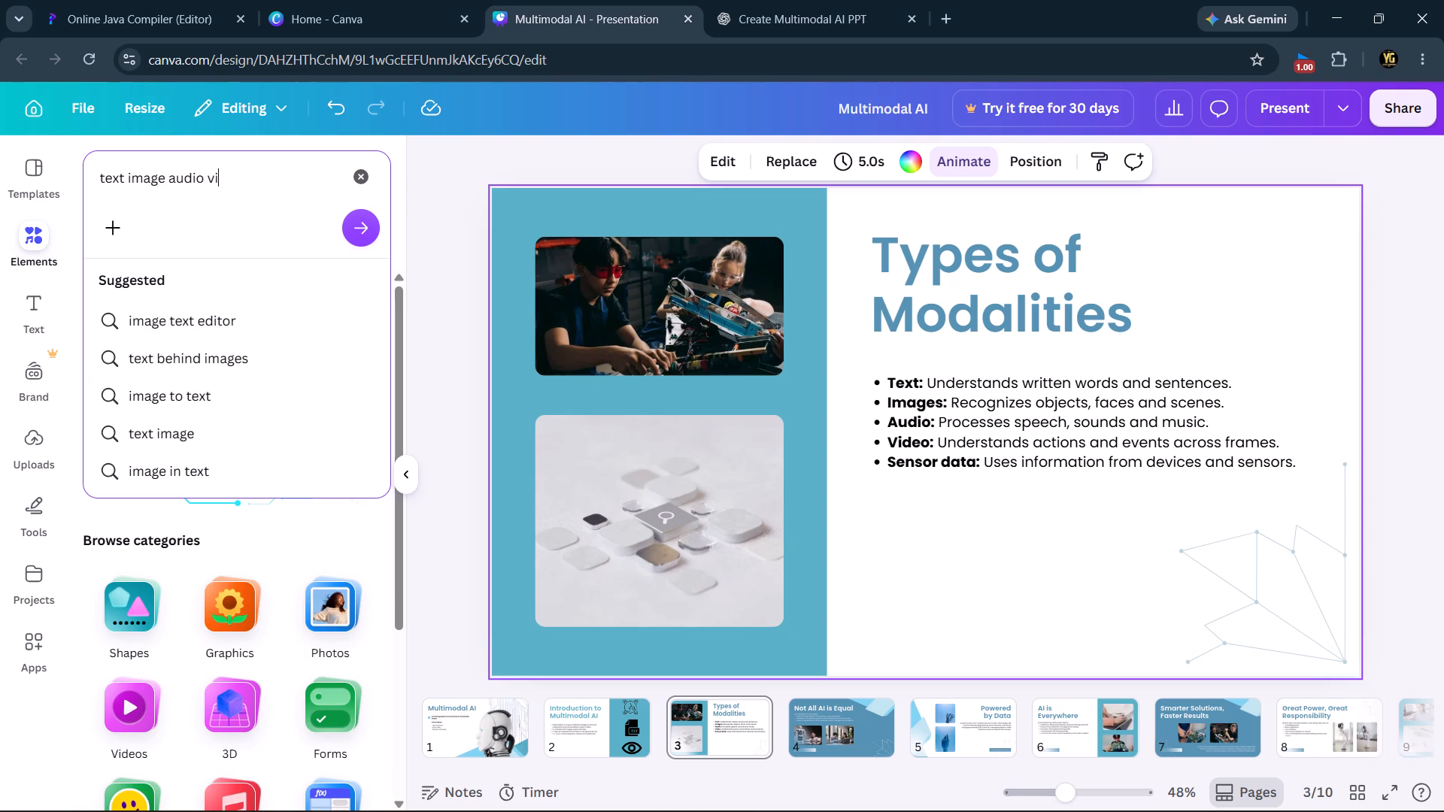
type("deo")
key("space")
type("sensor")
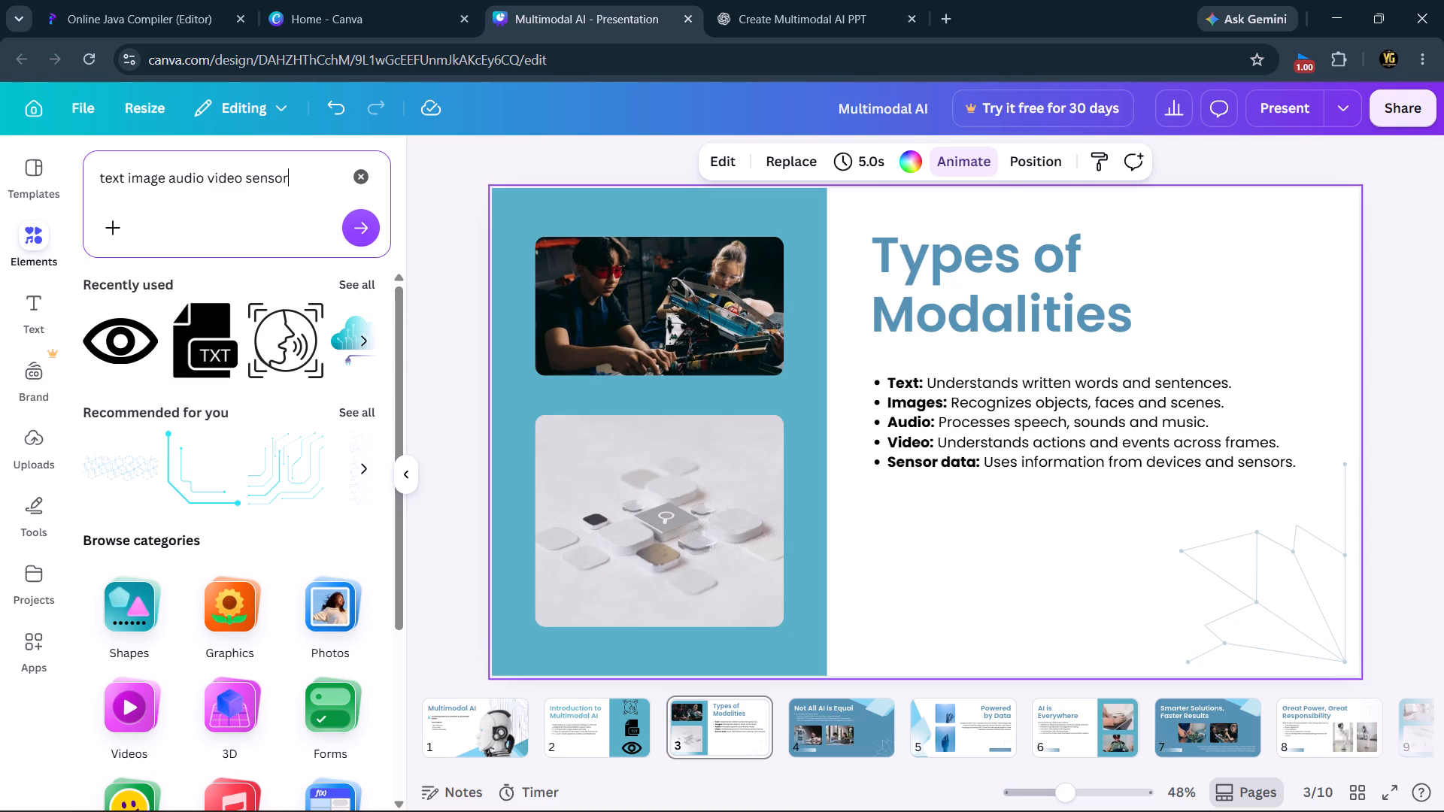
key("Return")
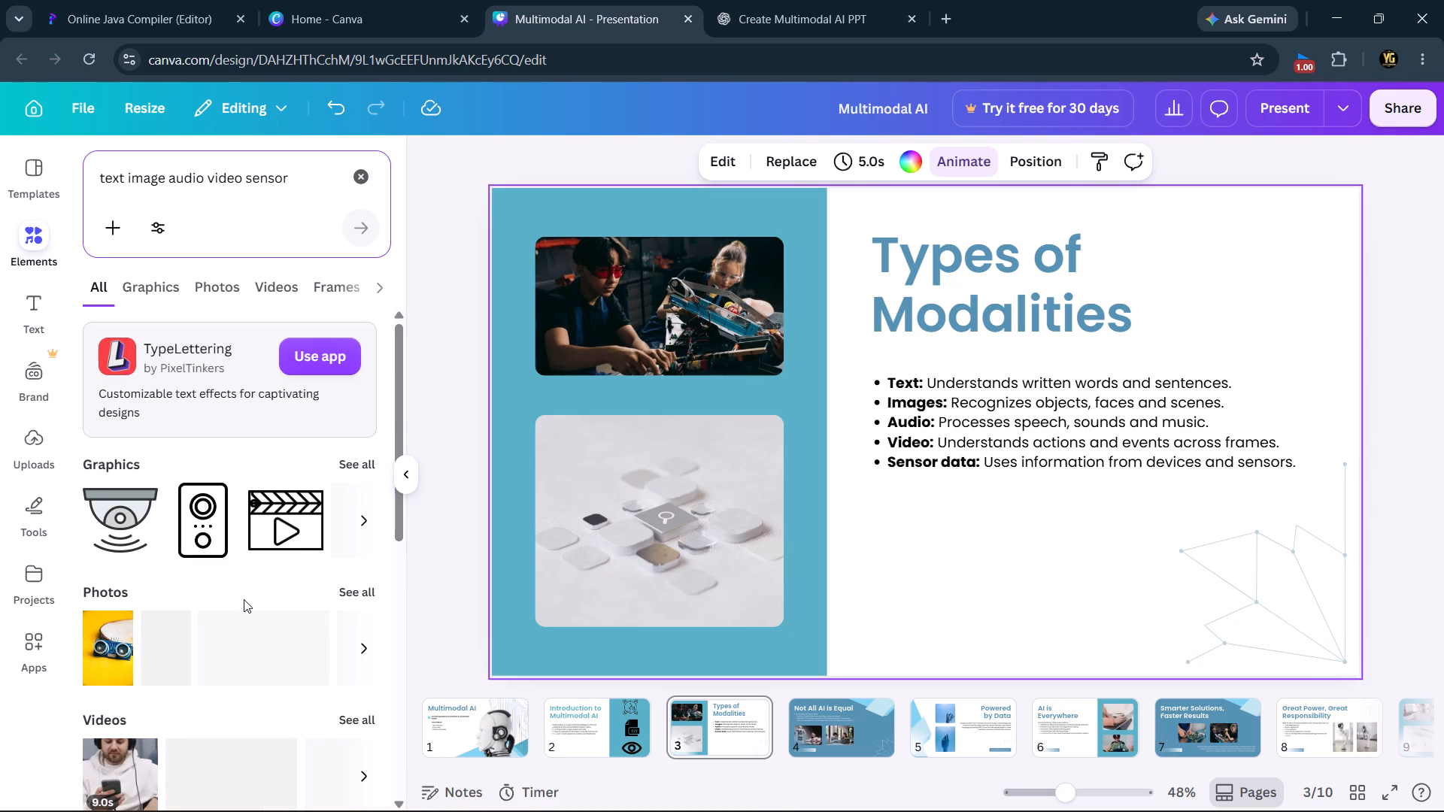
left_click(365, 466)
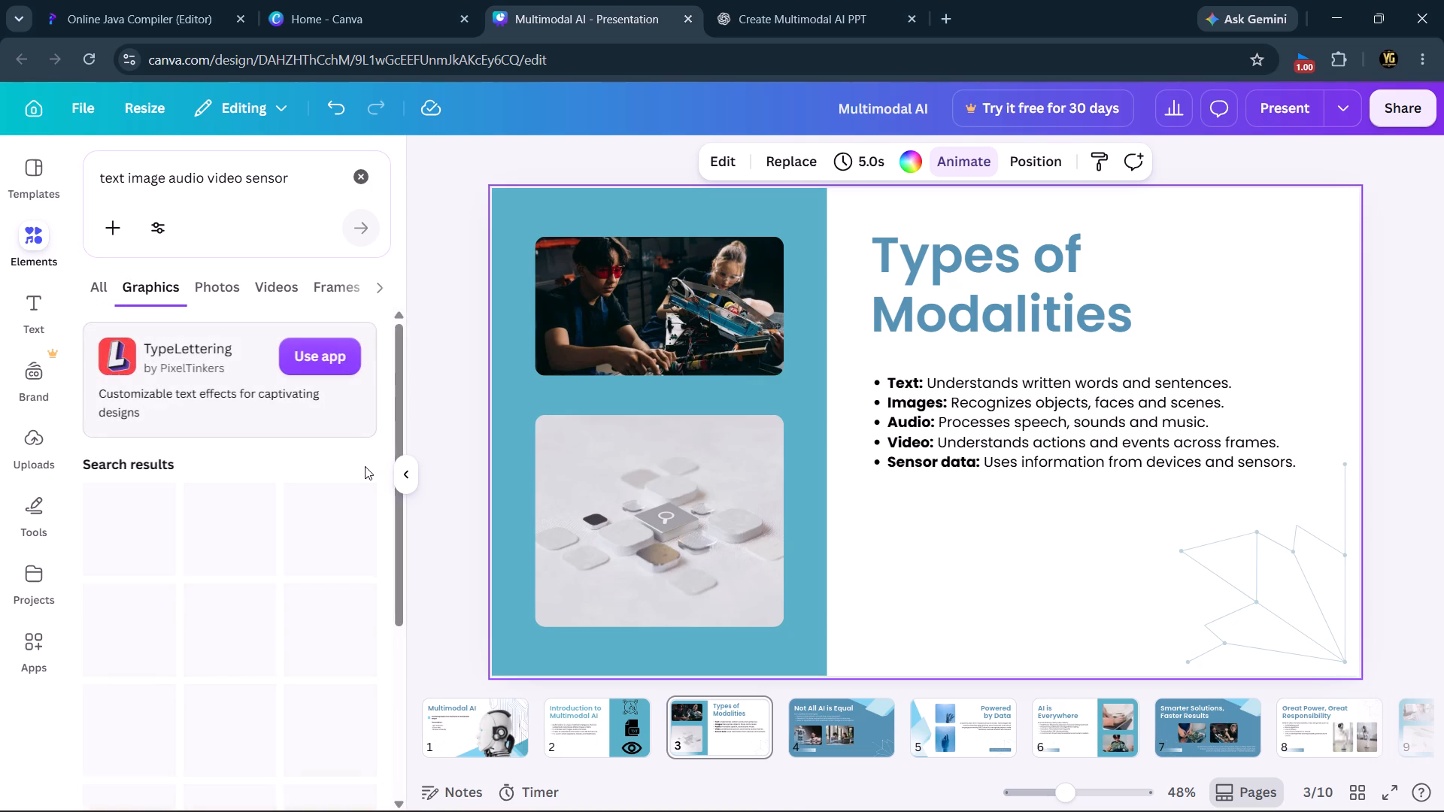
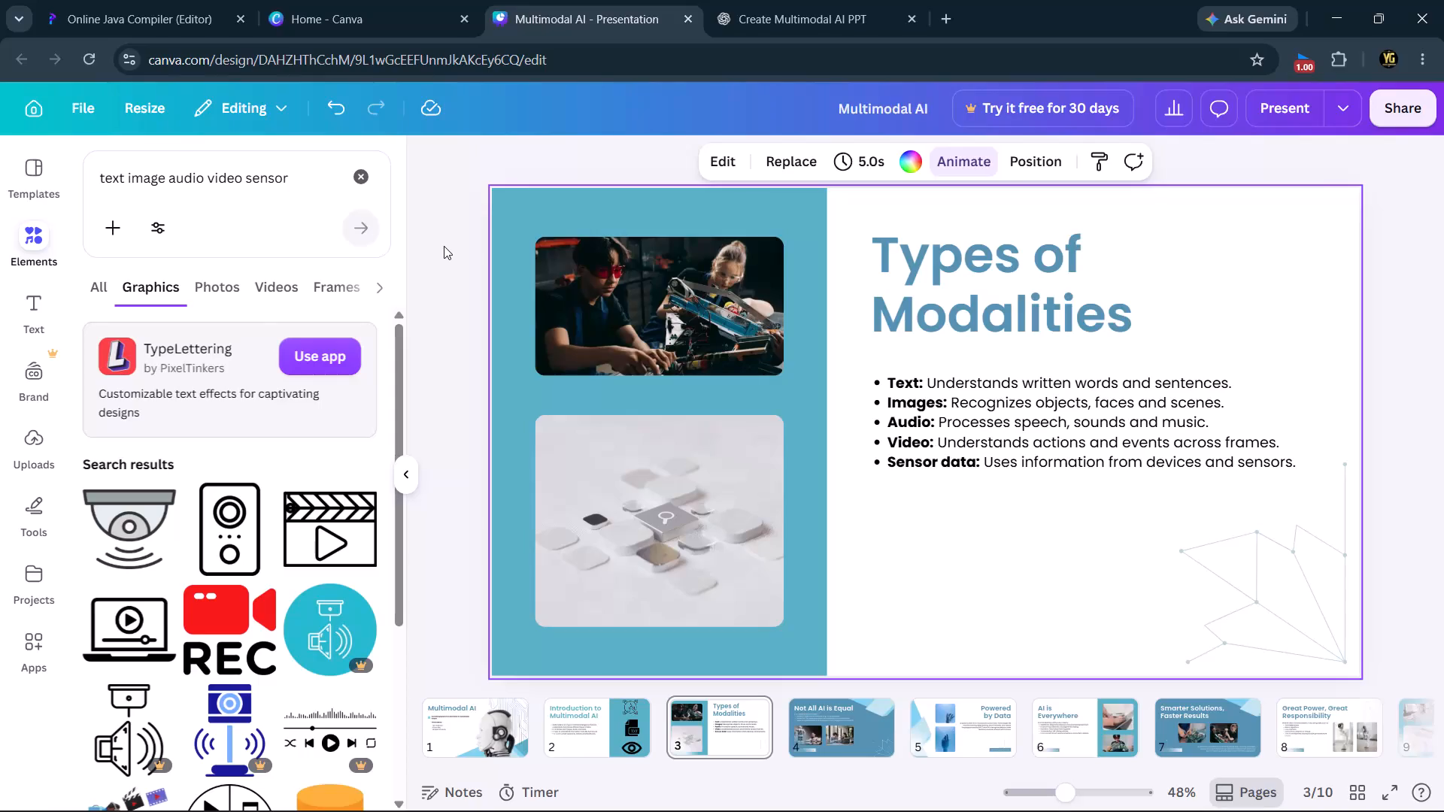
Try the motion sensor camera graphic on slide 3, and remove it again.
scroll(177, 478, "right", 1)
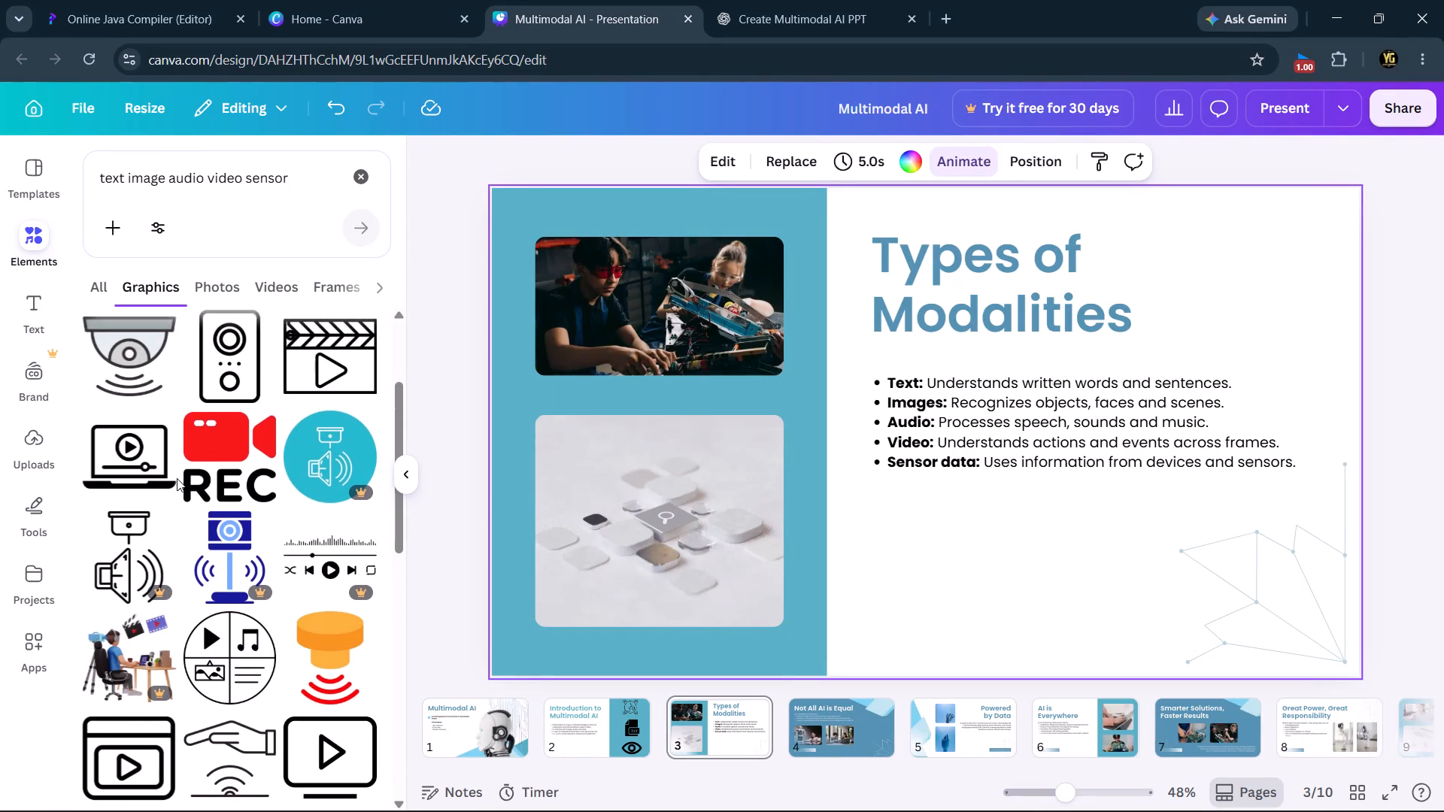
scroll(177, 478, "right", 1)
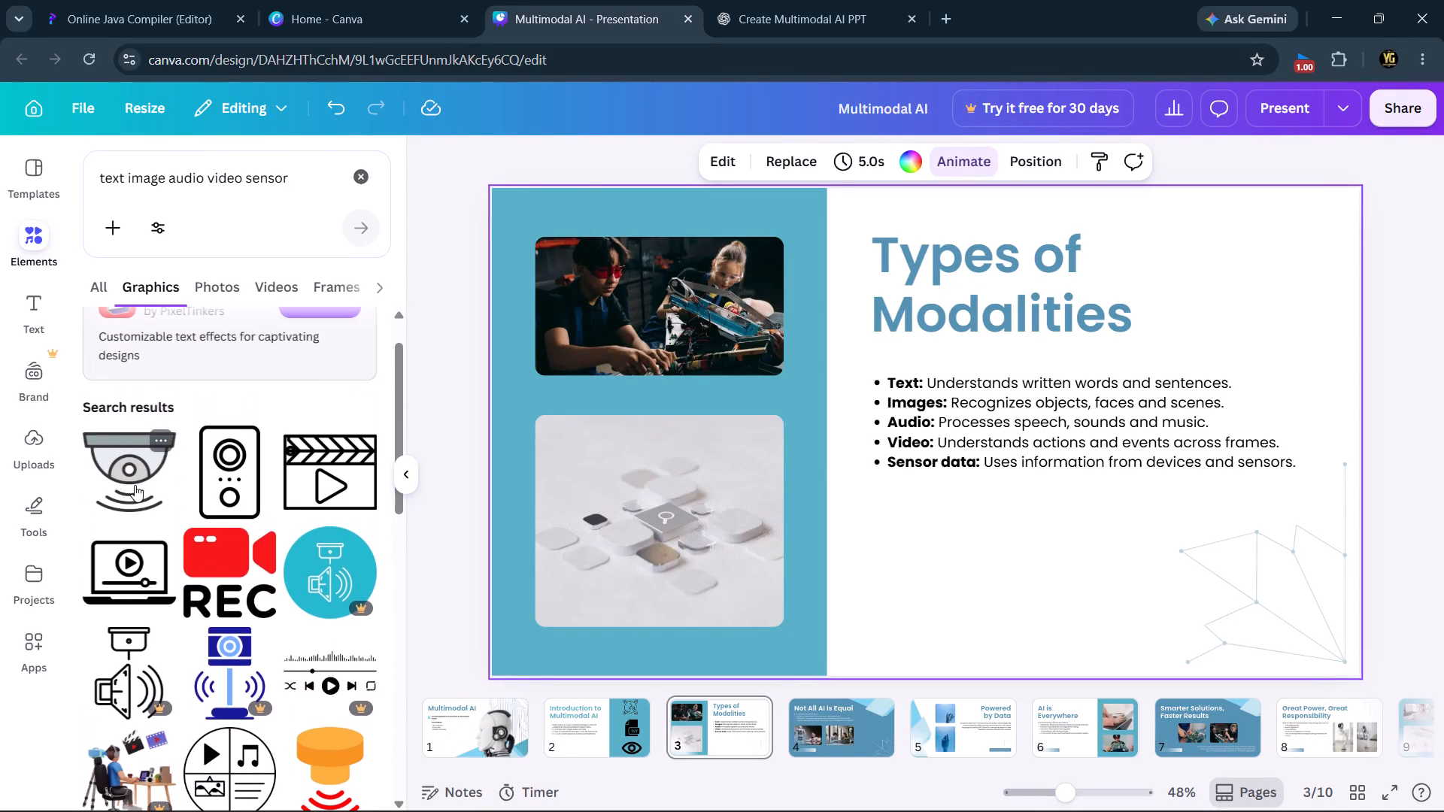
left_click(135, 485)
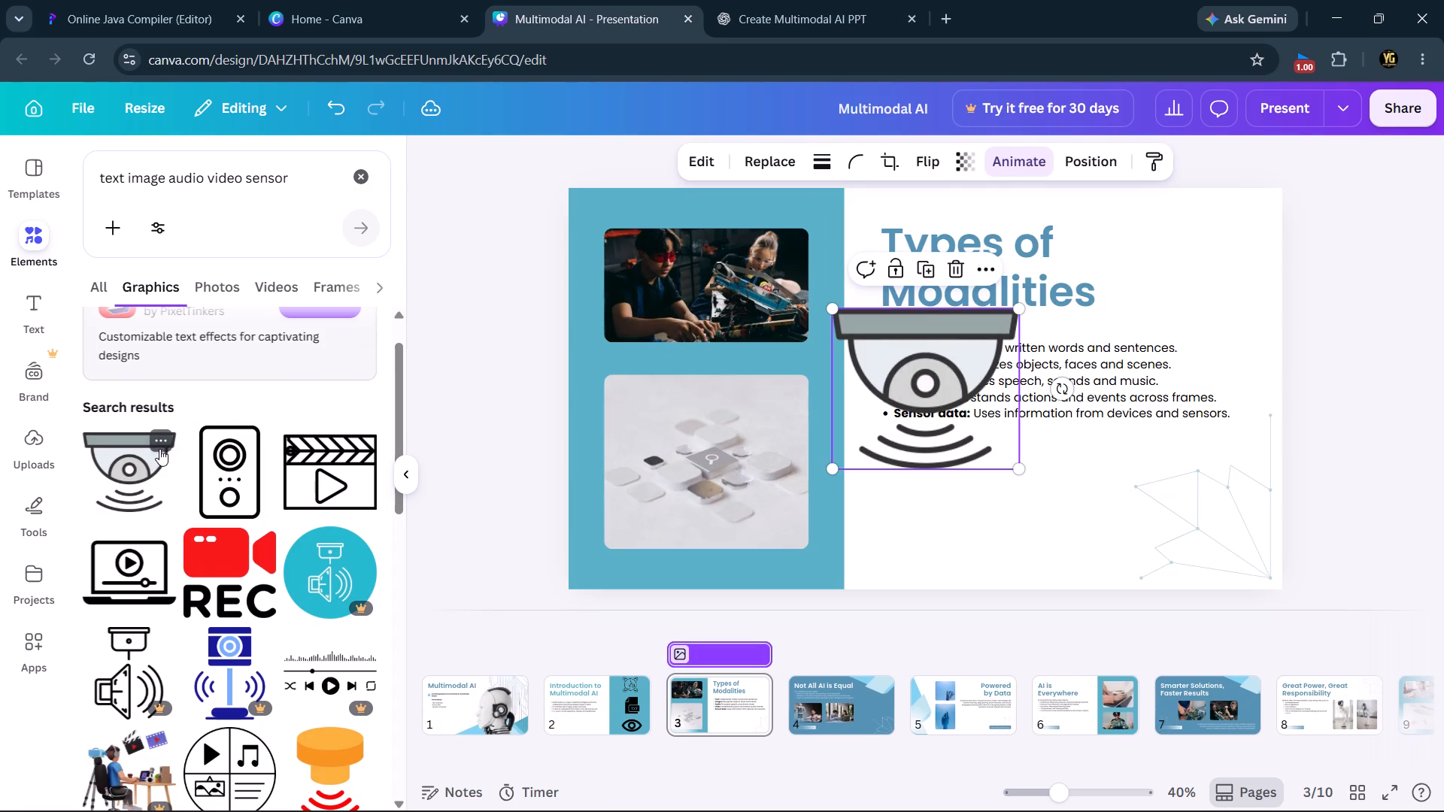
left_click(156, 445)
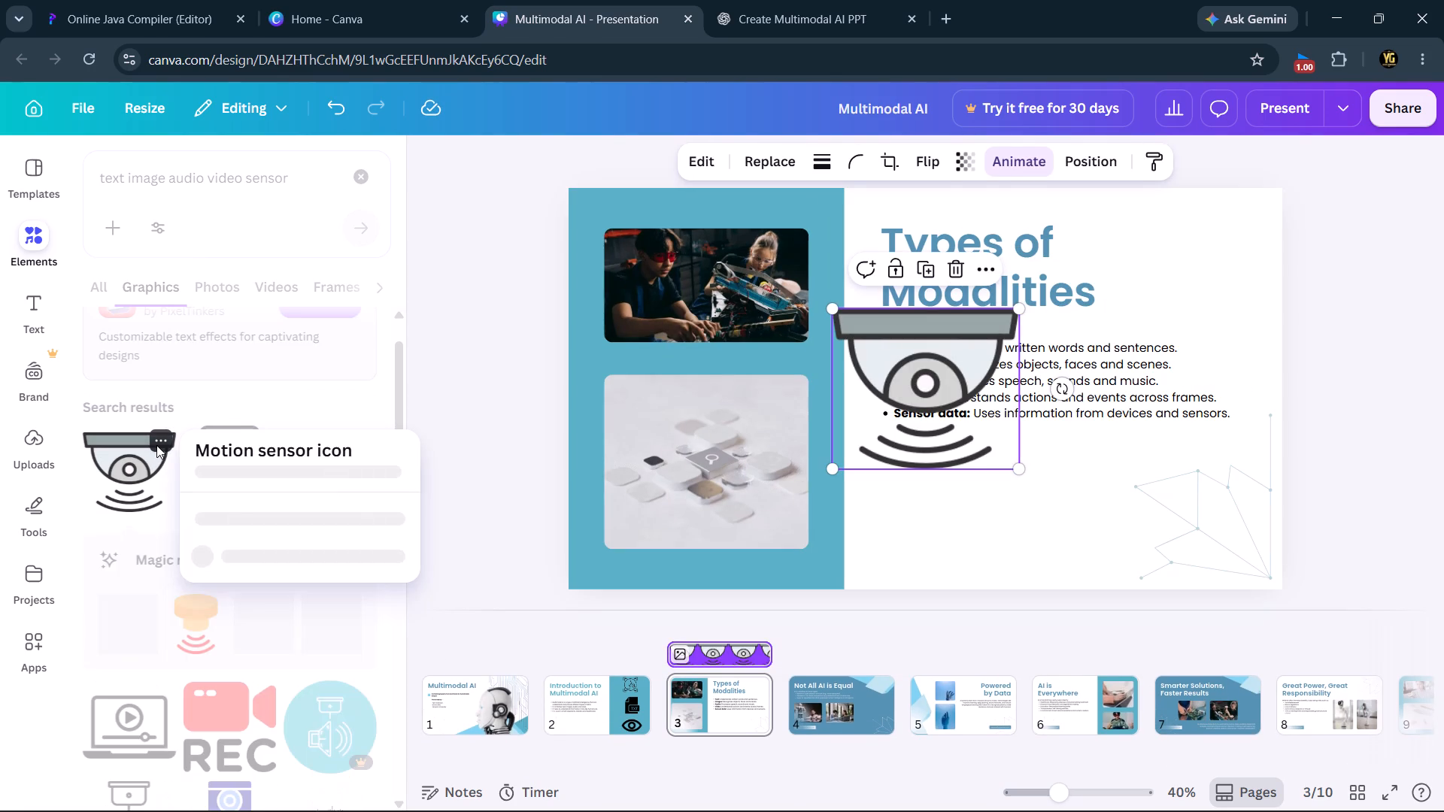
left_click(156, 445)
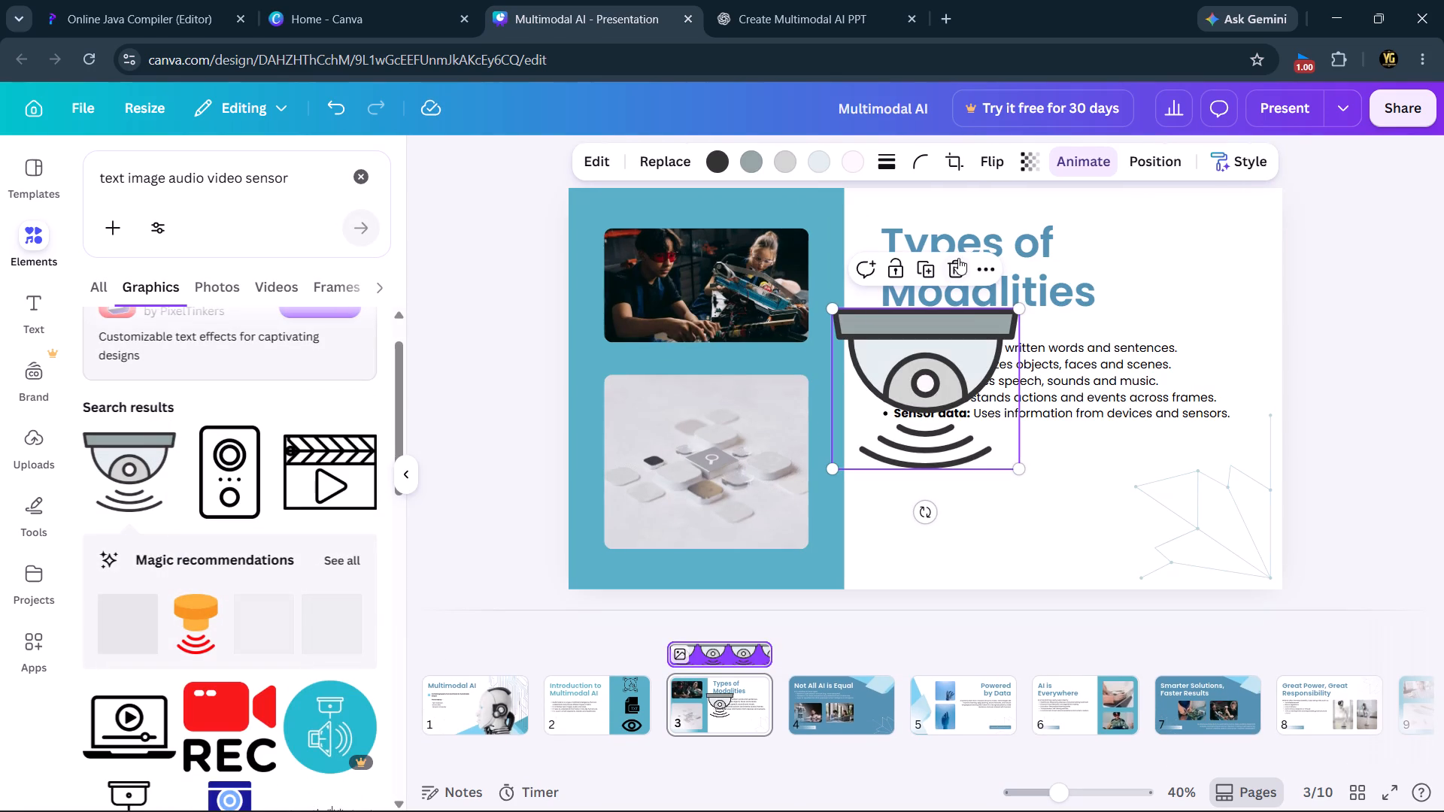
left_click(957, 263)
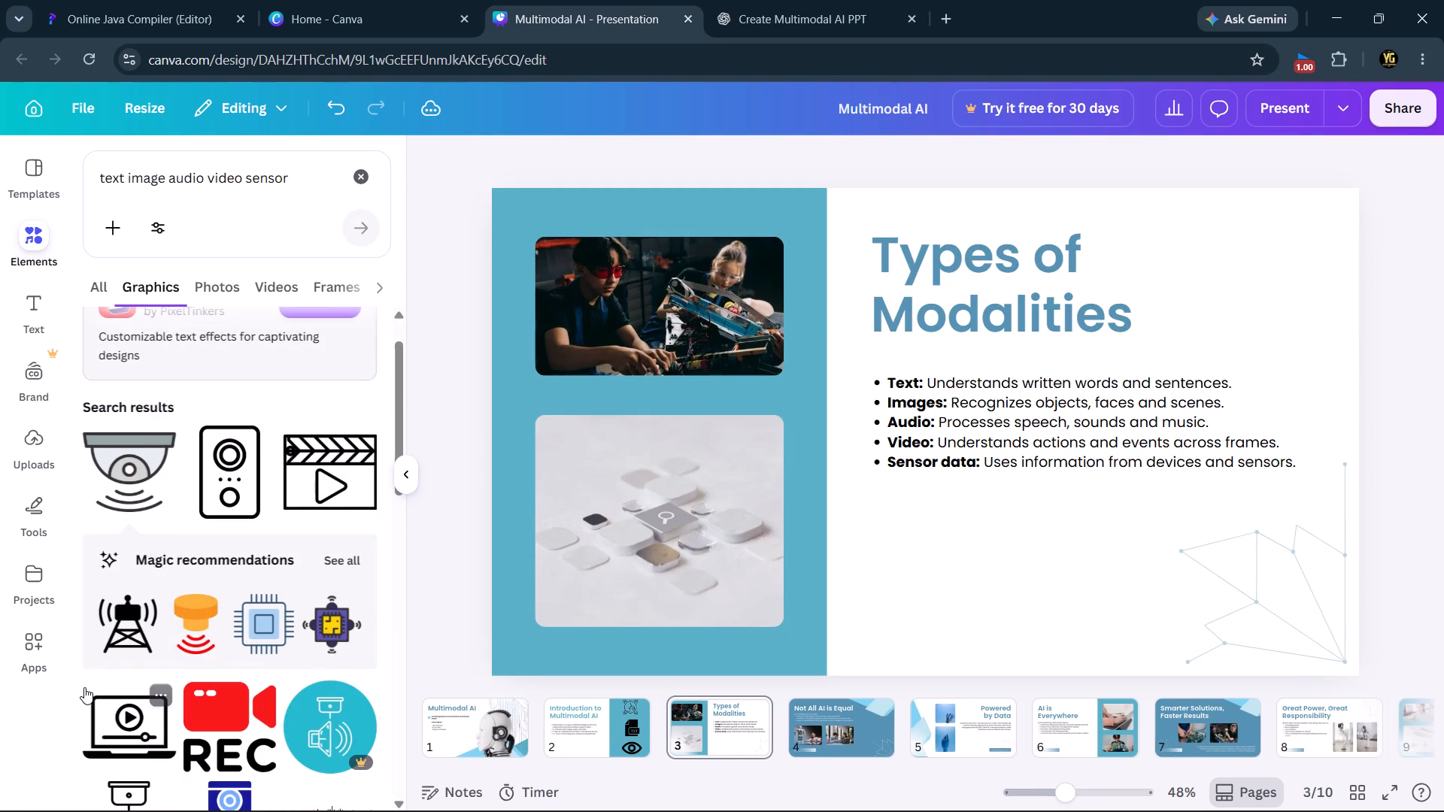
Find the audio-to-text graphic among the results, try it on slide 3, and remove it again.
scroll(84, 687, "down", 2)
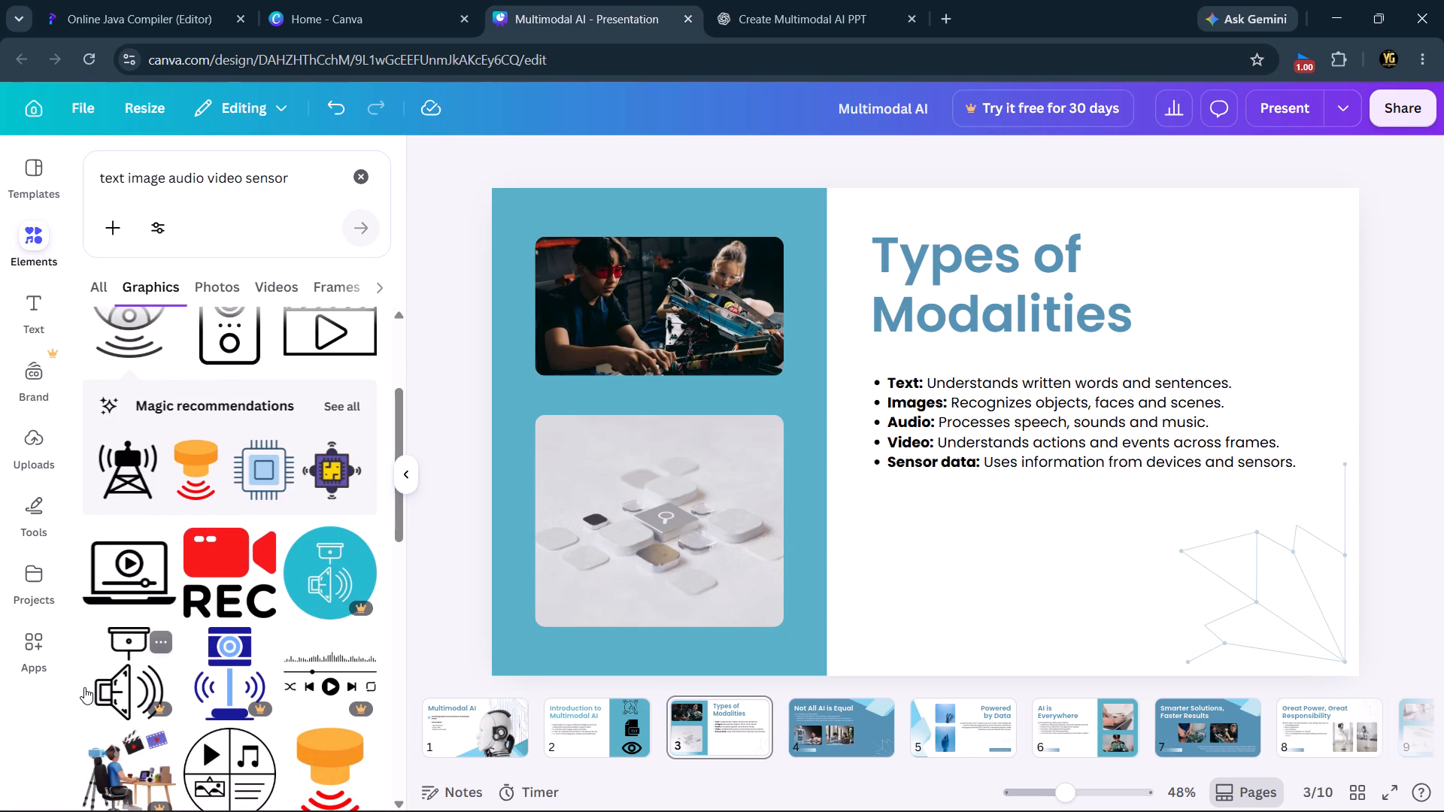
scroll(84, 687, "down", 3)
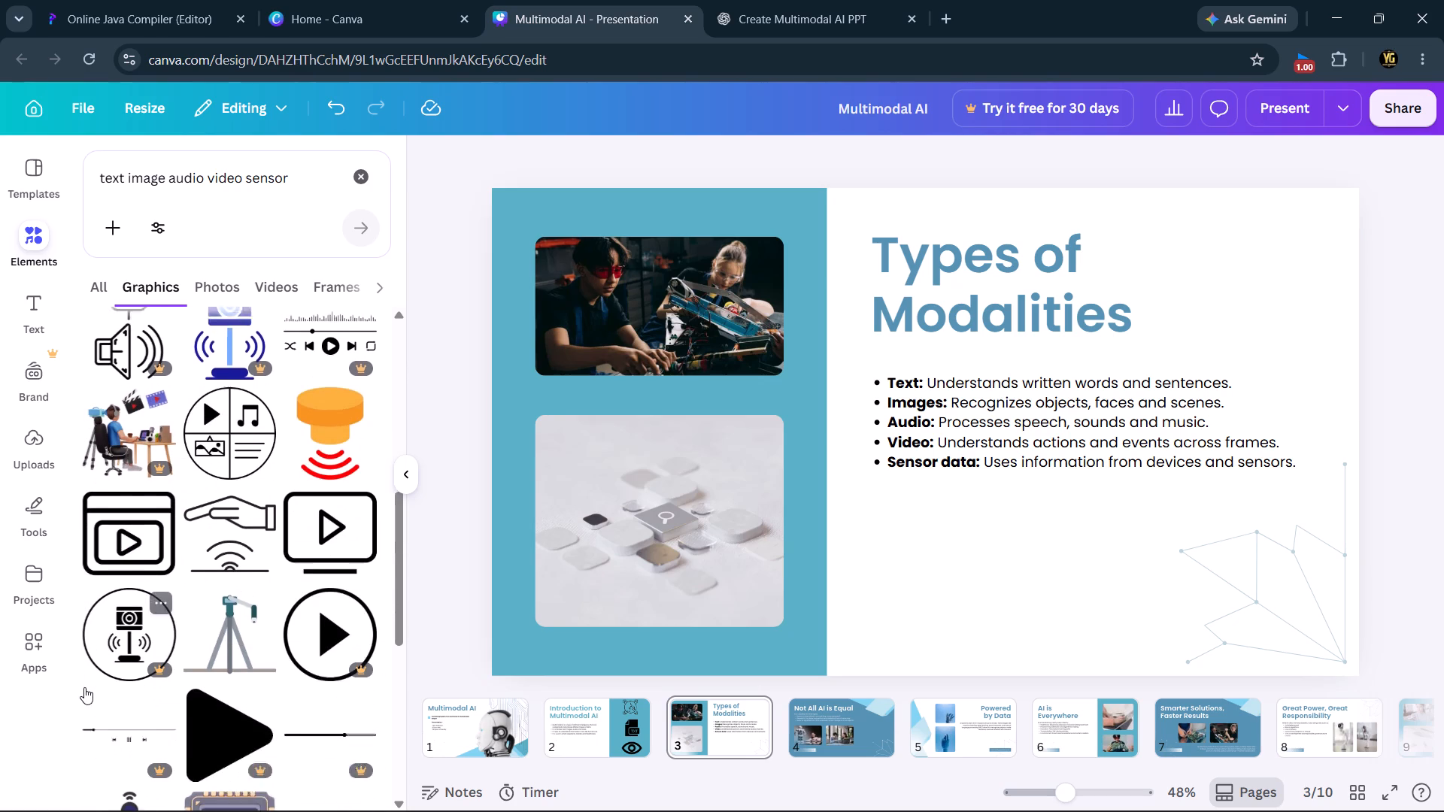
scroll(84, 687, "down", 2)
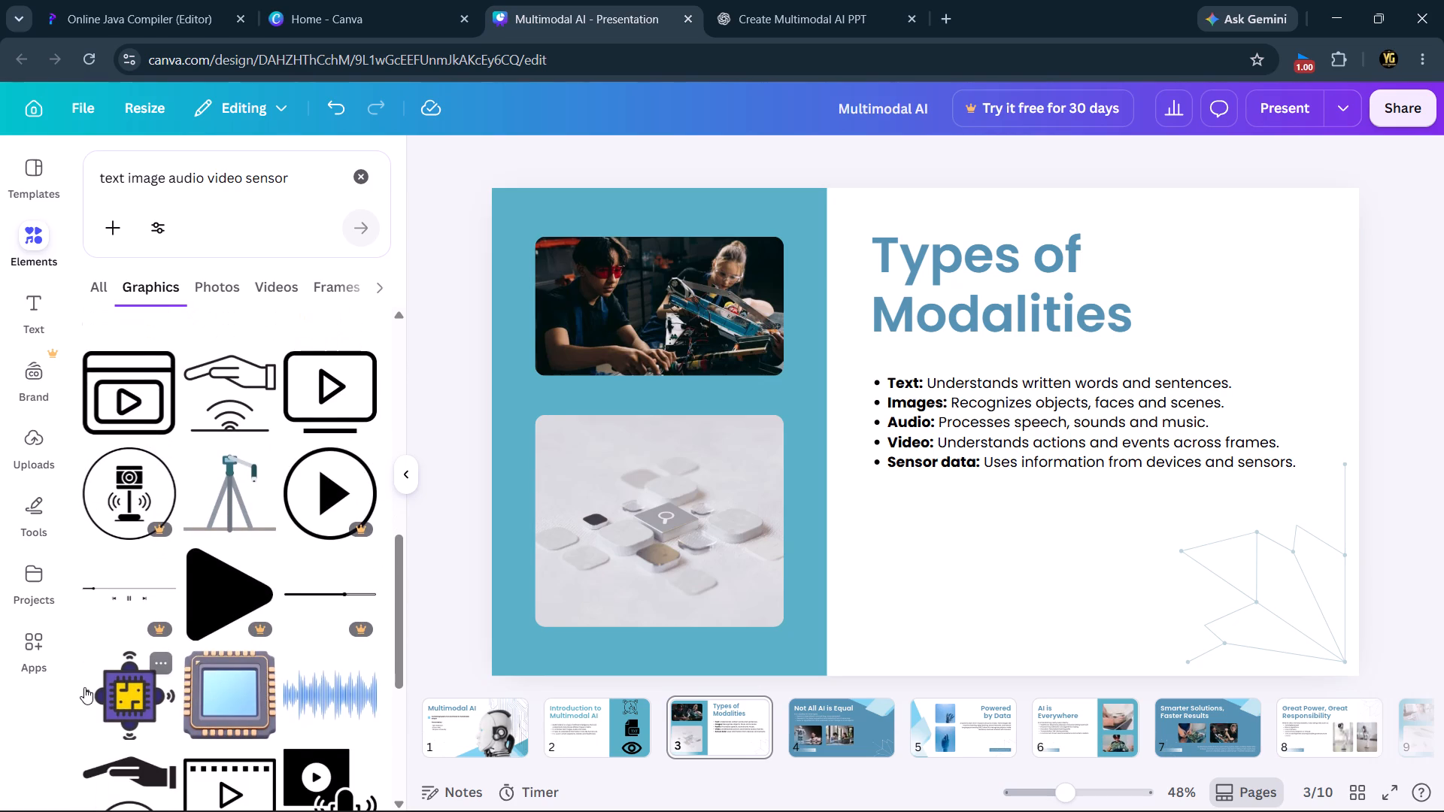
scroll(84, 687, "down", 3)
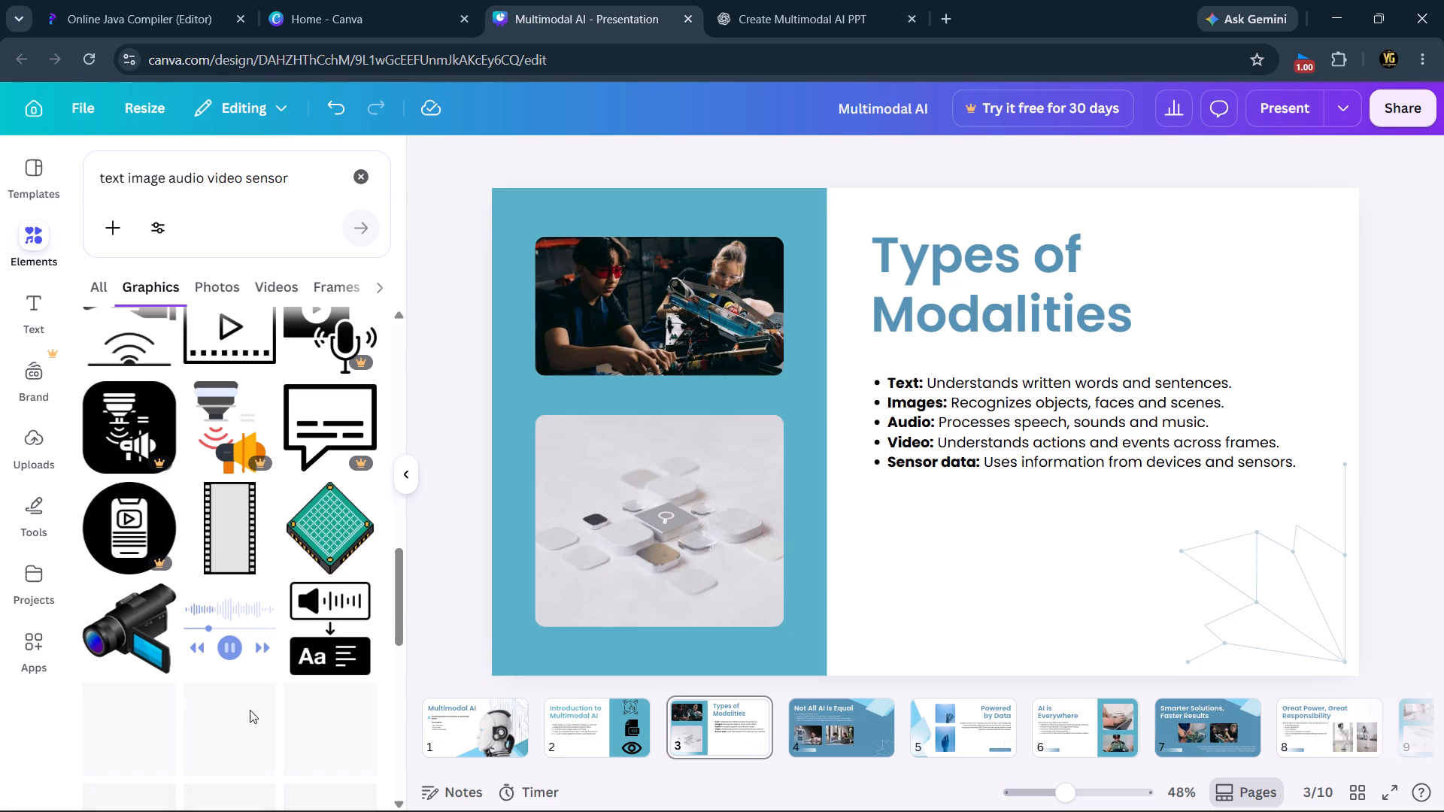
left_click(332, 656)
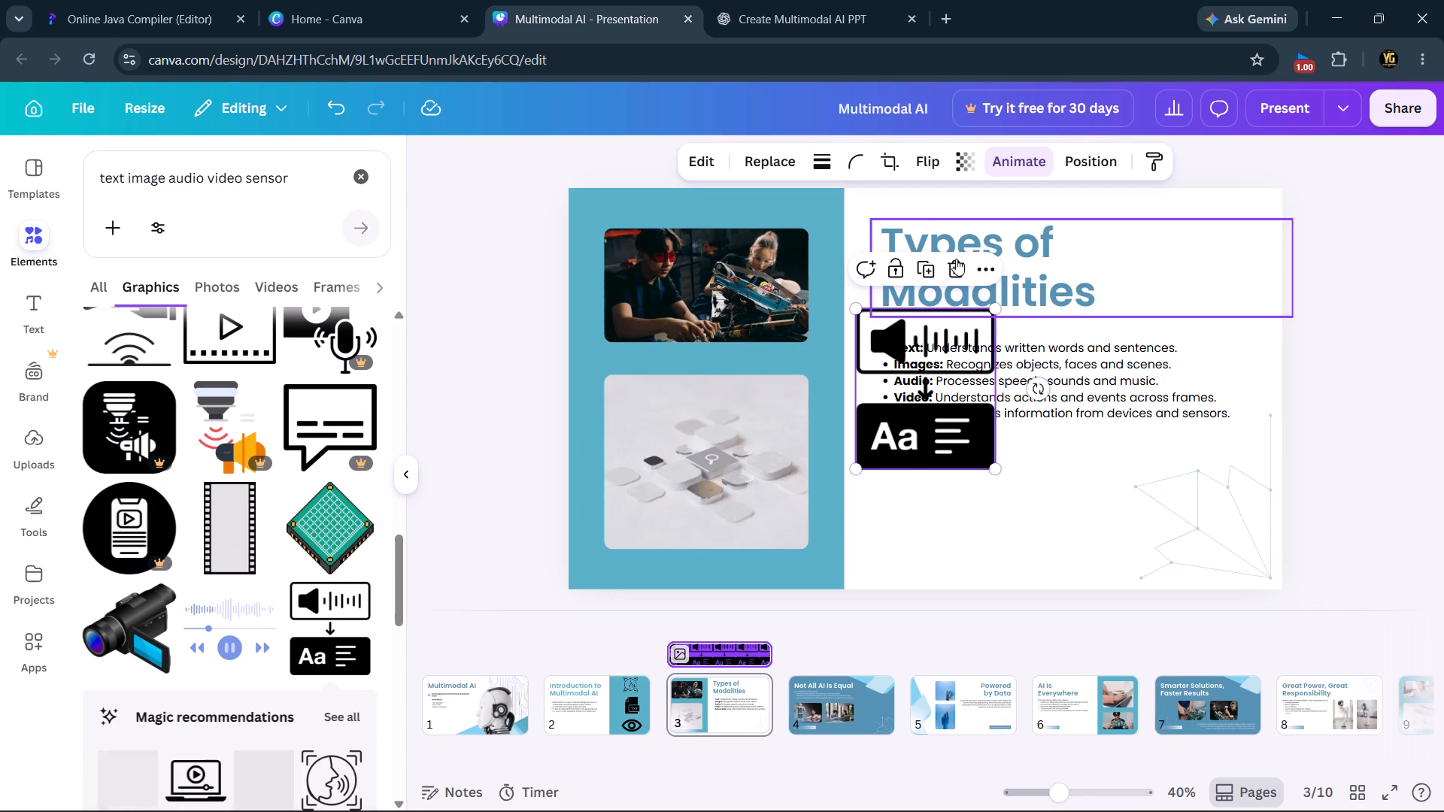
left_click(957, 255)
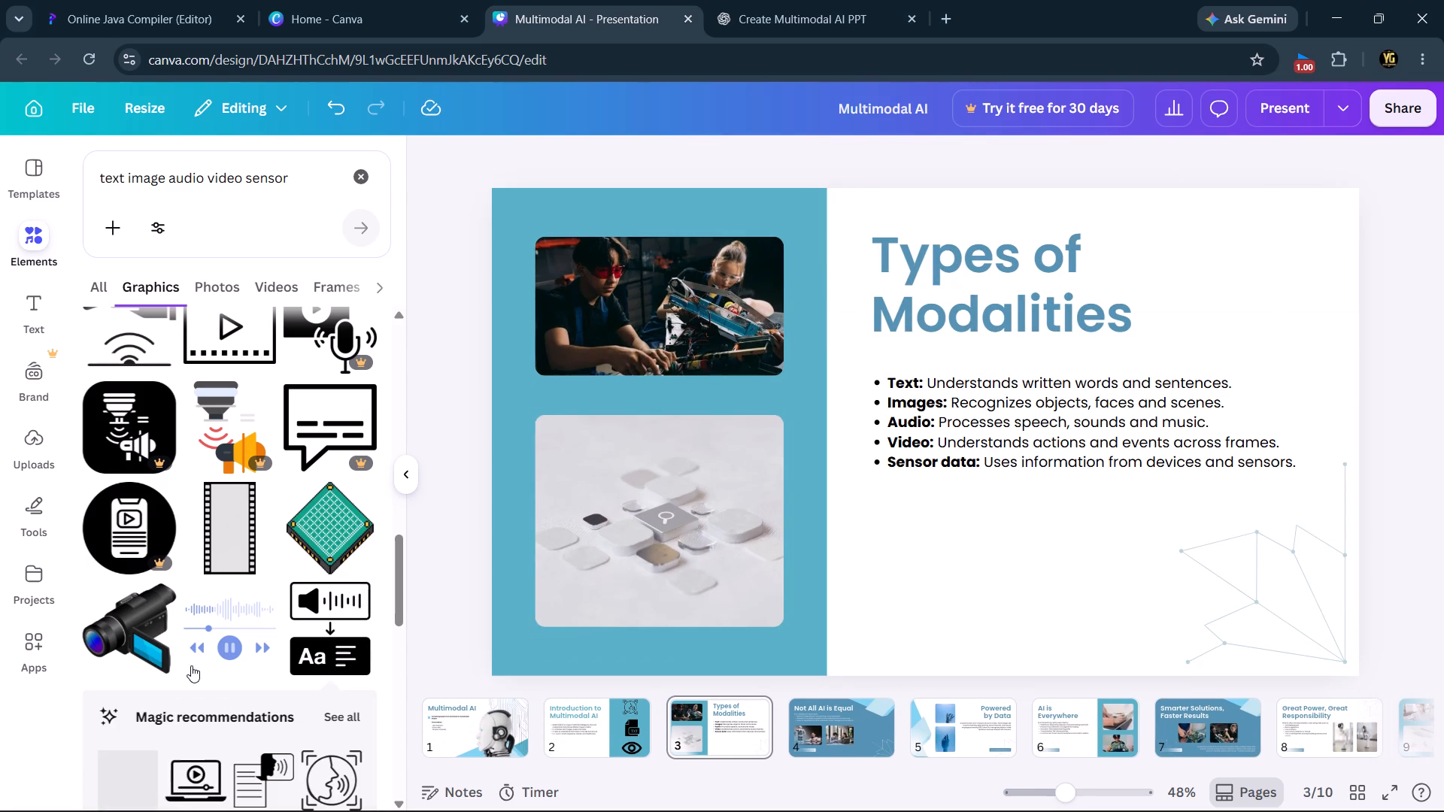
Look through the remaining graphics and the photos for "text image audio video sensor", and clear the search.
scroll(197, 660, "down", 1)
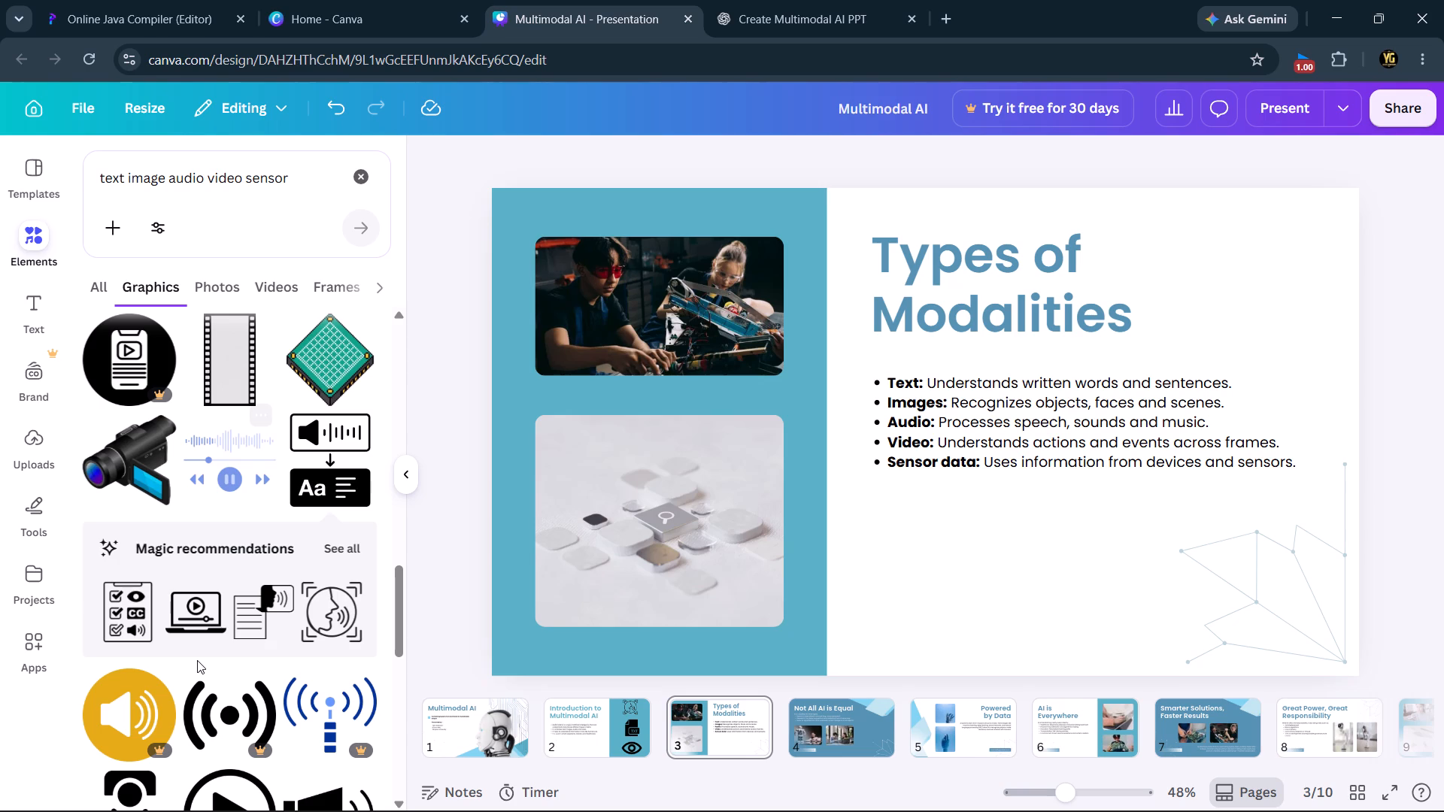
scroll(288, 630, "down", 1)
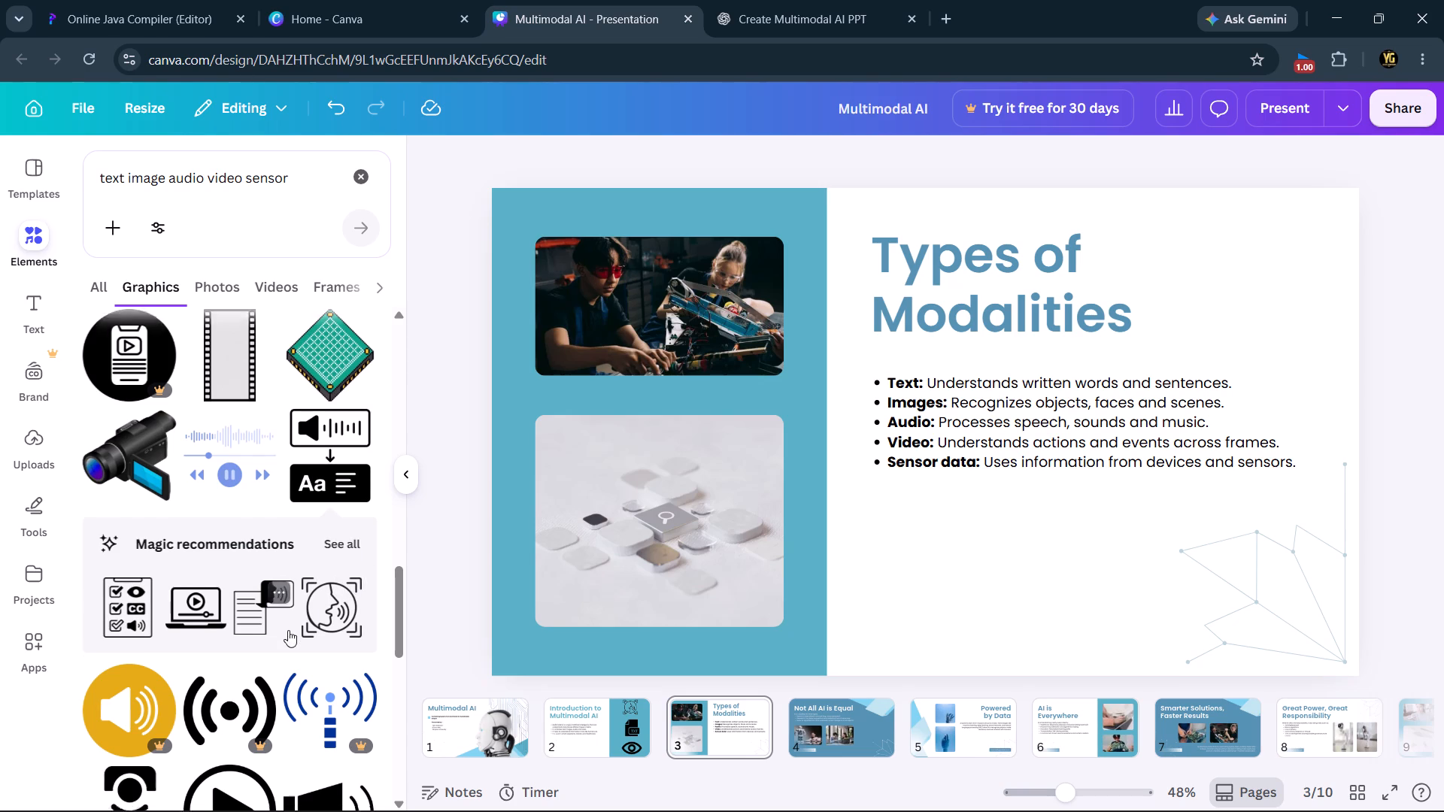
scroll(288, 630, "down", 5)
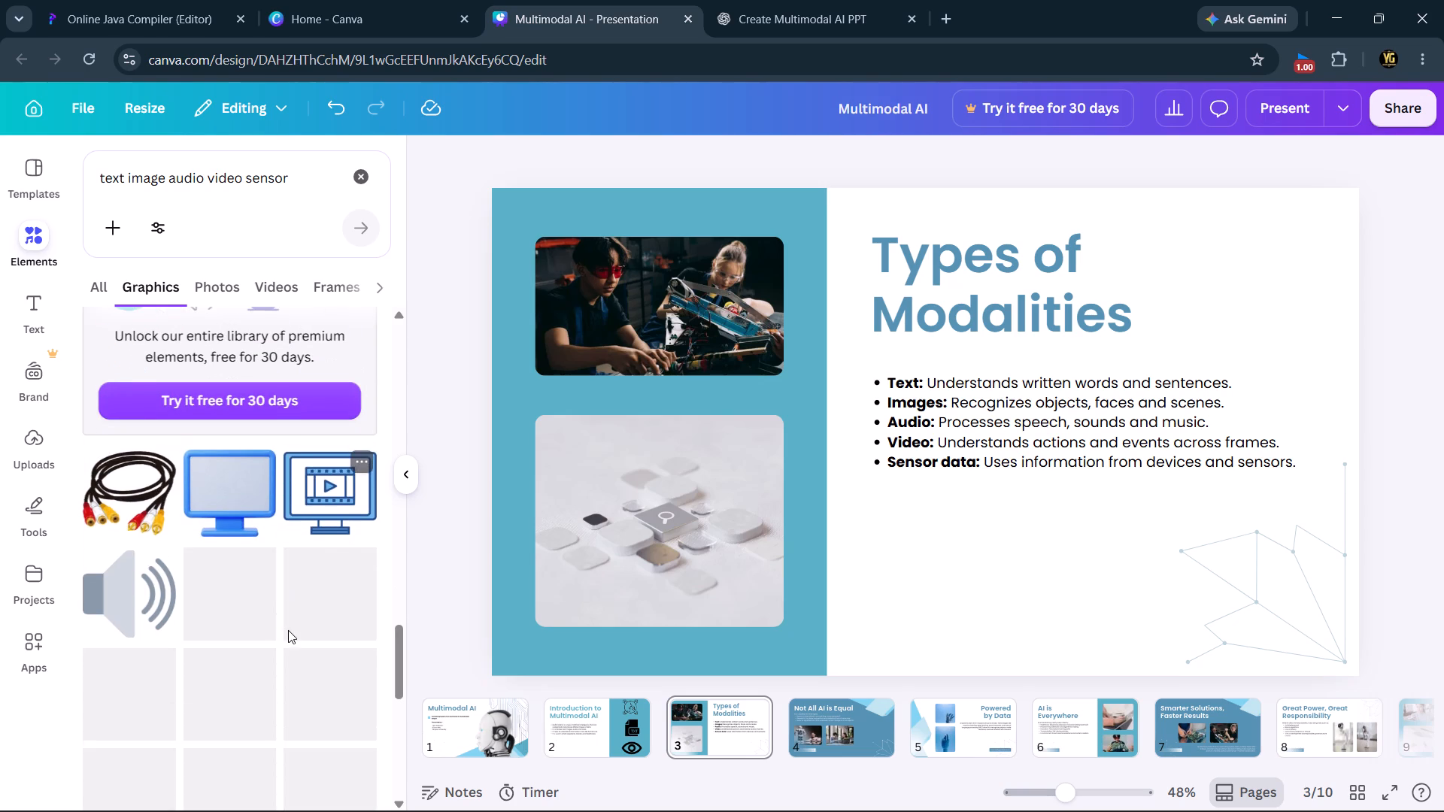
scroll(288, 630, "down", 2)
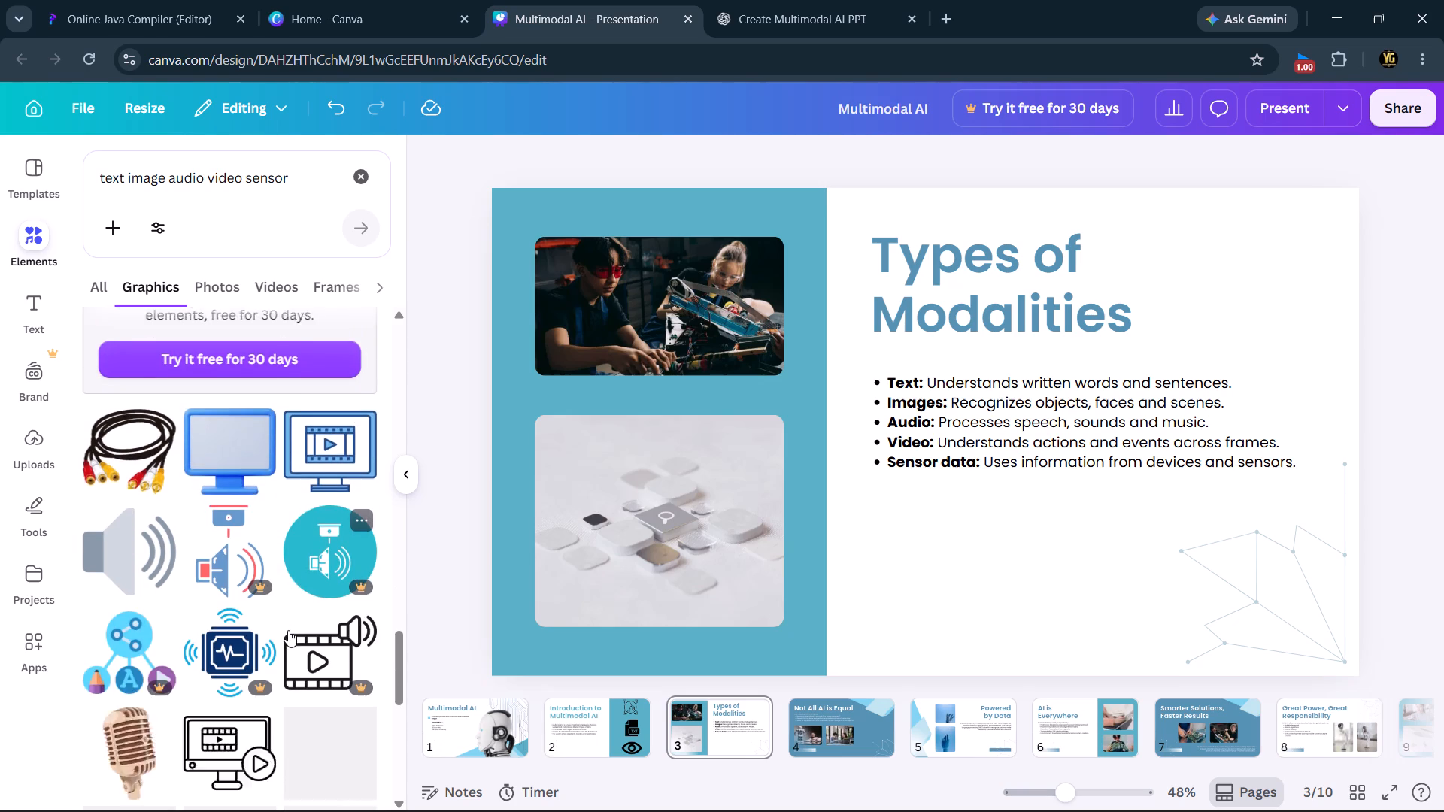
scroll(288, 630, "down", 1)
scroll(288, 630, "right", 2)
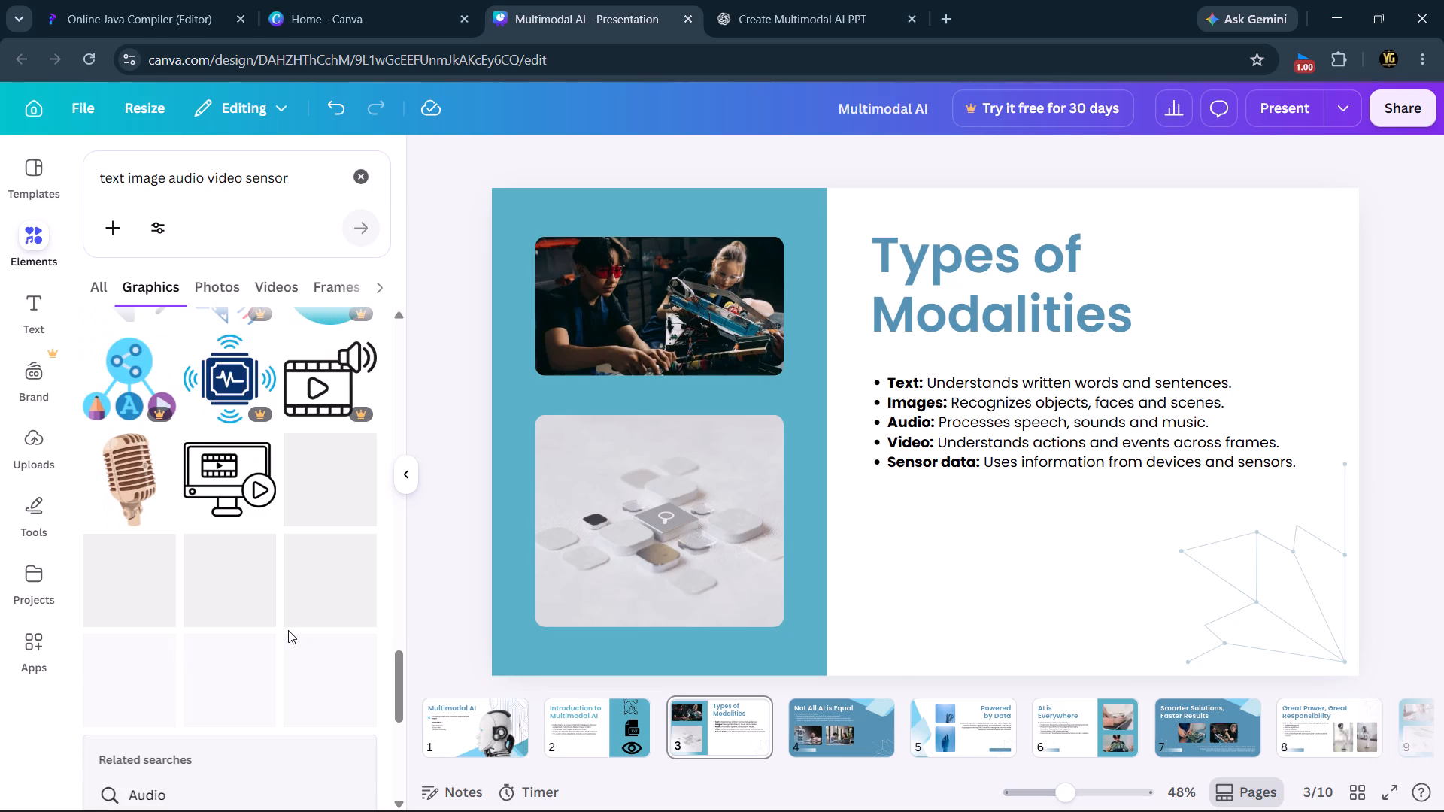
scroll(288, 630, "right", 1)
scroll(288, 630, "up", 5)
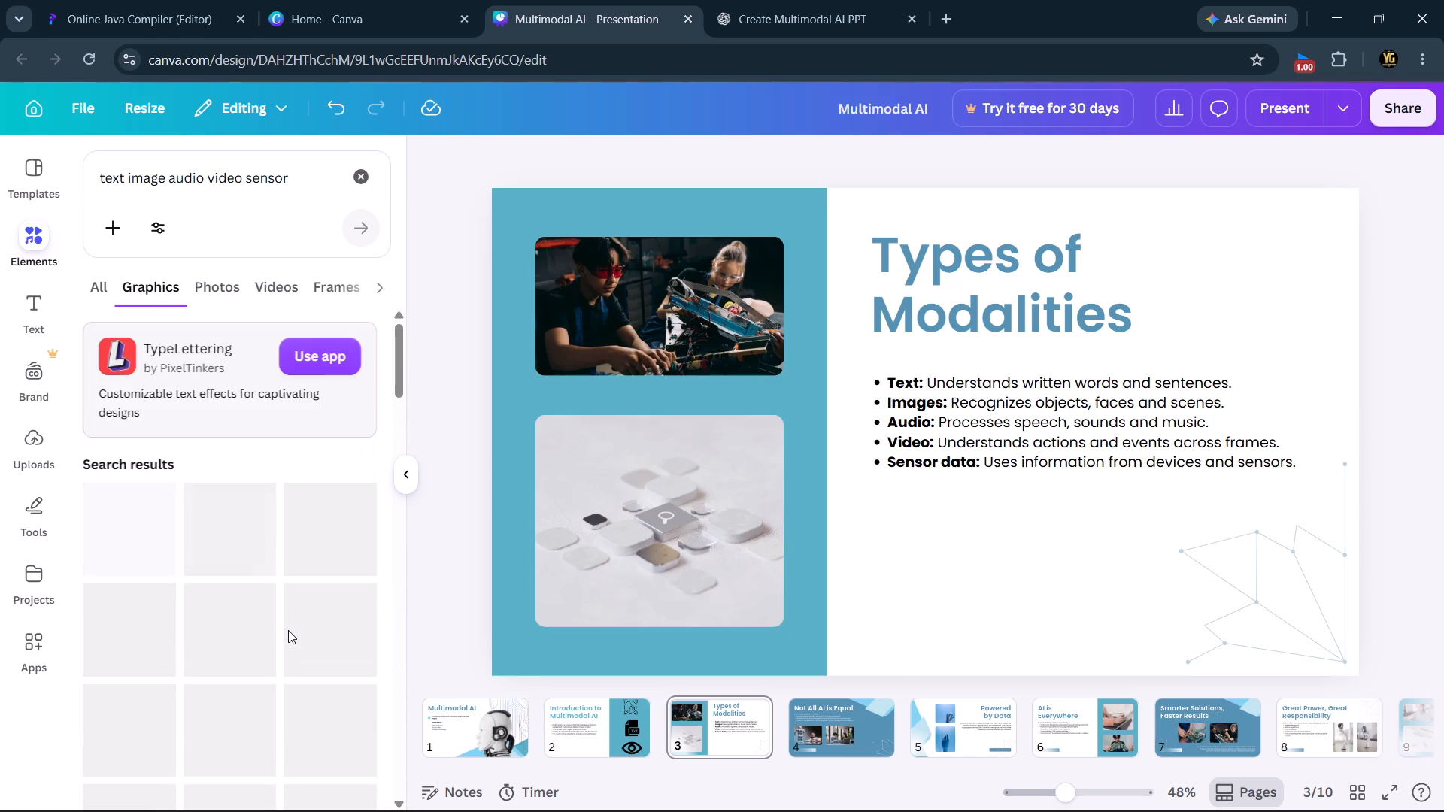
left_click(220, 289)
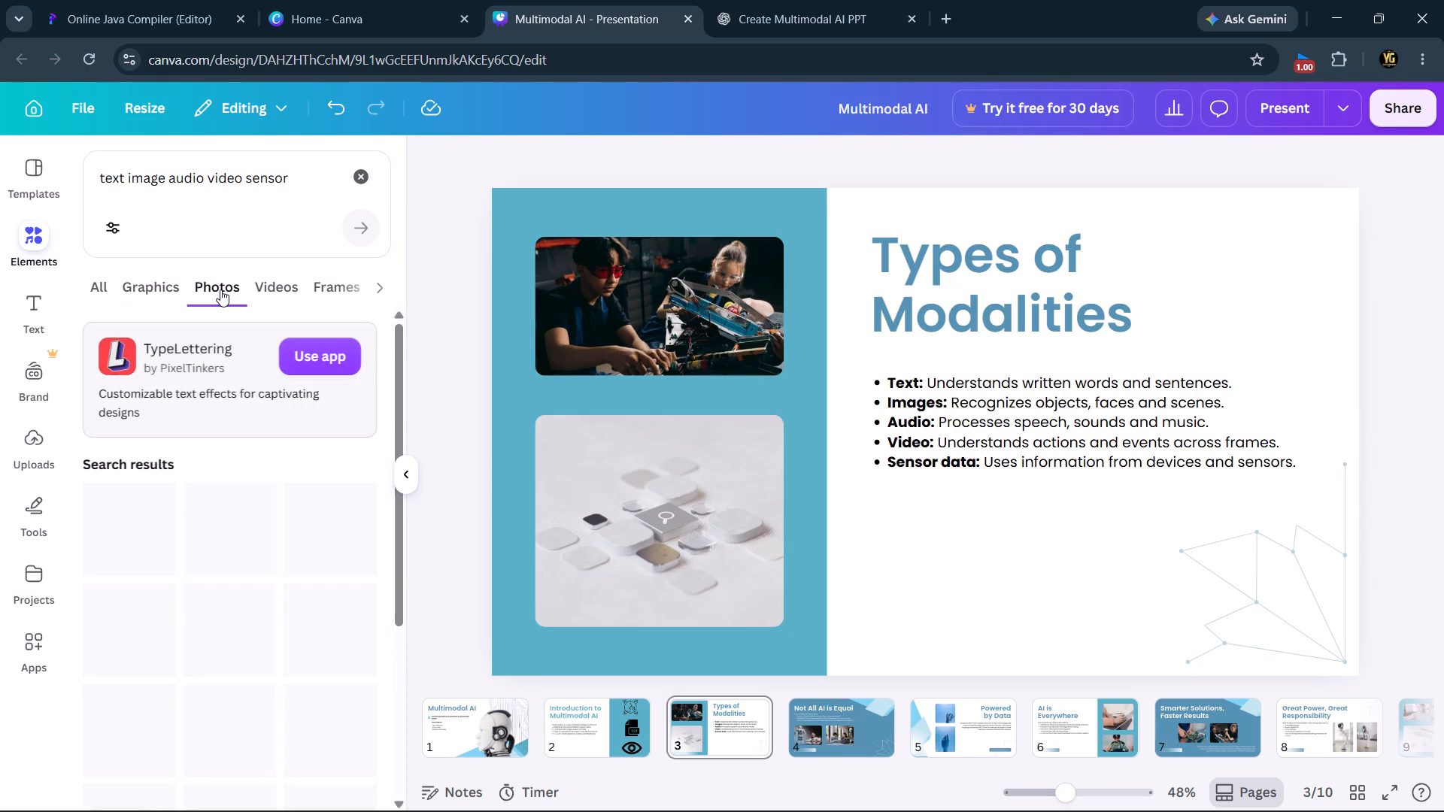
left_click(356, 181)
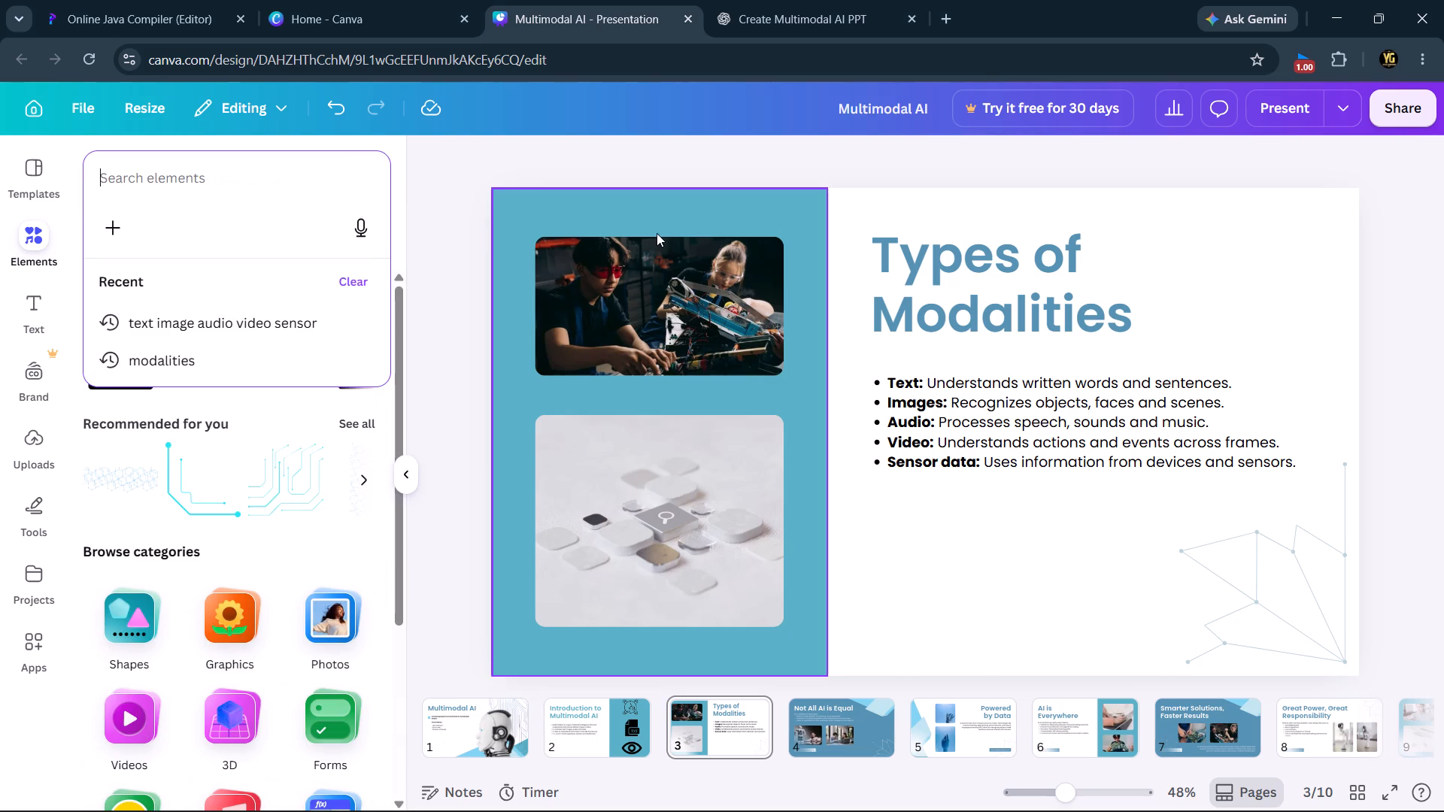
Delete both pictures and their frames from the blue panel on slide 3.
left_click(677, 285)
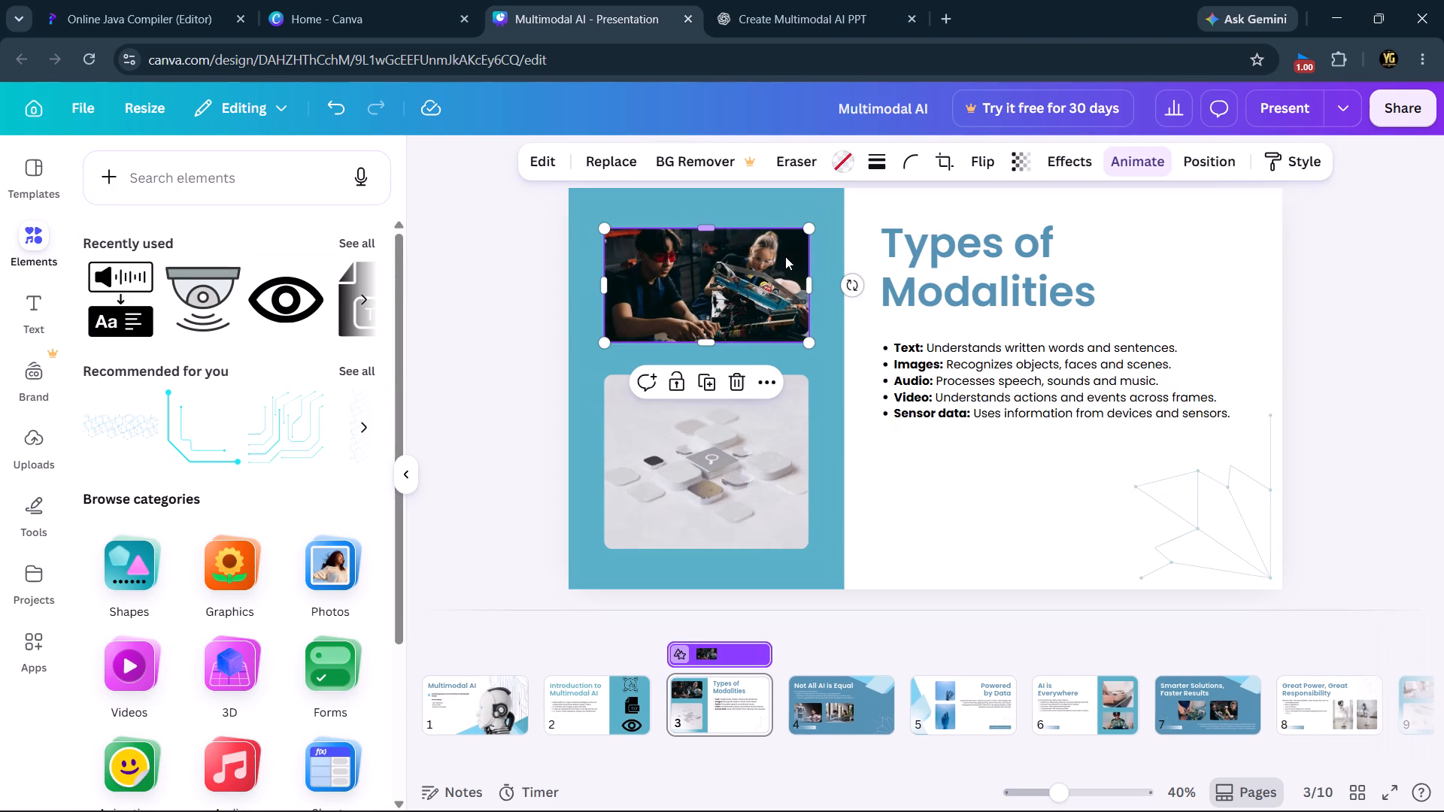
left_click(781, 267)
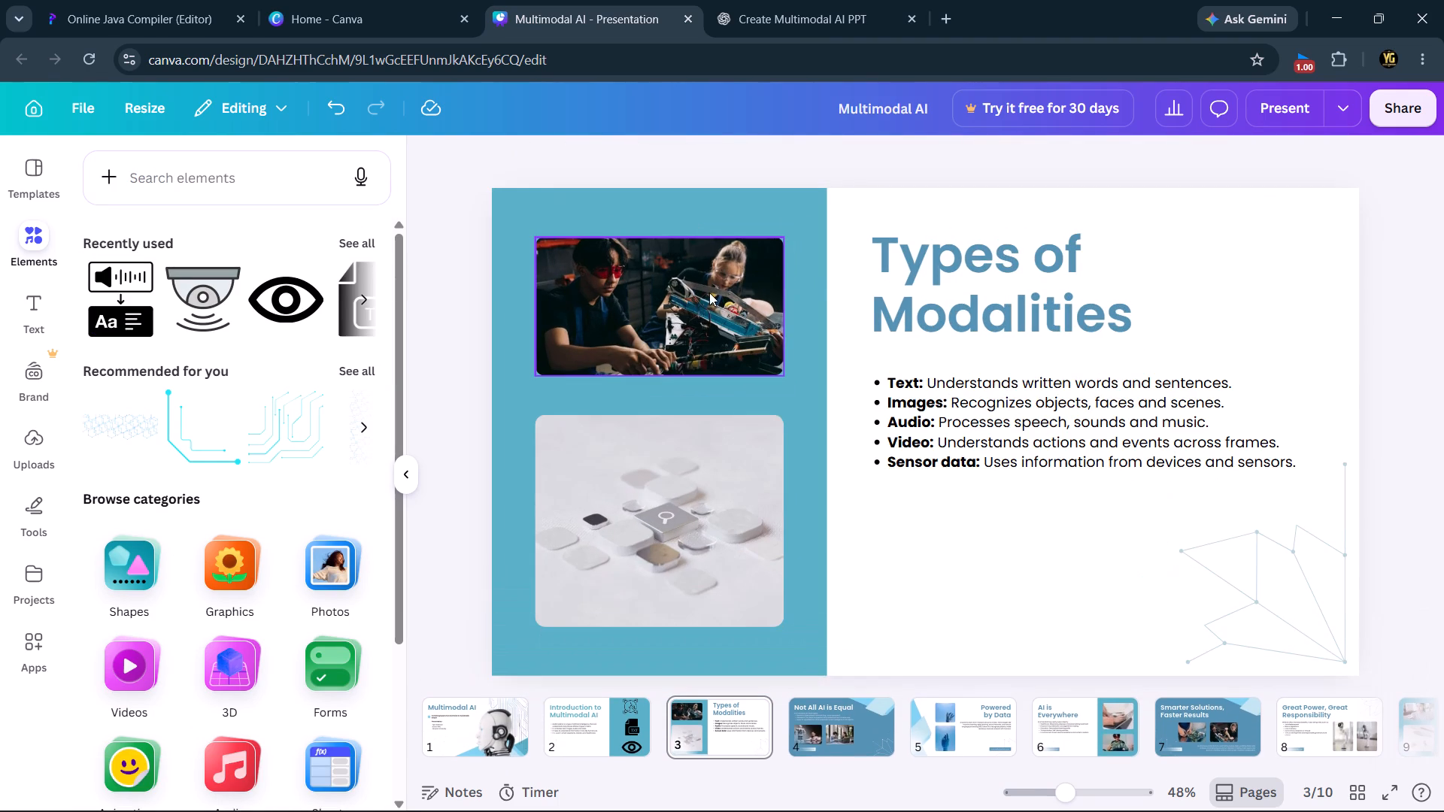
left_click(709, 292)
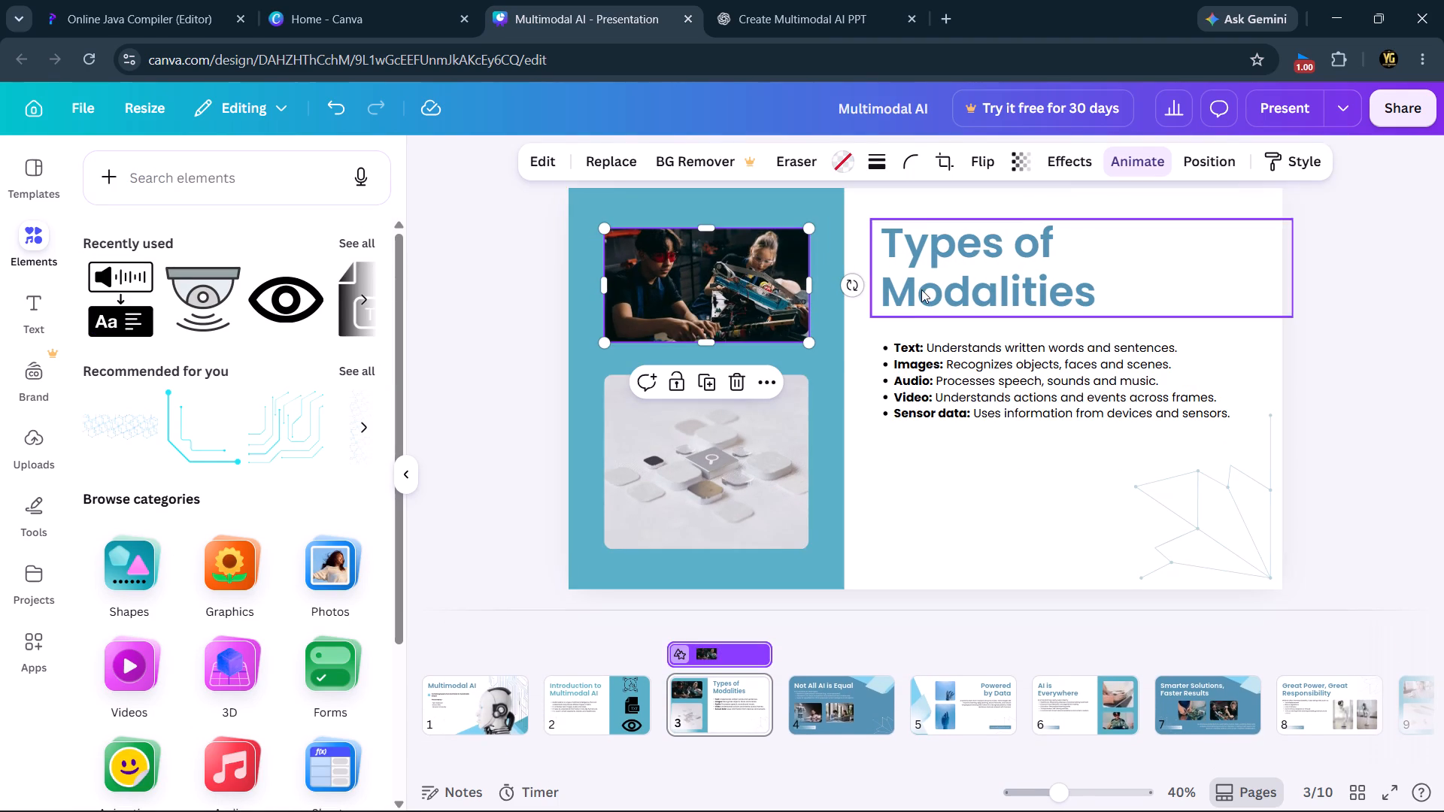
left_click(724, 387)
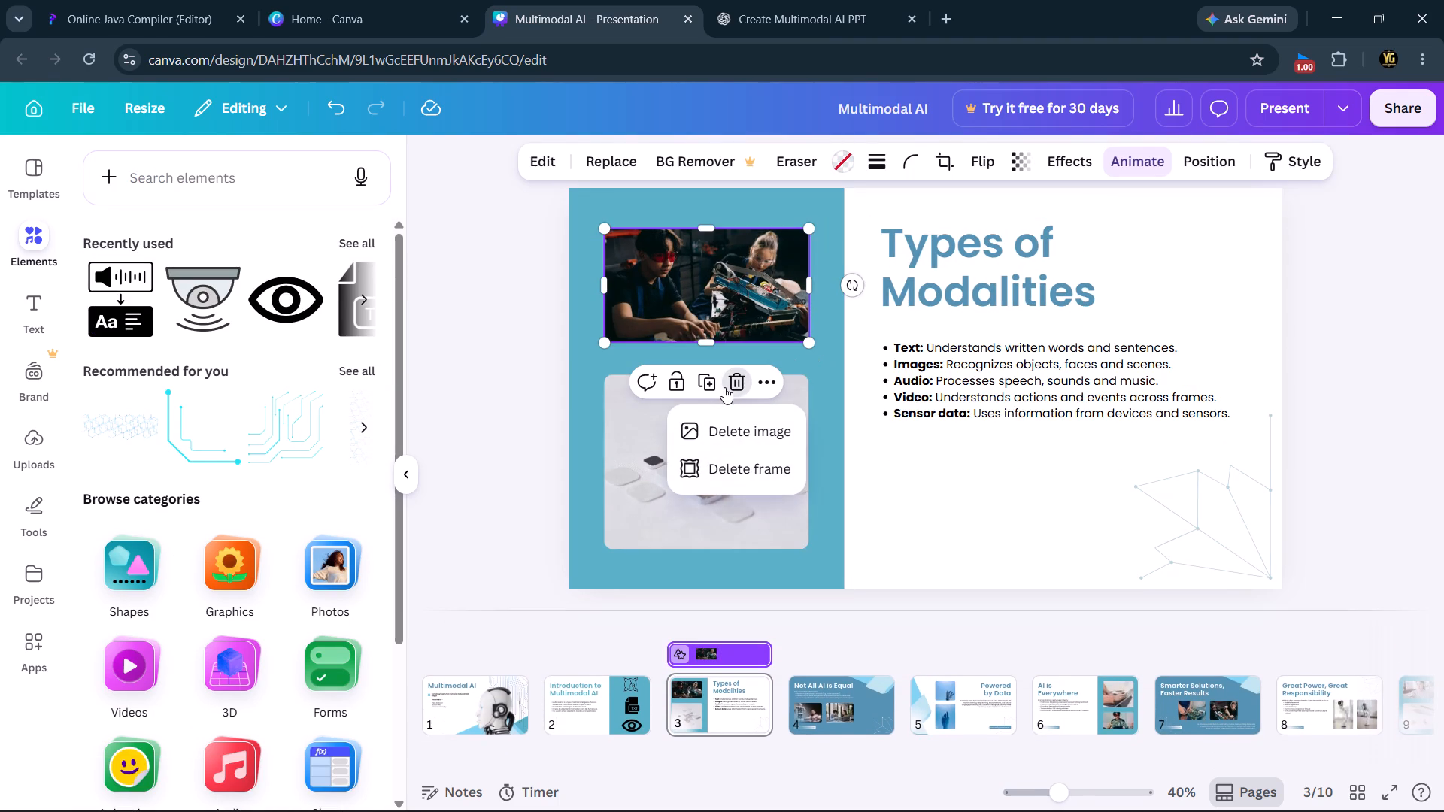
left_click(741, 424)
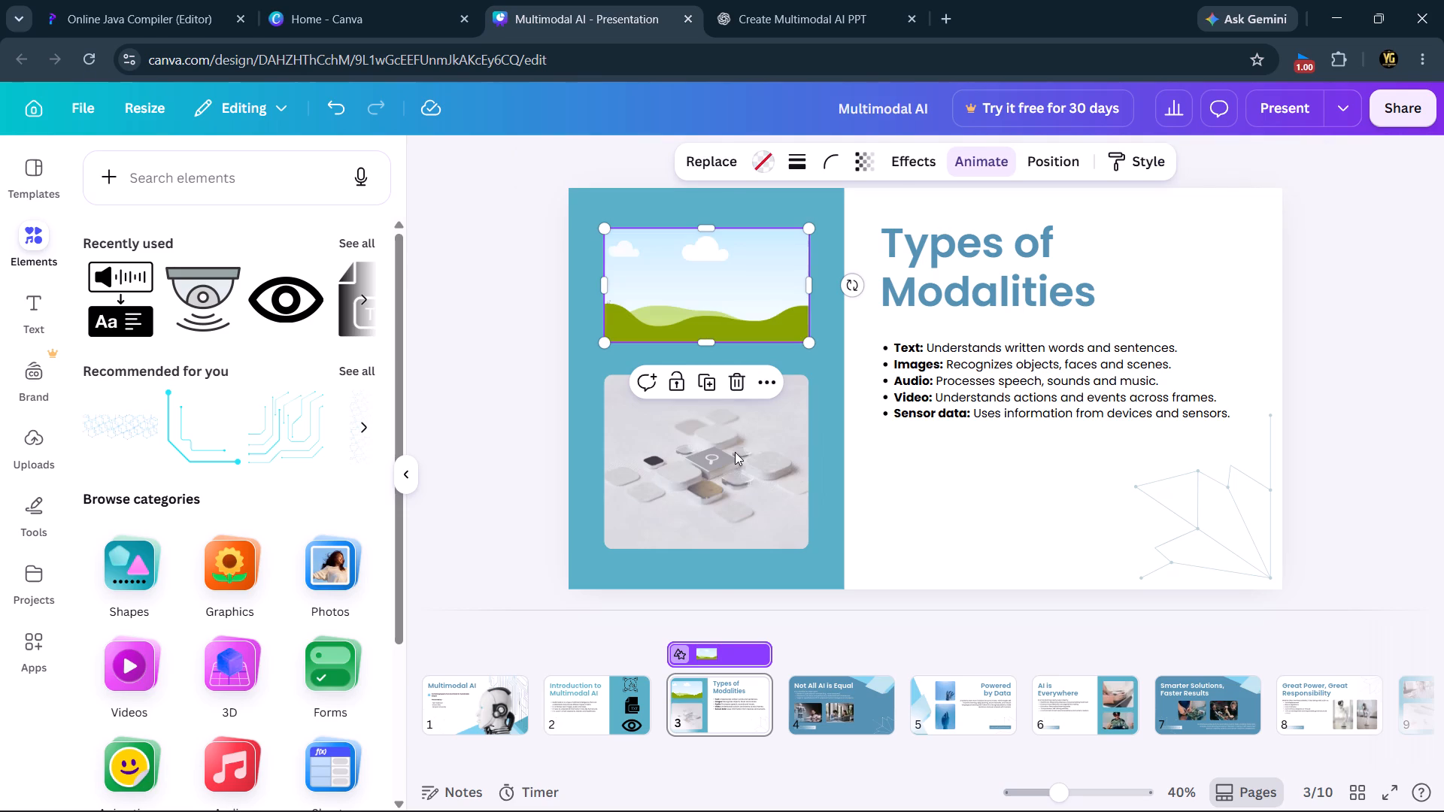
left_click(735, 452)
left_click(733, 341)
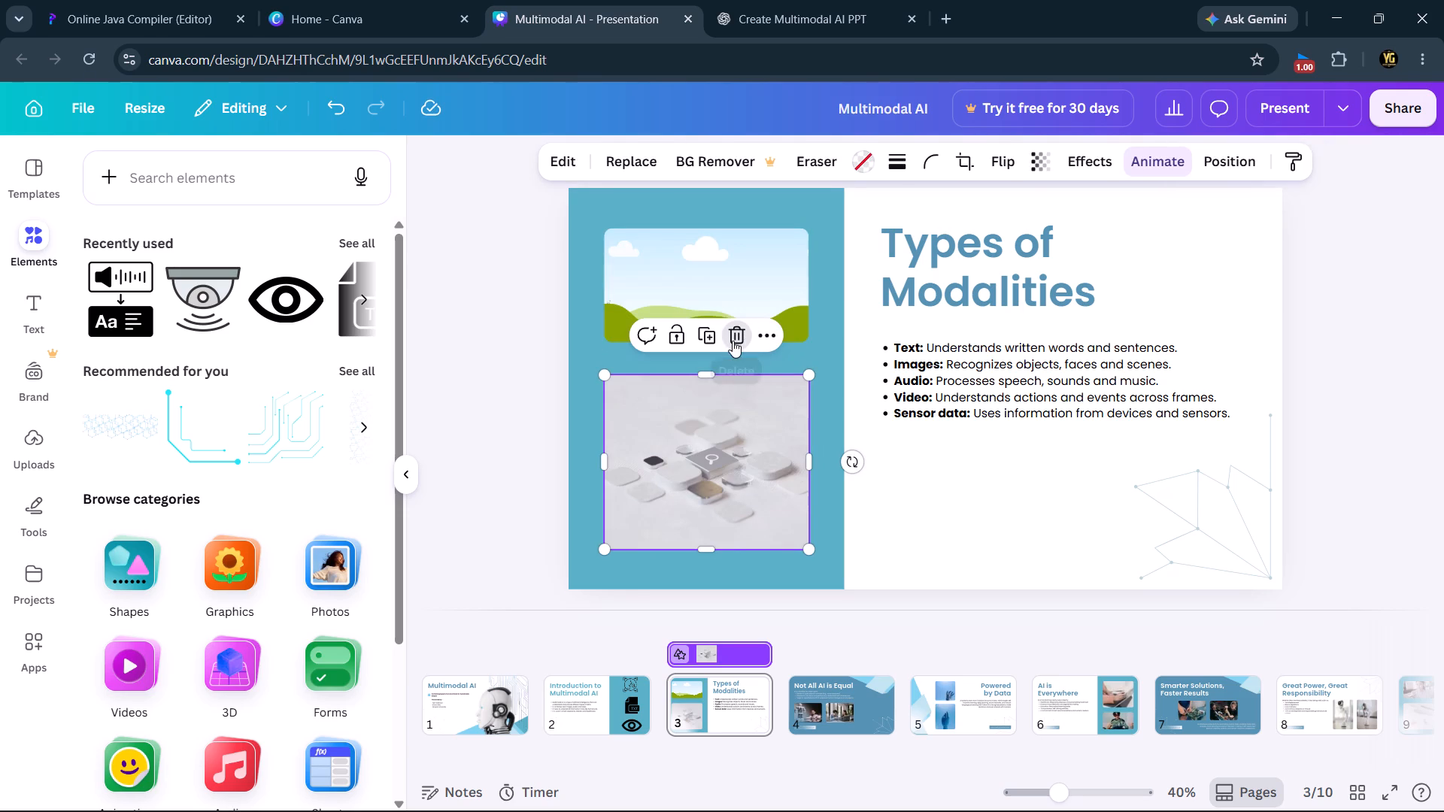
left_click(746, 414)
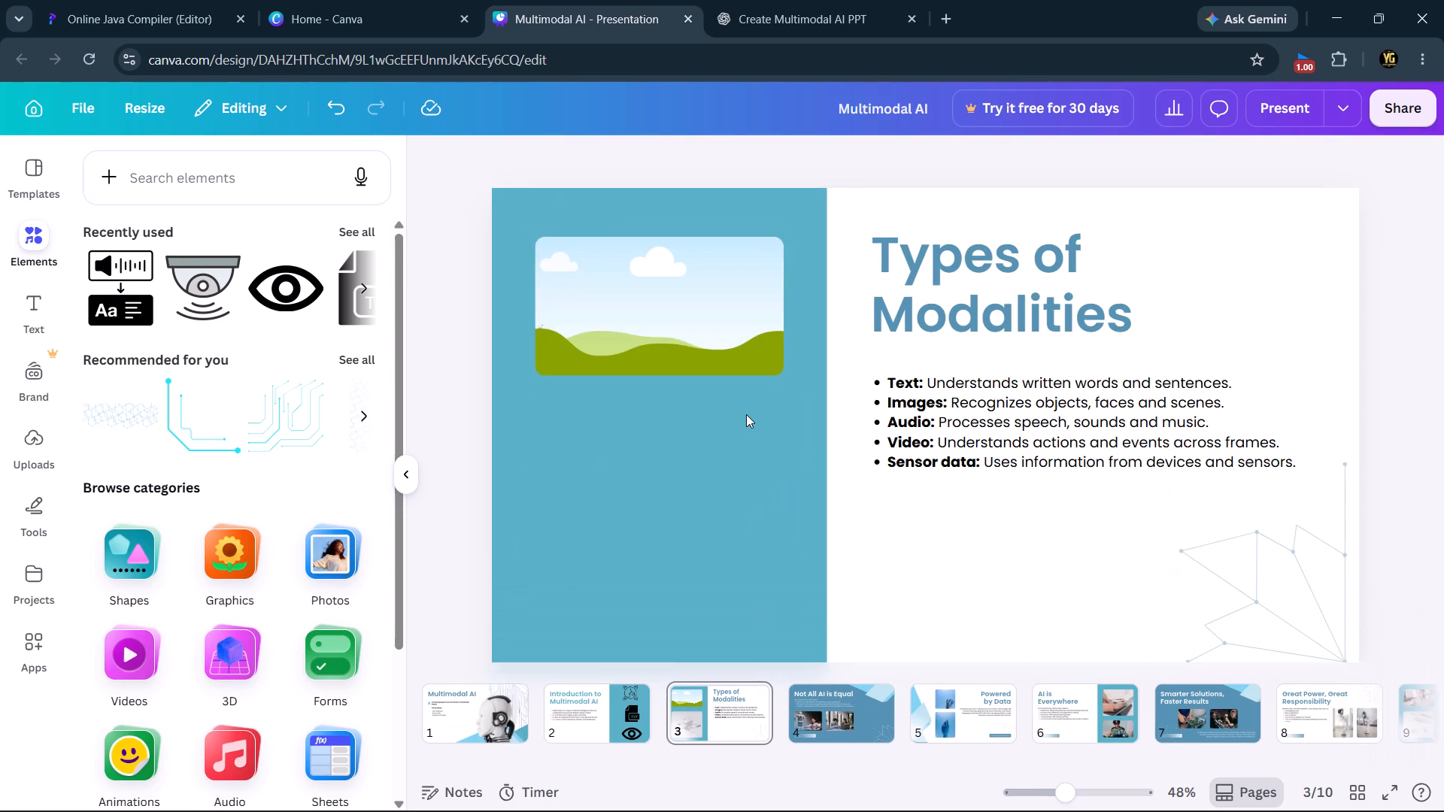
left_click(690, 314)
left_click(738, 389)
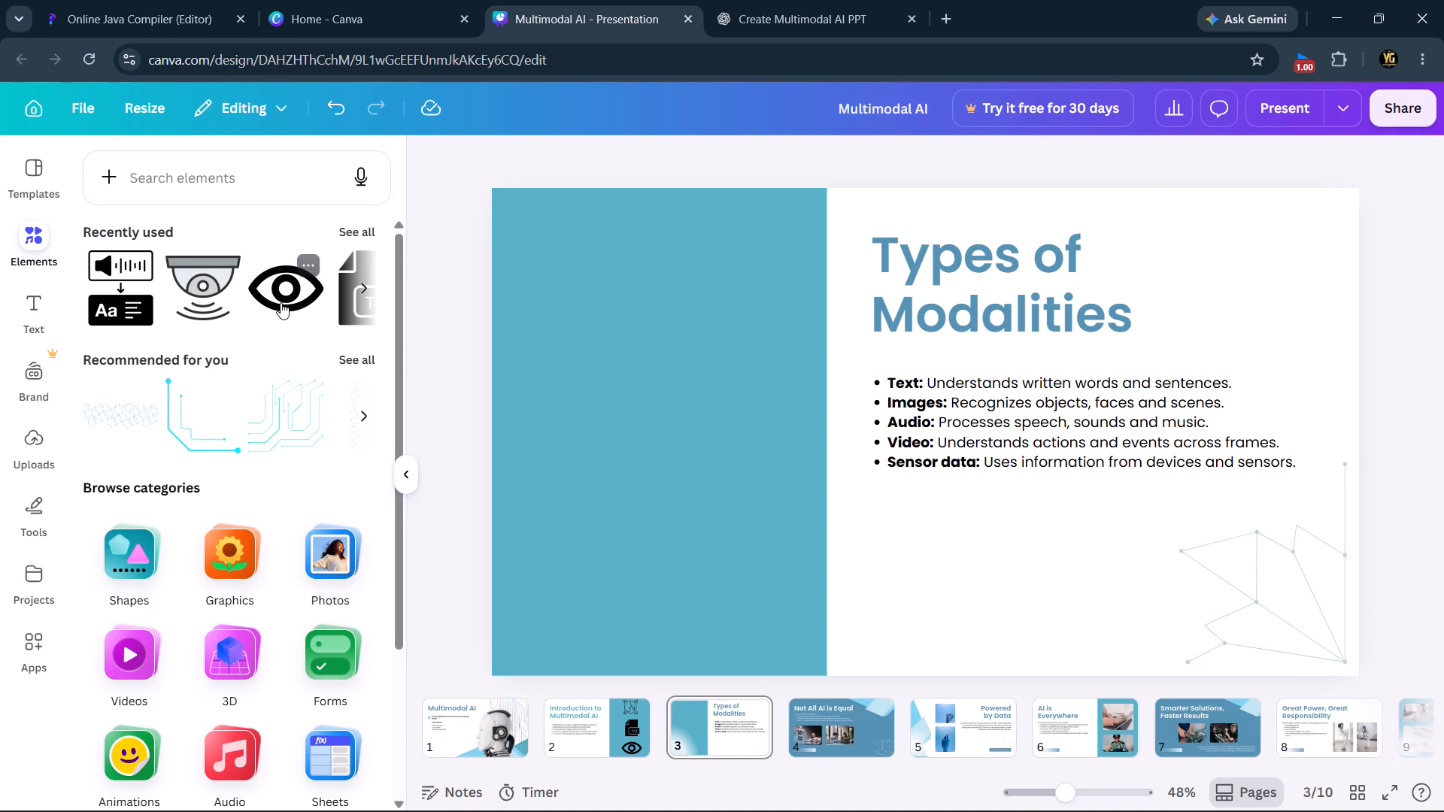
Search the elements library for "text image" and look through the results for a fitting graphic.
left_click(226, 172)
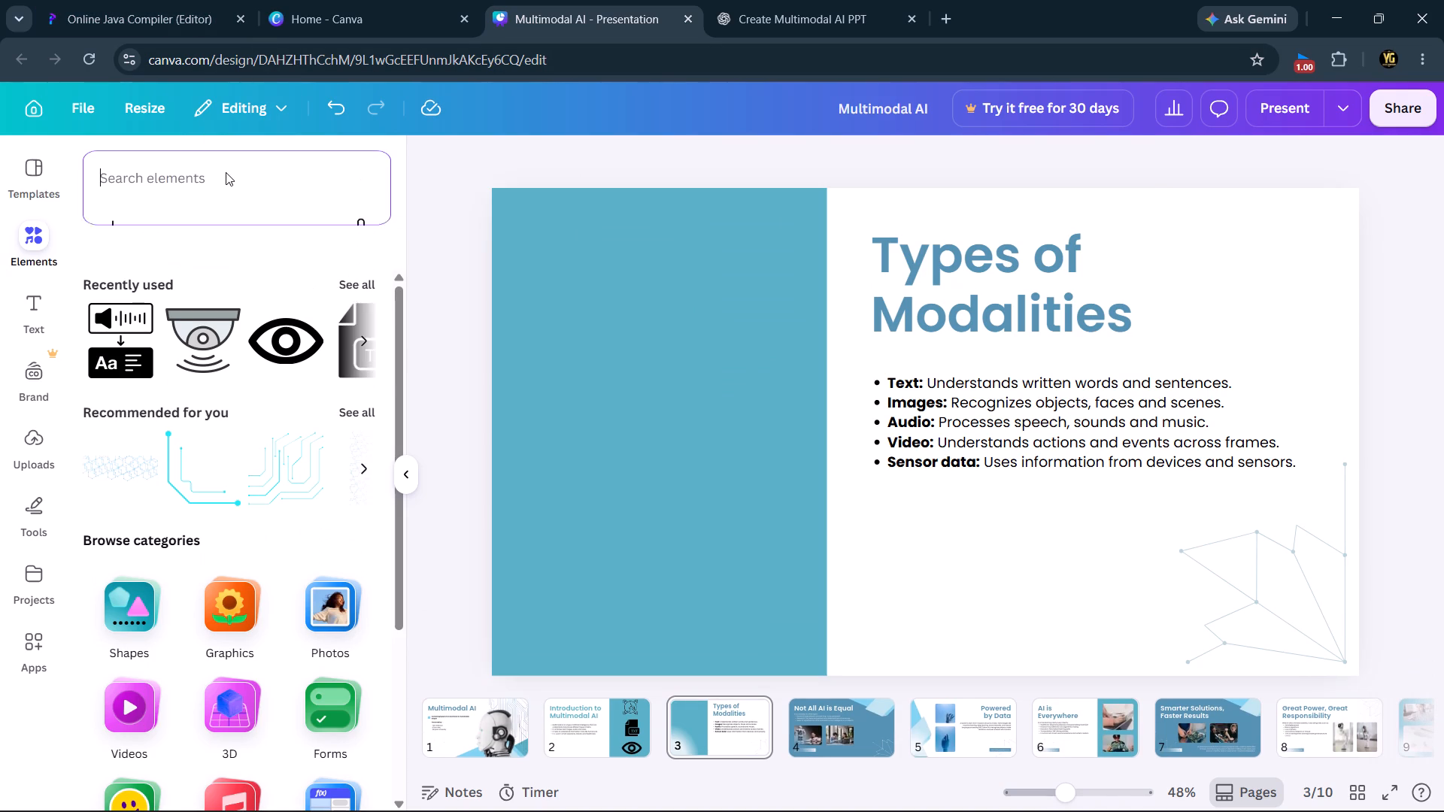
type("text image")
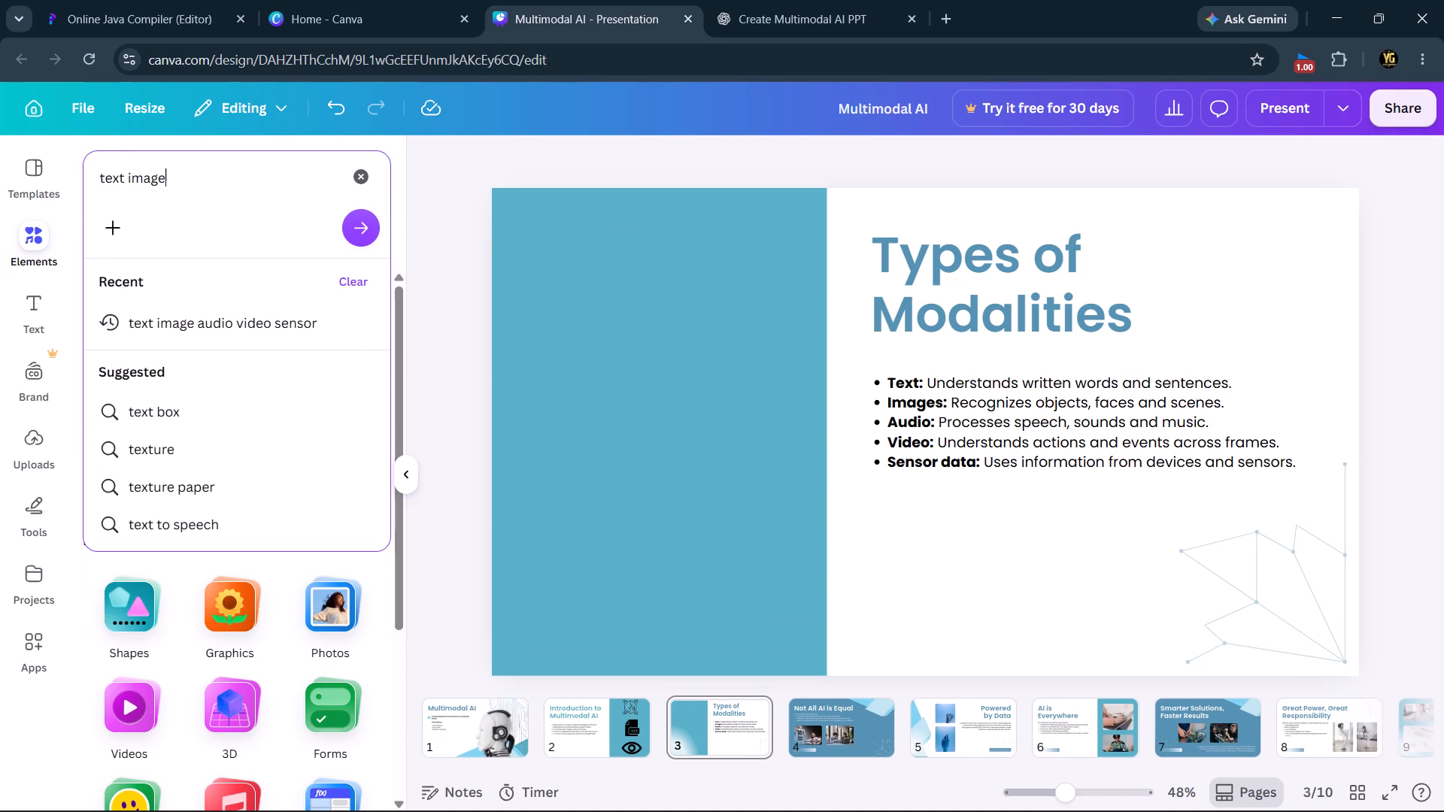
key("Return")
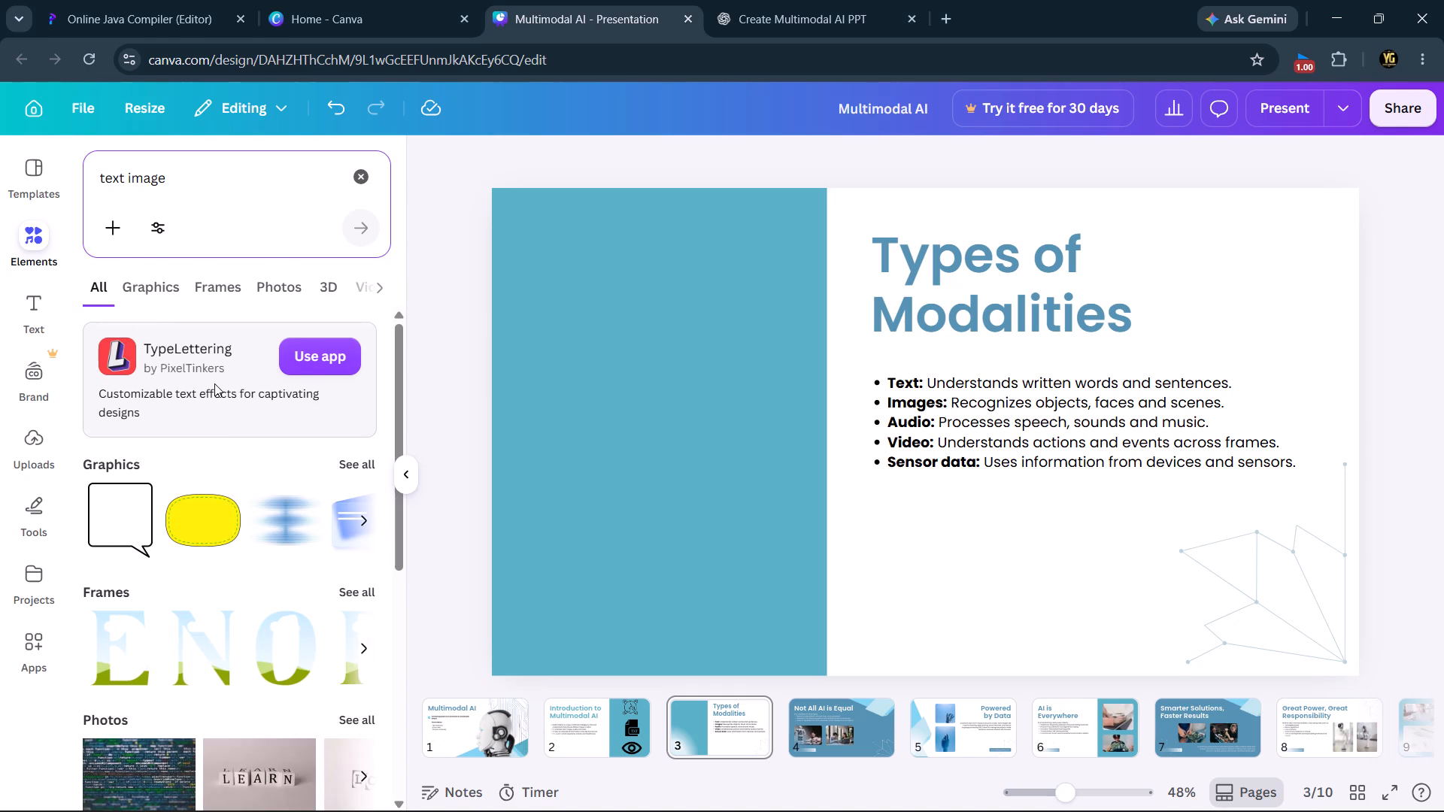
left_click(45, 517)
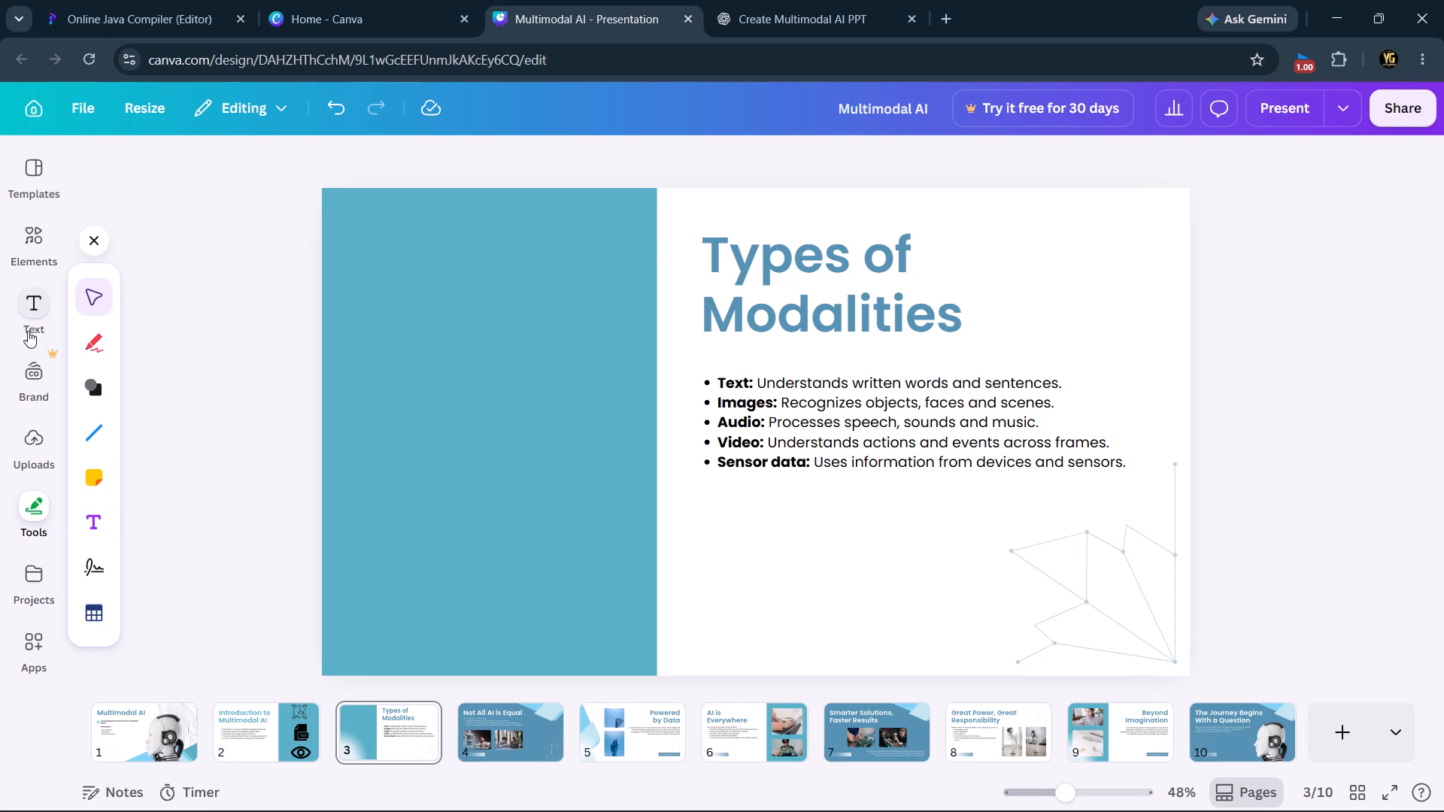
left_click(32, 265)
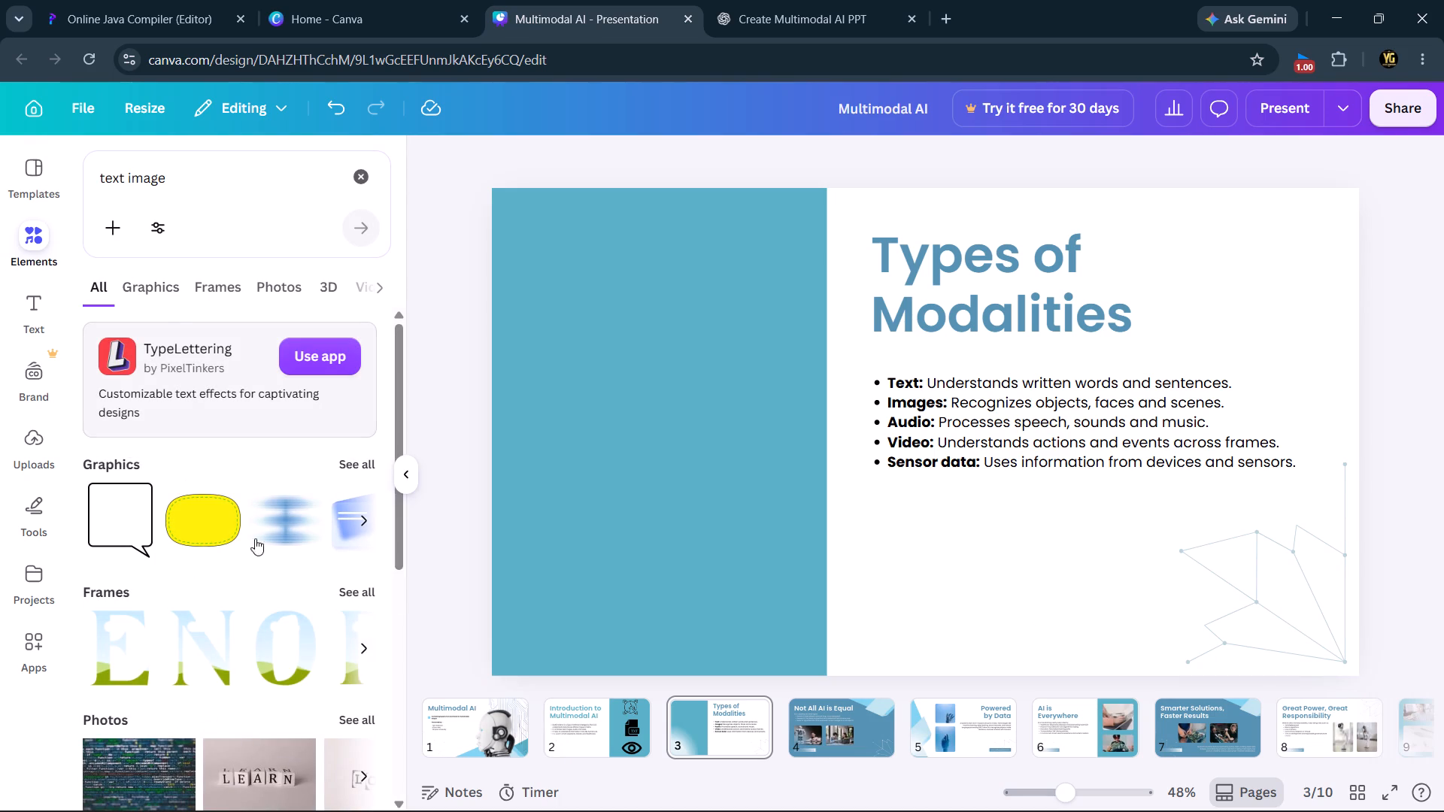
scroll(278, 650, "down", 1)
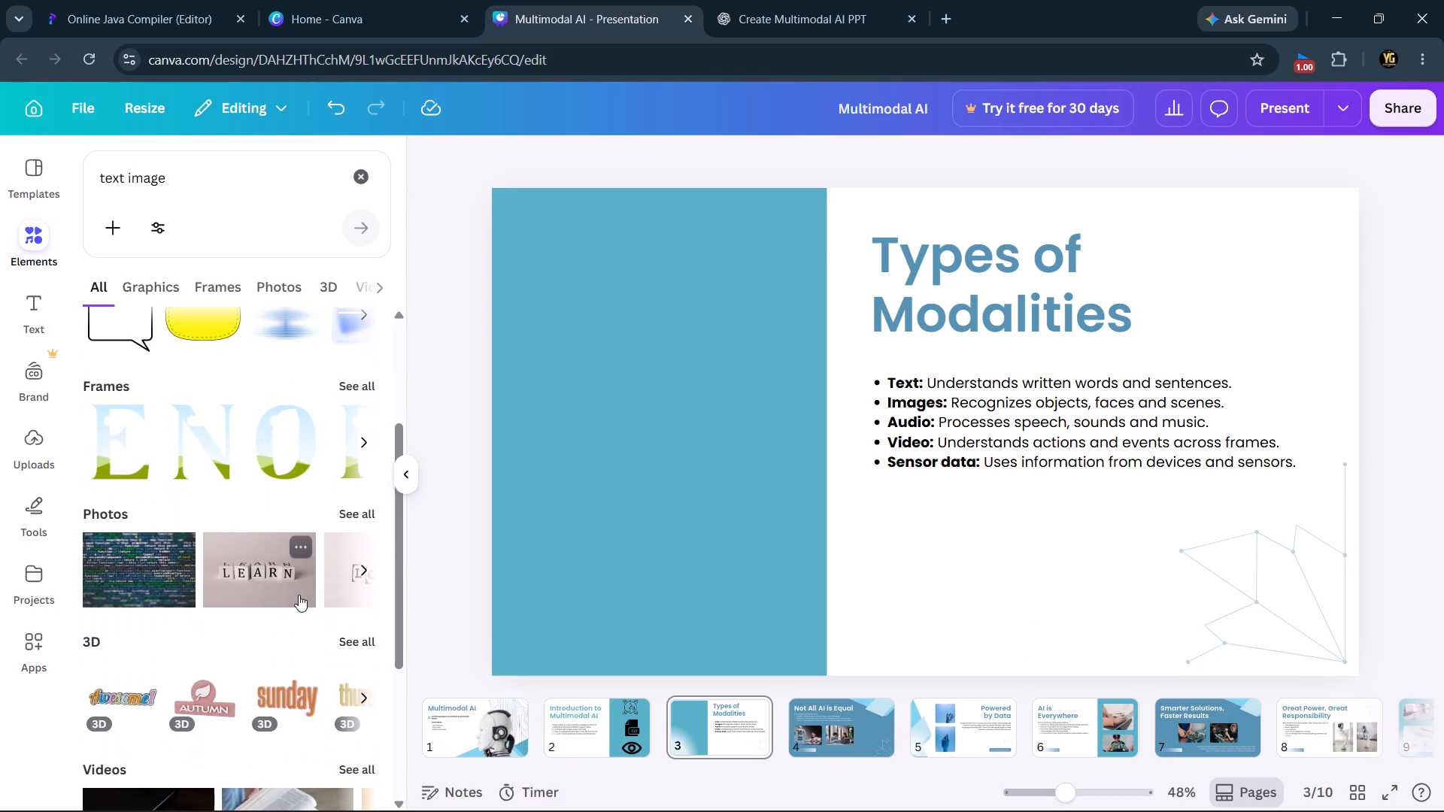
scroll(299, 598, "down", 3)
scroll(299, 598, "up", 1)
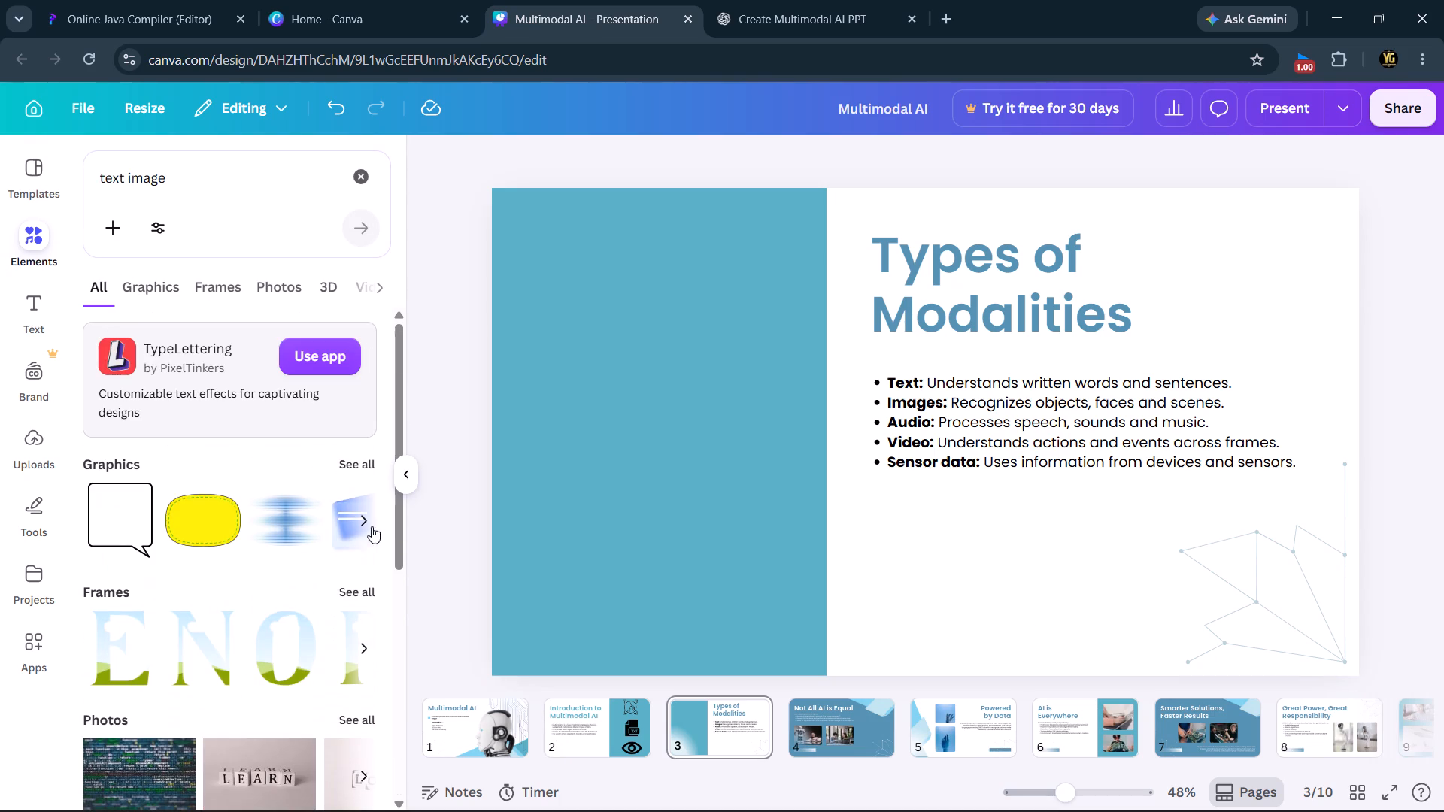
Look through the graphics, photos and frames found for "text image" for a graphic that represents text.
left_click(364, 458)
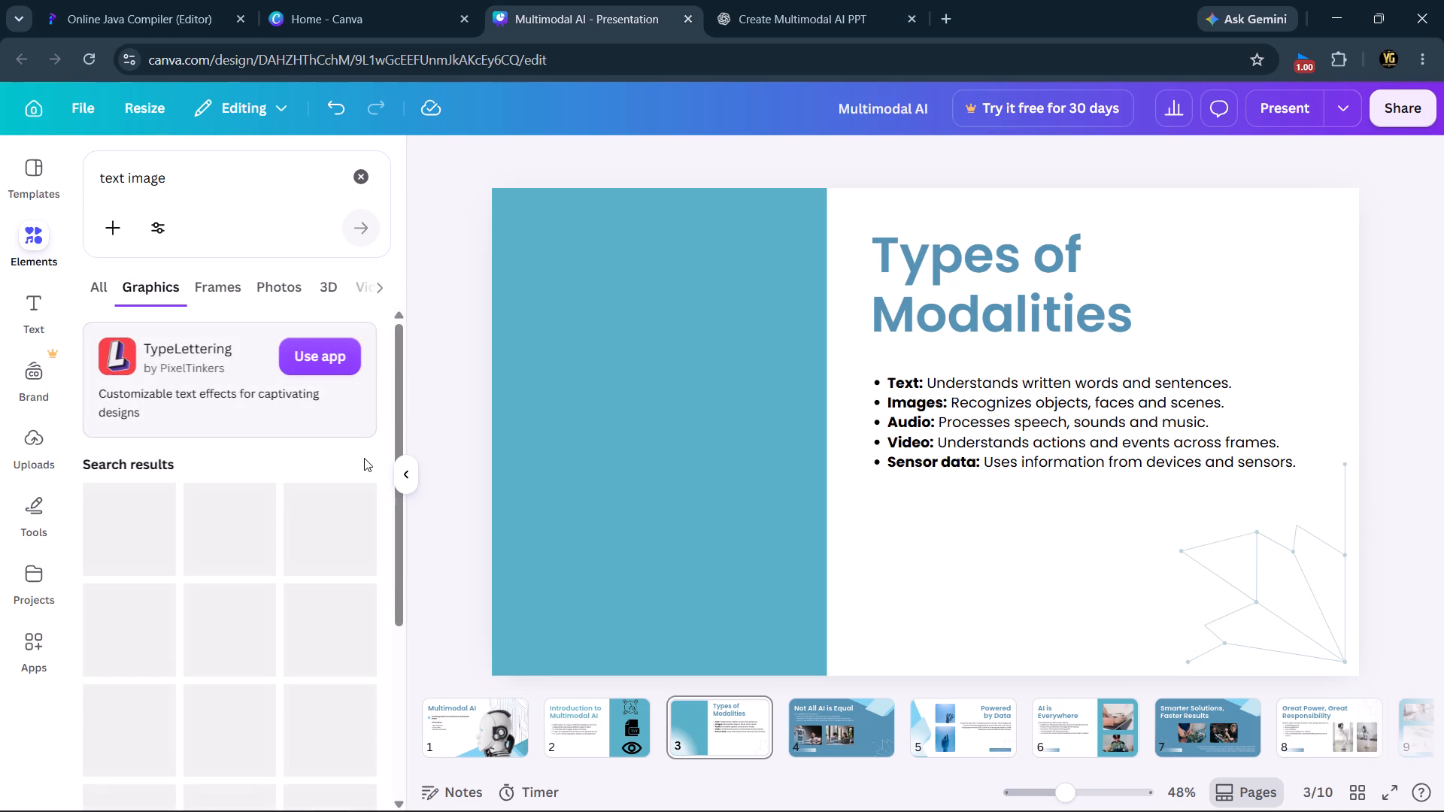
left_click(293, 293)
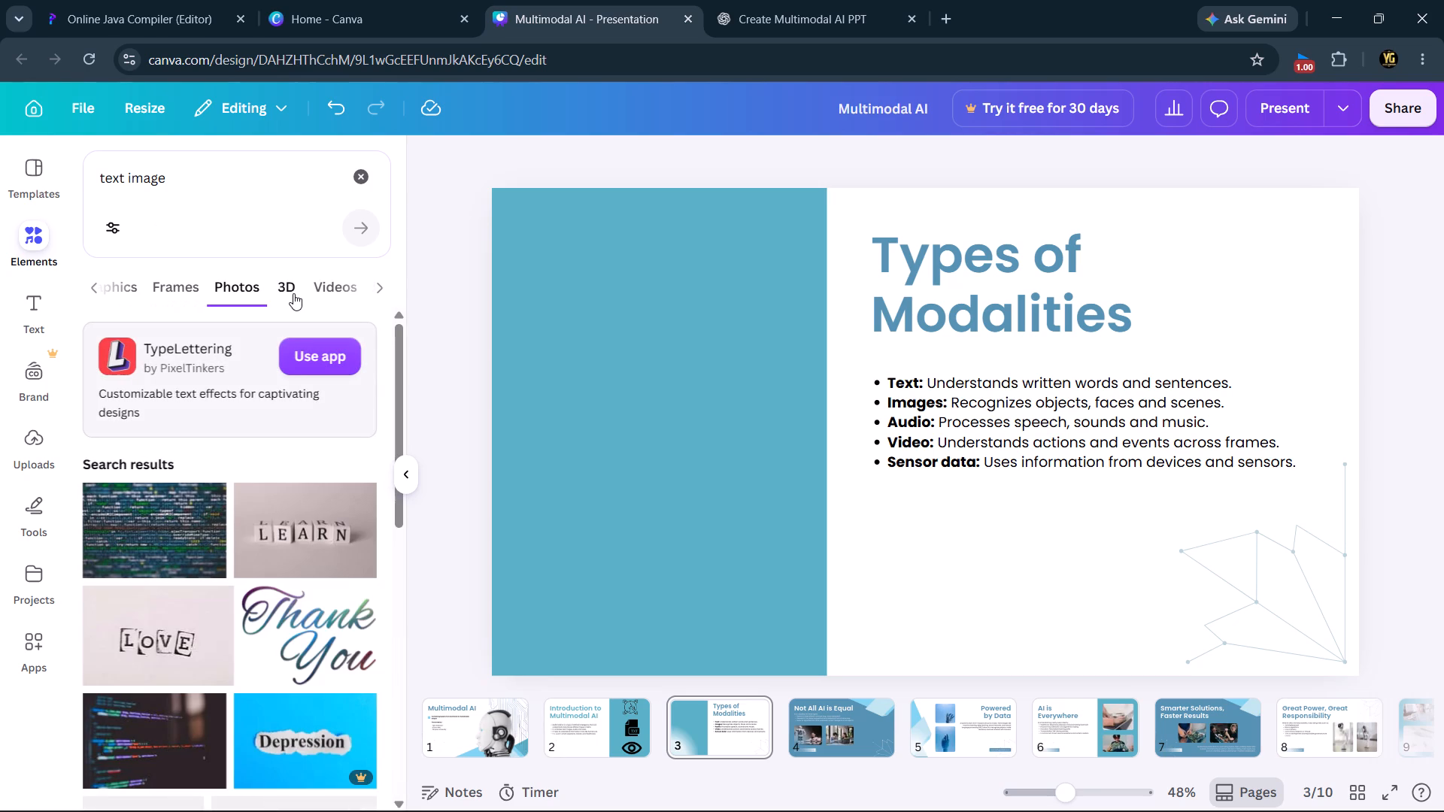
left_click(167, 280)
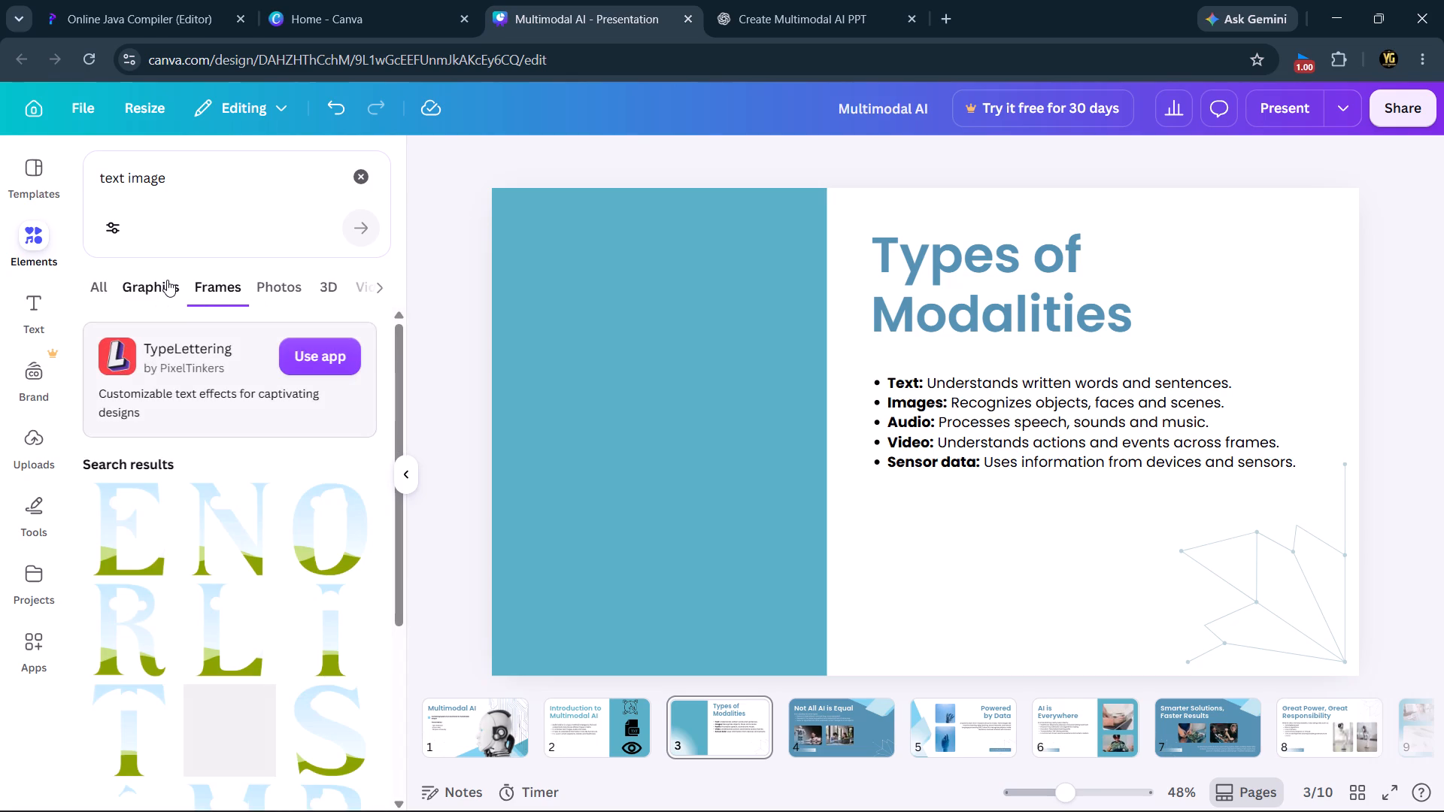
left_click(149, 295)
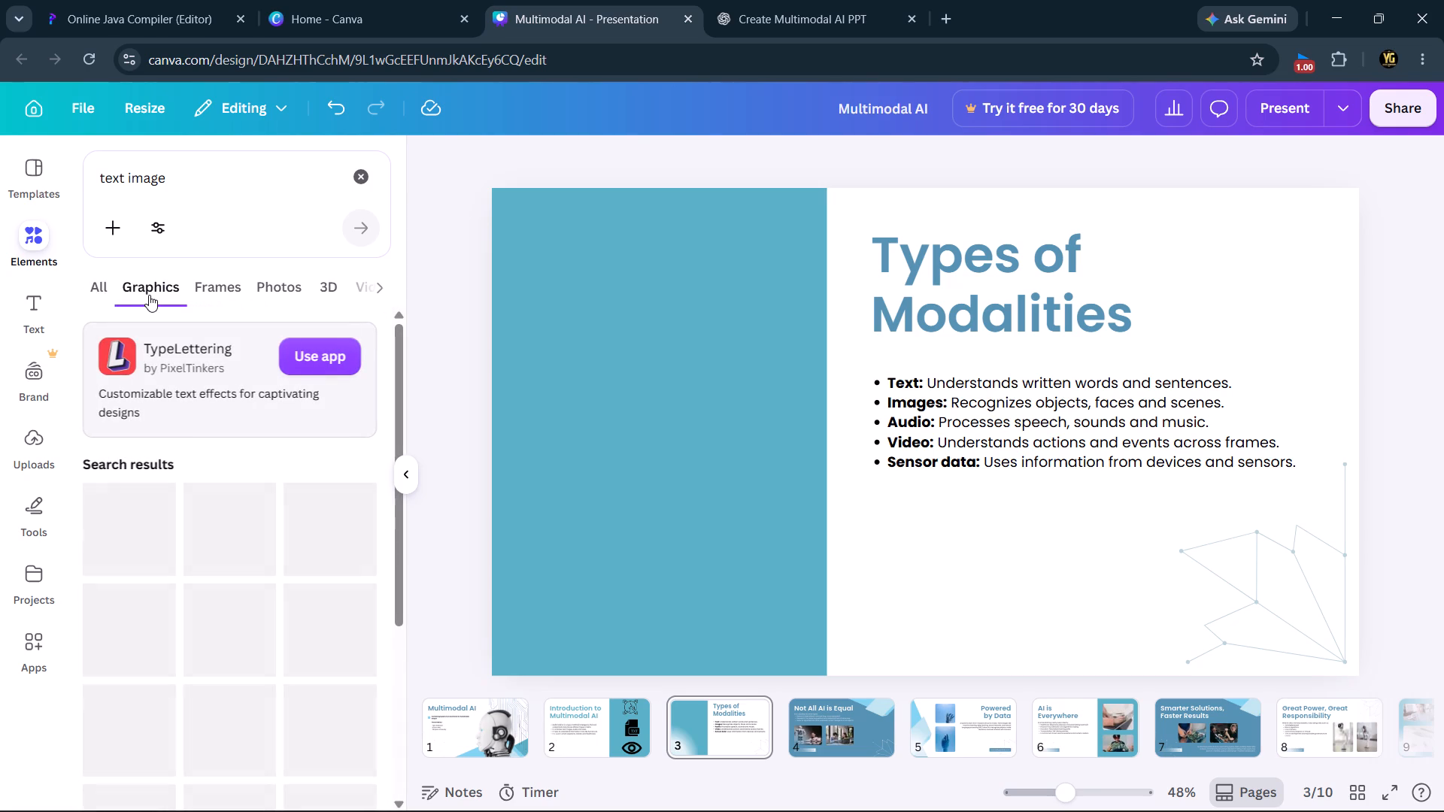
scroll(149, 295, "down", 1)
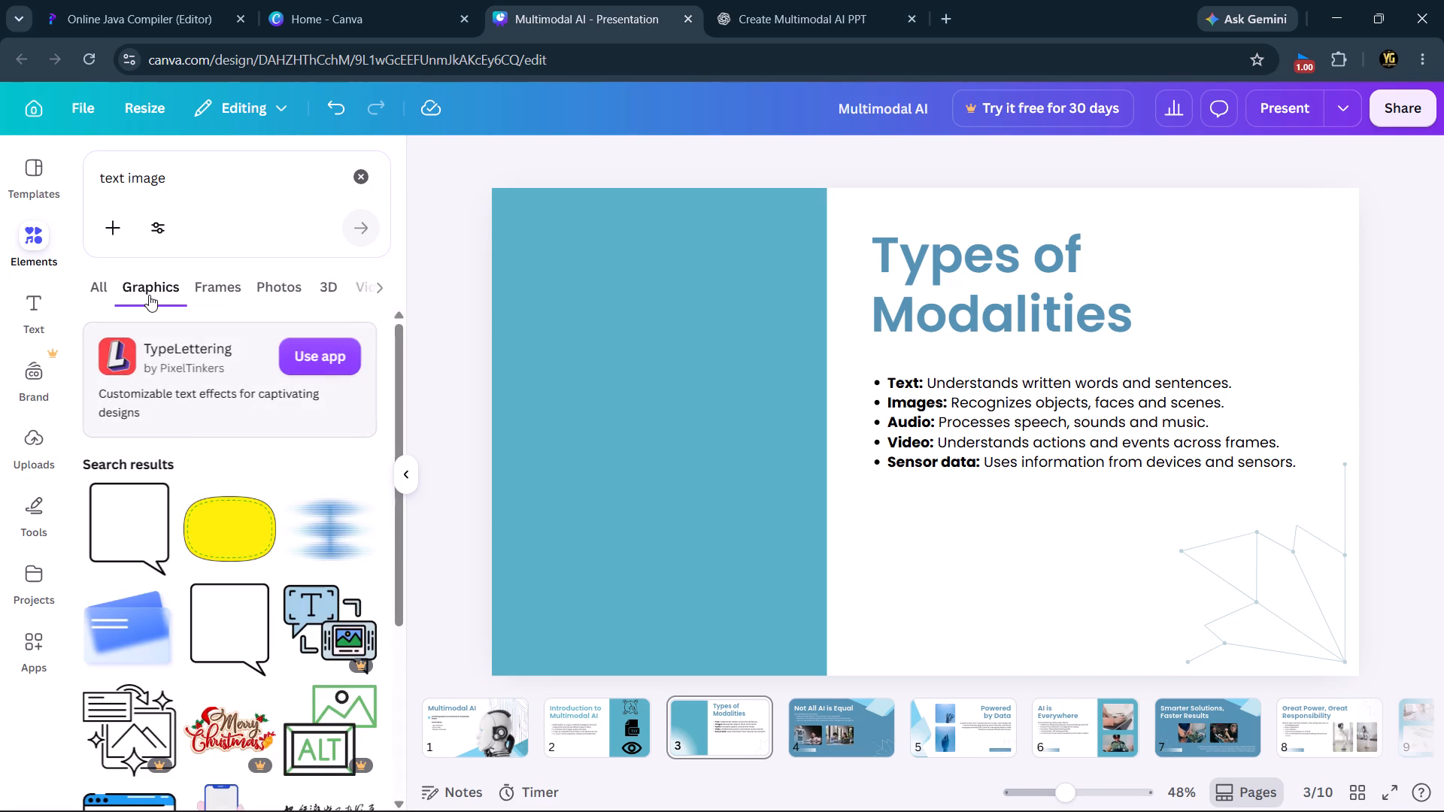
scroll(149, 295, "down", 1)
scroll(274, 543, "down", 1)
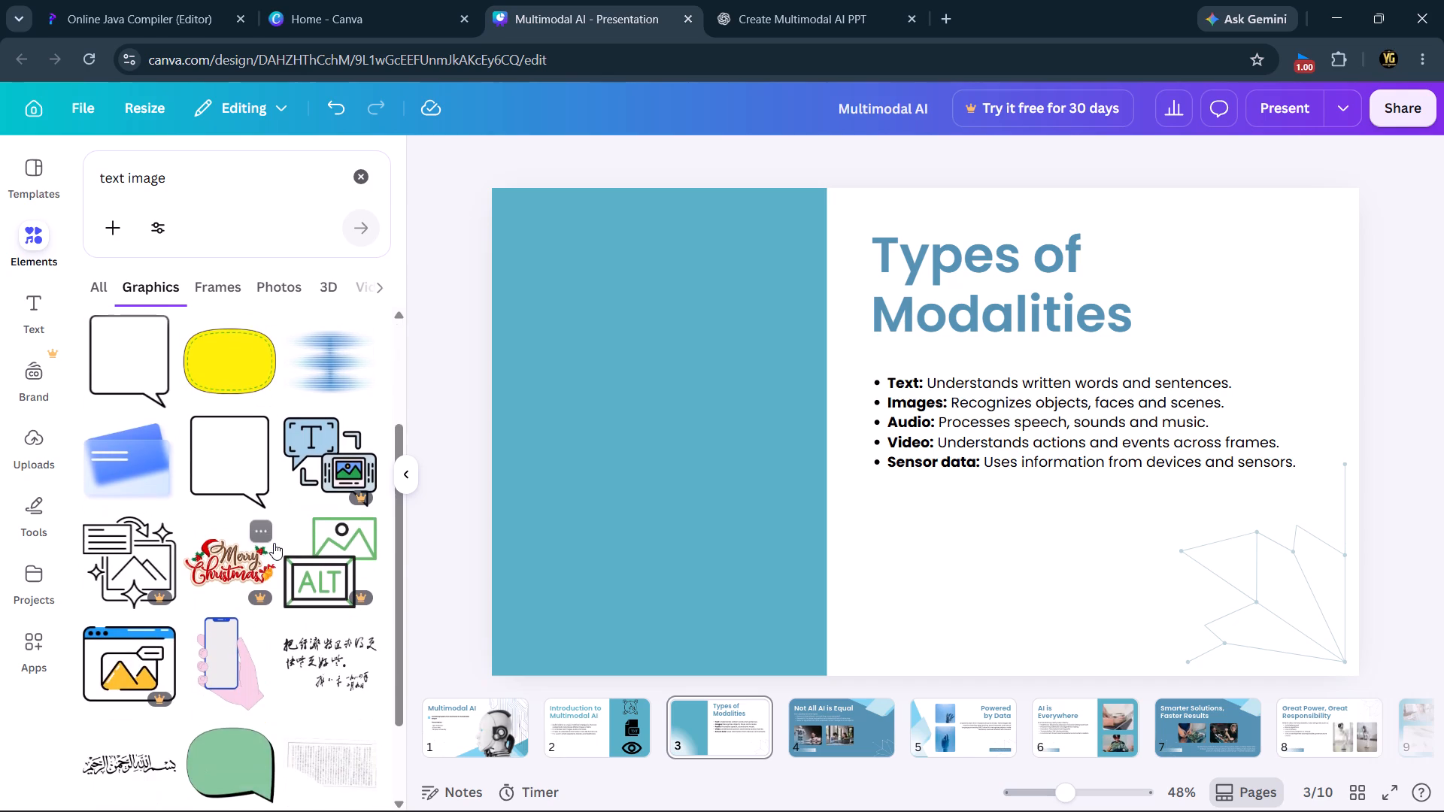
scroll(274, 543, "down", 5)
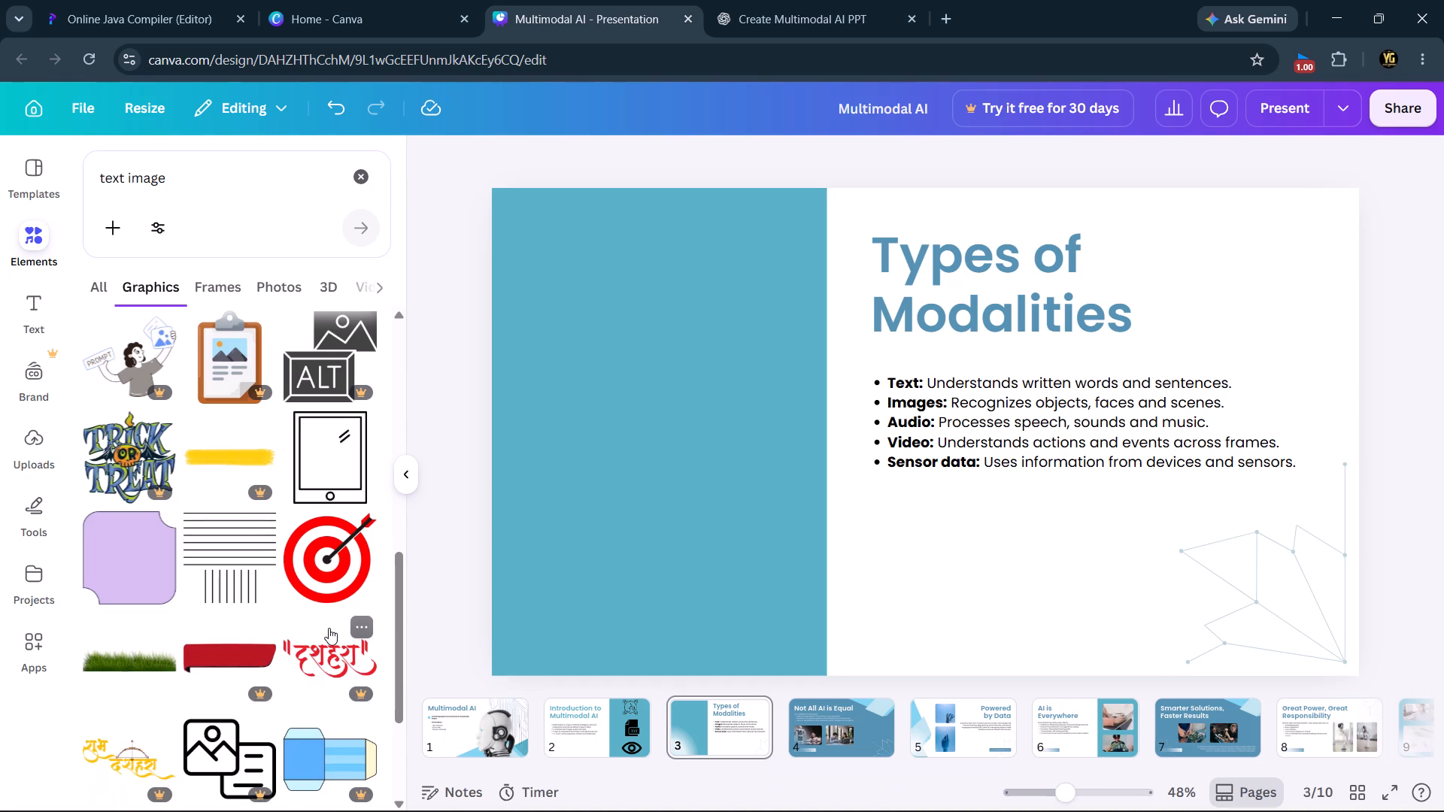
scroll(329, 628, "down", 2)
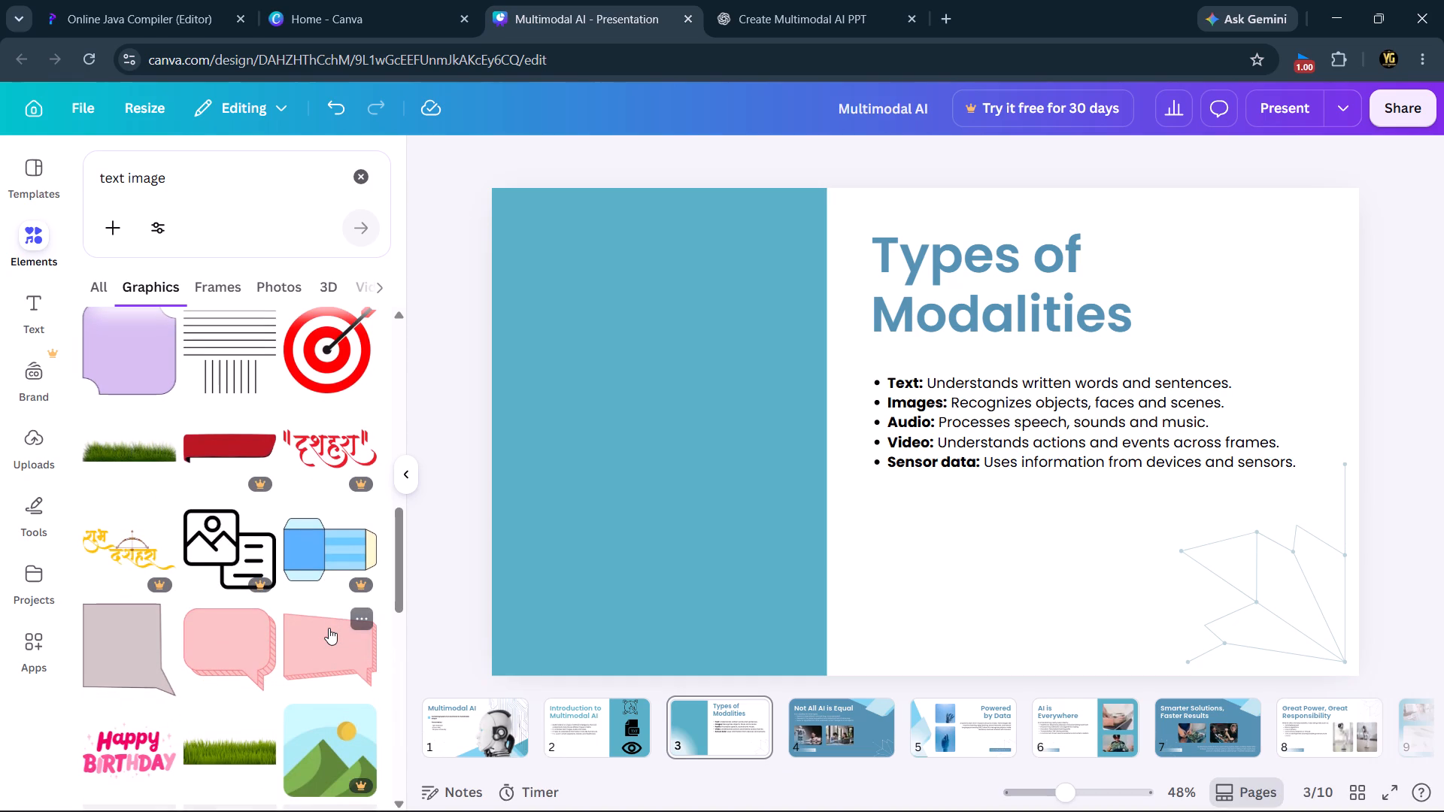
scroll(329, 628, "down", 3)
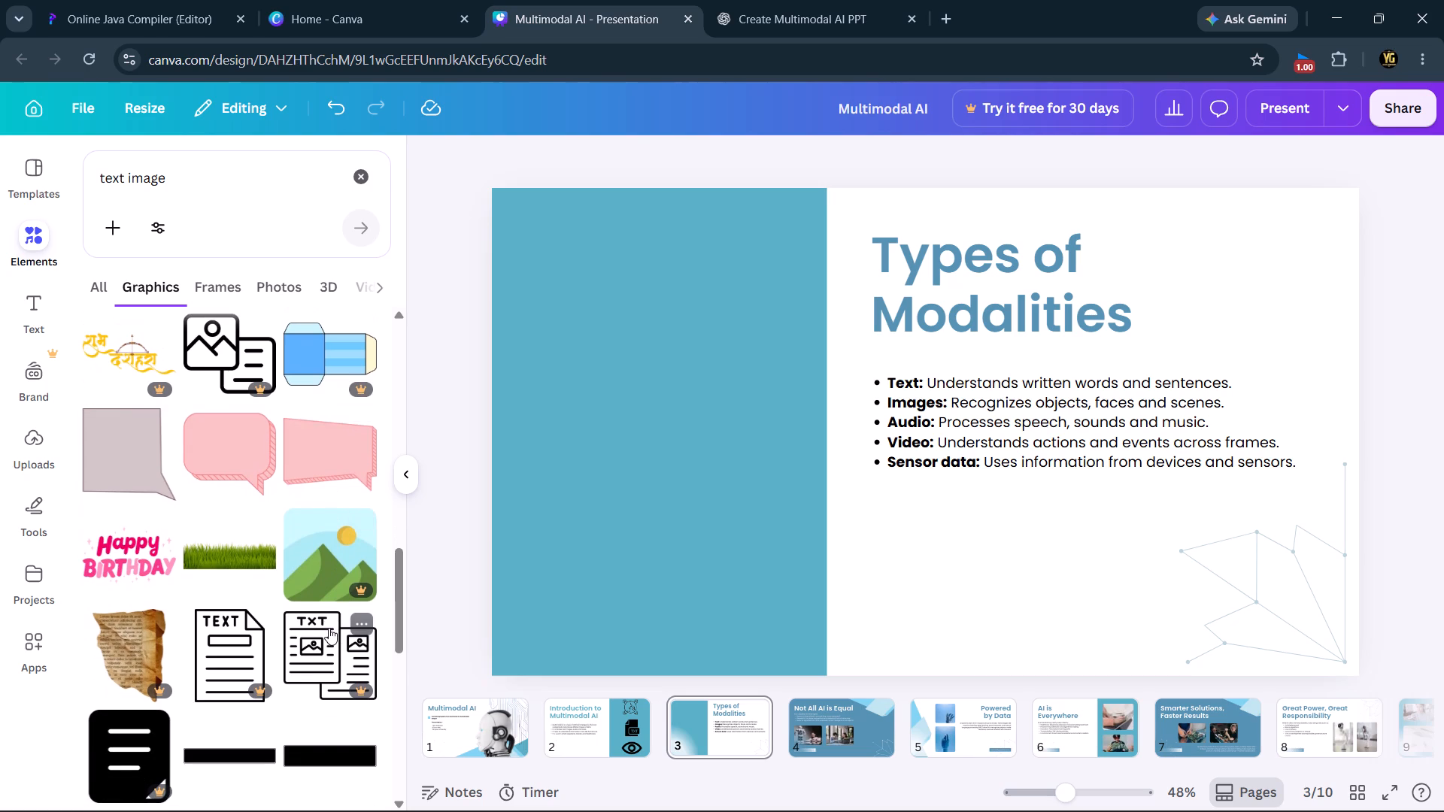
scroll(329, 628, "down", 5)
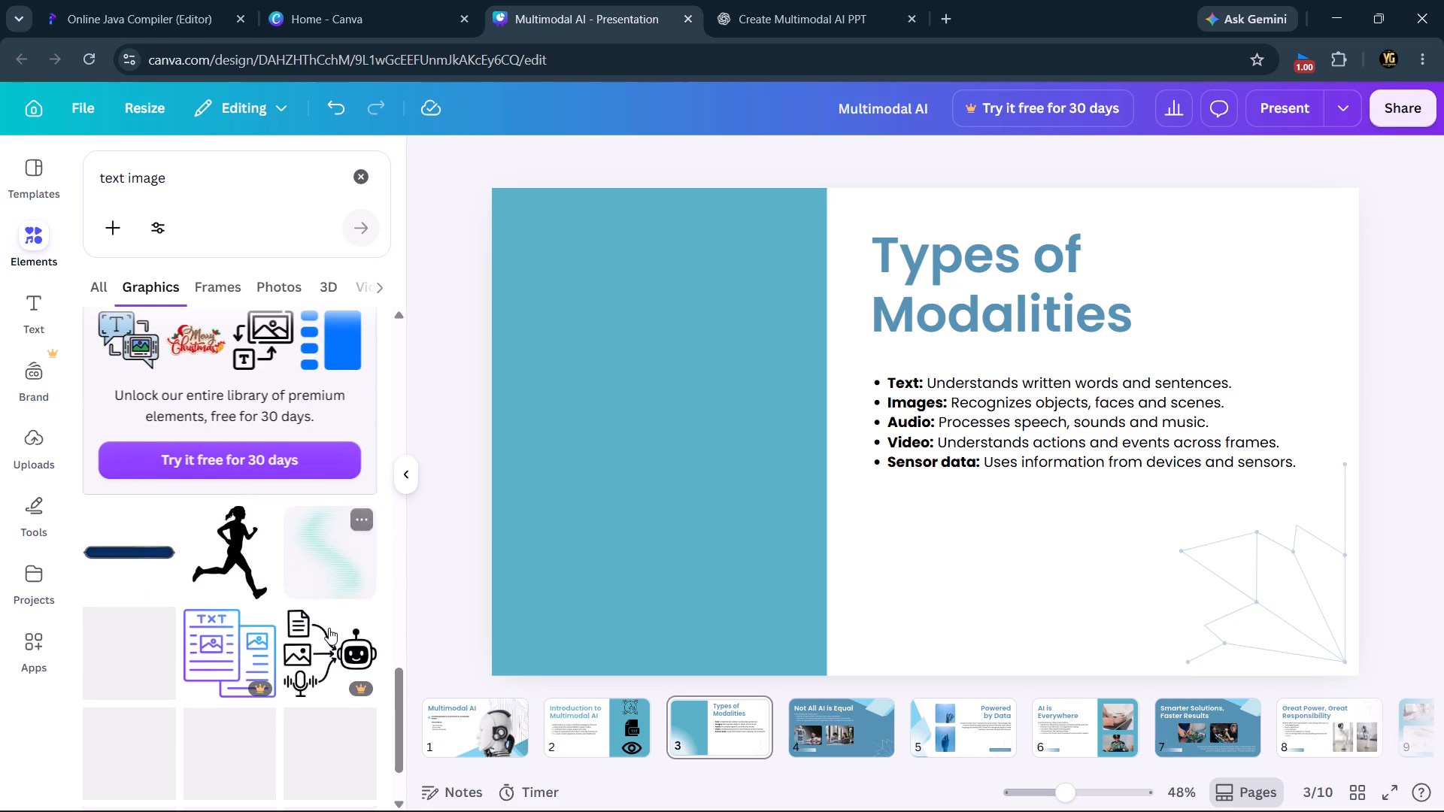
scroll(329, 628, "down", 4)
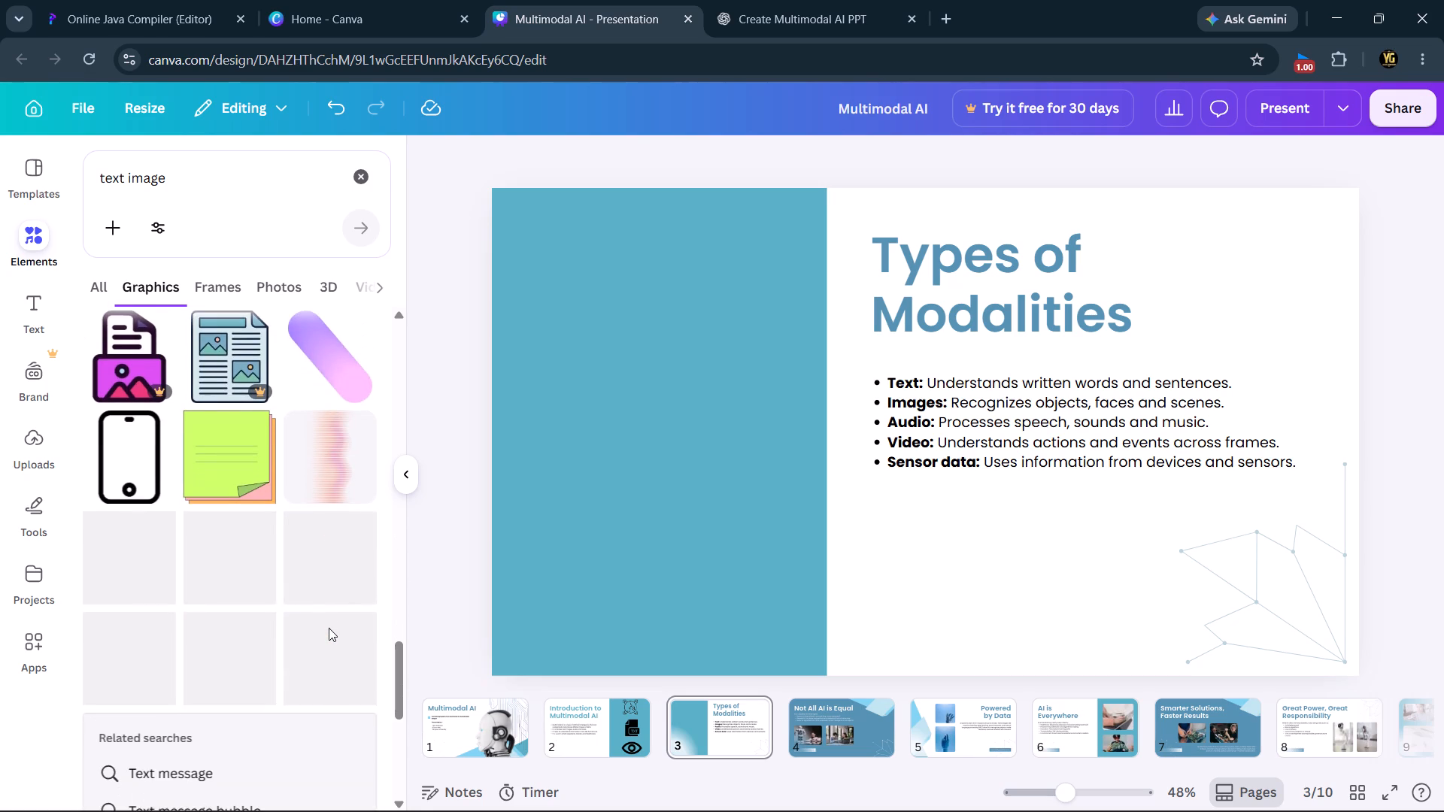
scroll(329, 628, "down", 3)
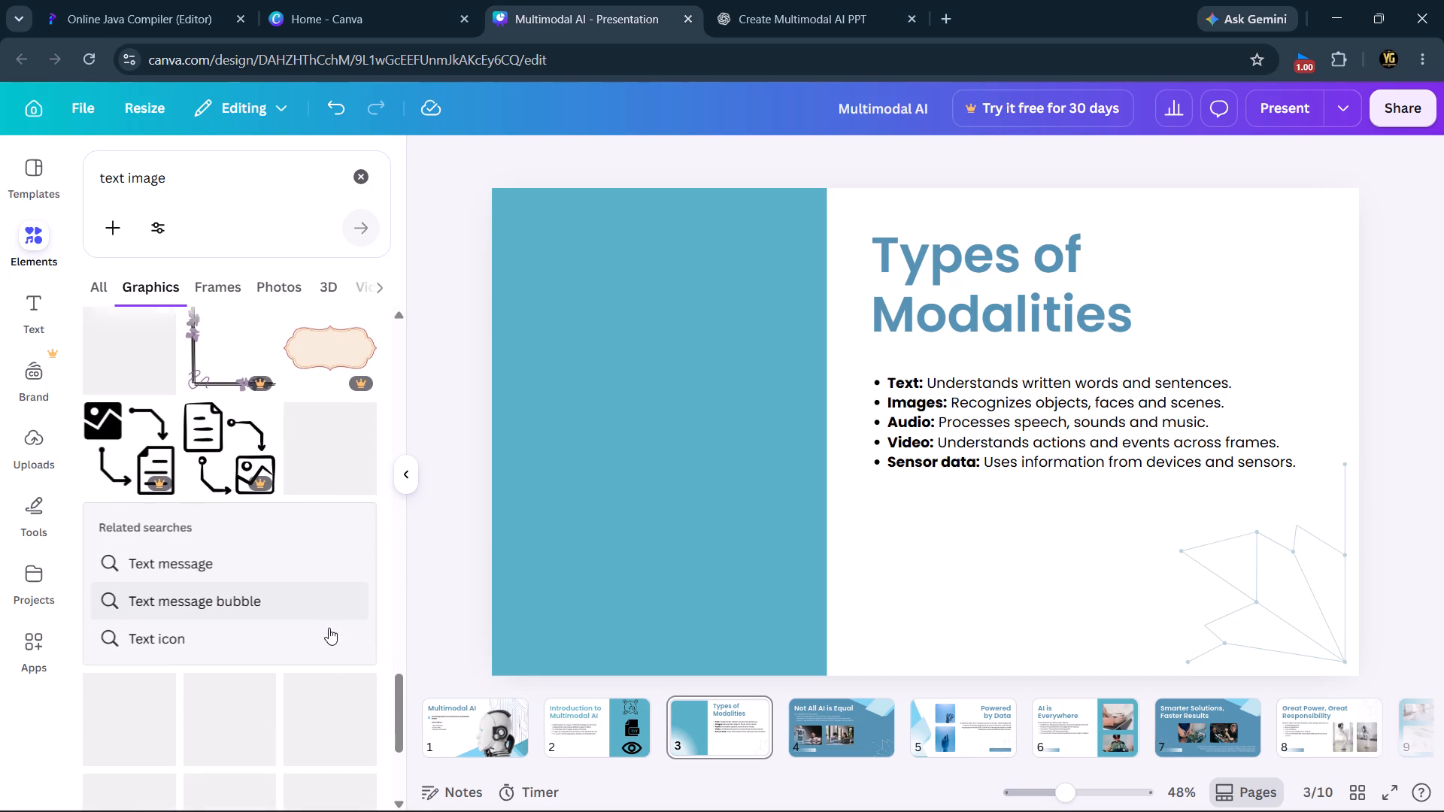
scroll(329, 628, "down", 1)
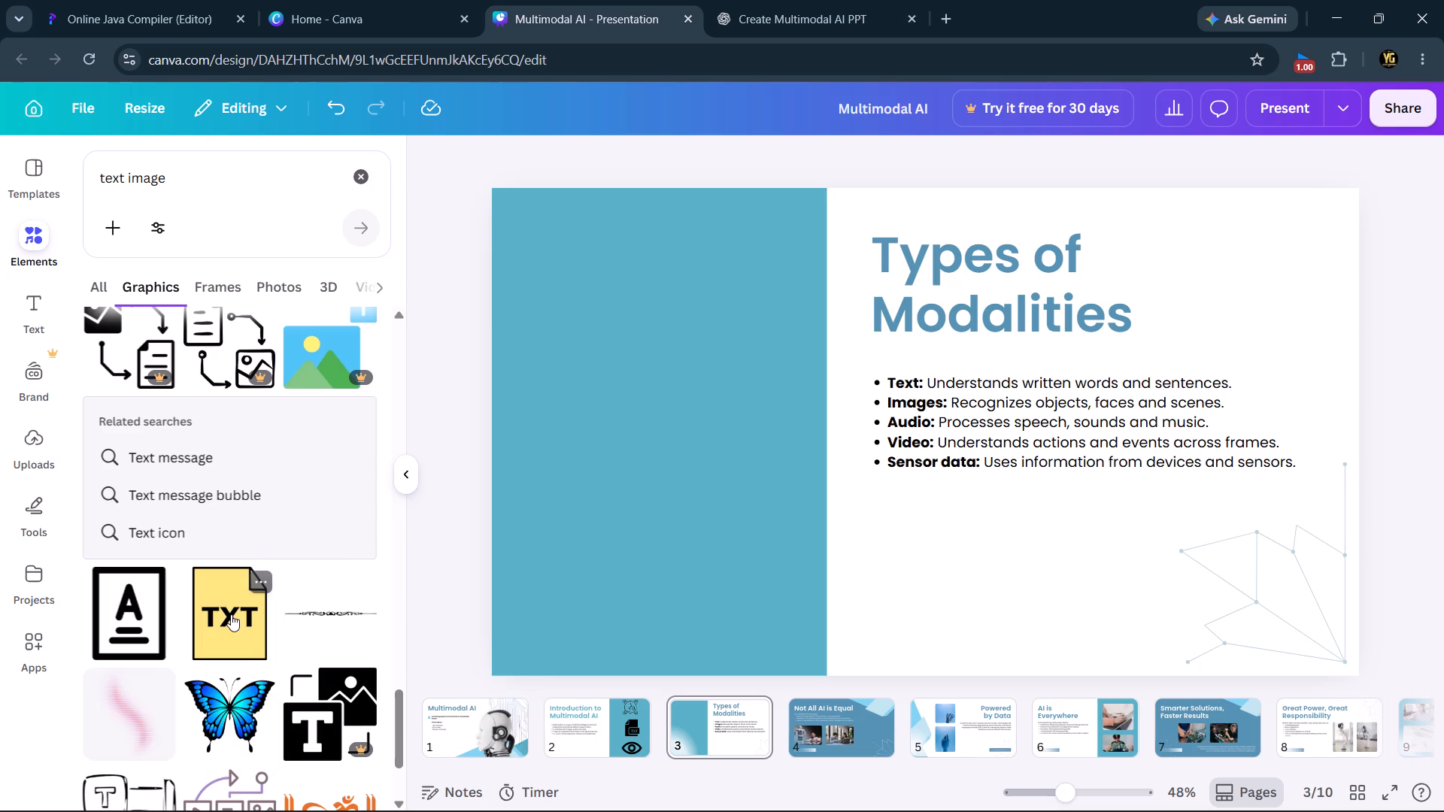
Insert the yellow TXT file graphic on slide 3, shrink it, and place it in the blue panel's upper-left corner.
left_click(231, 614)
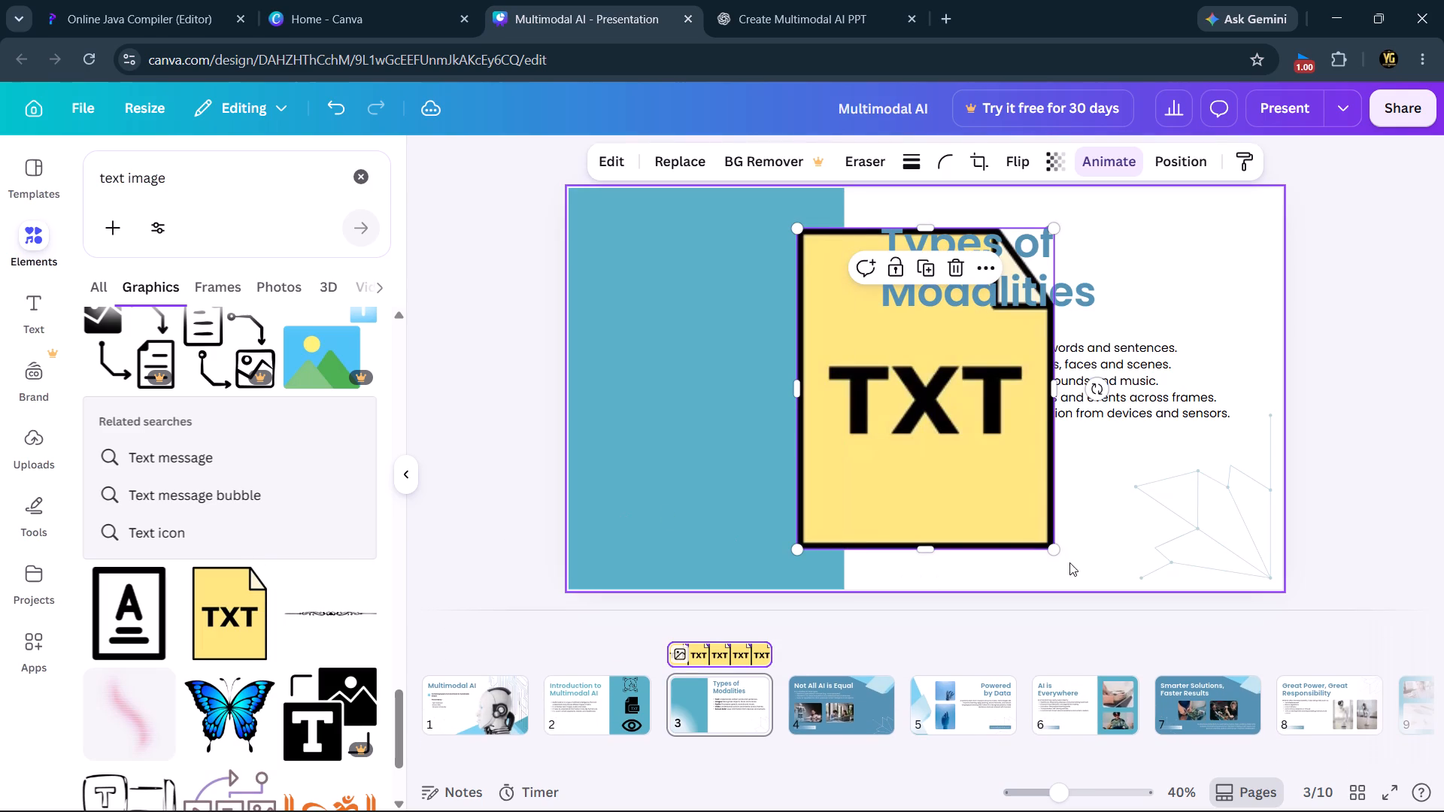
left_click_drag(1059, 550, 900, 353)
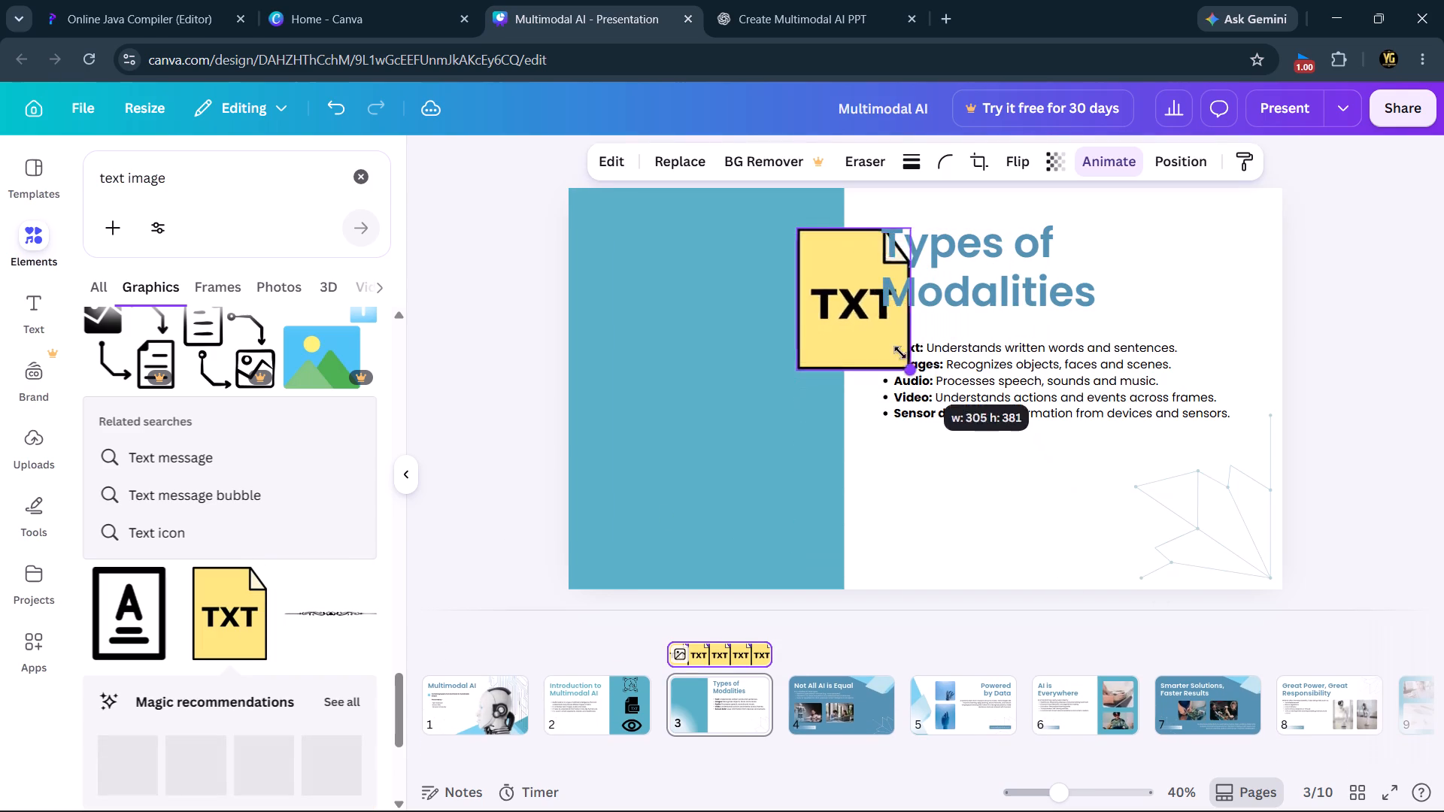
left_click_drag(900, 353, 868, 311)
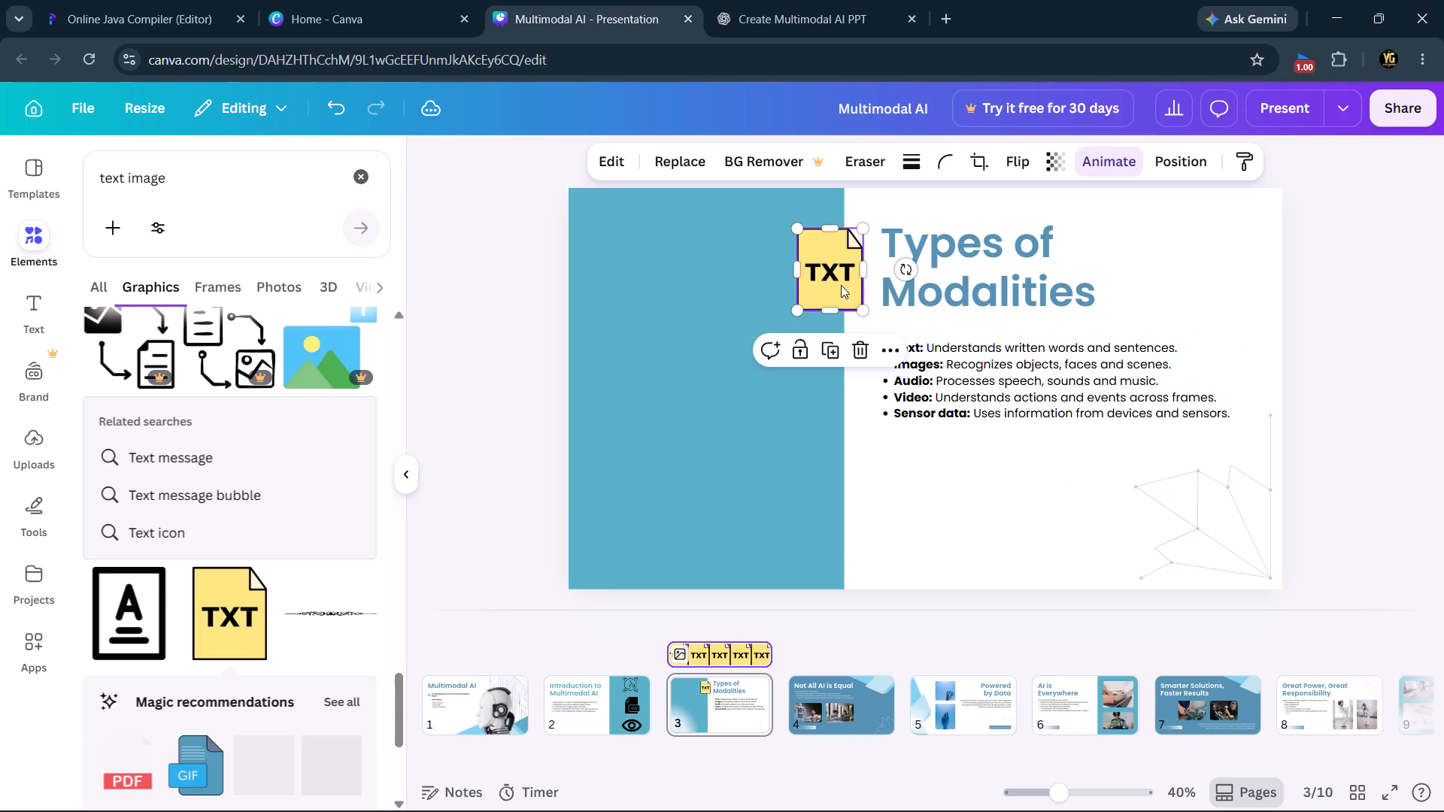
left_click_drag(866, 308, 879, 325)
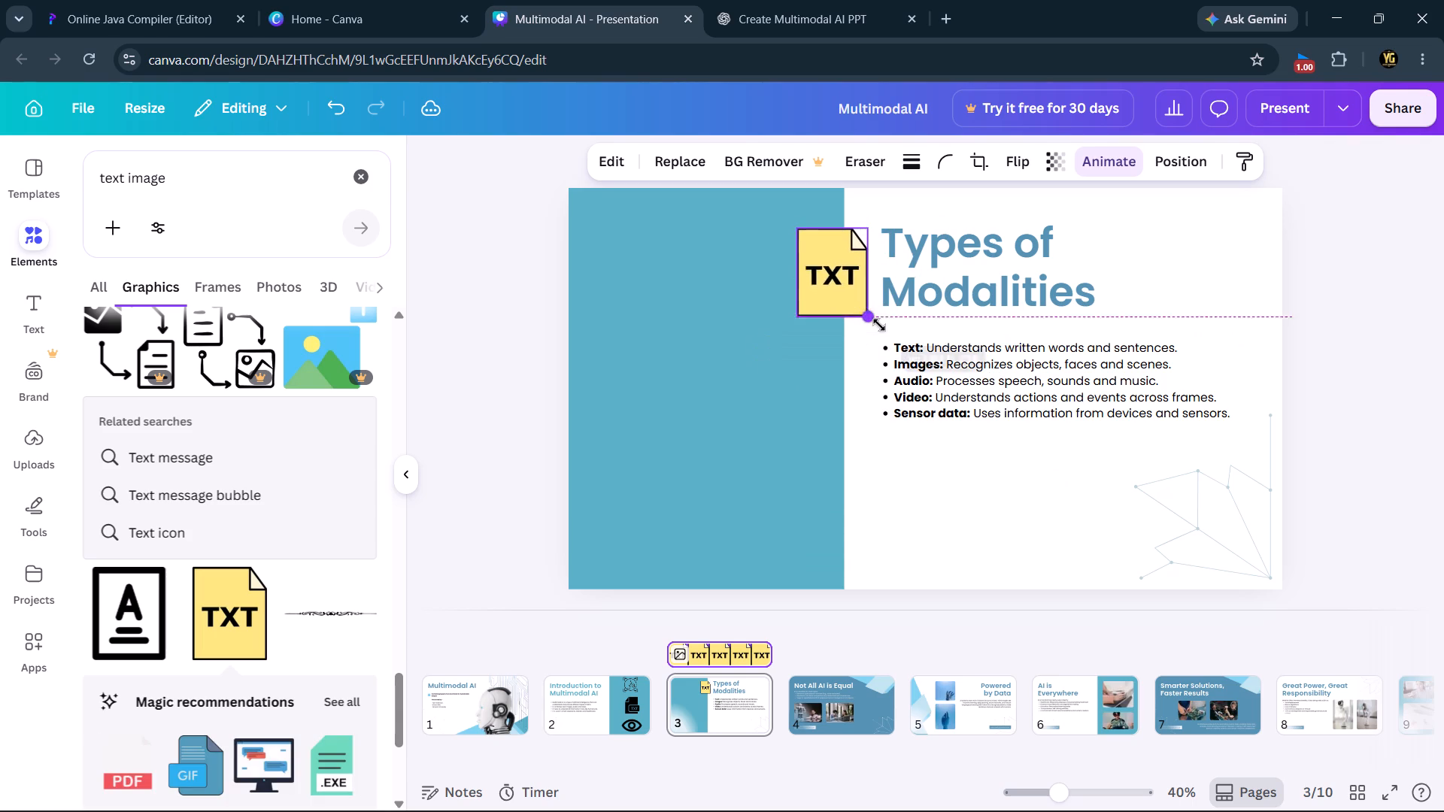
left_click_drag(879, 325, 887, 331)
left_click_drag(838, 292, 771, 291)
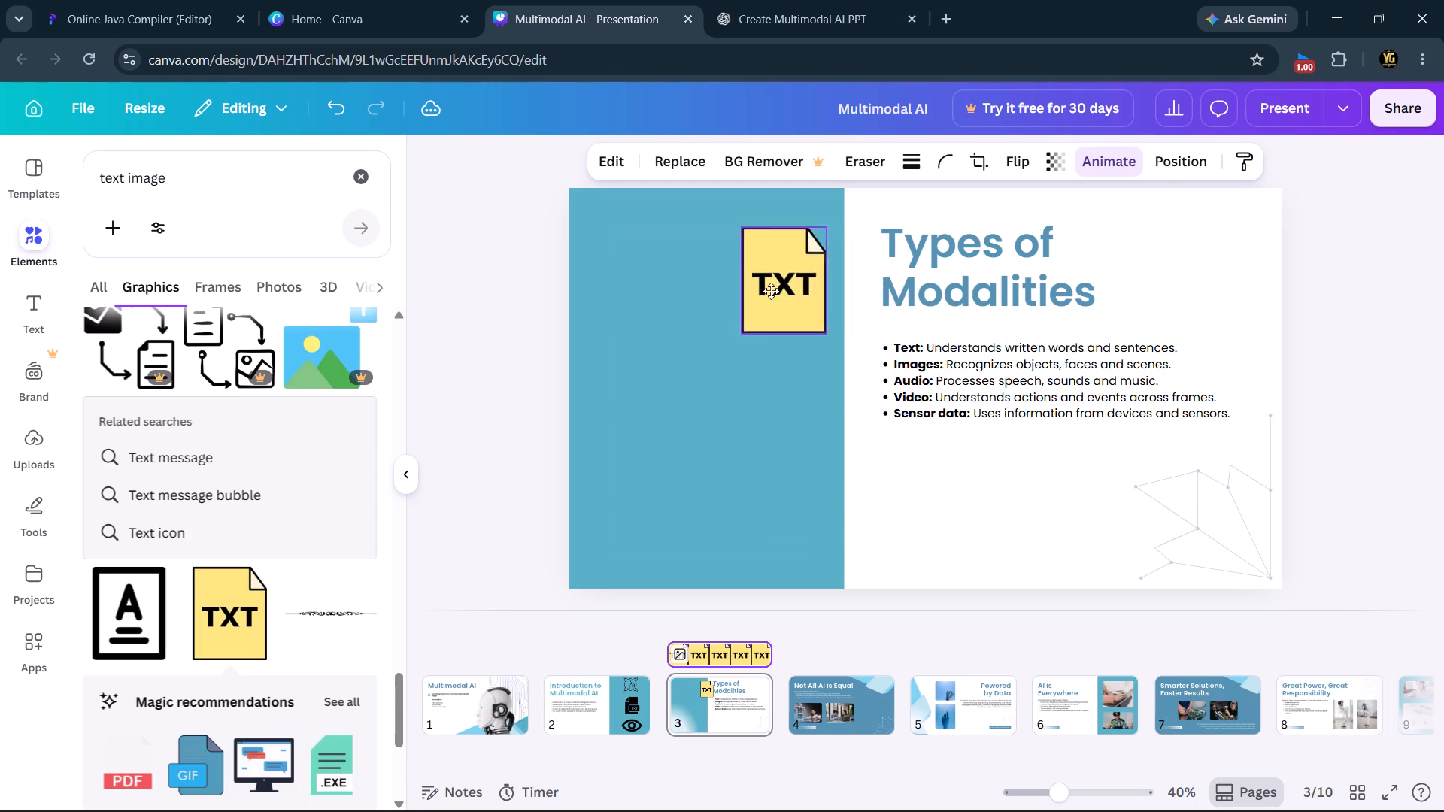
left_click_drag(771, 291, 644, 301)
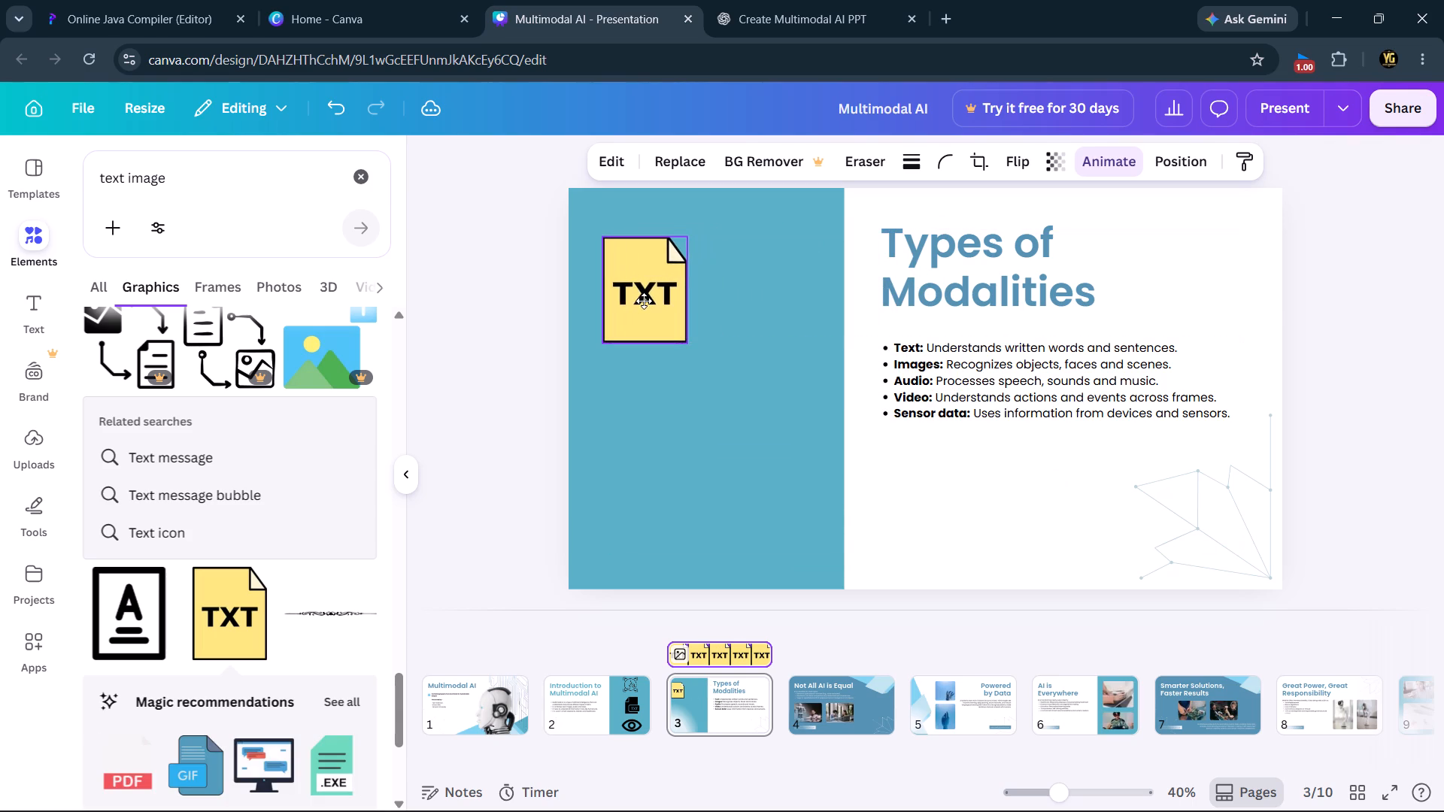
left_click_drag(644, 301, 631, 286)
left_click_drag(631, 286, 628, 277)
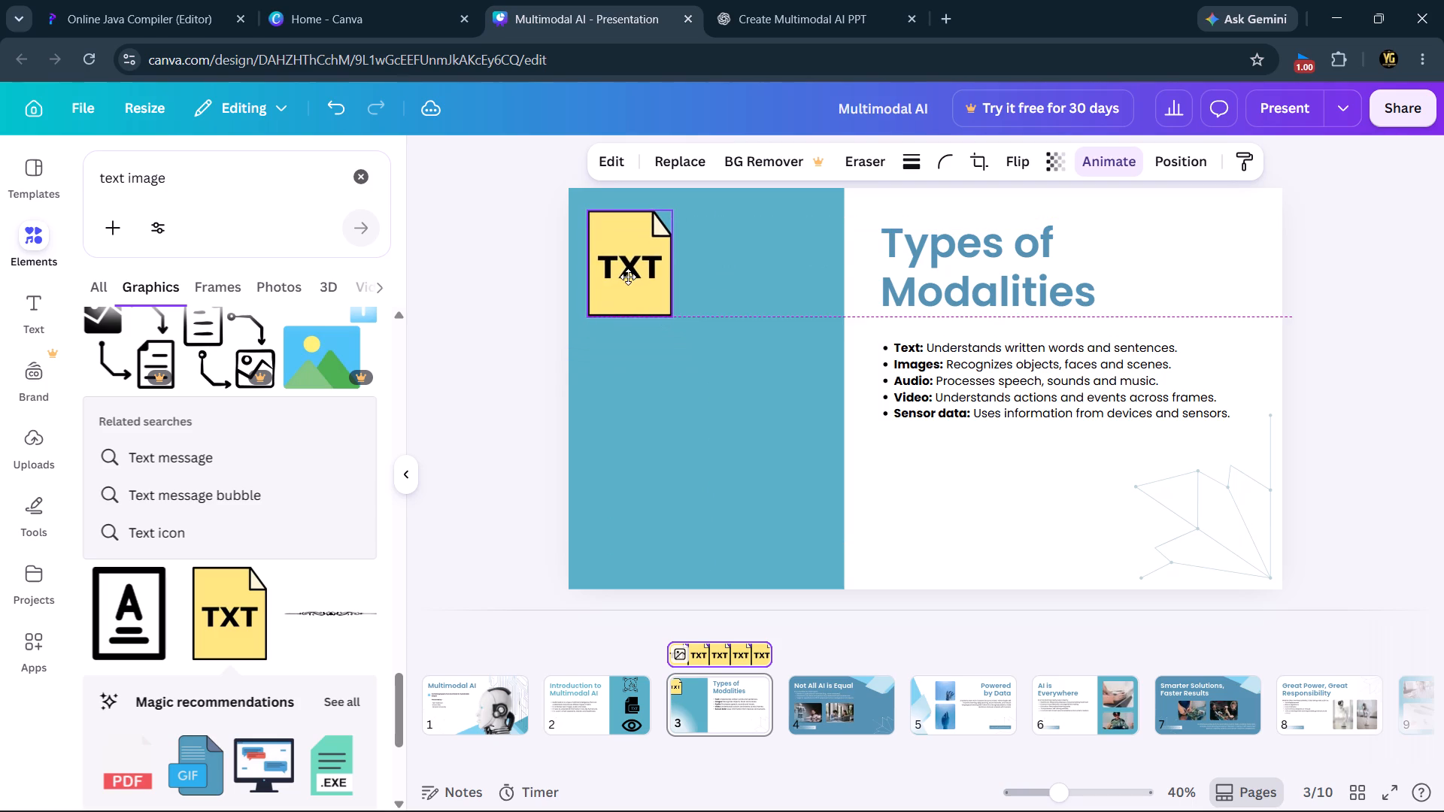
left_click_drag(628, 277, 629, 279)
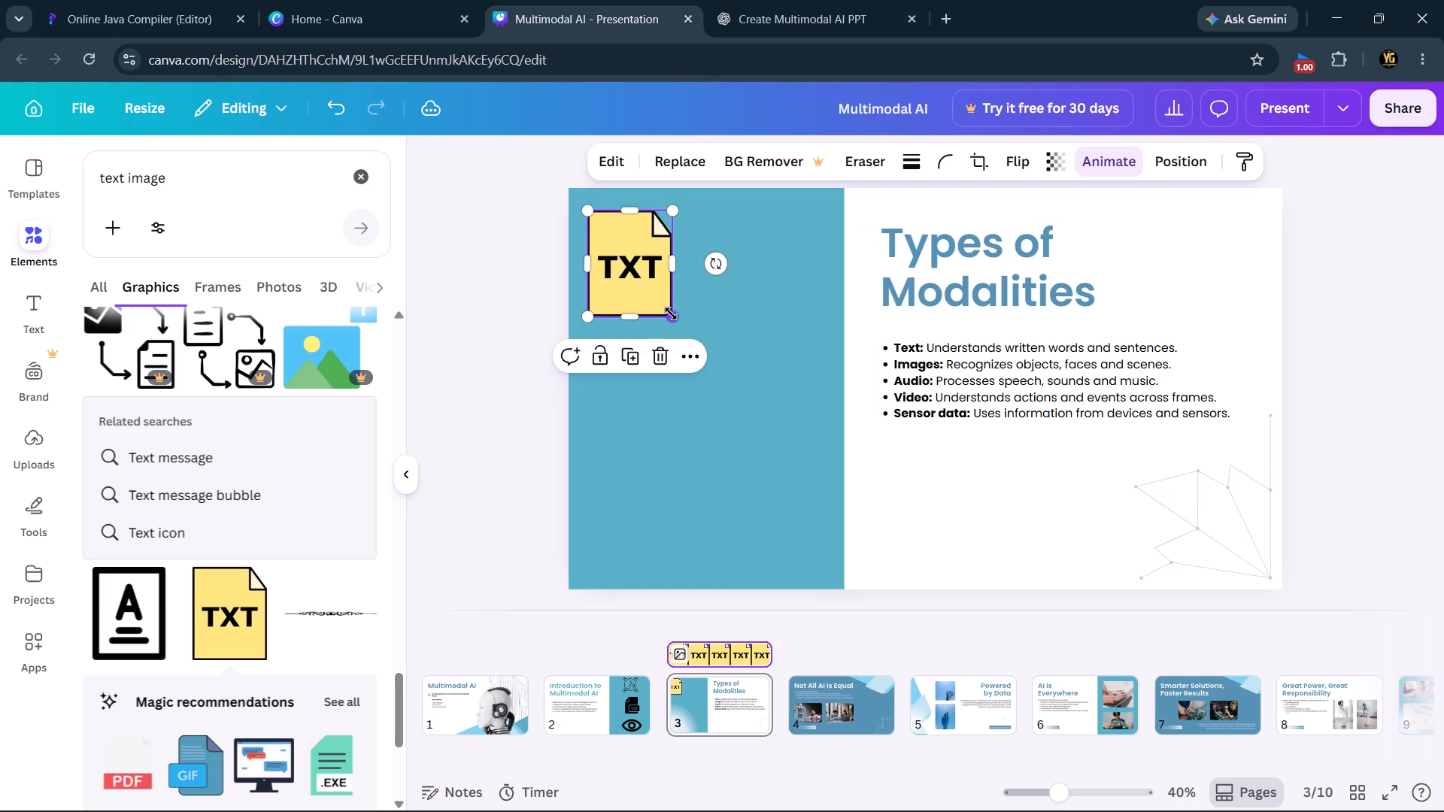
left_click_drag(670, 314, 681, 312)
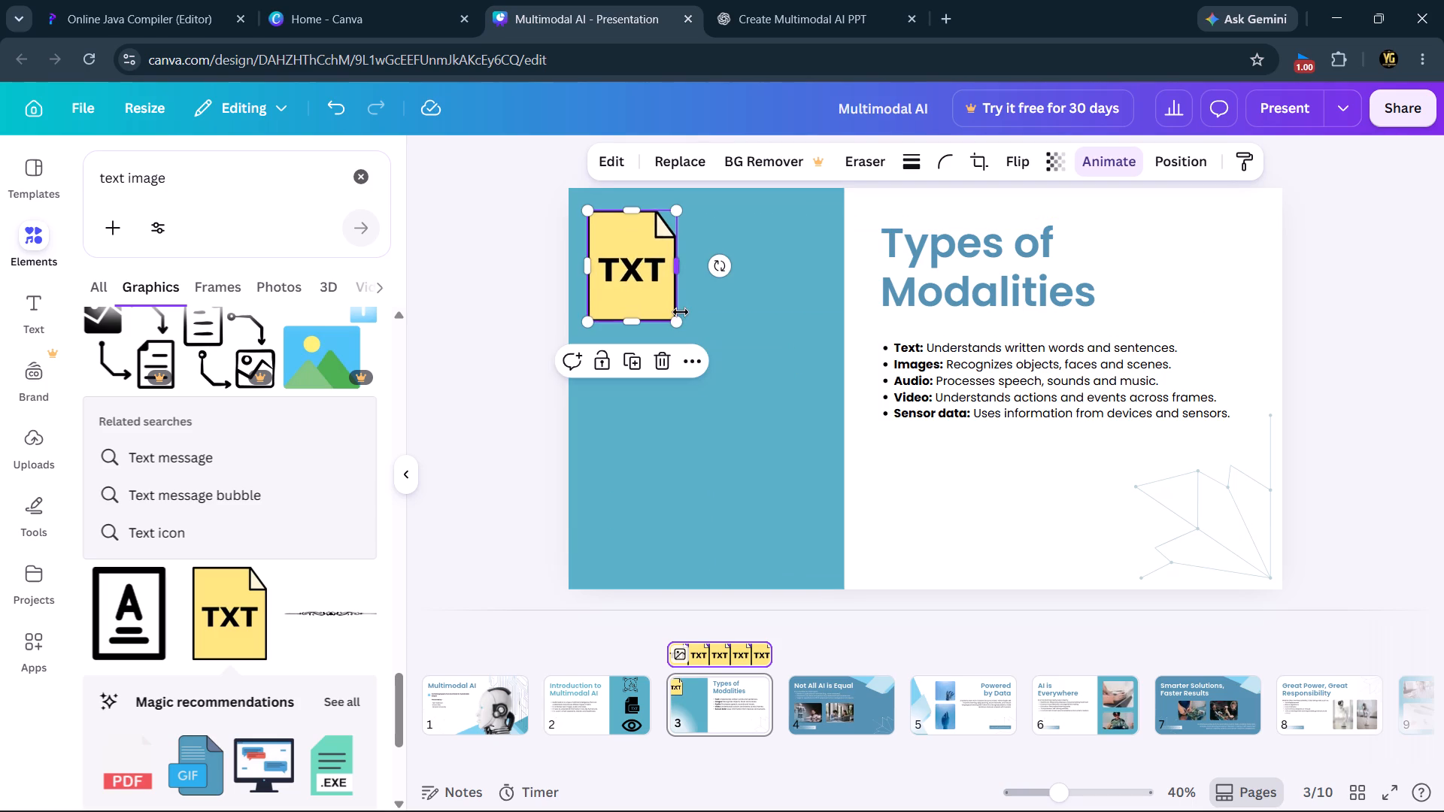
left_click_drag(653, 284, 663, 284)
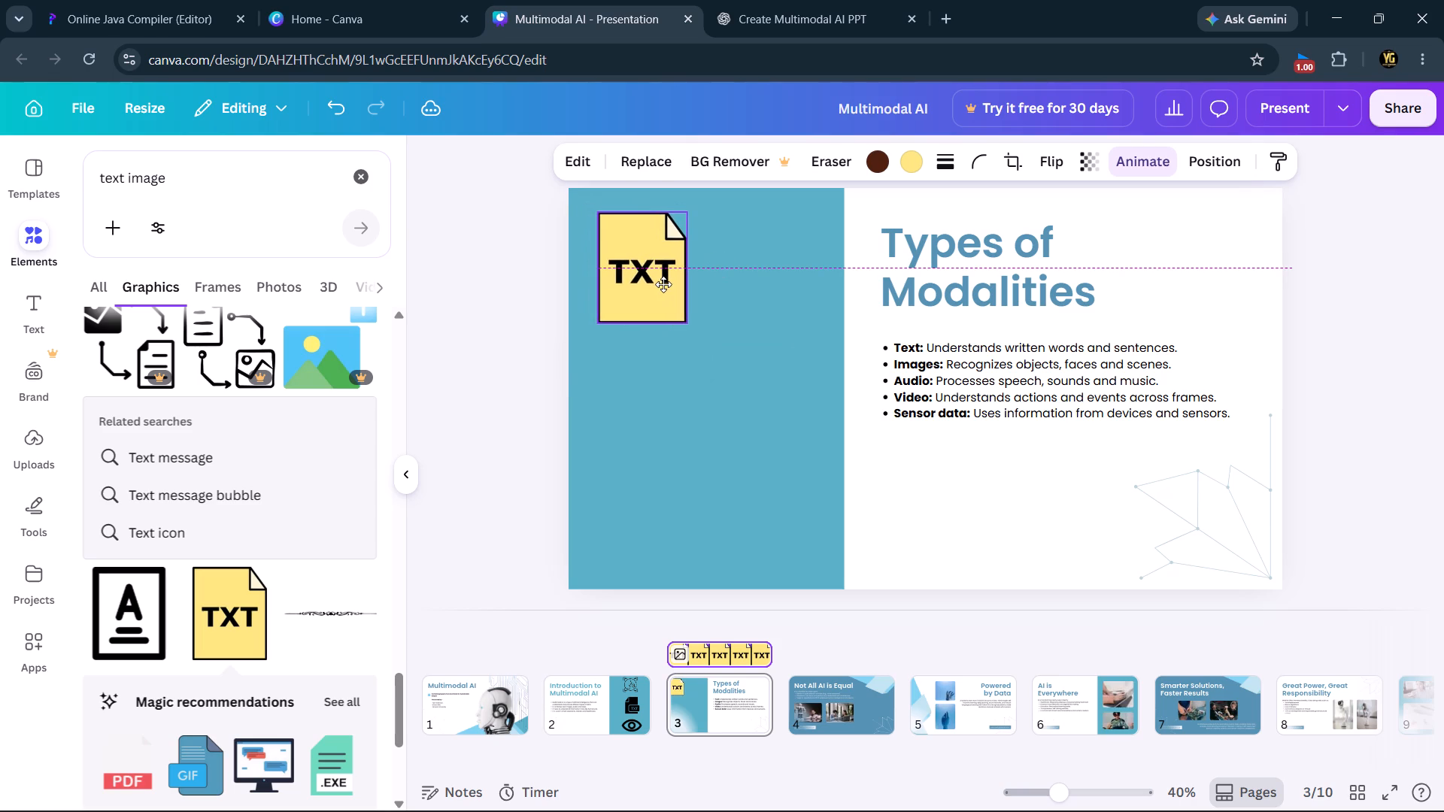
left_click_drag(663, 284, 666, 284)
left_click(710, 411)
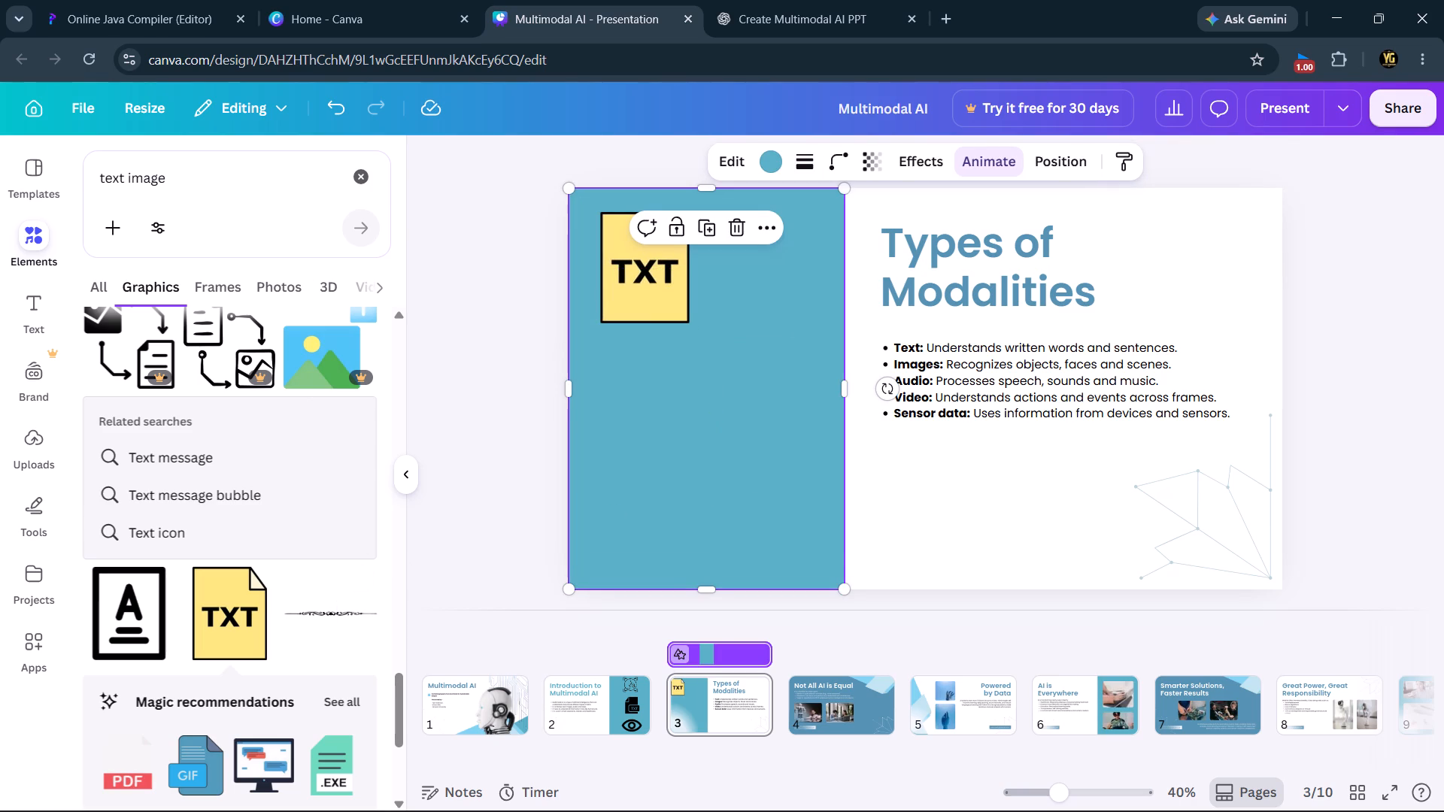
Replace the elements search with a search for "image".
left_click(351, 182)
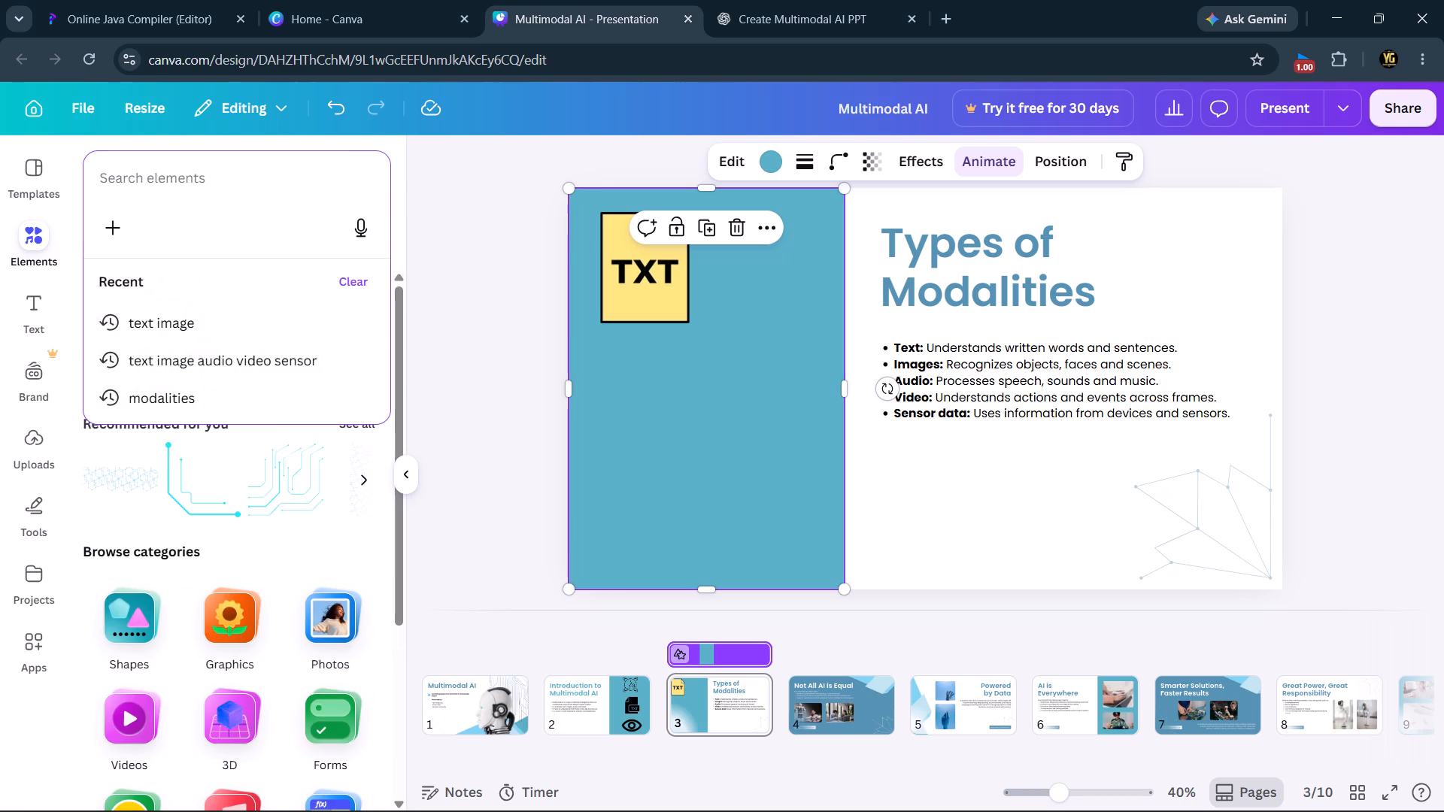
left_click(314, 173)
type("image")
key("Return")
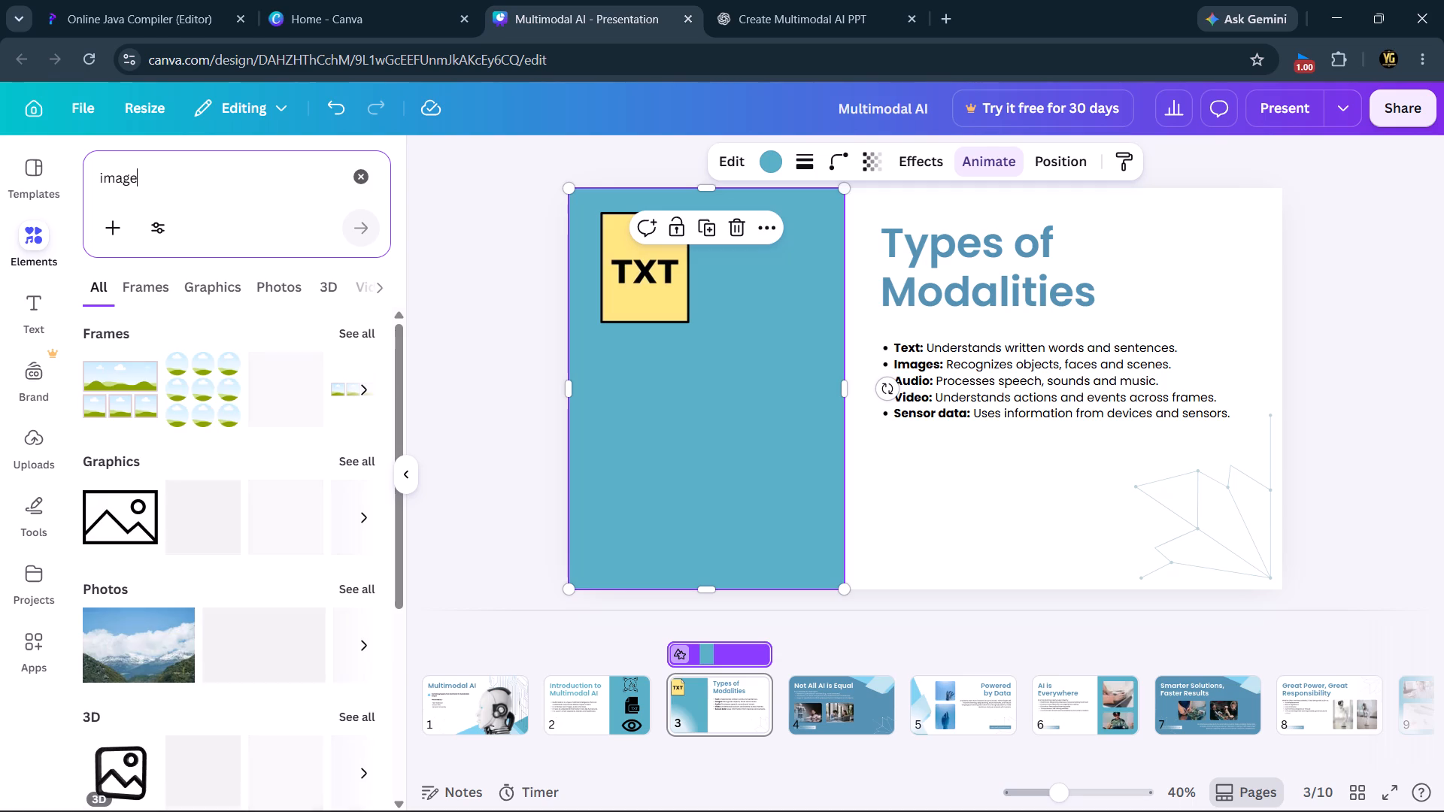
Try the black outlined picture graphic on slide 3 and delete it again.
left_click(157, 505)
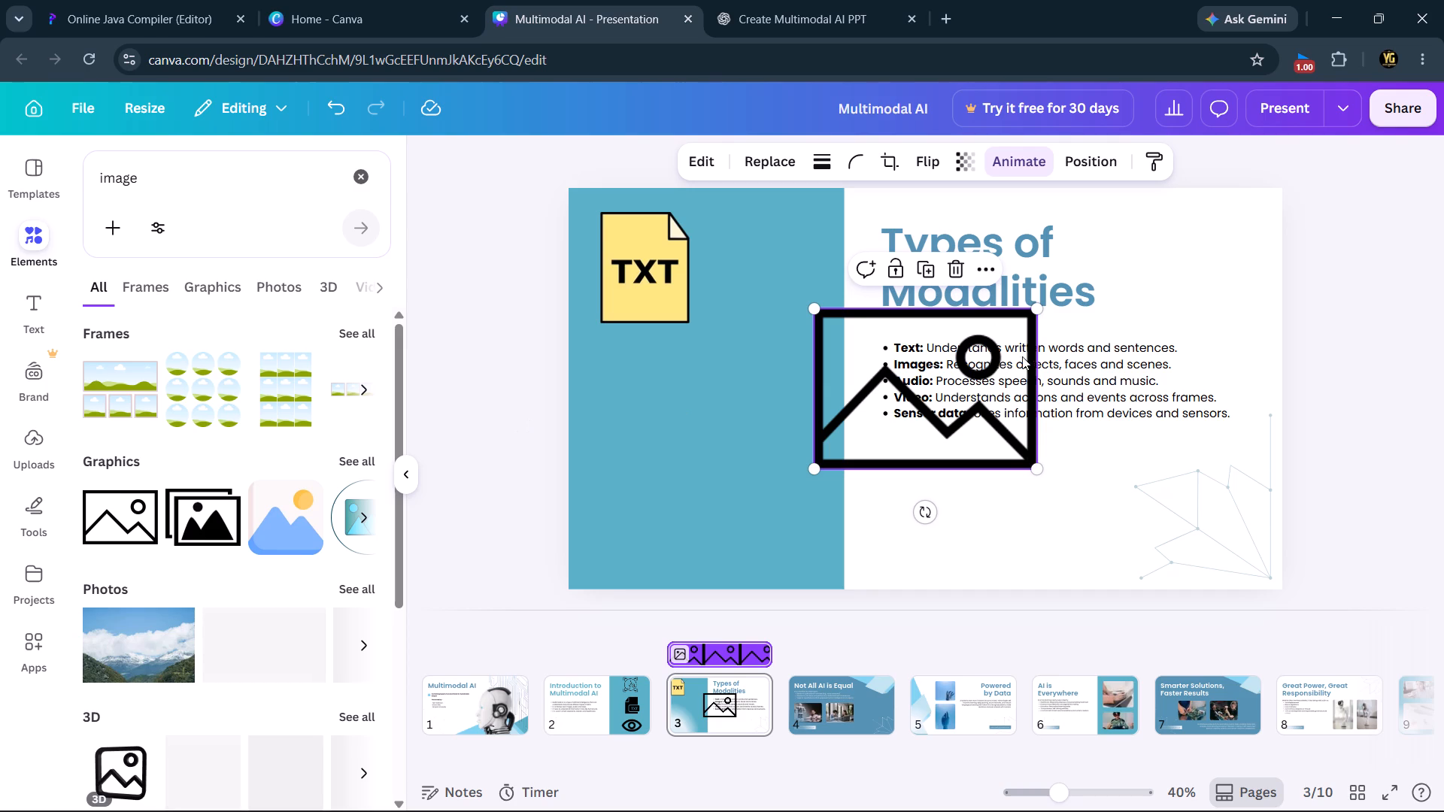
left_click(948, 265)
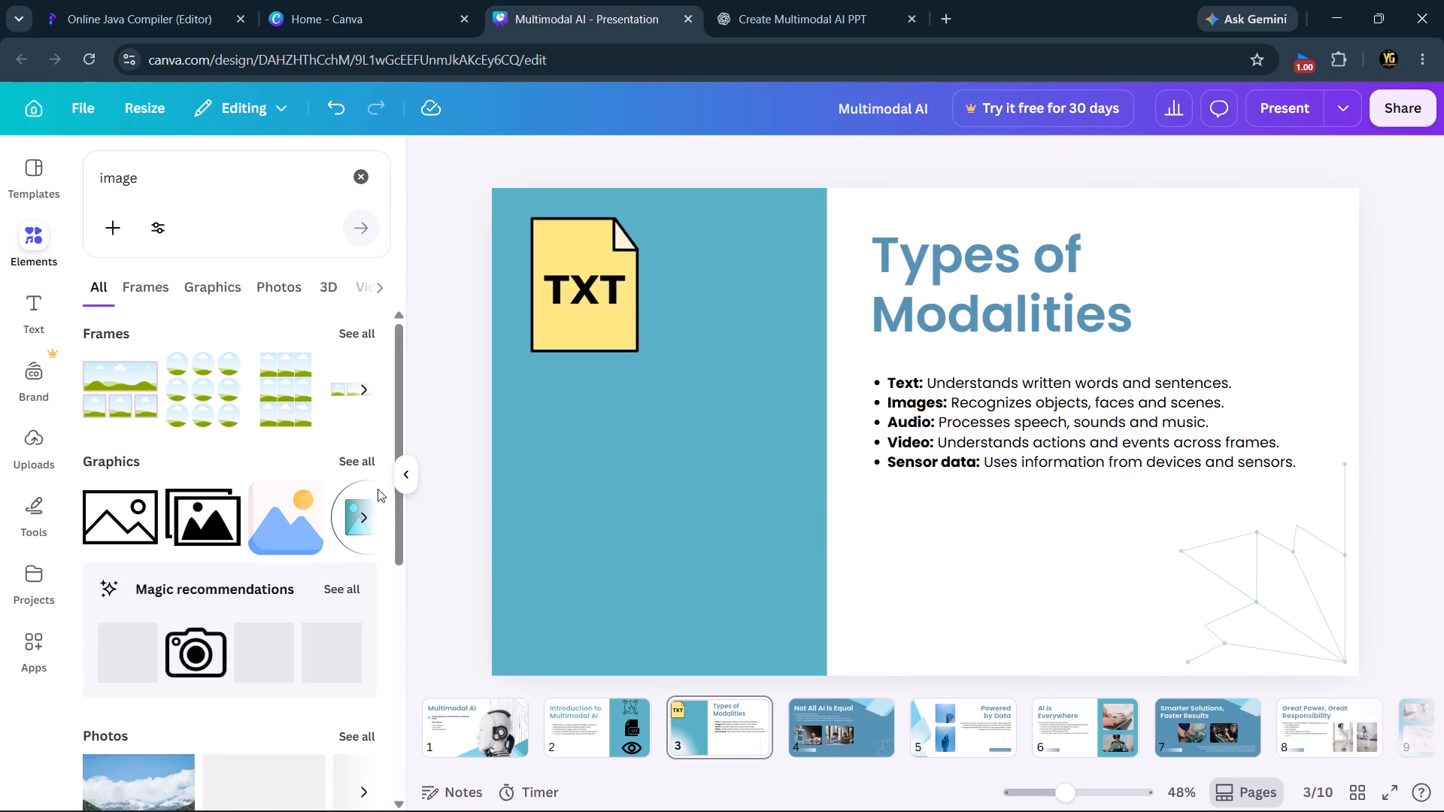
Insert the blue mountain-and-sun graphic, shrink it to about the TXT graphic's height, and align it beside that graphic on the blue panel.
left_click(284, 522)
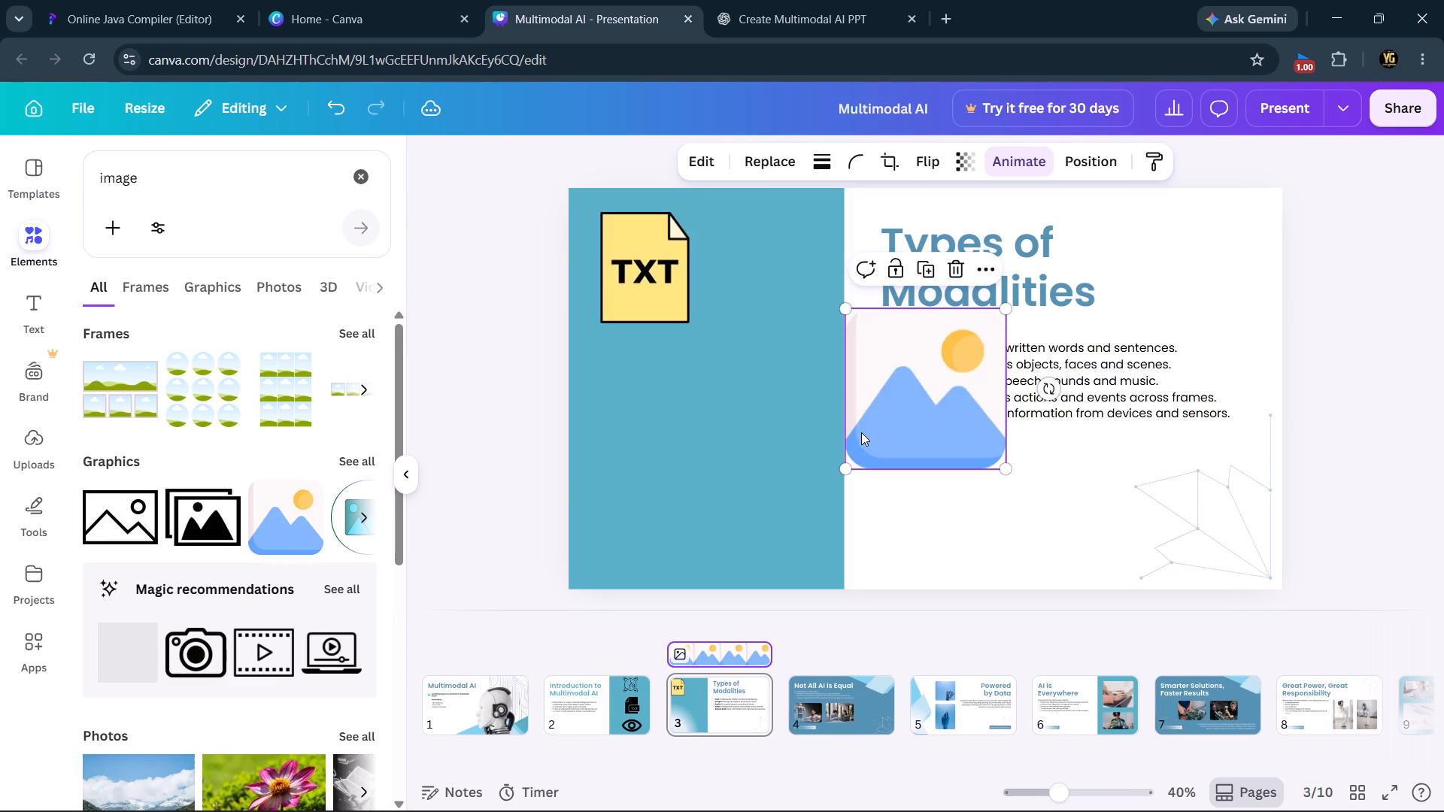
left_click_drag(1005, 467, 1000, 464)
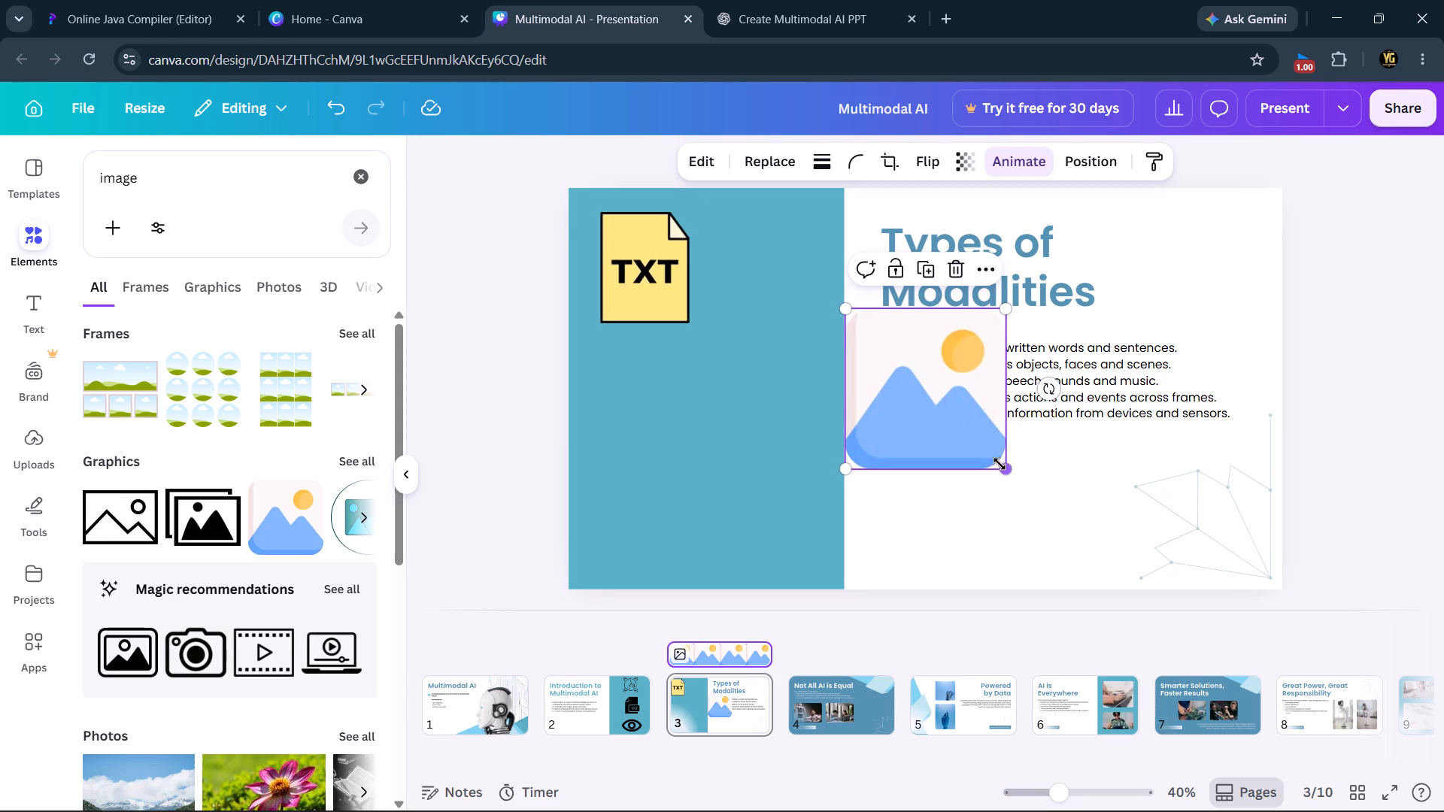
left_click_drag(1000, 464, 954, 415)
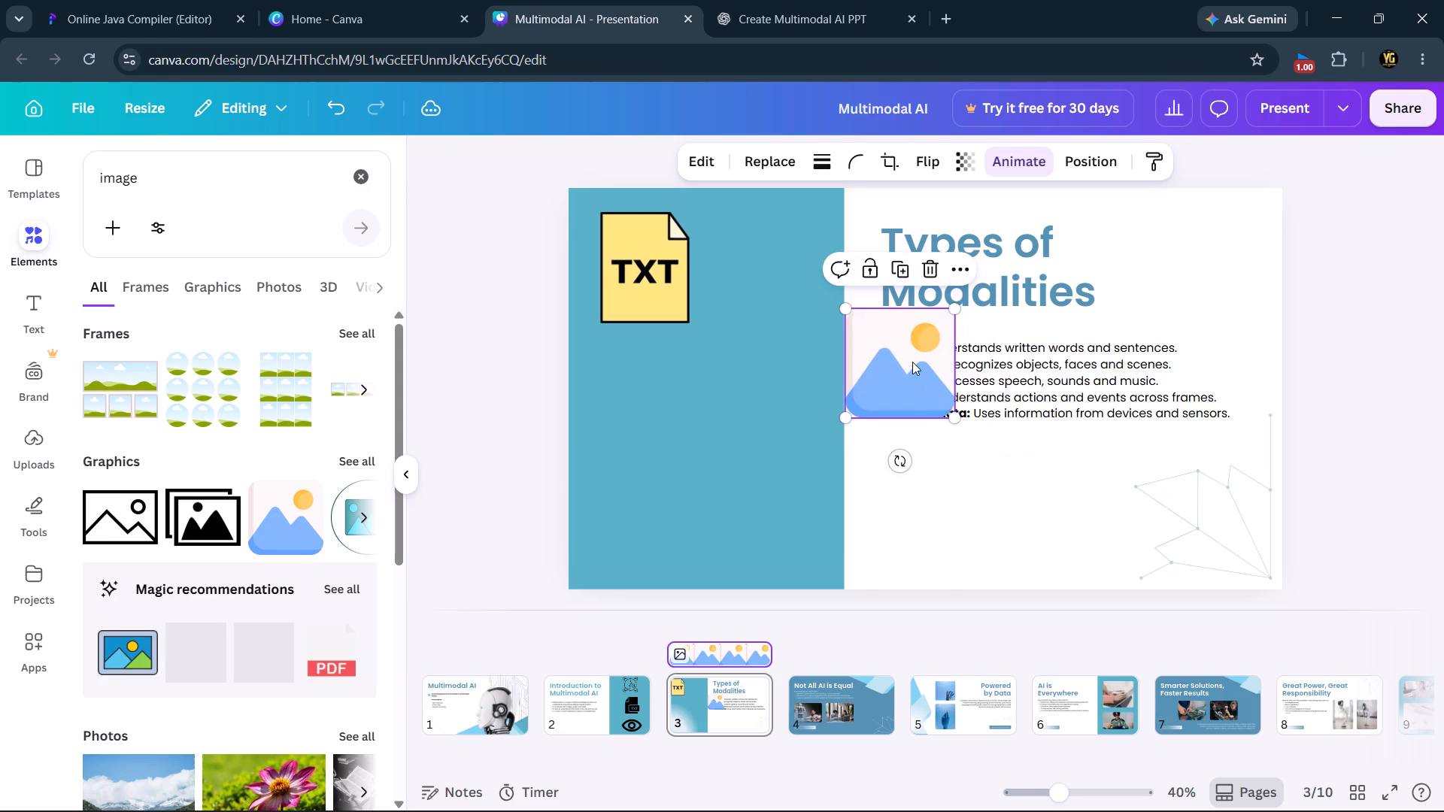
left_click_drag(912, 362, 785, 270)
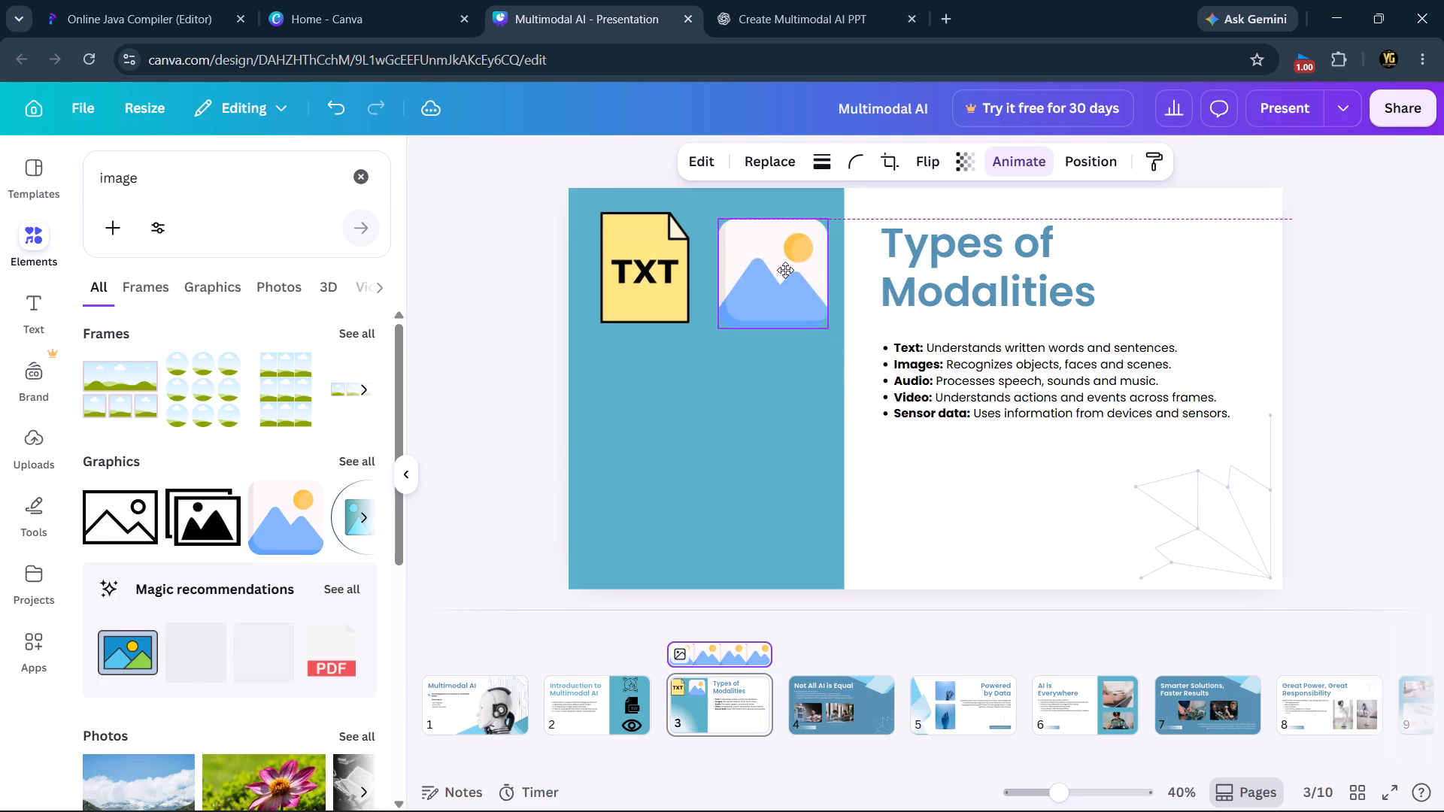
left_click_drag(785, 270, 779, 264)
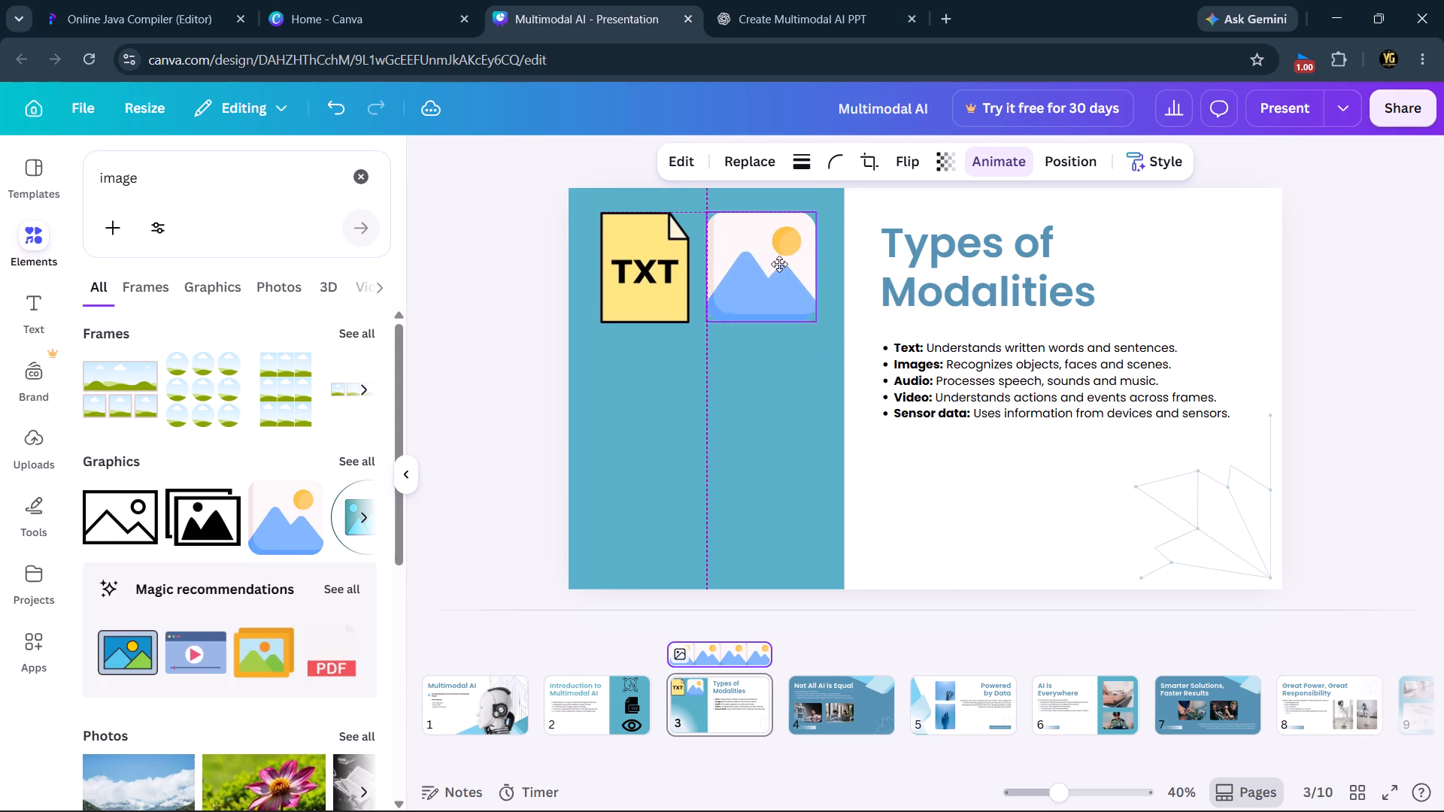
left_click_drag(779, 264, 783, 264)
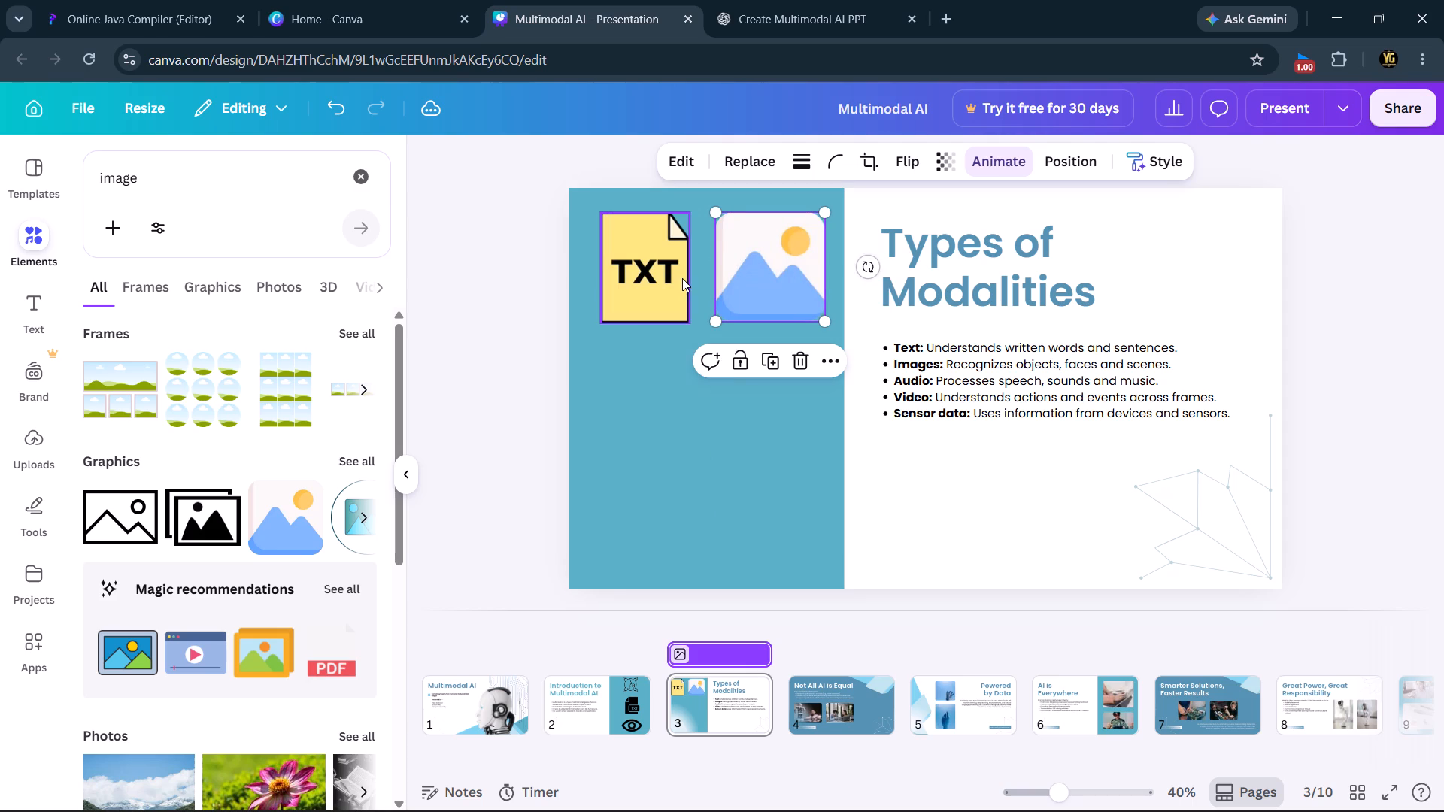
Resize the TXT graphic from its lower corners, shifting it slightly toward the panel's outer edge and matching the mountain-and-sun graphic's height.
left_click(604, 317)
left_click_drag(604, 317, 590, 321)
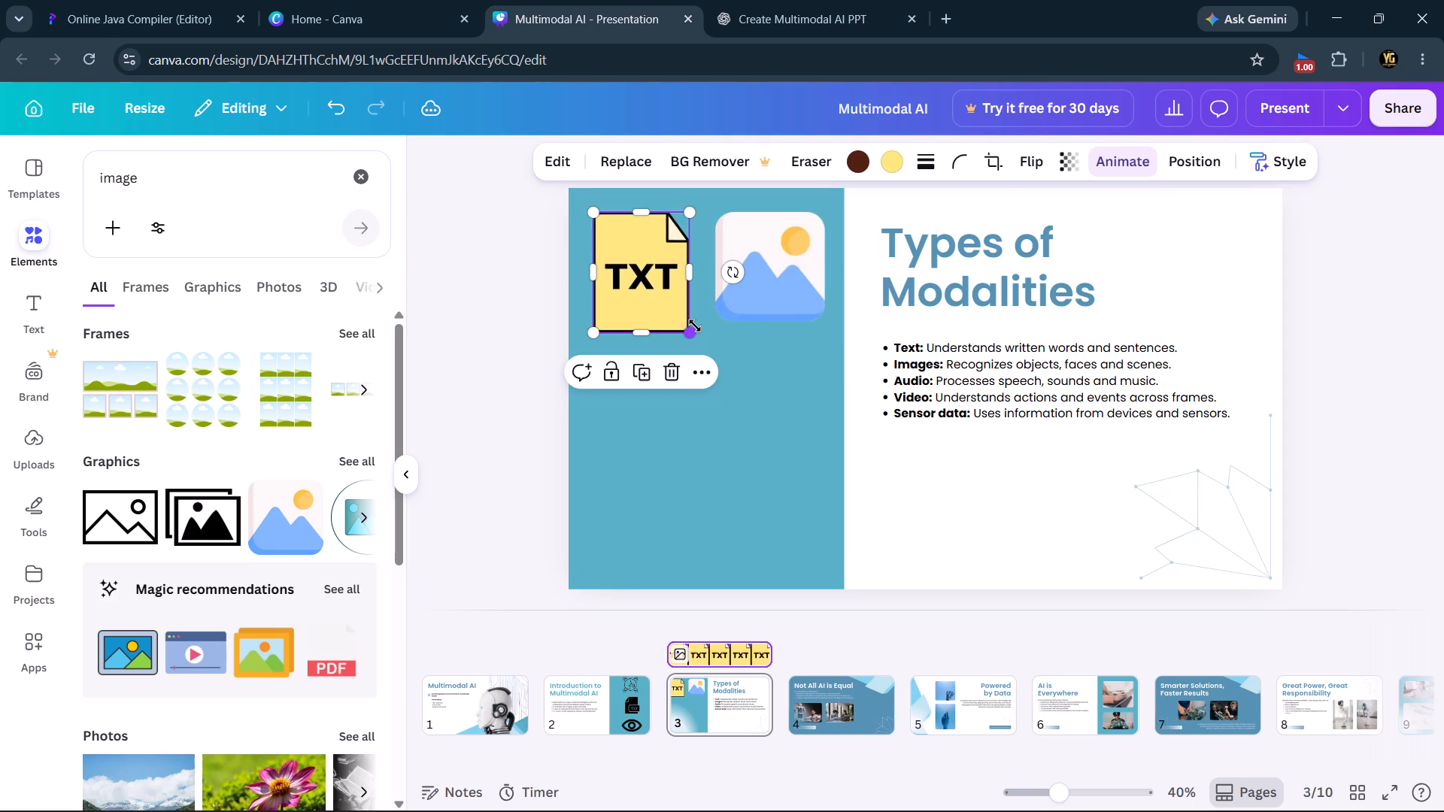
left_click_drag(695, 326, 687, 316)
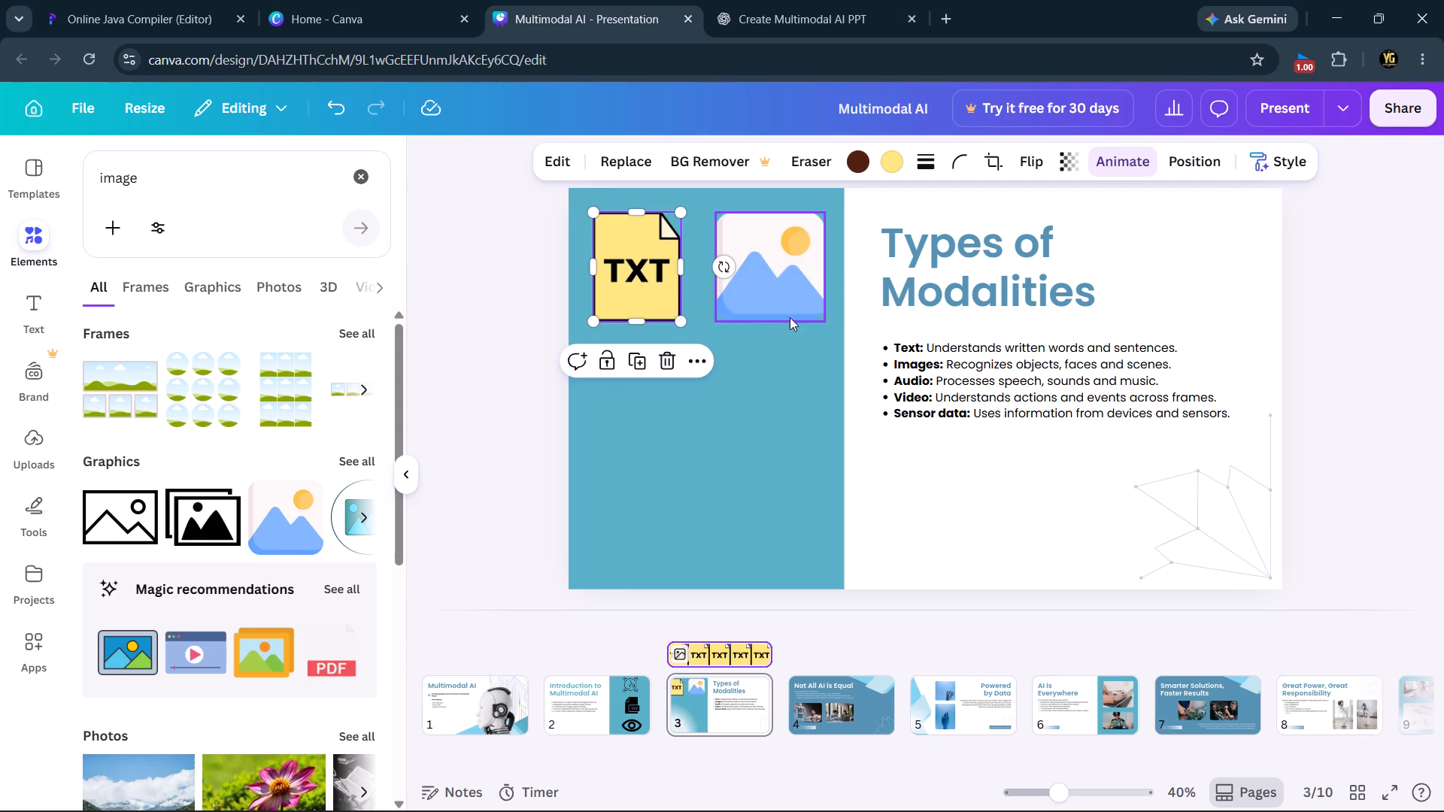
left_click(786, 371)
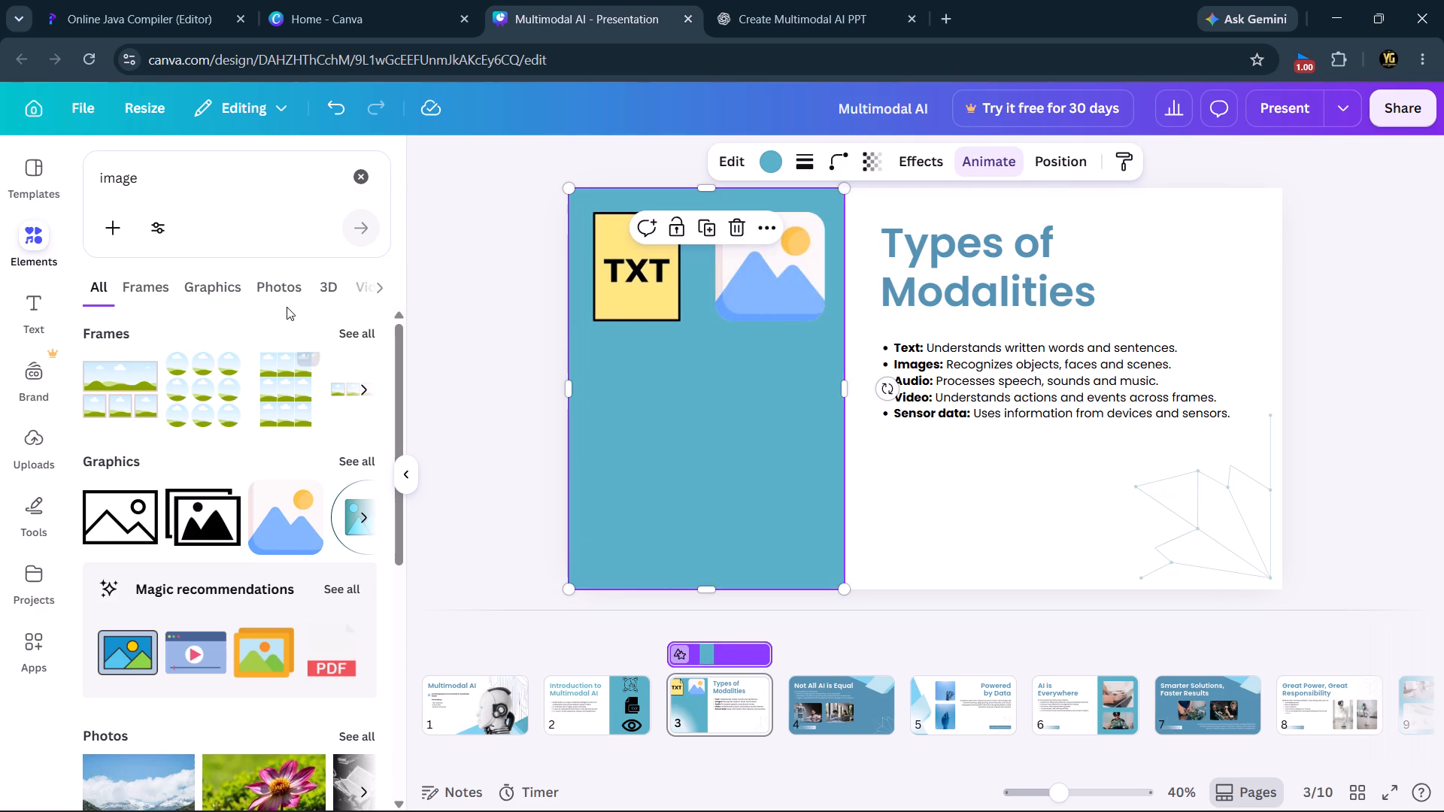
Replace the elements search with a search for "audio", check the photo and frame results, and narrow it to graphics.
left_click(356, 180)
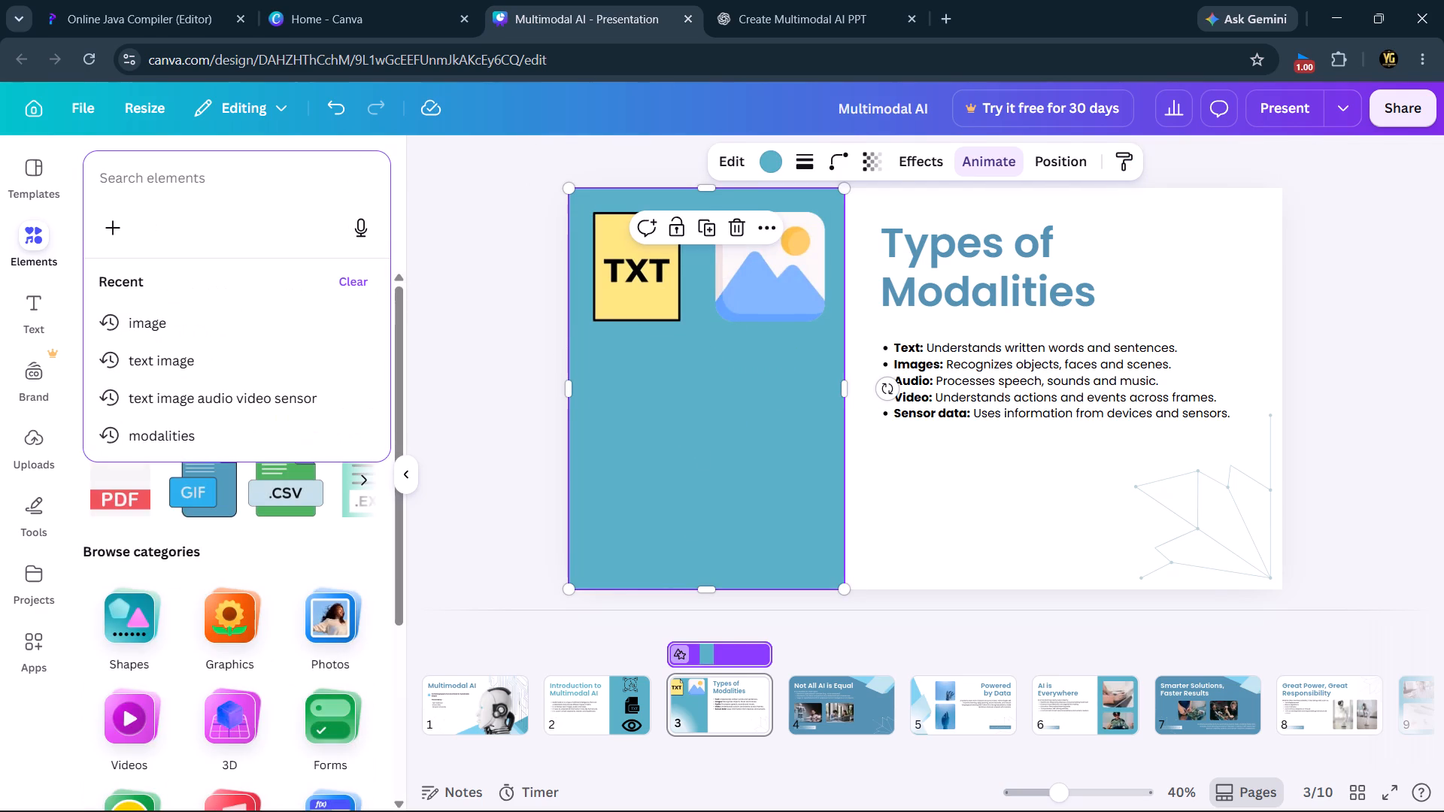
type("audio")
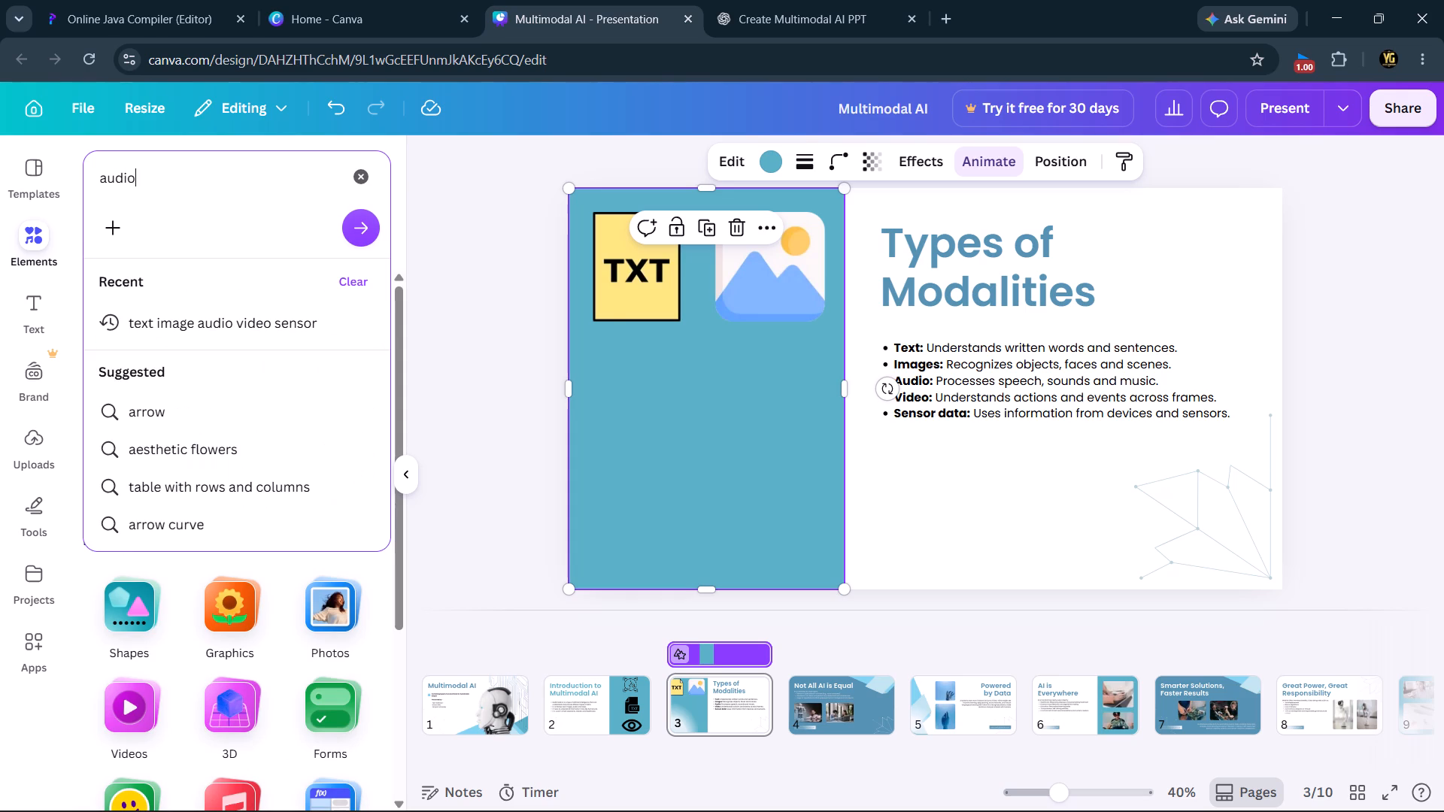
key("Return")
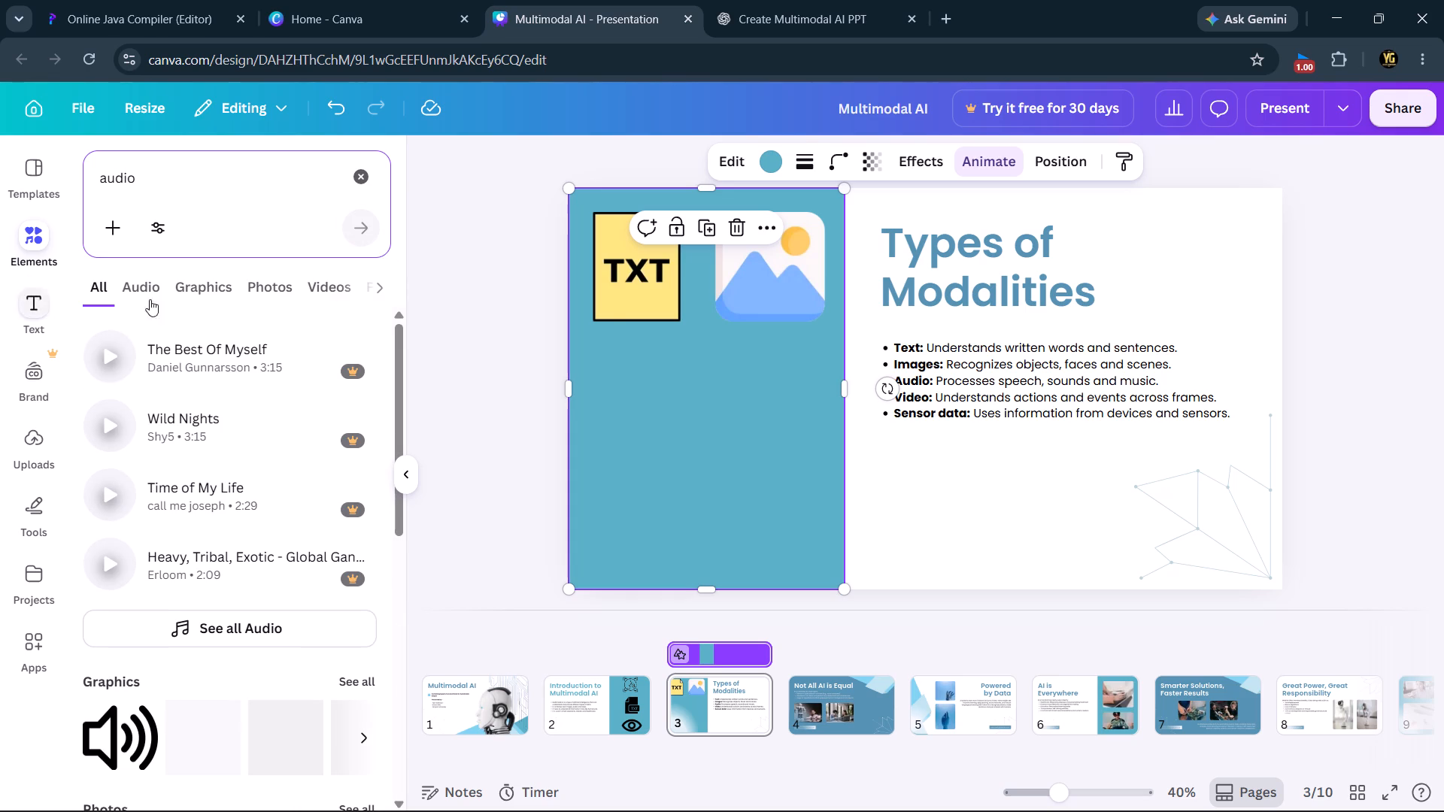
left_click(277, 283)
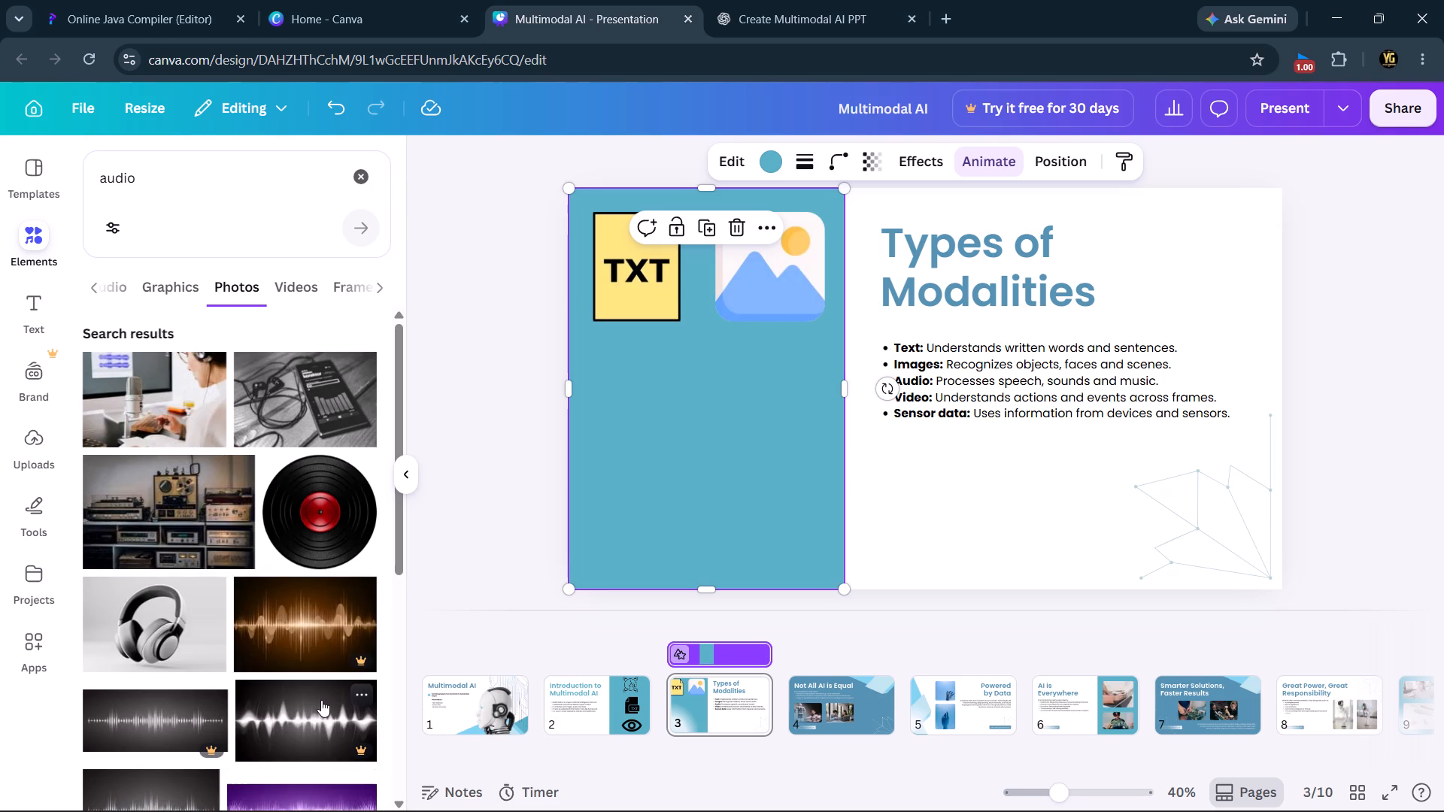
scroll(321, 700, "down", 1)
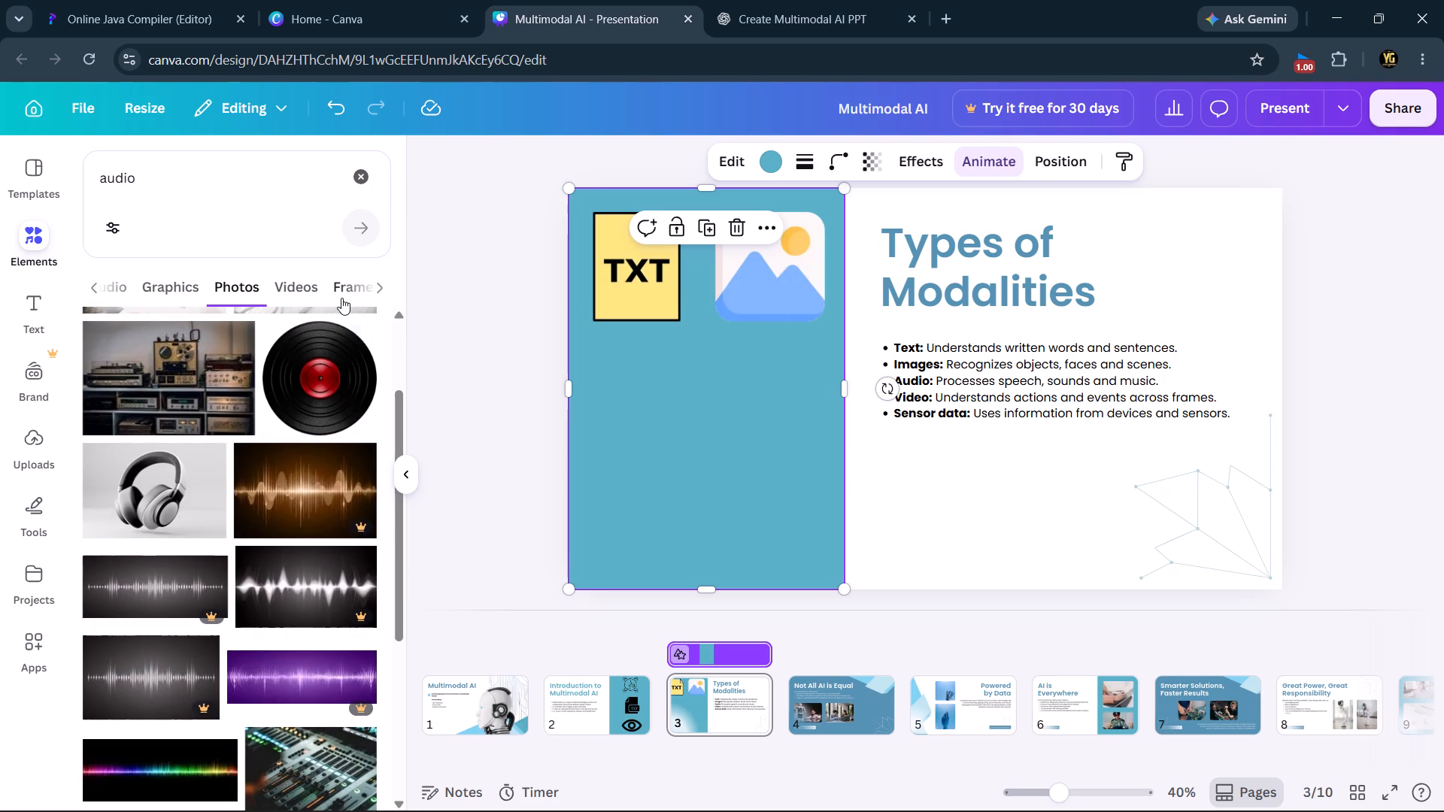
left_click(341, 298)
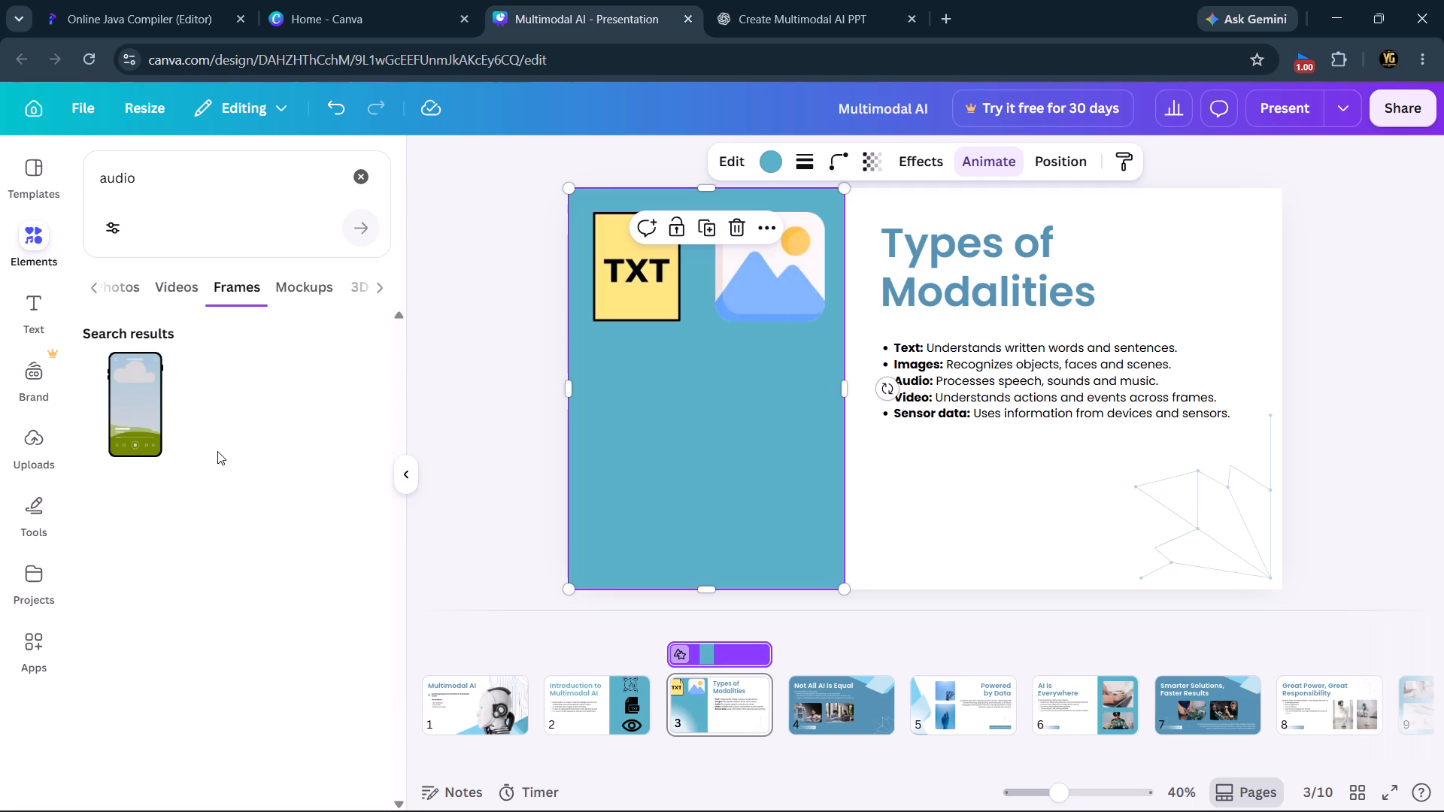
scroll(172, 289, "right", 1)
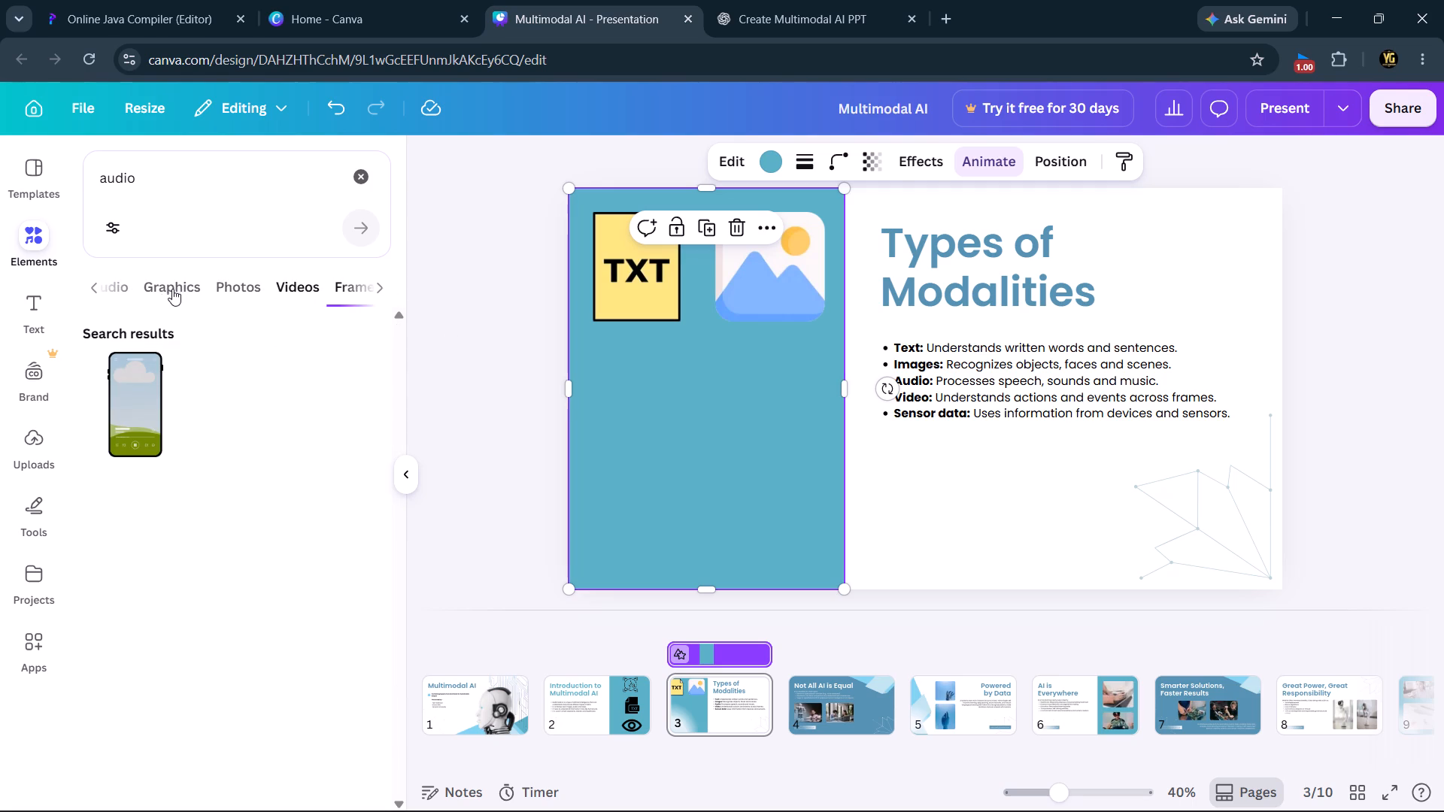
scroll(172, 289, "right", 1)
left_click(172, 289)
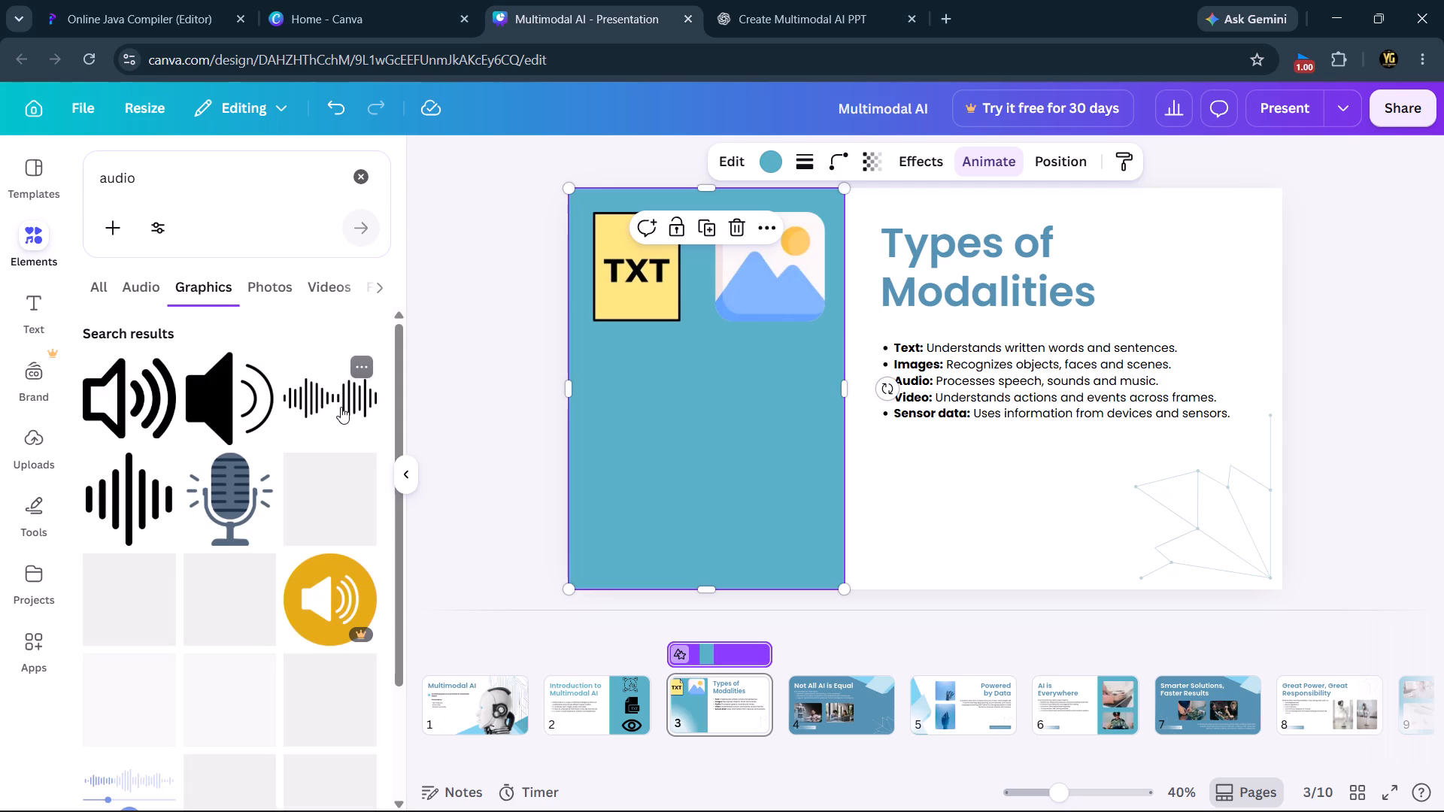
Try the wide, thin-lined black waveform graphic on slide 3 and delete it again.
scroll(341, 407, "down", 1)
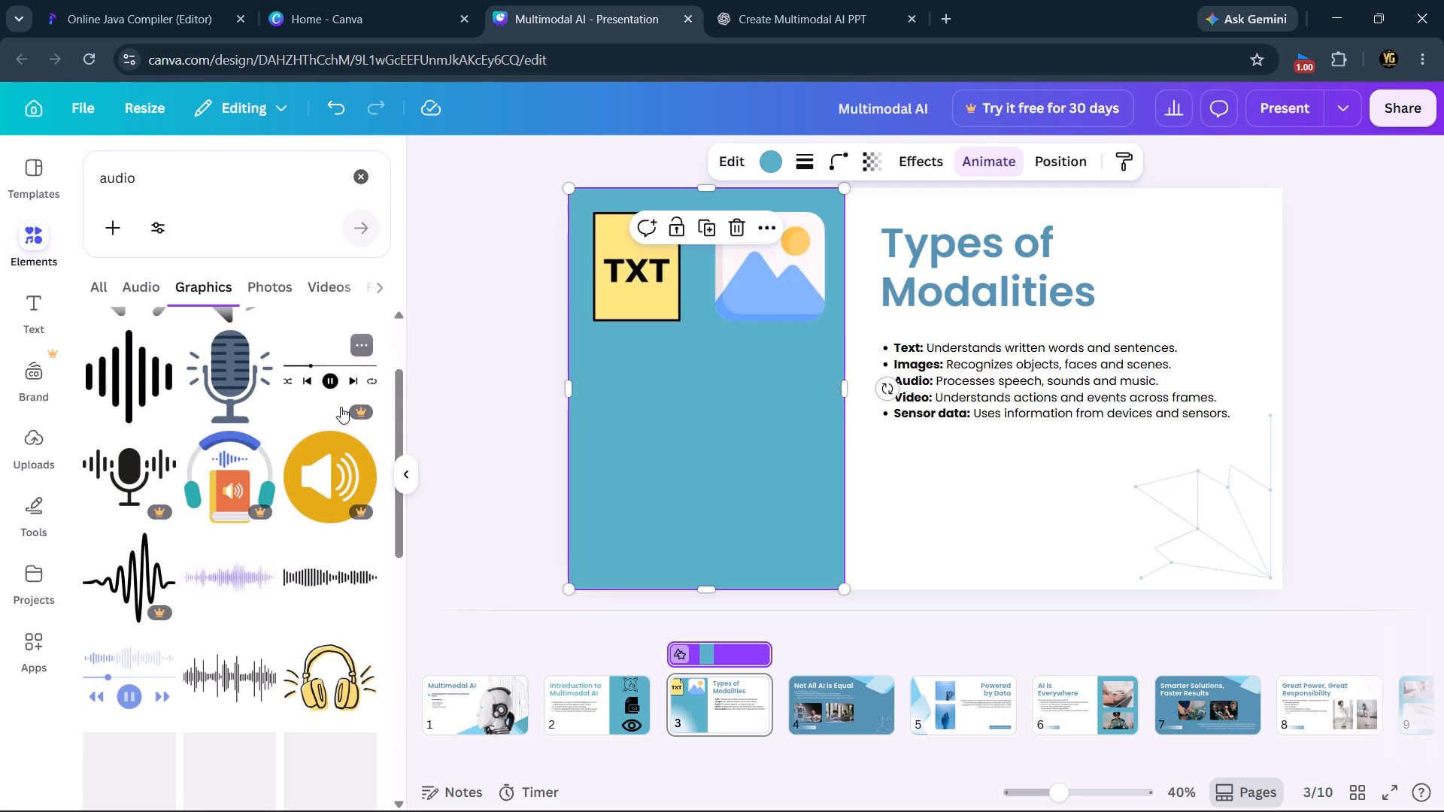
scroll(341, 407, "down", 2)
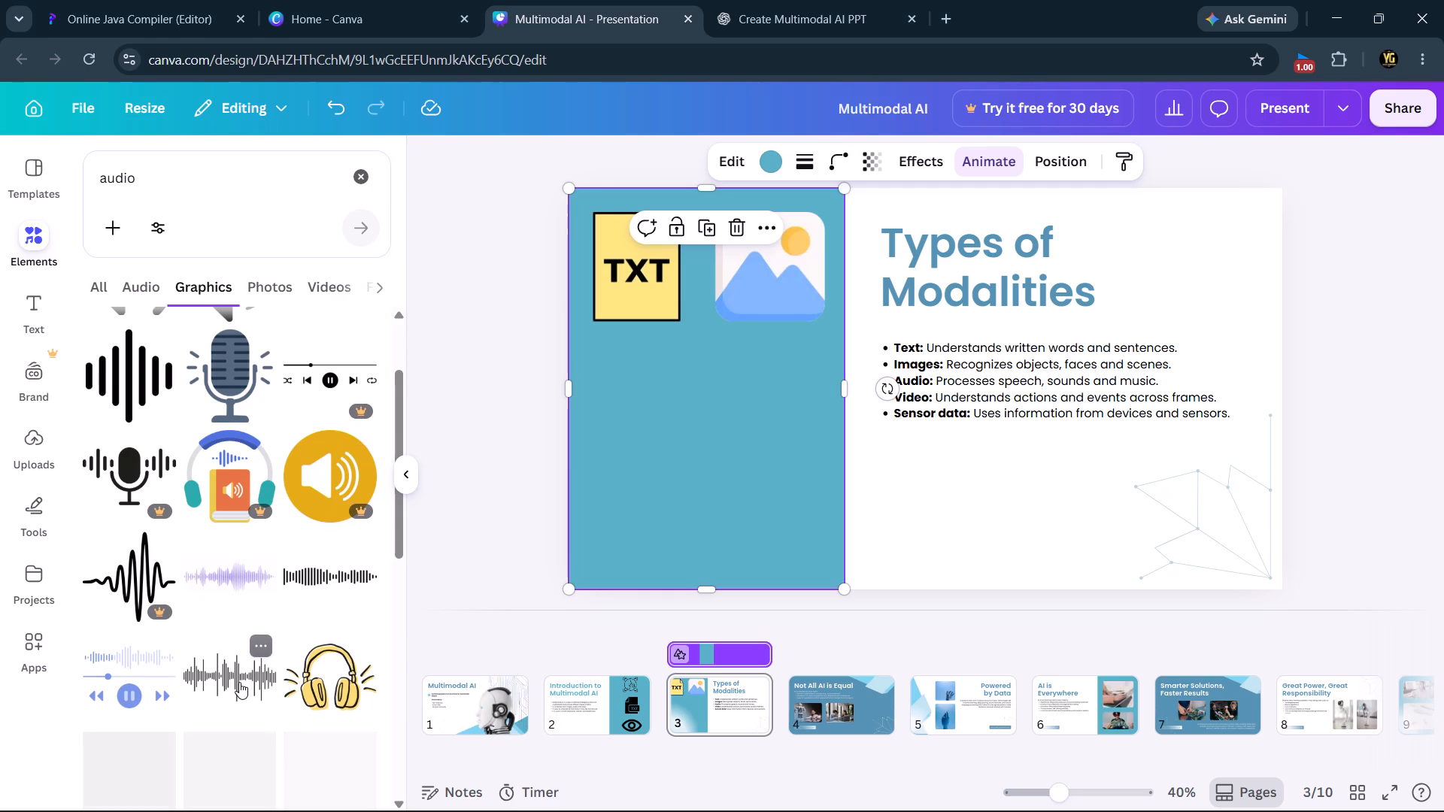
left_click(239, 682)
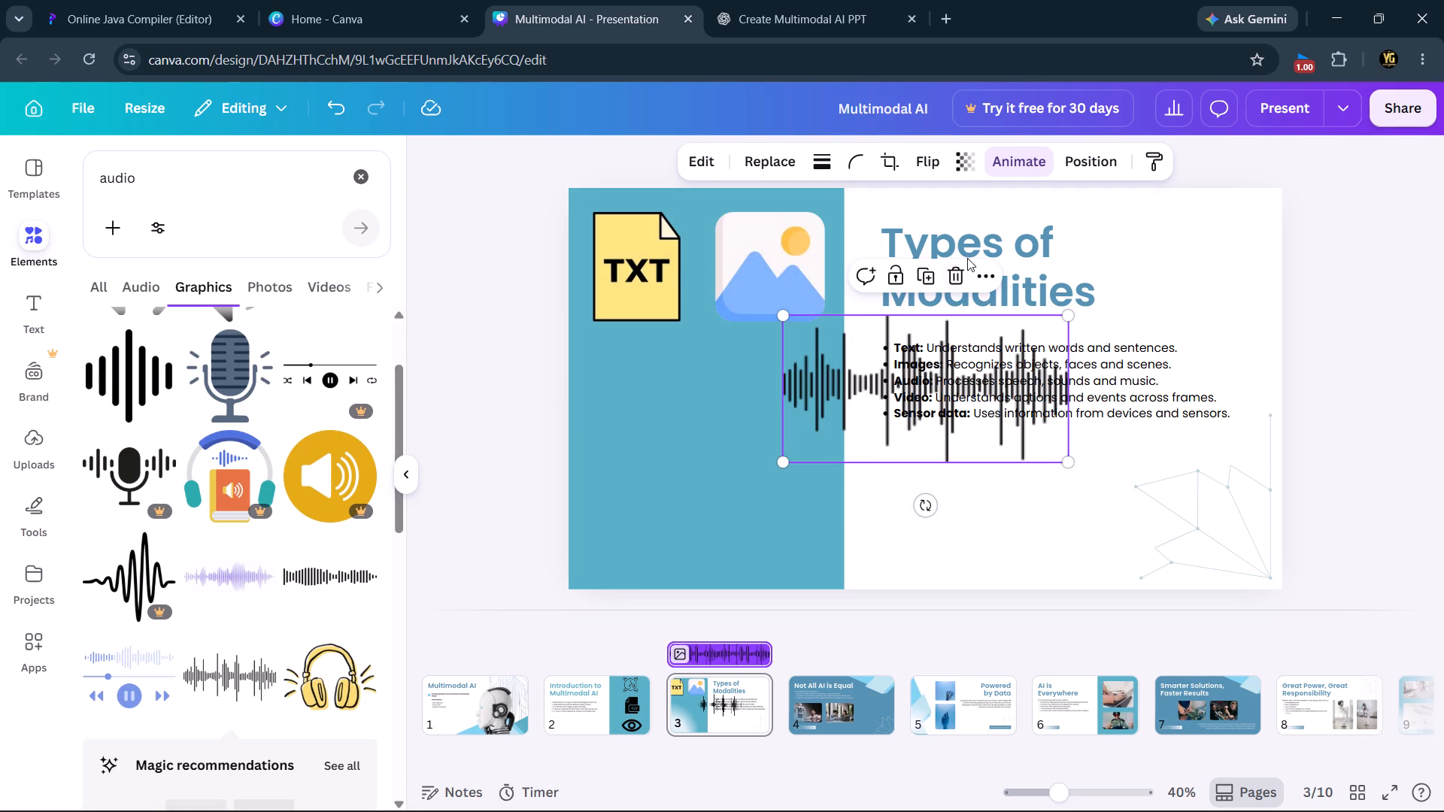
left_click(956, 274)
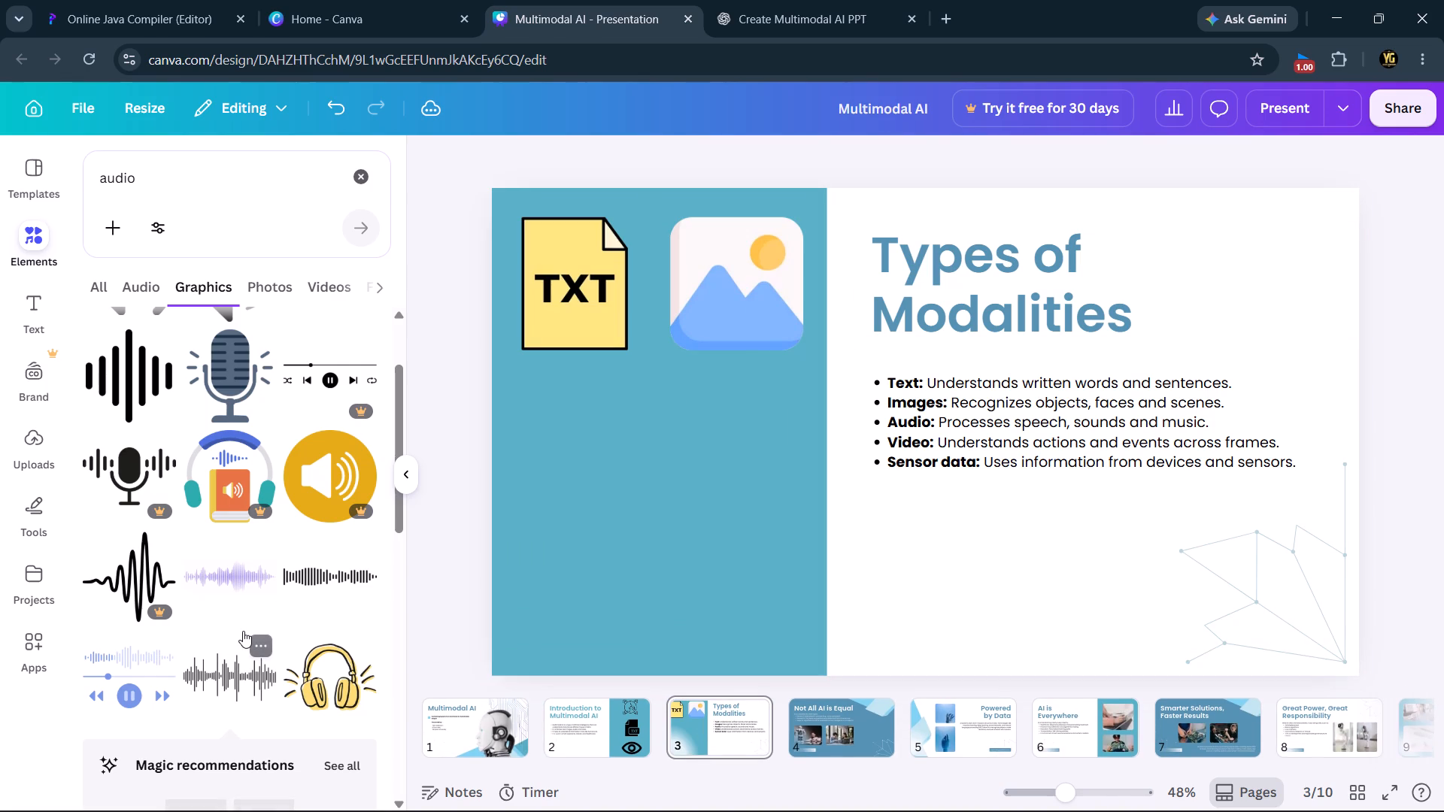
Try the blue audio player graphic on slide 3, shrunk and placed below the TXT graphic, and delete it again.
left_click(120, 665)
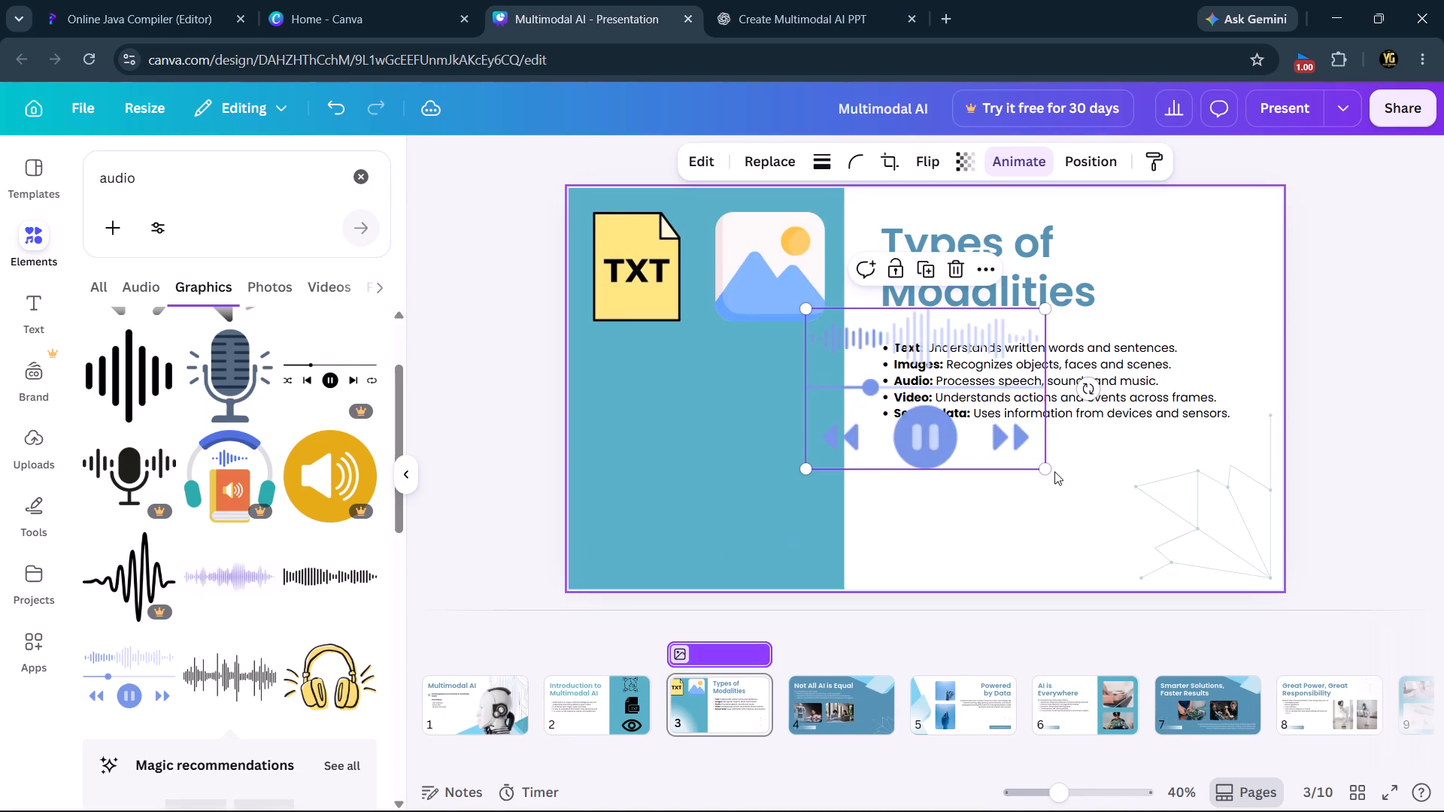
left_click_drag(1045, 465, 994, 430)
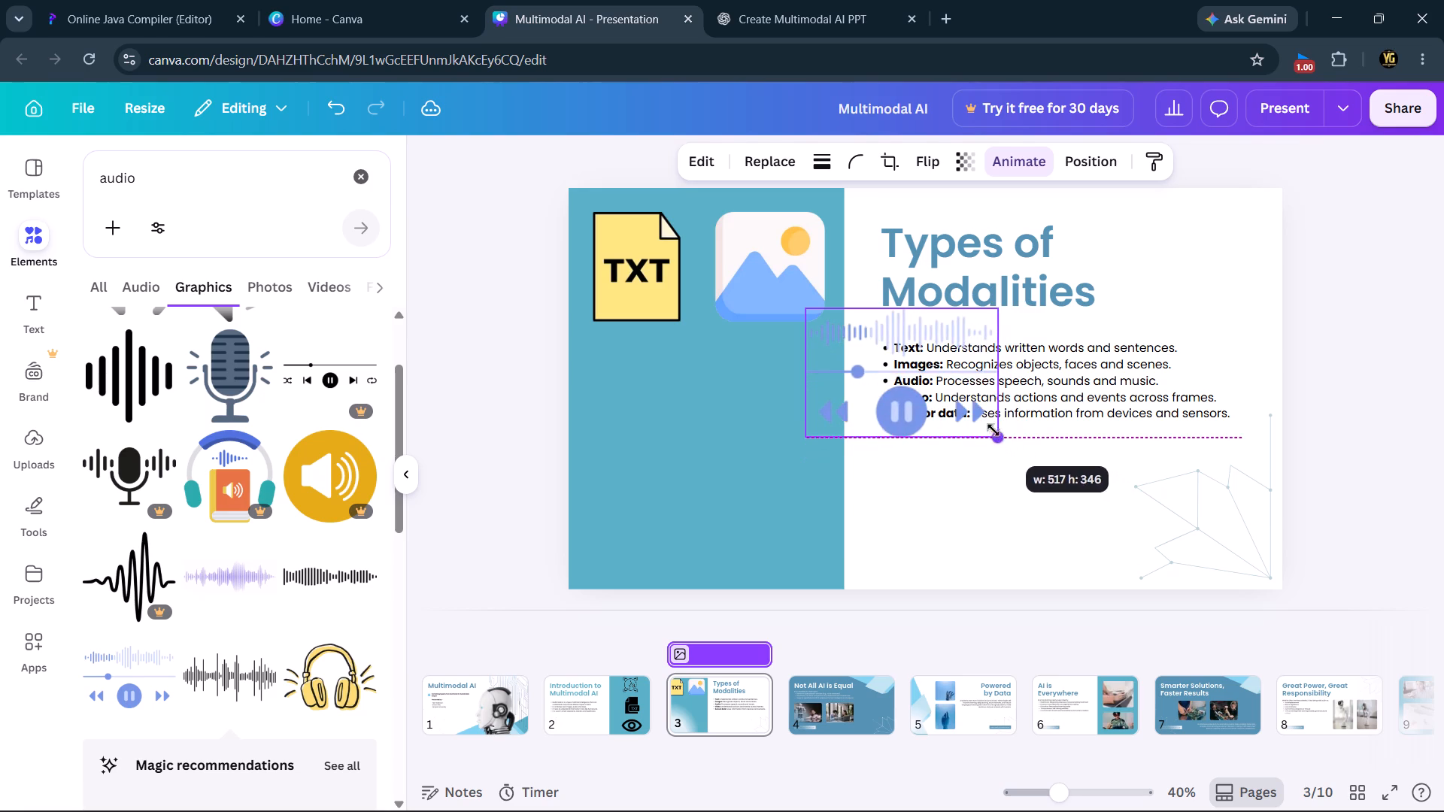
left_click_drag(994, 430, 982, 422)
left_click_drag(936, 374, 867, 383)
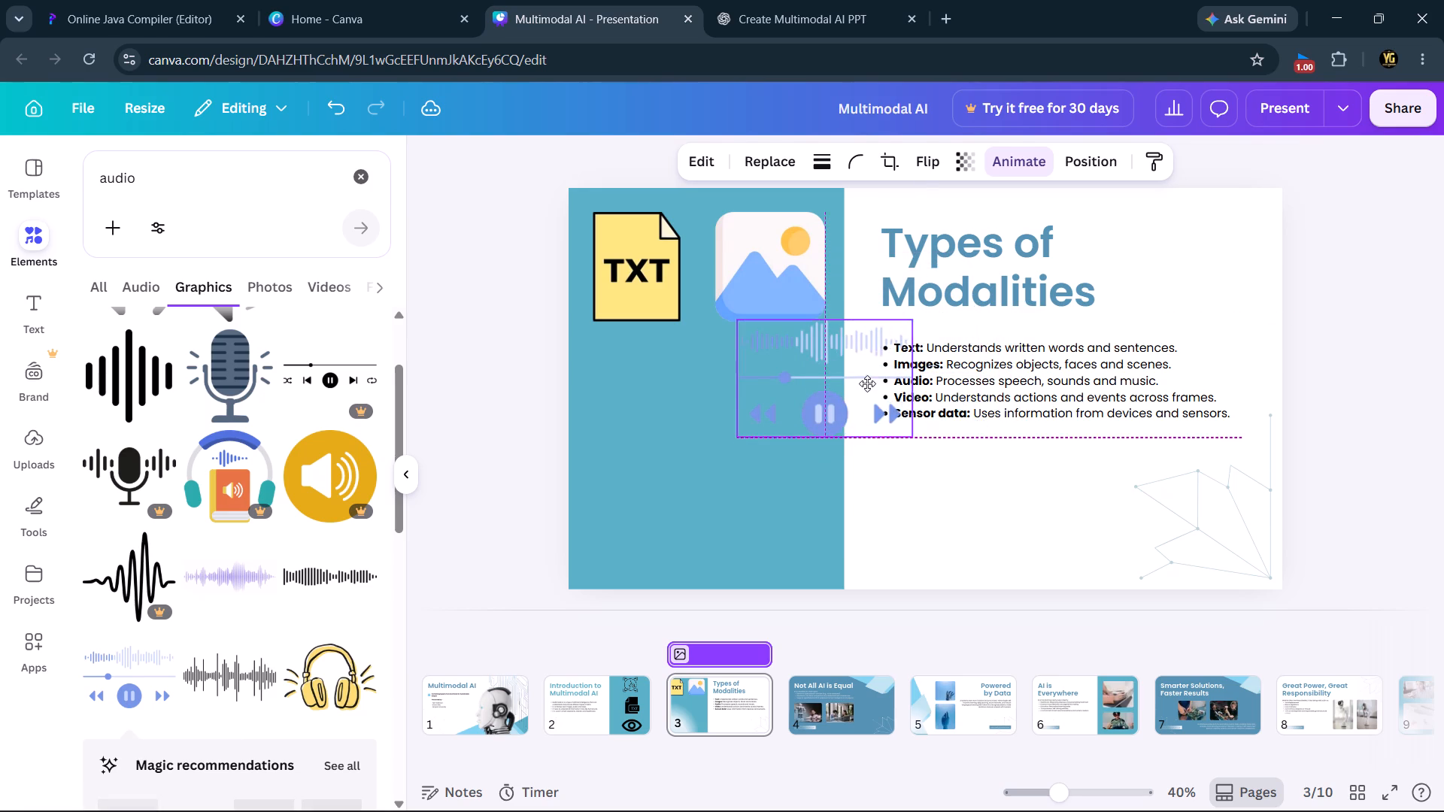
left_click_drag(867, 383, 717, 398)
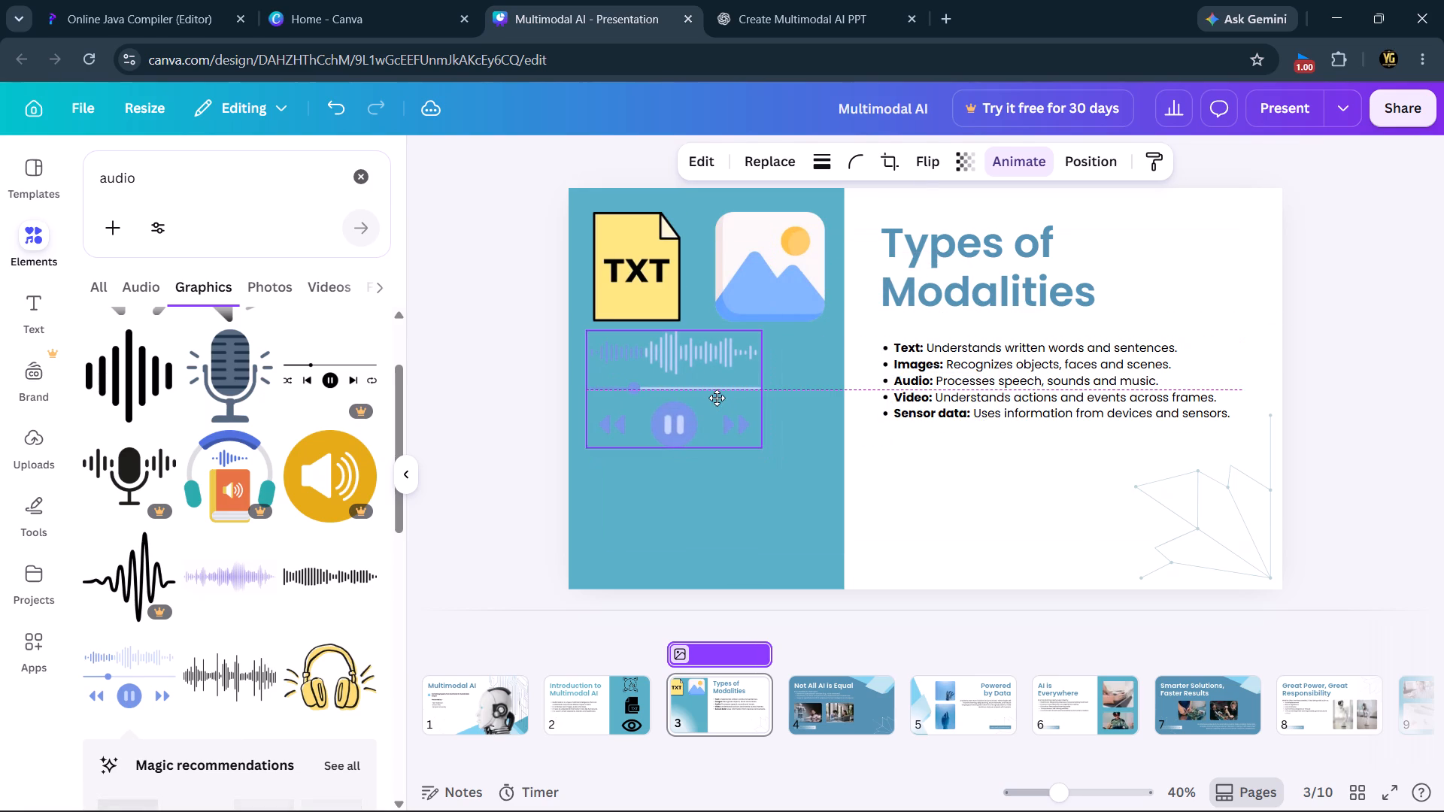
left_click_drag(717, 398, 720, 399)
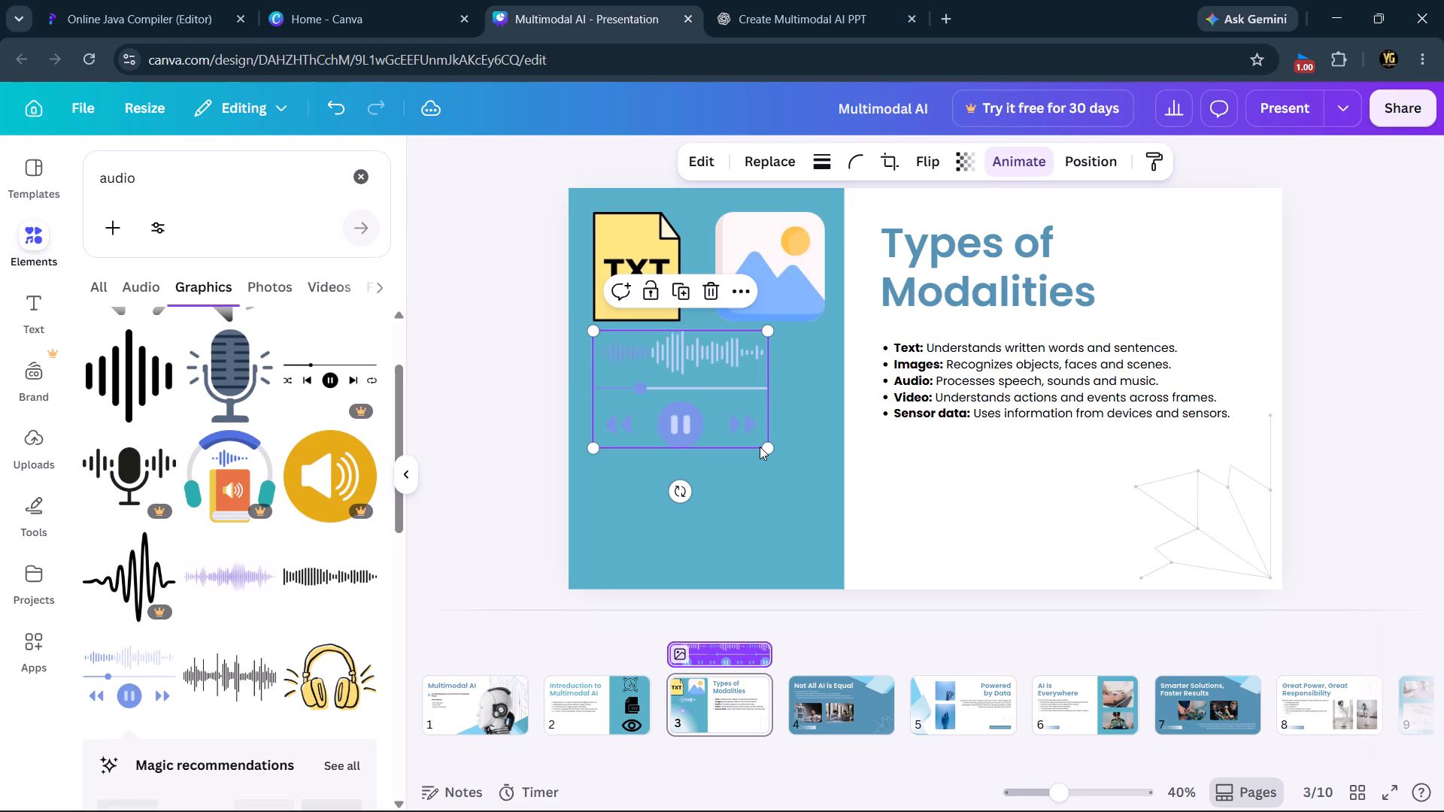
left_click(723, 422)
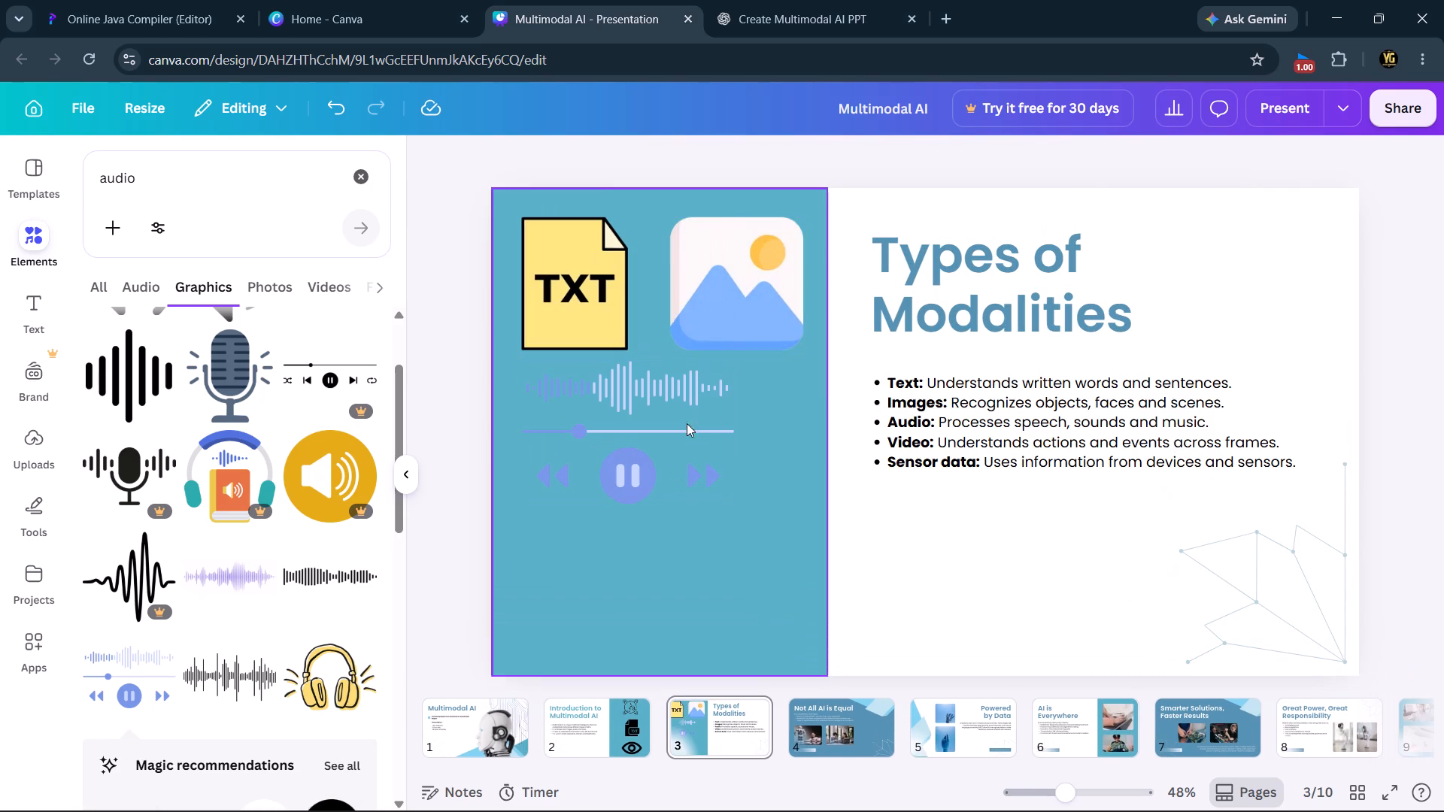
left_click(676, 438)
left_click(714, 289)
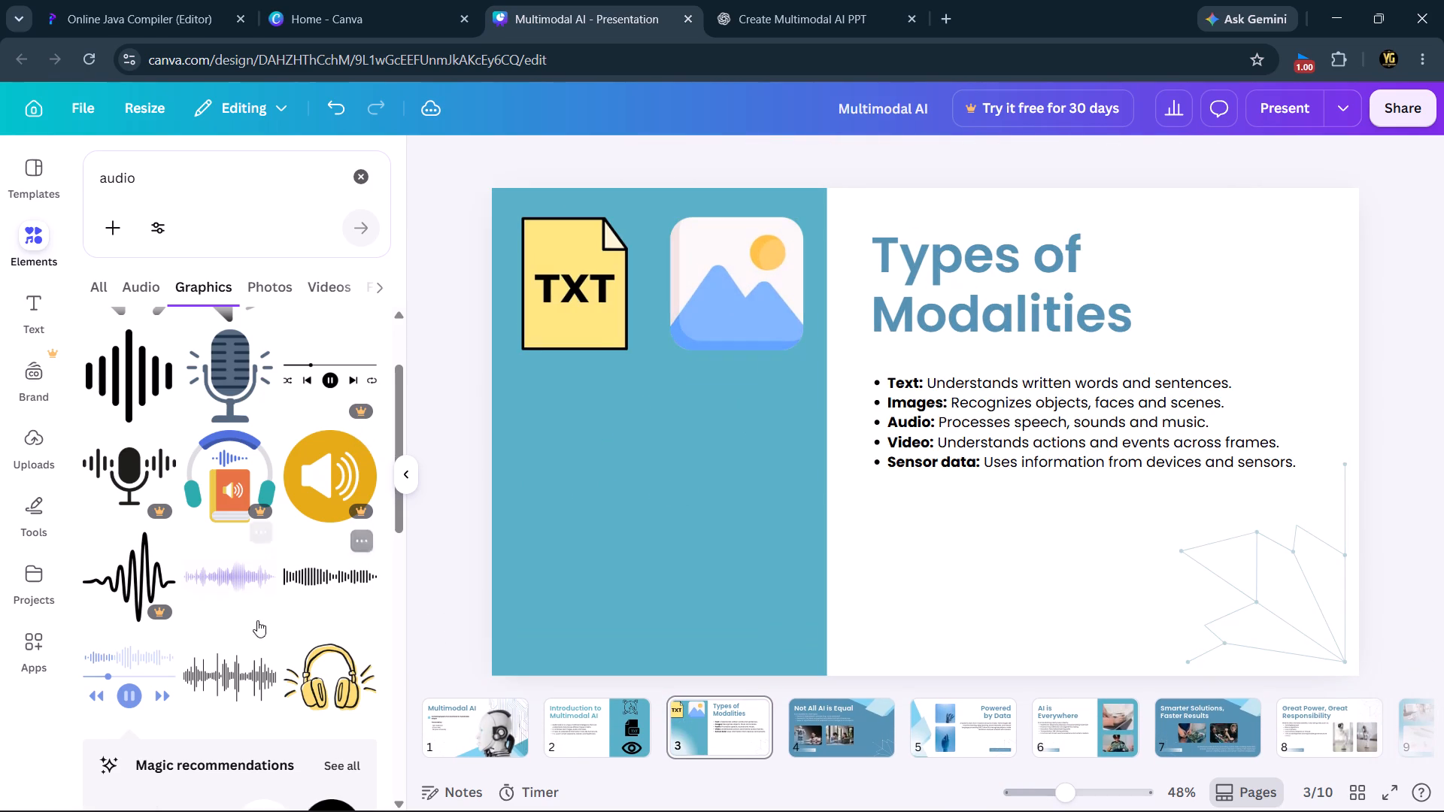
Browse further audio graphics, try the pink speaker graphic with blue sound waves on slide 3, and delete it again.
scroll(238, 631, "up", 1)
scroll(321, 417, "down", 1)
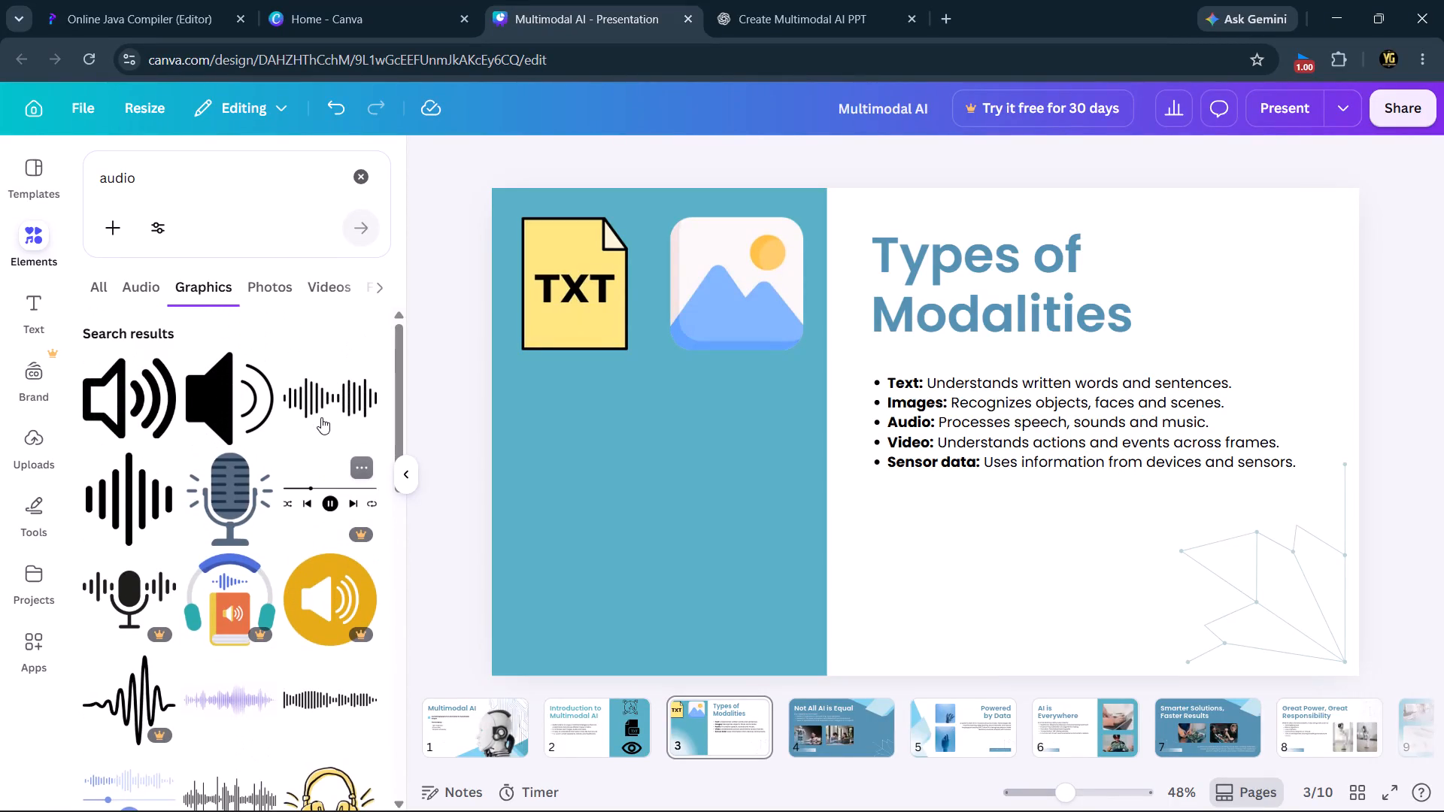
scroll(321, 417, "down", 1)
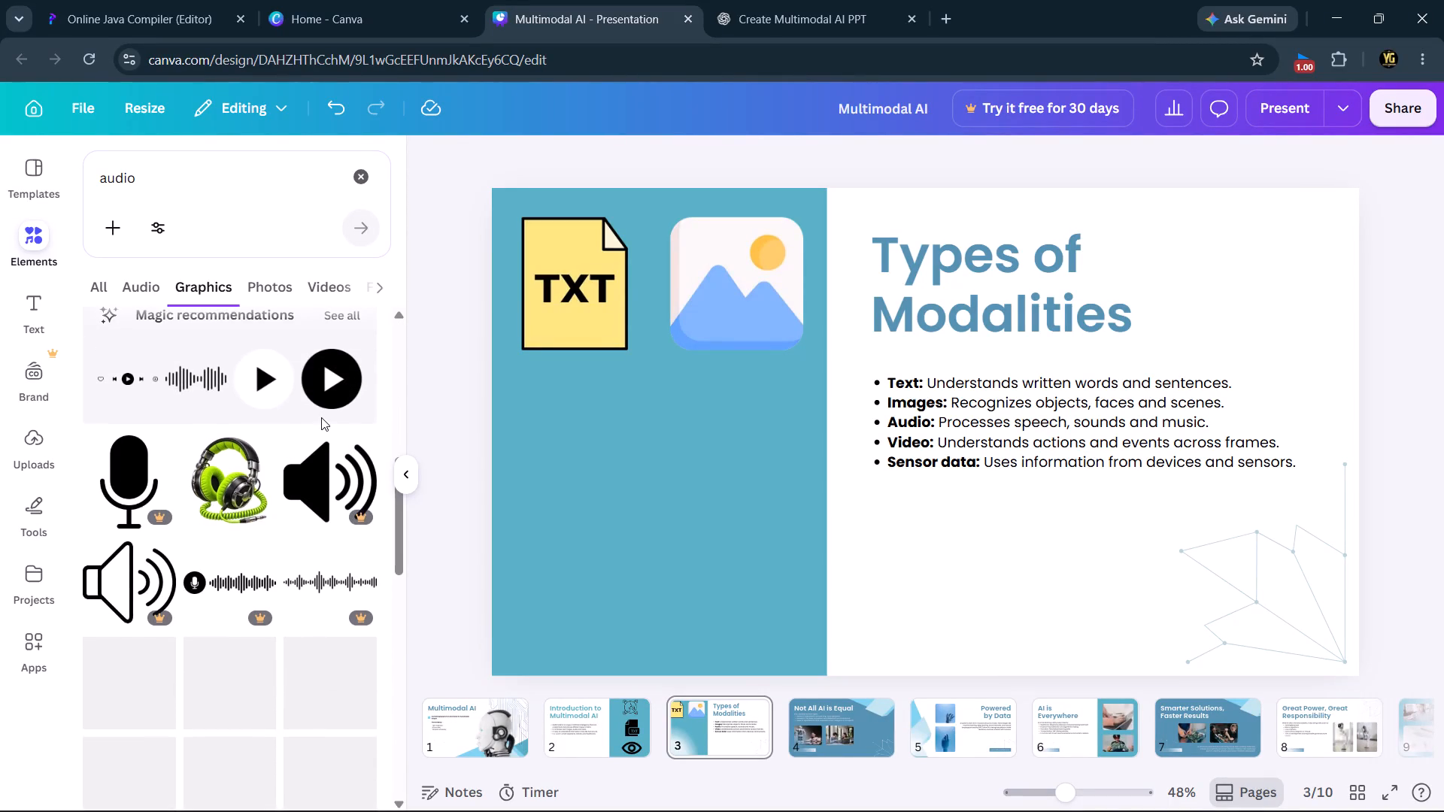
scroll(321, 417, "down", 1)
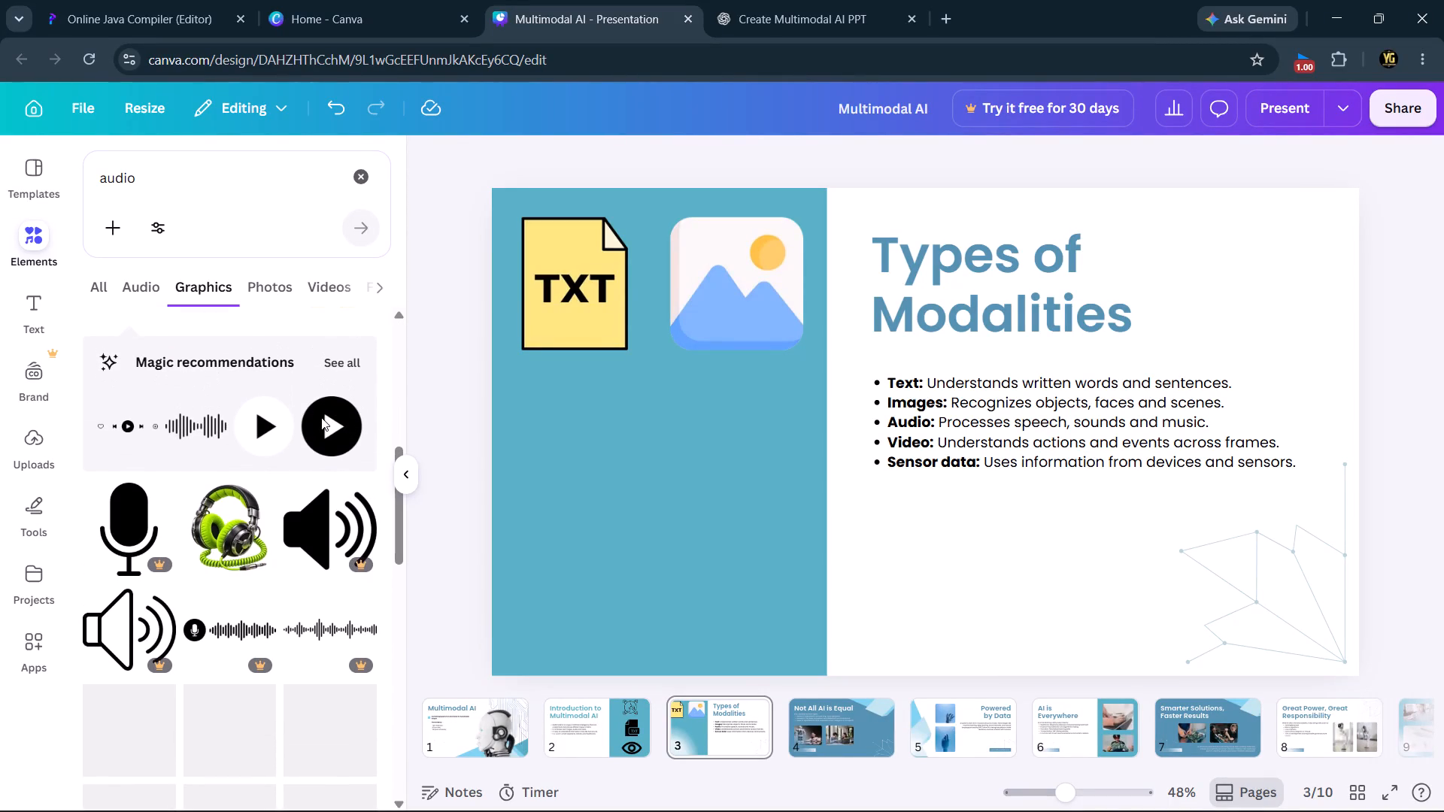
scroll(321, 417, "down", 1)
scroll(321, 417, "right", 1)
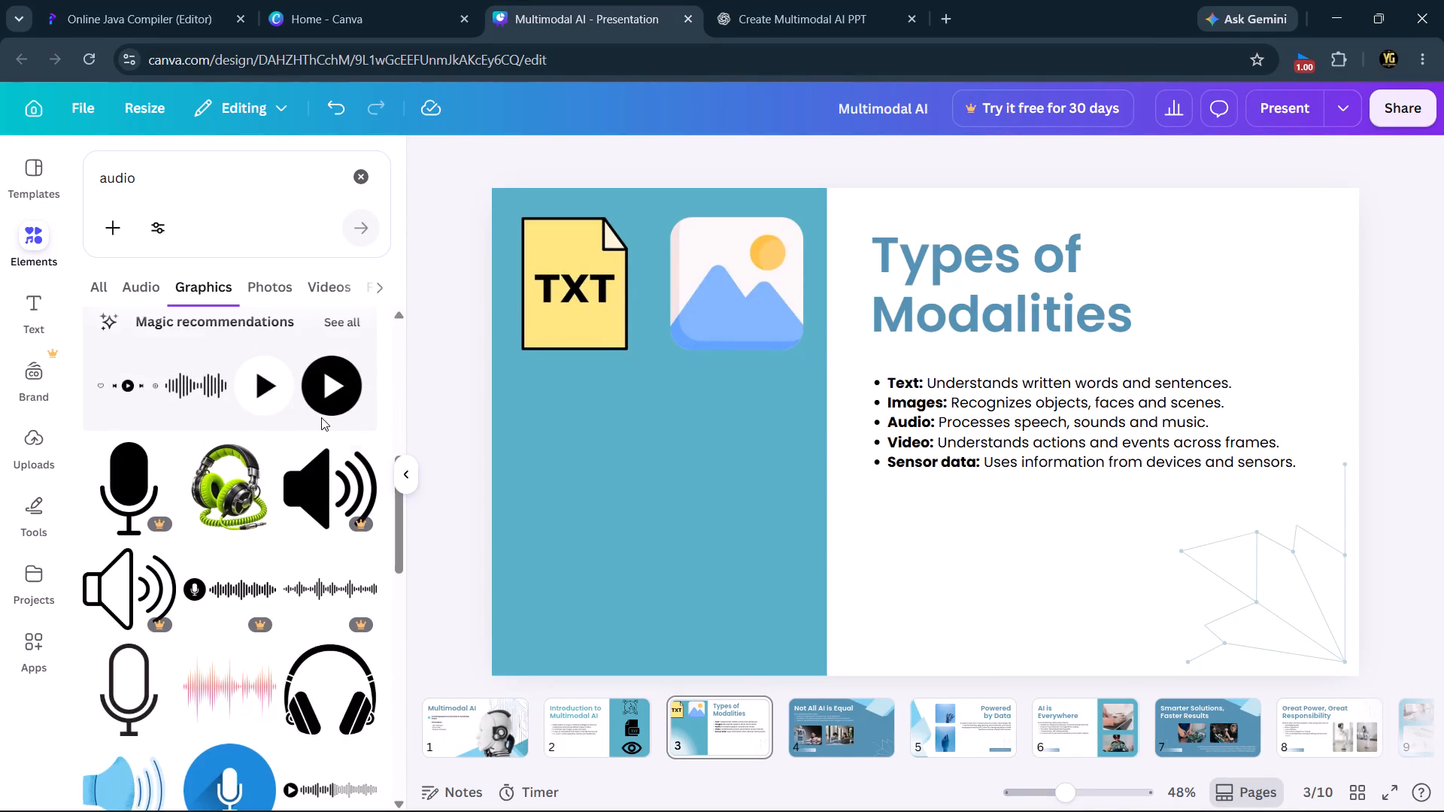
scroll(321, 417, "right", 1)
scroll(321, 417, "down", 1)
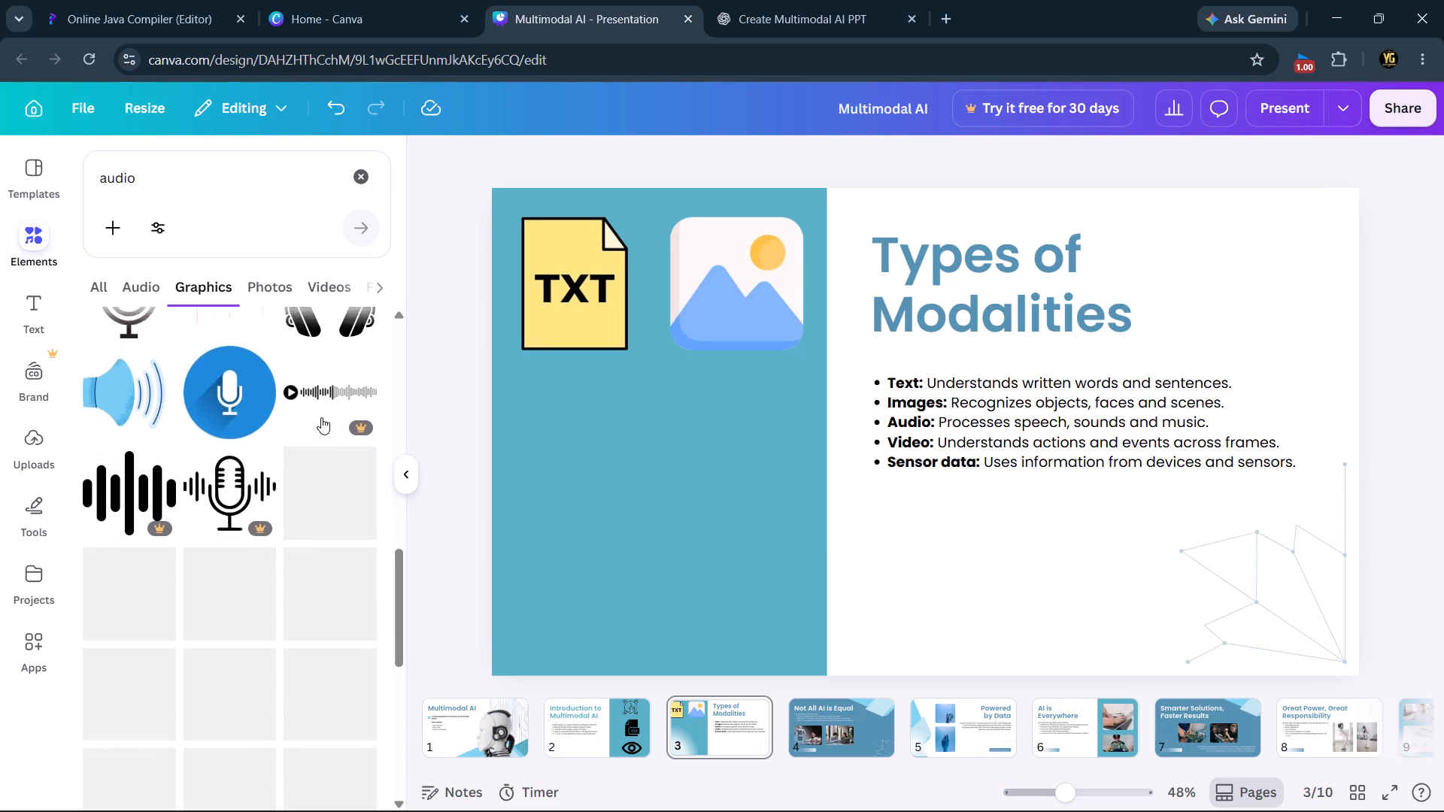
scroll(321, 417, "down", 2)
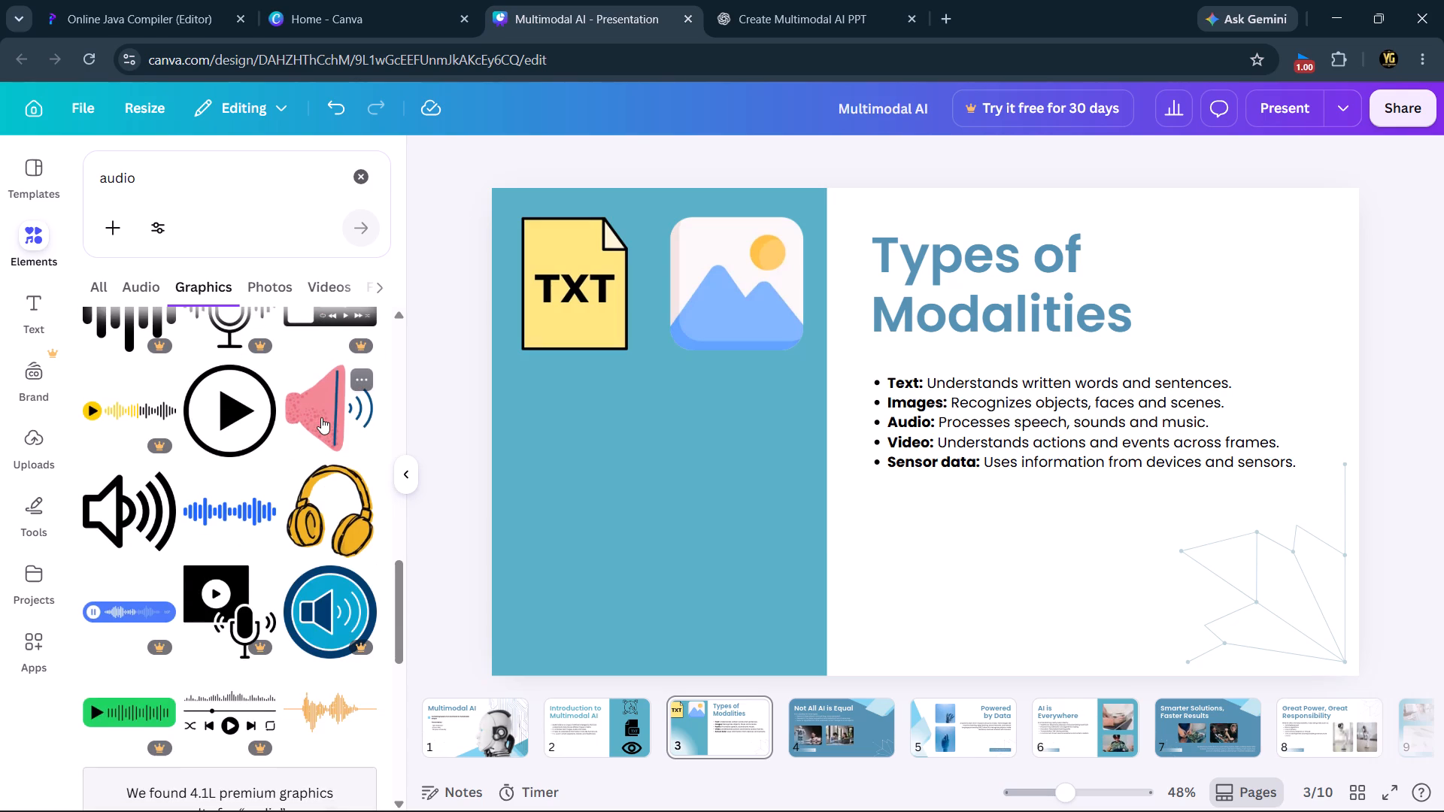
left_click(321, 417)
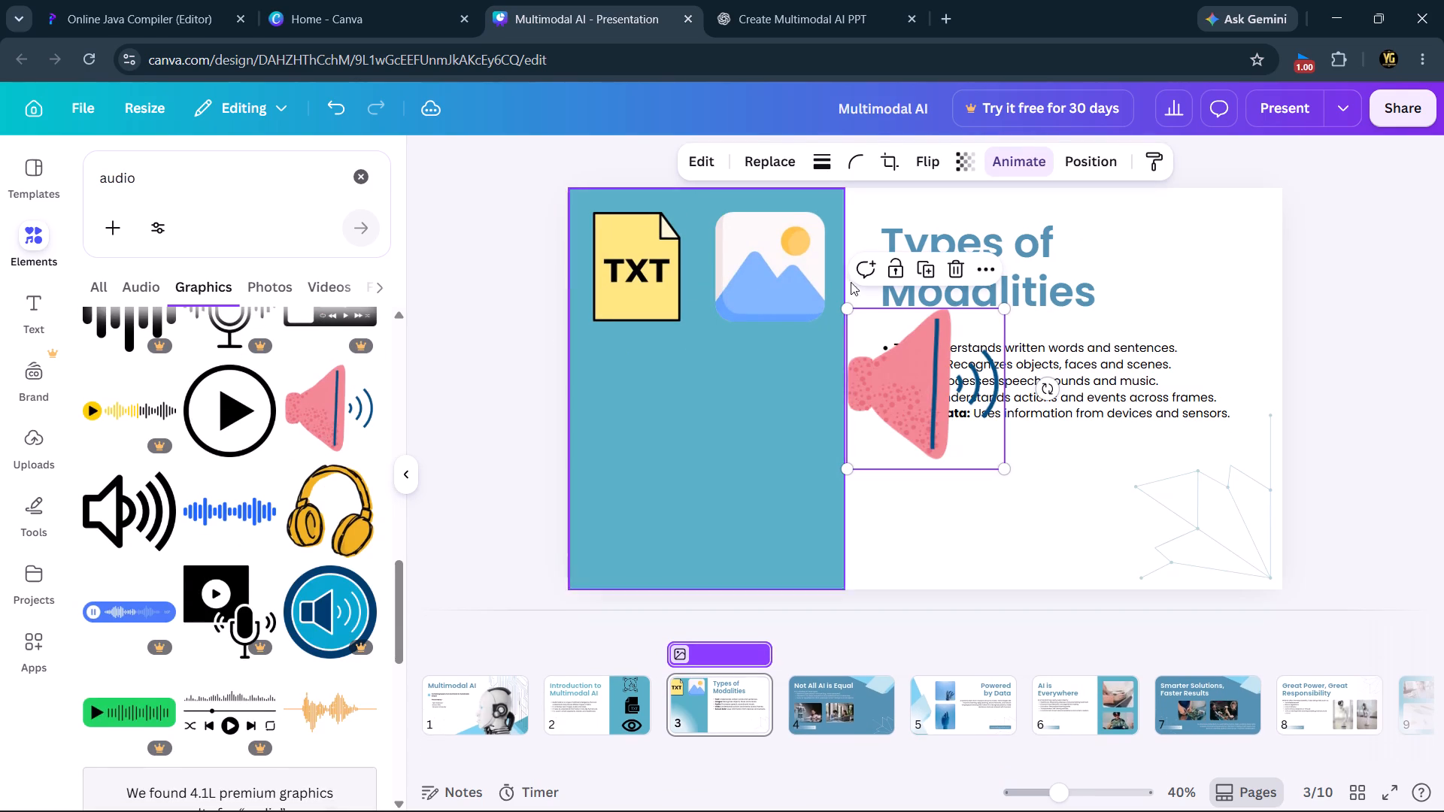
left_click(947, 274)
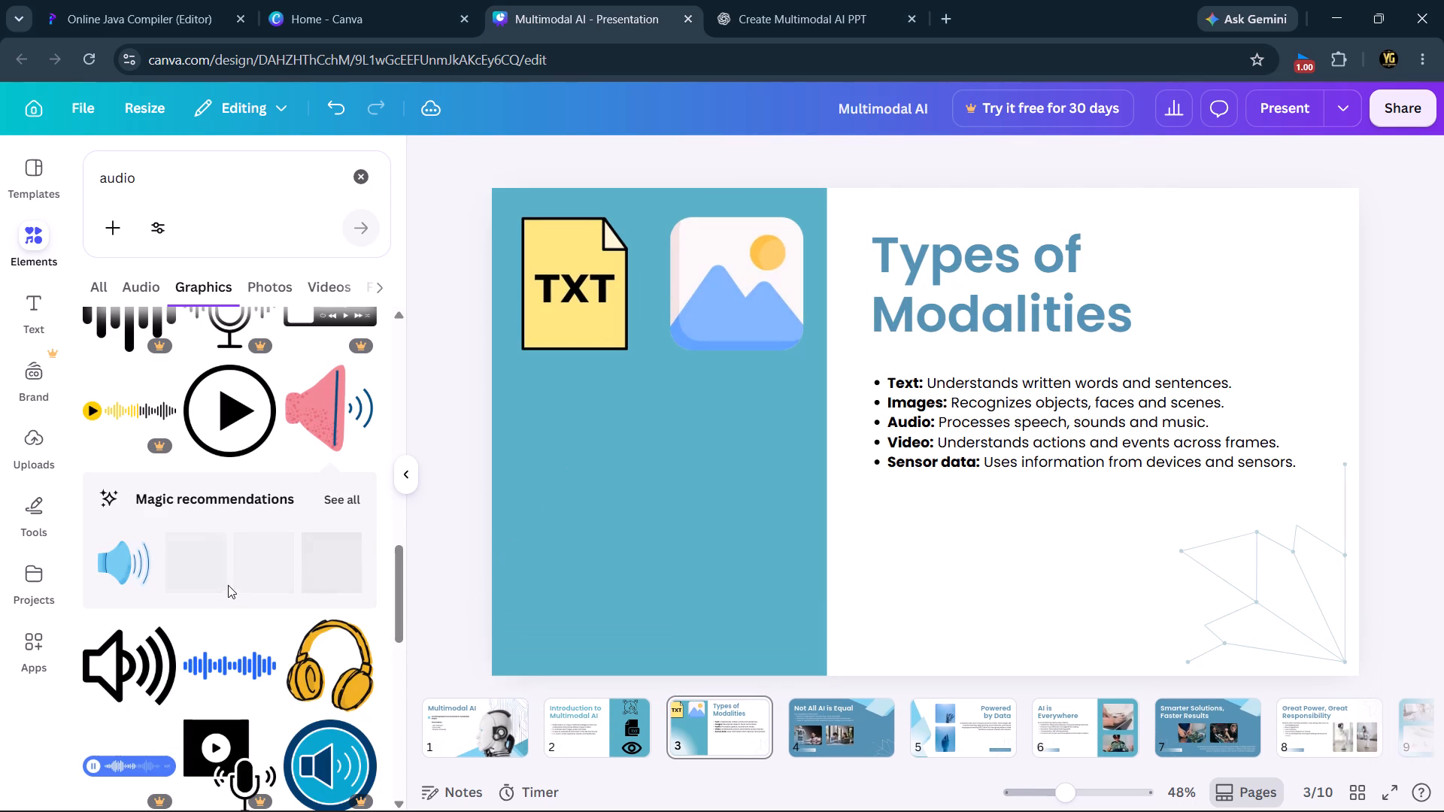
Add the black vertical-bar waveform graphic to slide 3, shrink it to about 310 by 333, and place it below the TXT graphic.
scroll(221, 587, "up", 7)
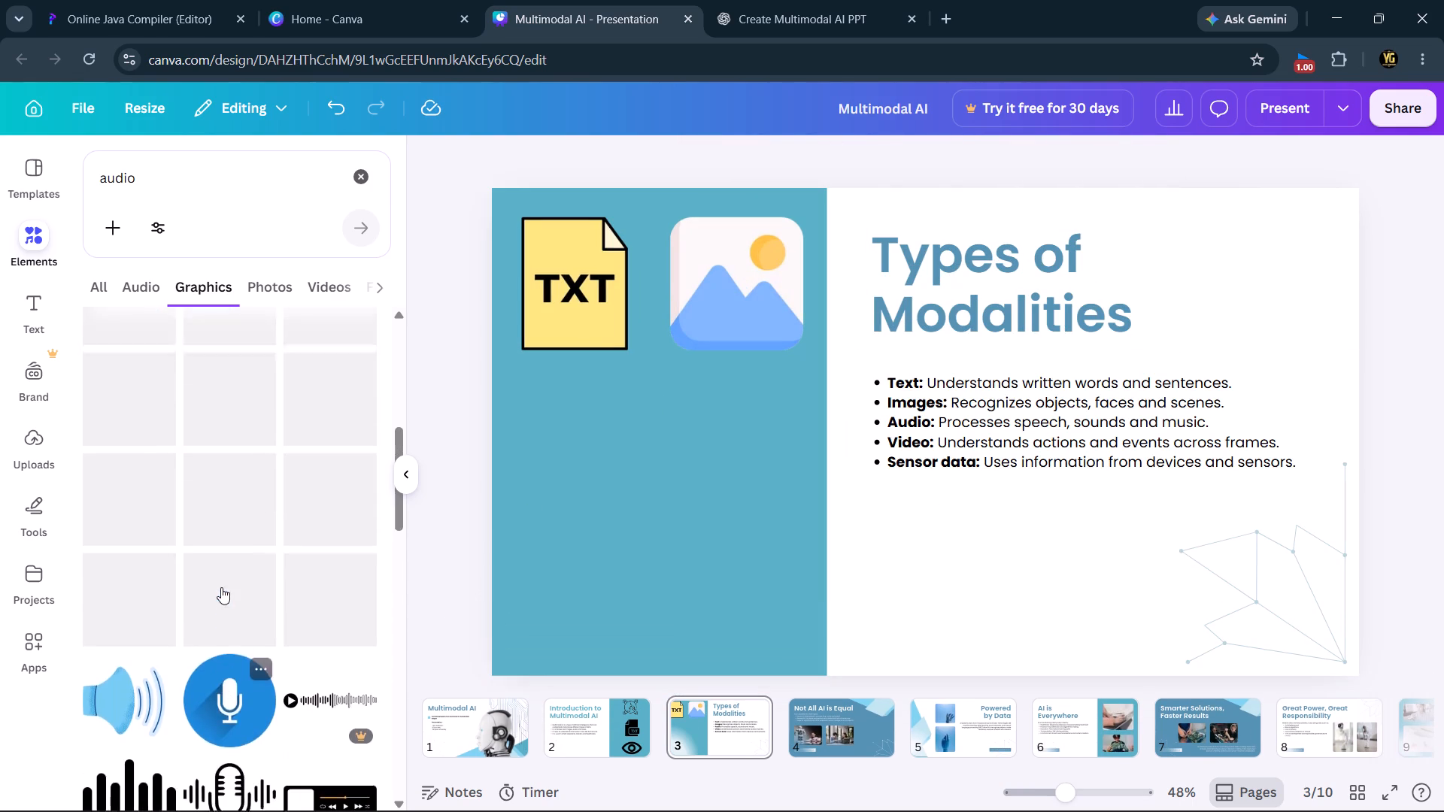
scroll(221, 587, "up", 2)
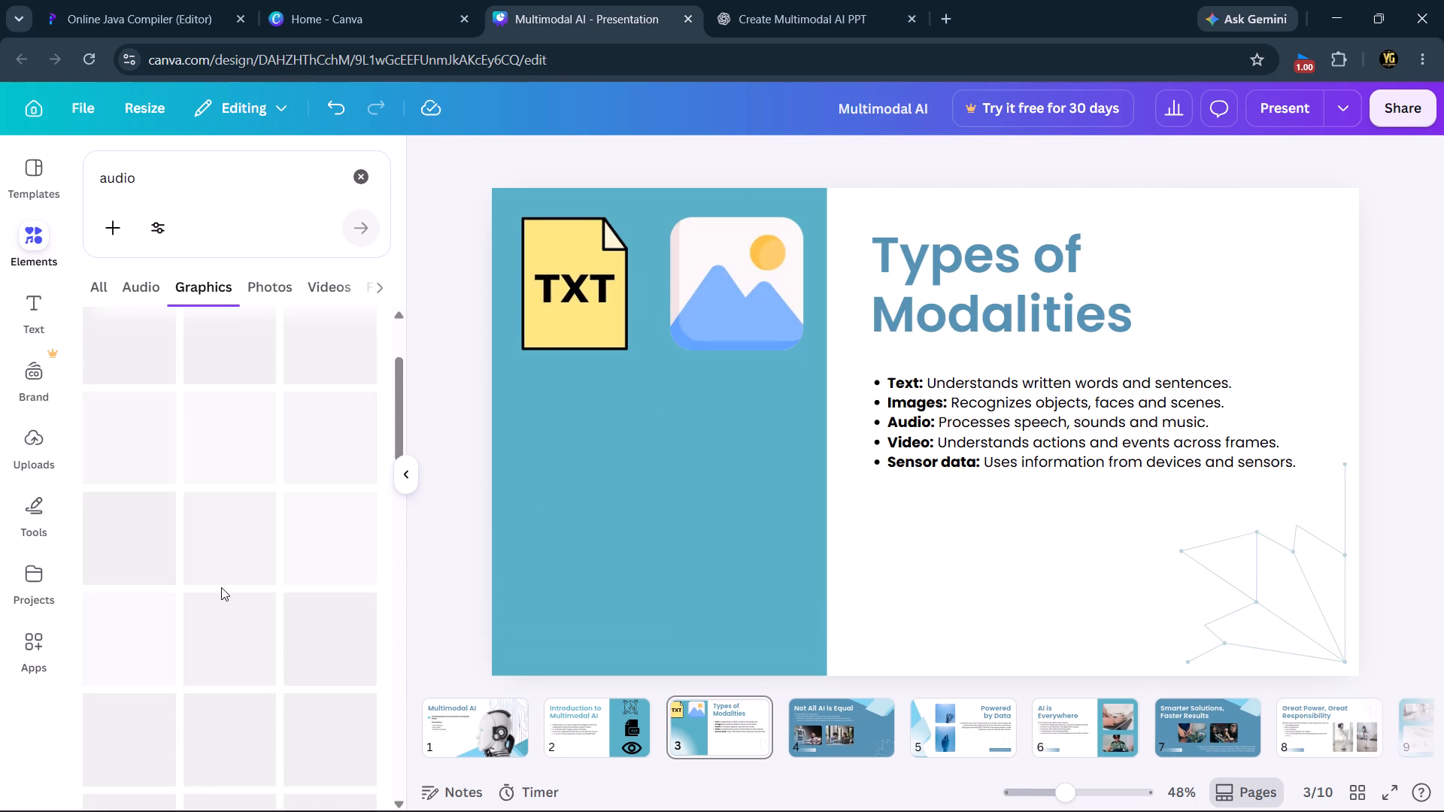
scroll(221, 587, "up", 2)
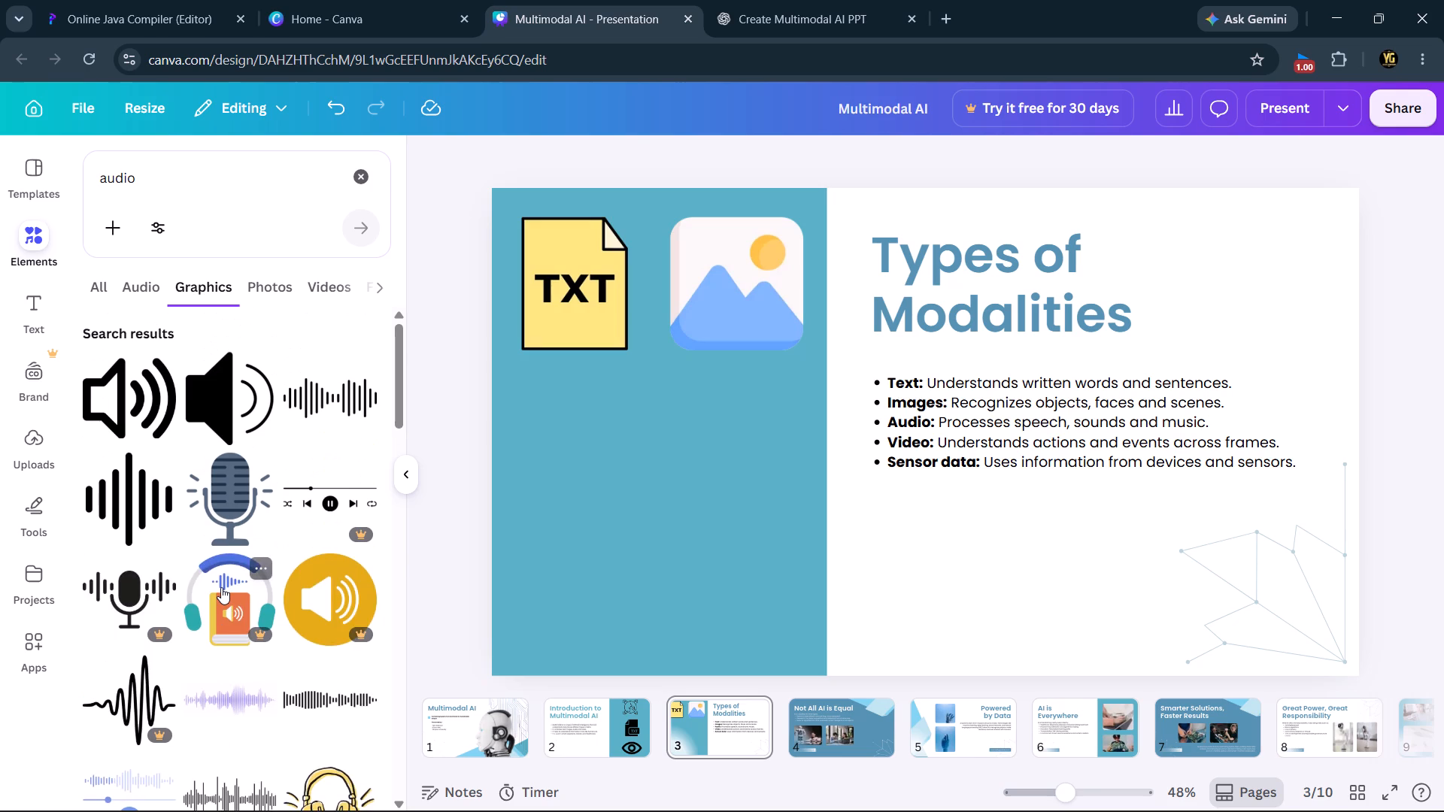
scroll(221, 587, "up", 1)
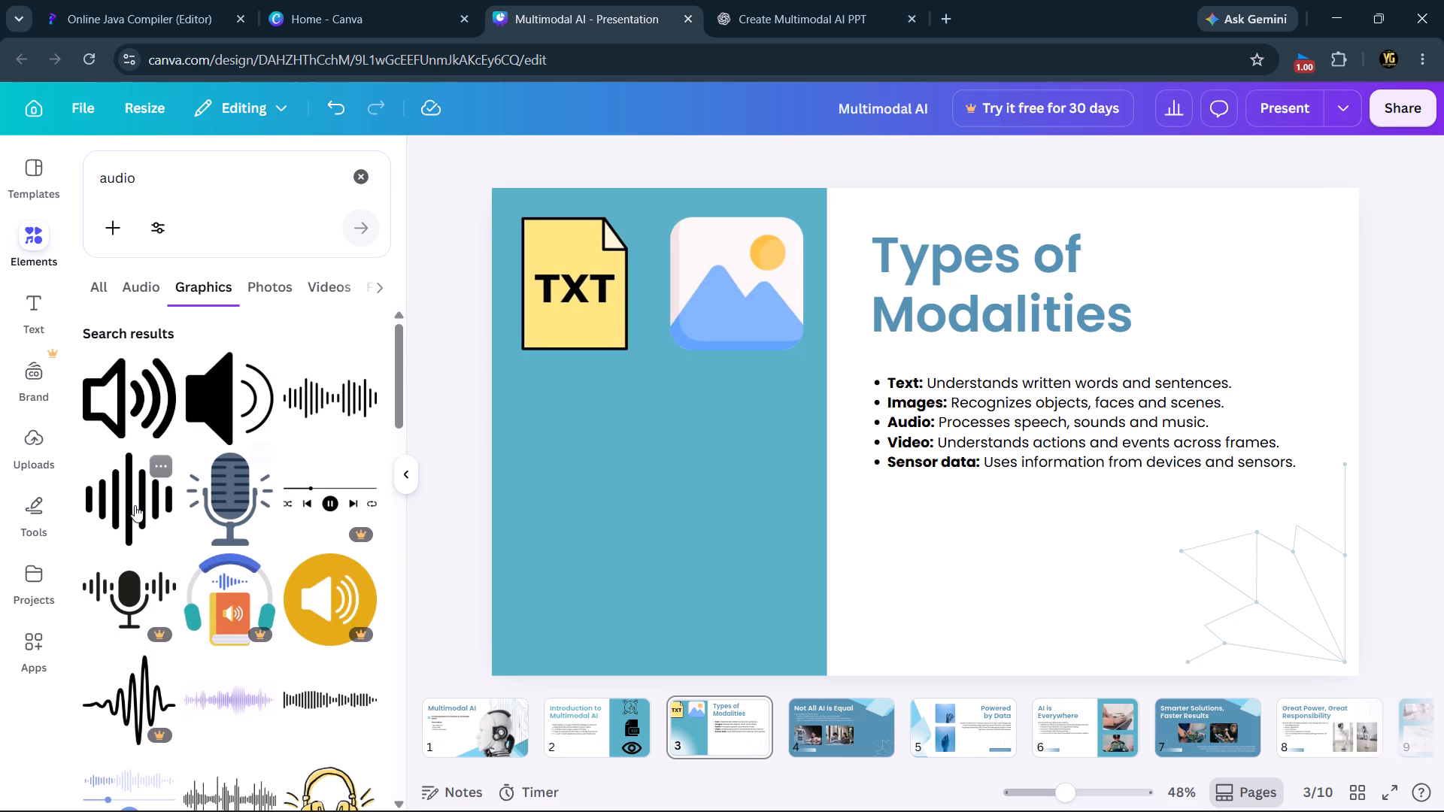
left_click(135, 505)
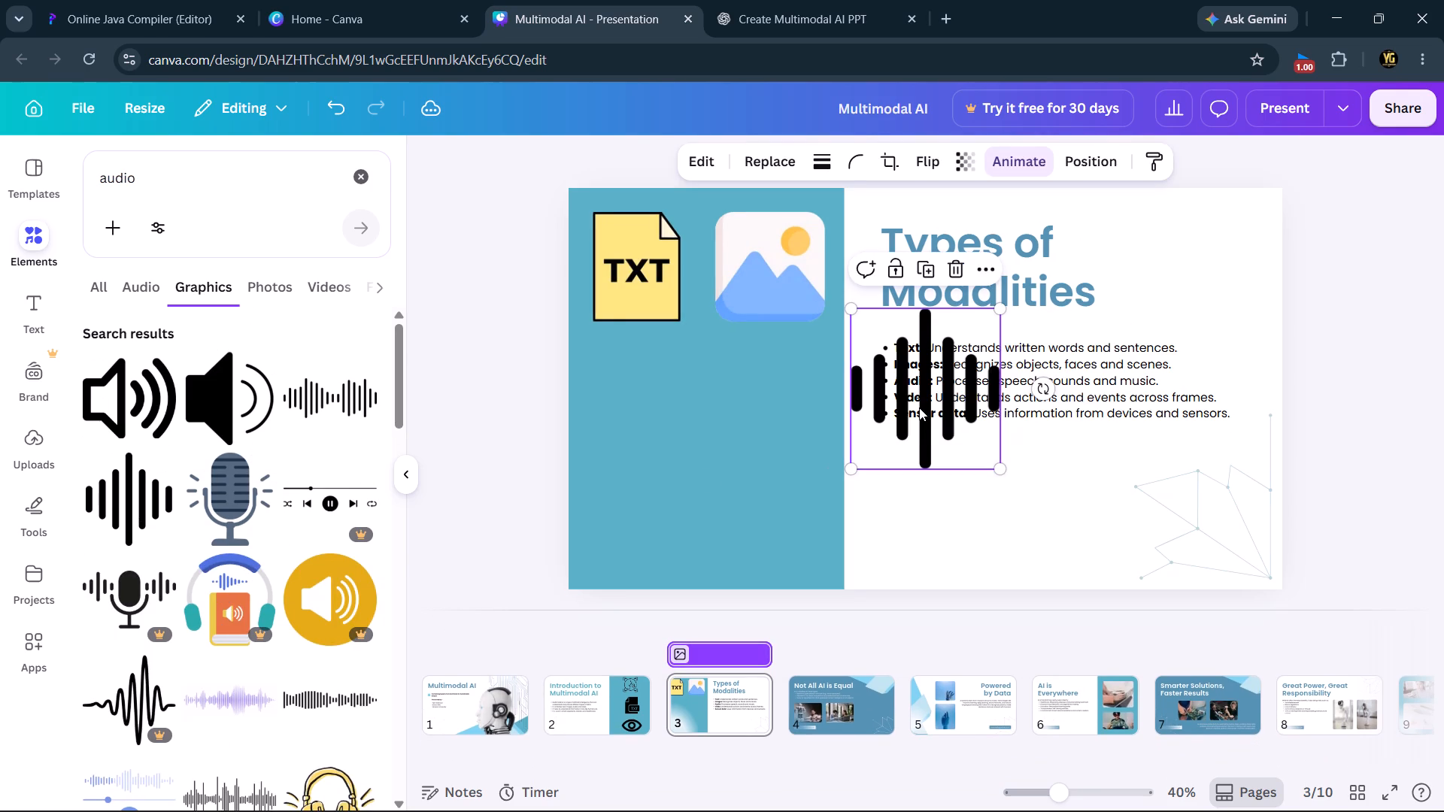
left_click_drag(919, 408, 683, 412)
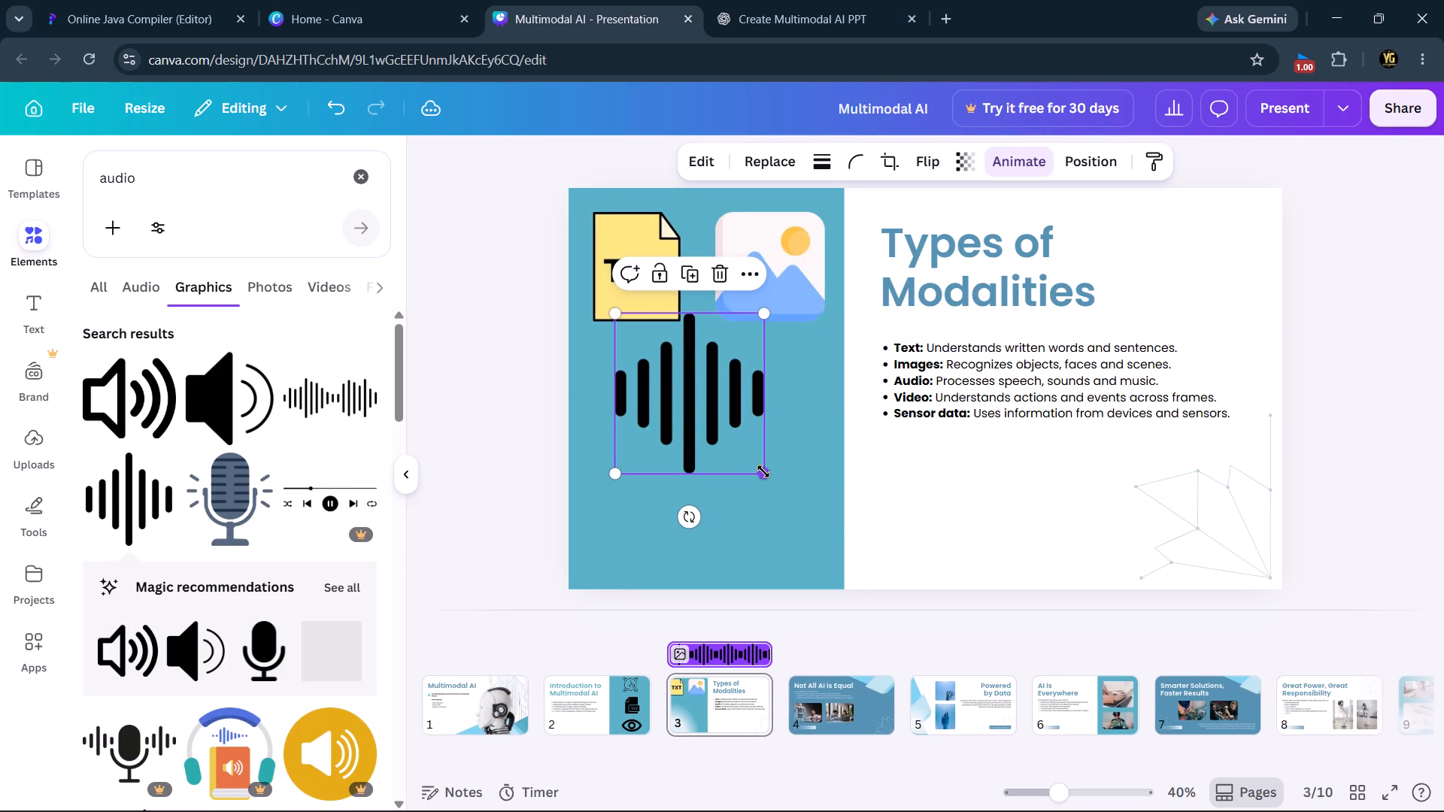
left_click_drag(763, 471, 732, 437)
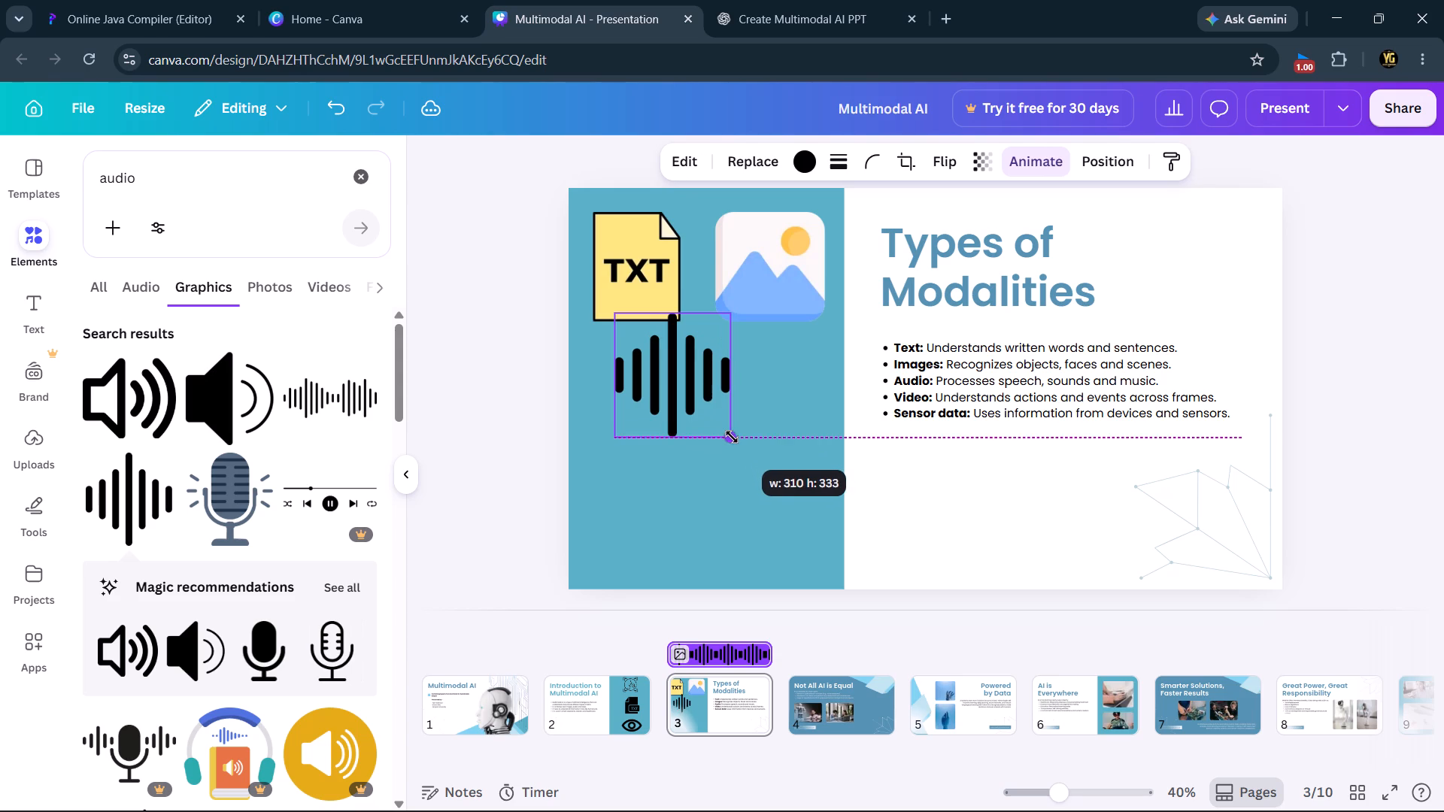
left_click_drag(732, 437, 732, 435)
left_click_drag(695, 399, 664, 432)
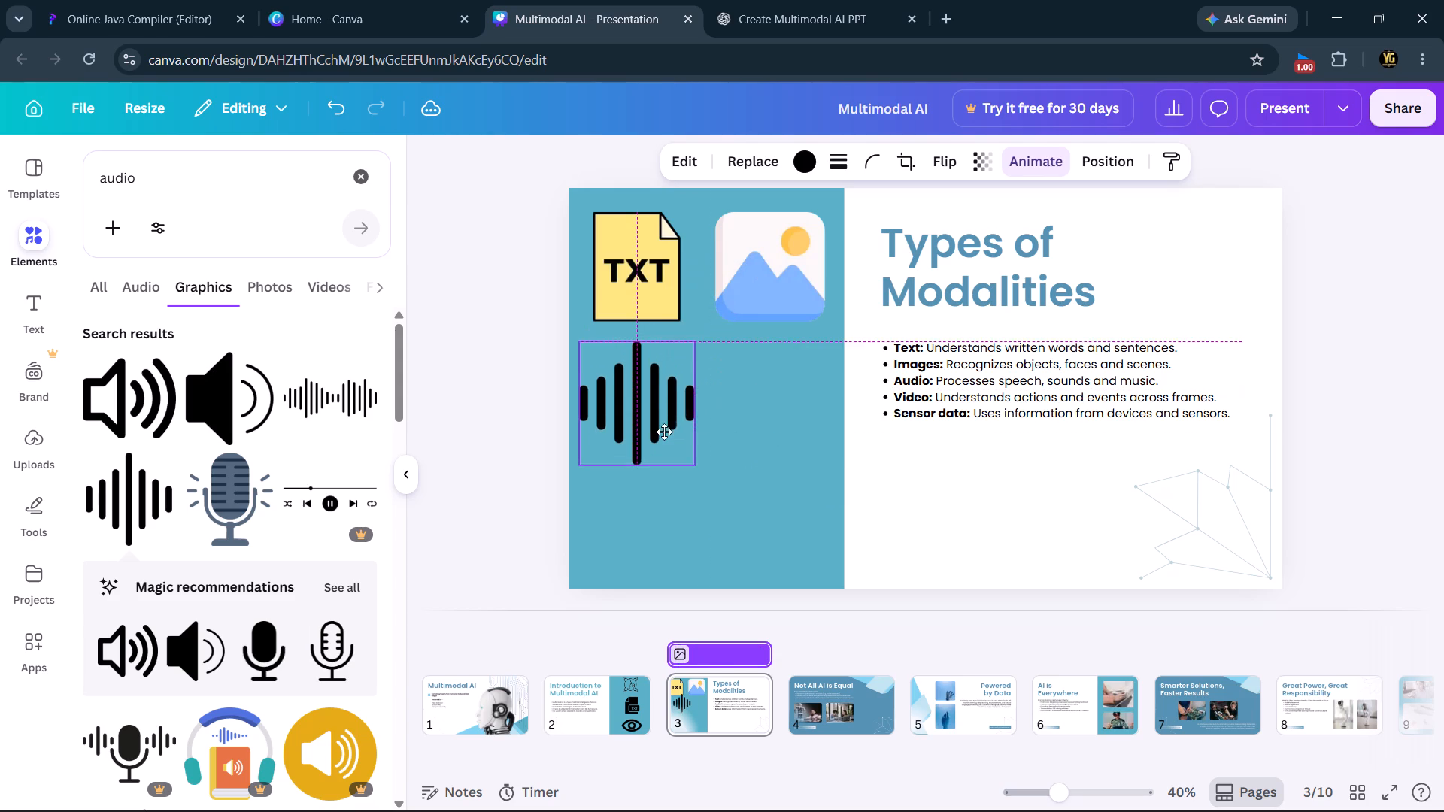
left_click_drag(664, 432, 663, 432)
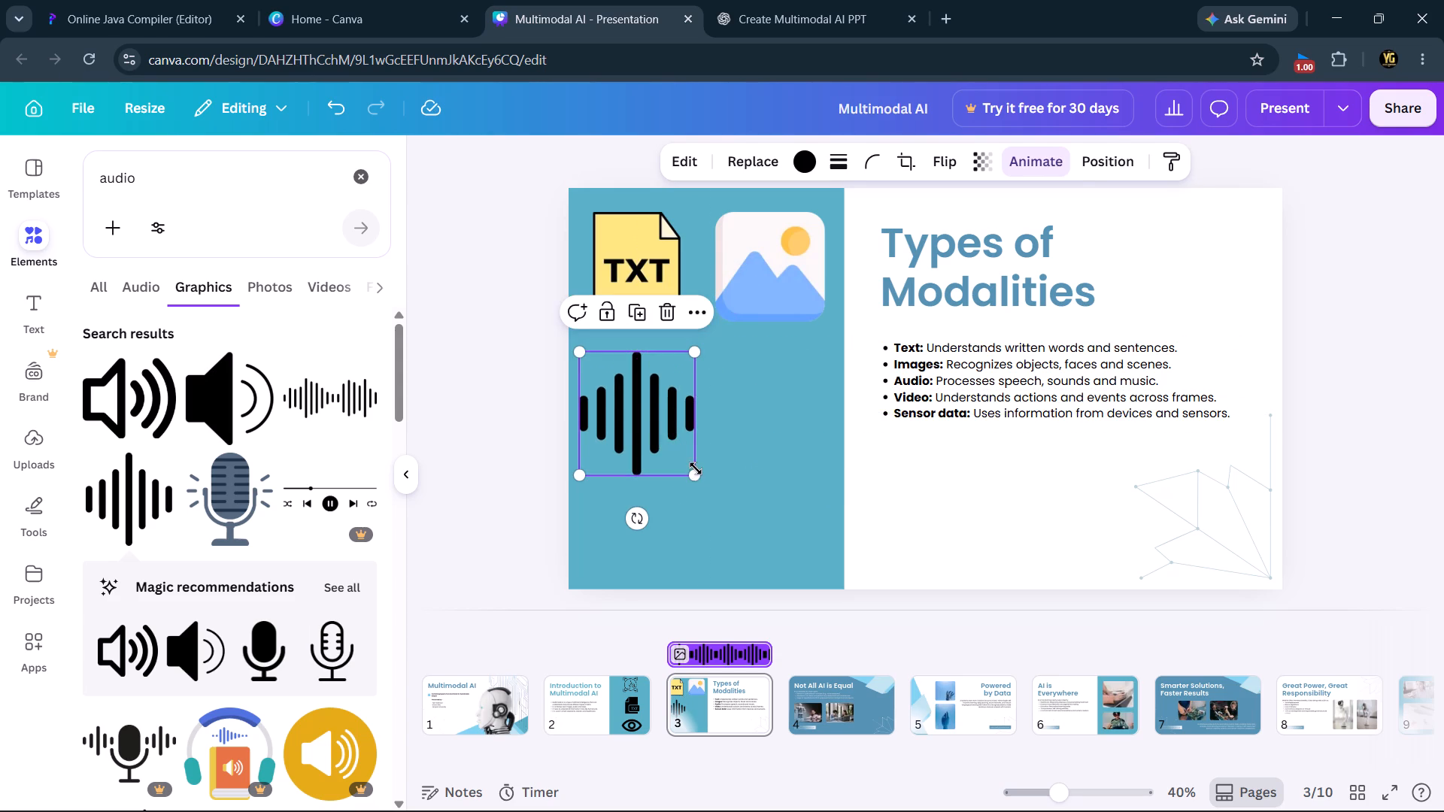
Shrink the waveform graphic slightly further and centre it beneath the TXT graphic.
left_click(743, 503)
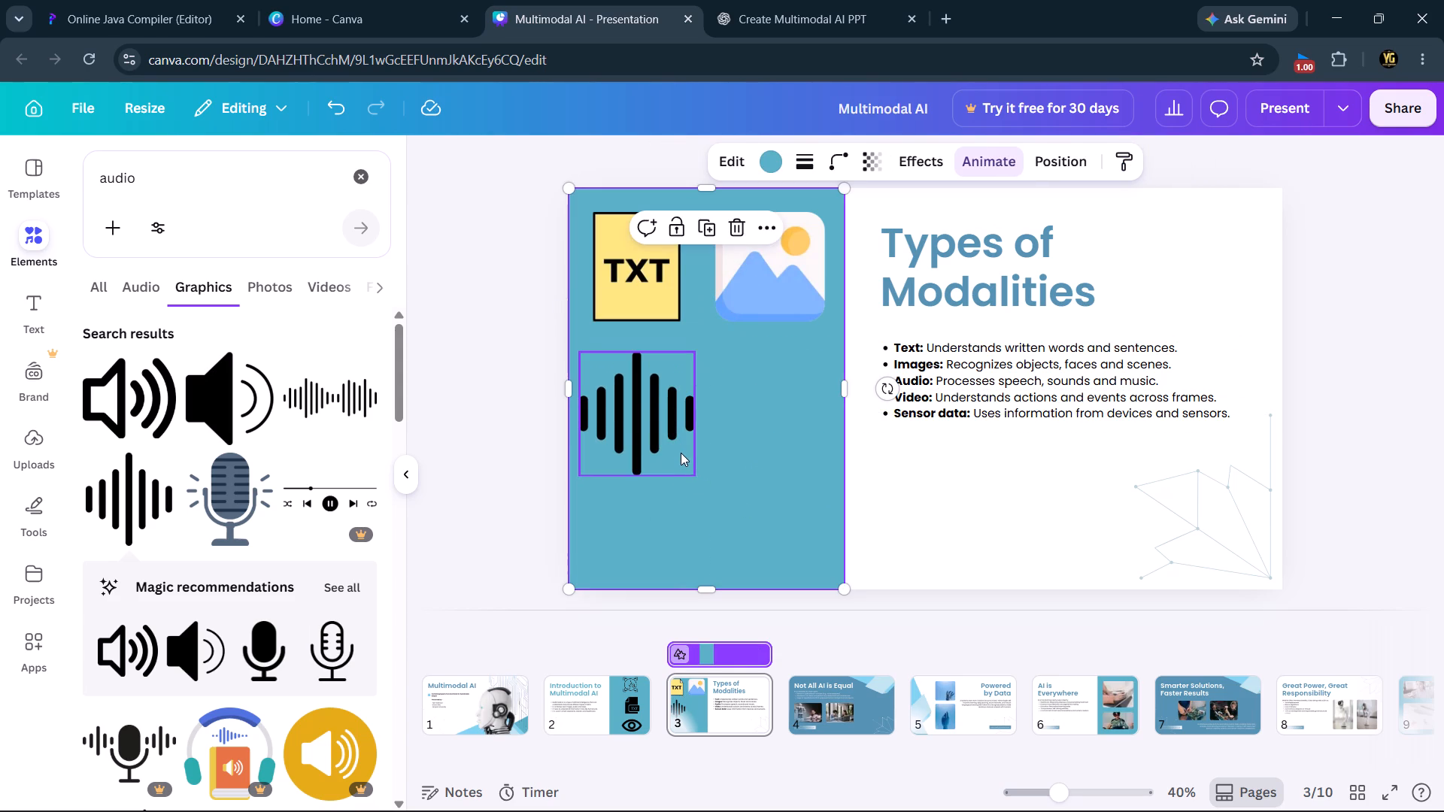
left_click(682, 453)
left_click_drag(693, 468, 688, 459)
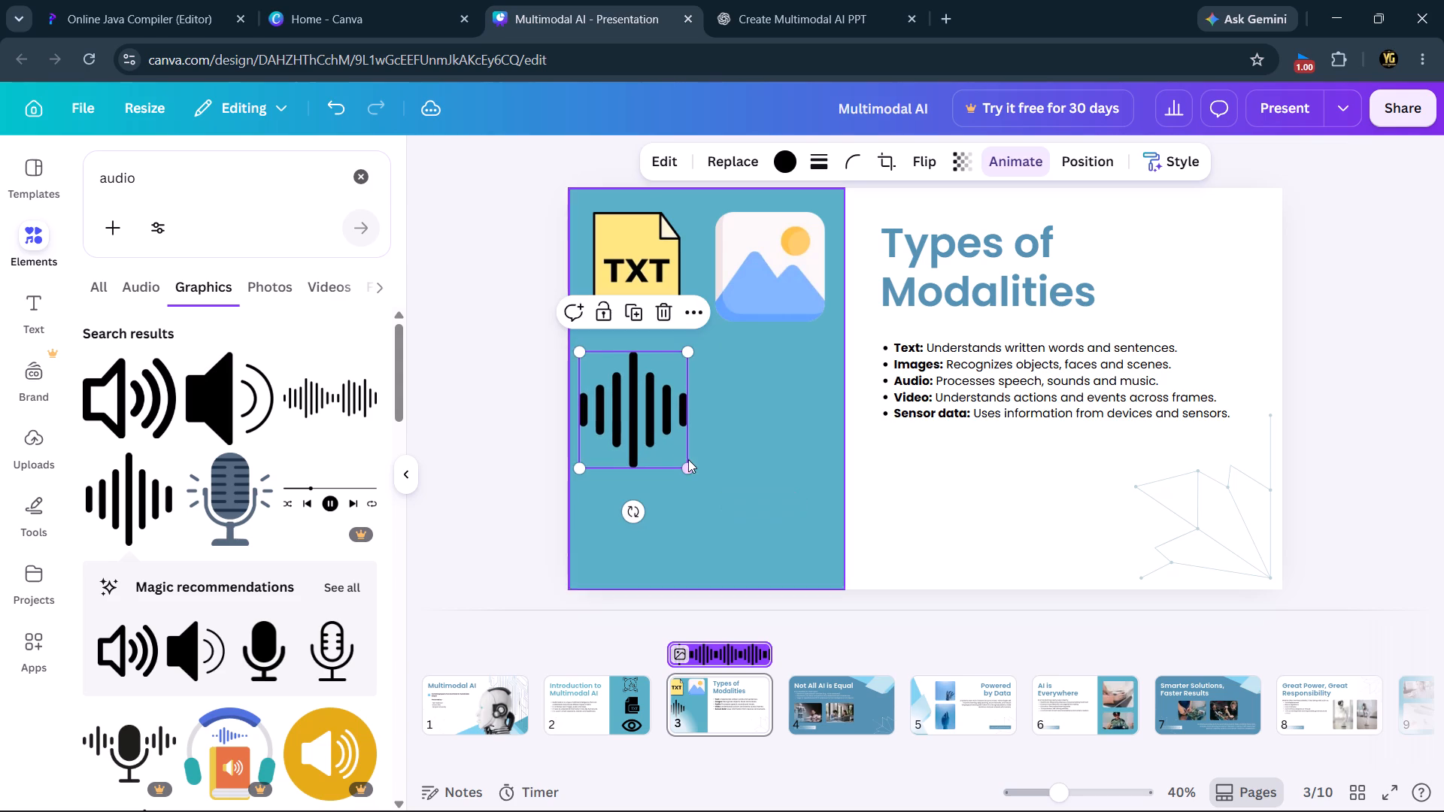
left_click(663, 441)
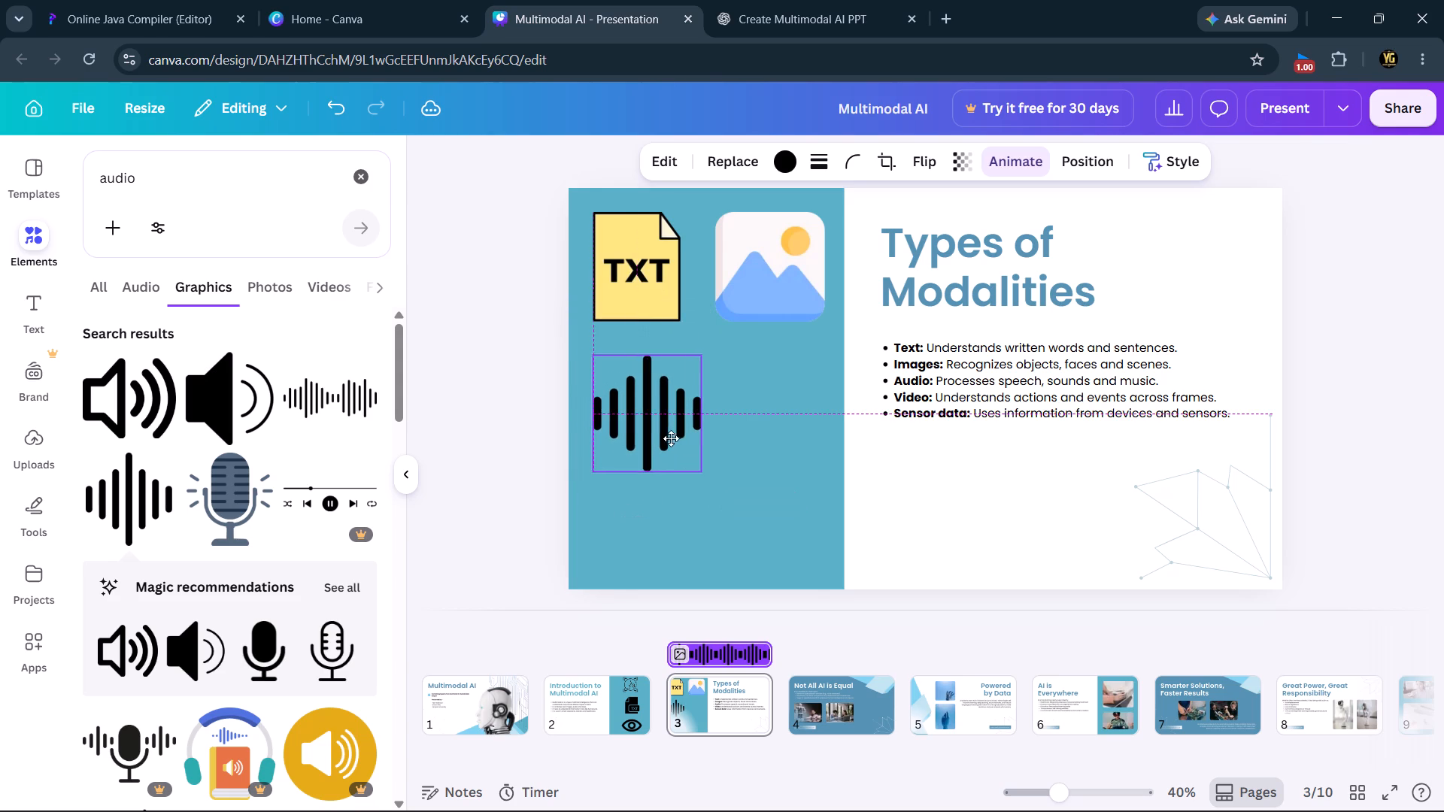
left_click(754, 482)
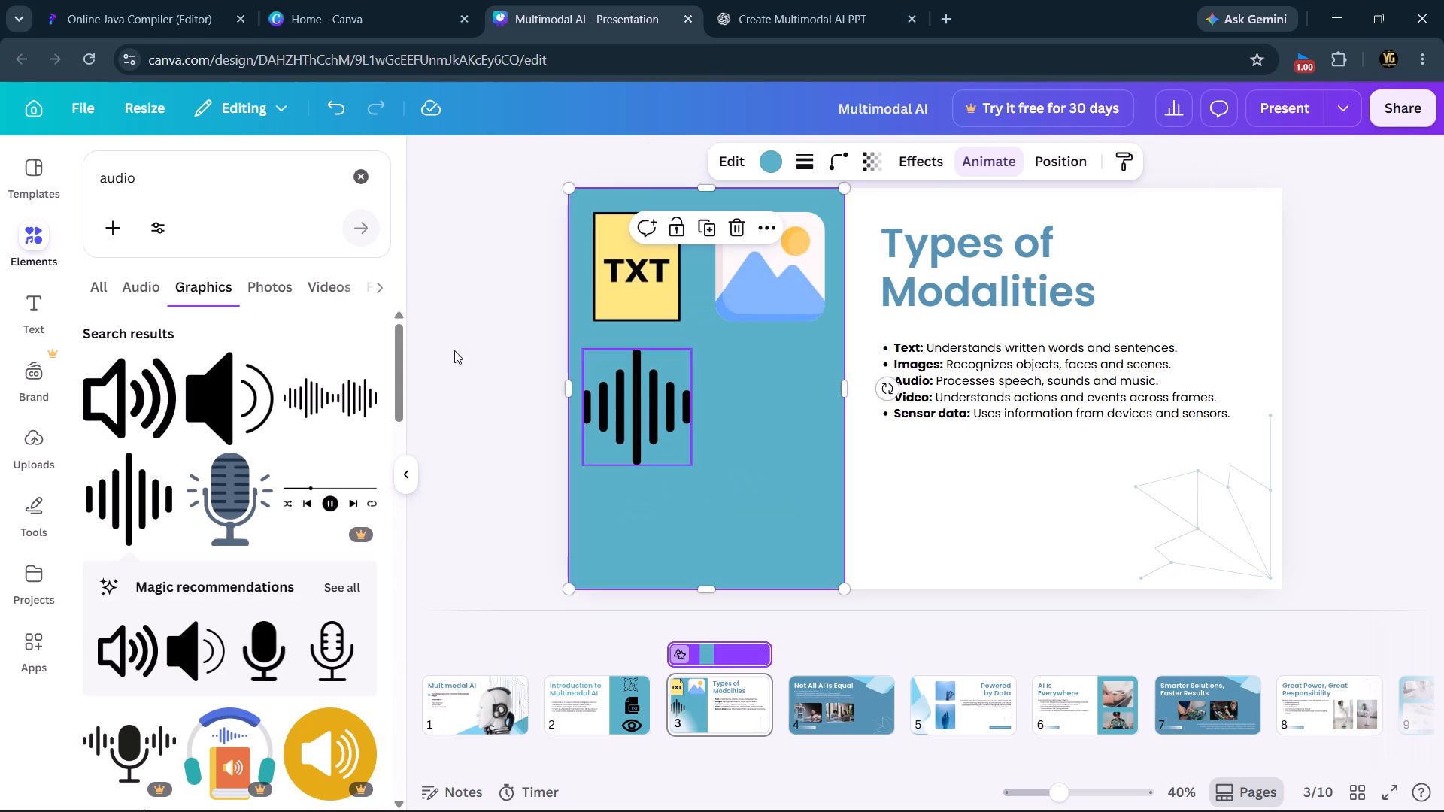
Replace the elements search with a search for "video".
left_click(363, 186)
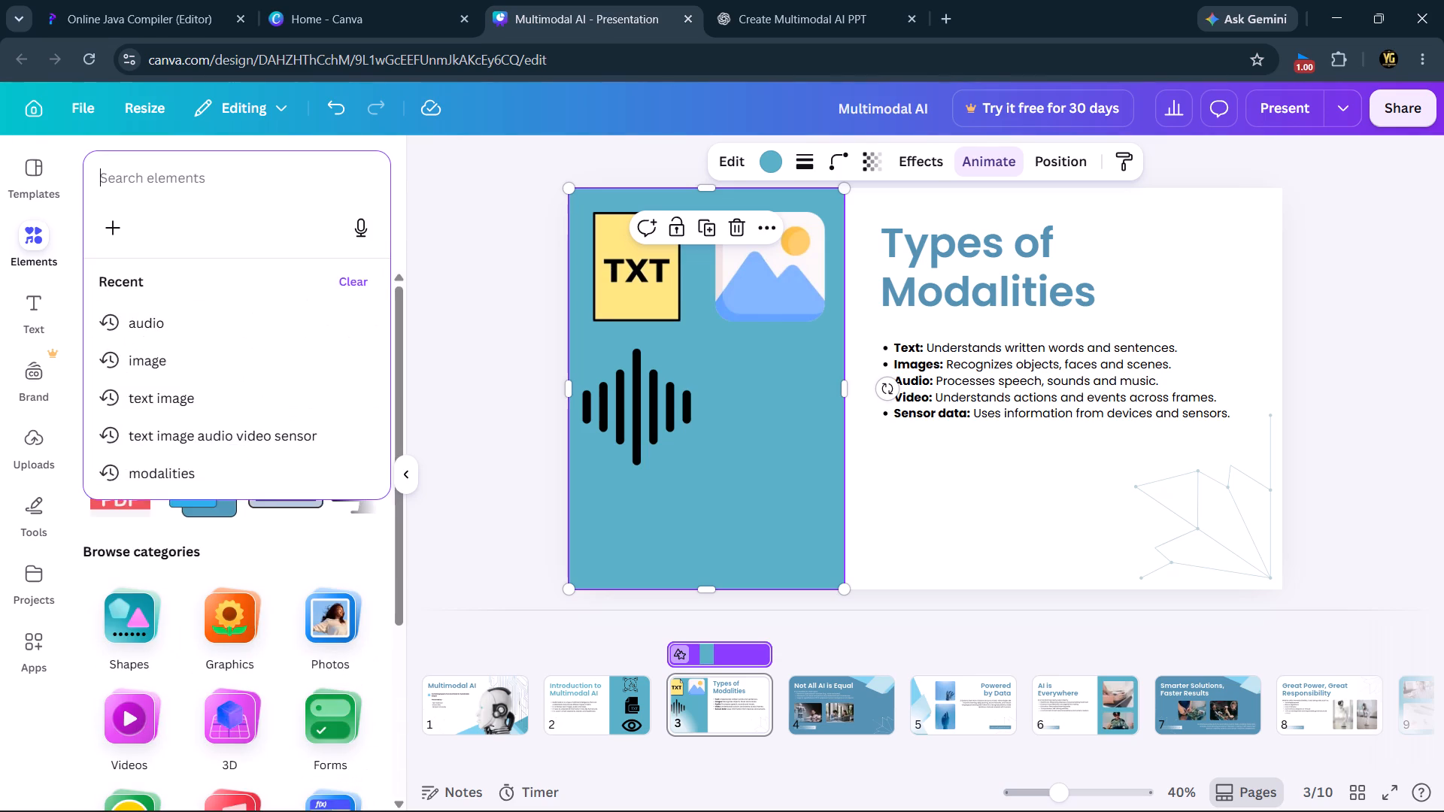
key("b")
key("BackSpace")
type("video")
key("Return")
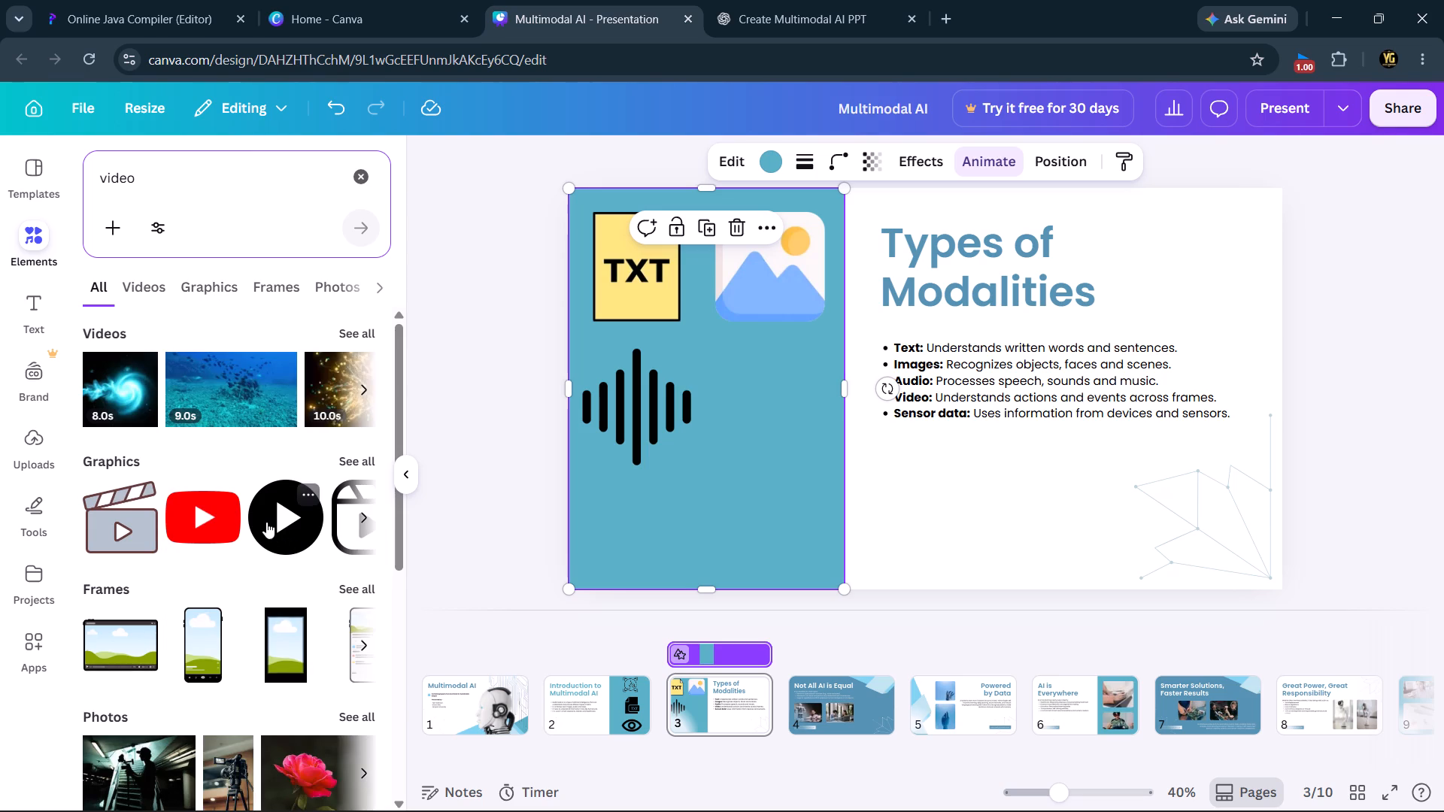
Browse the video graphics, add the teal video player with the orange play symbol to slide 3, and shrink it while keeping it uncropped.
scroll(266, 521, "left", 3)
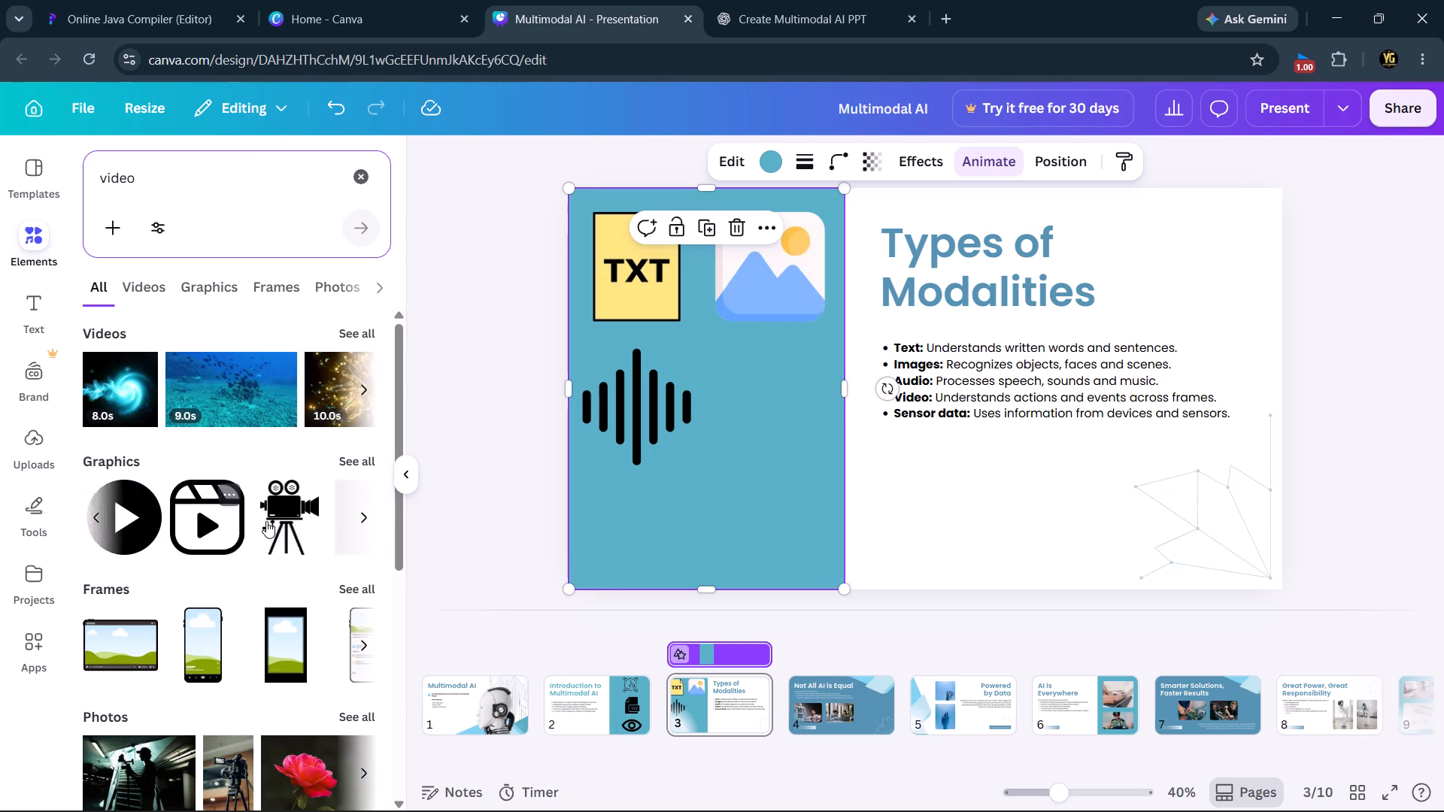
scroll(266, 521, "left", 7)
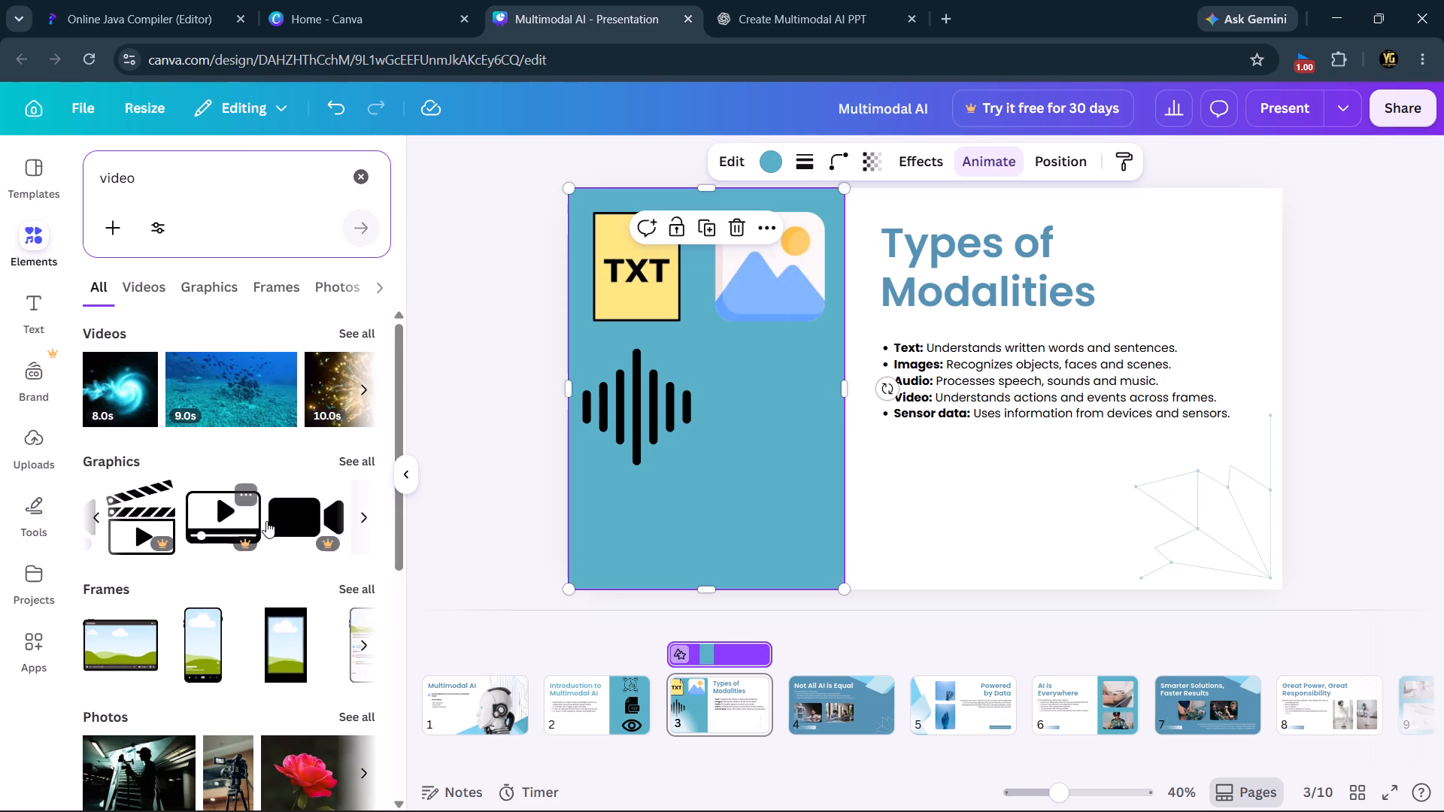
scroll(266, 521, "left", 5)
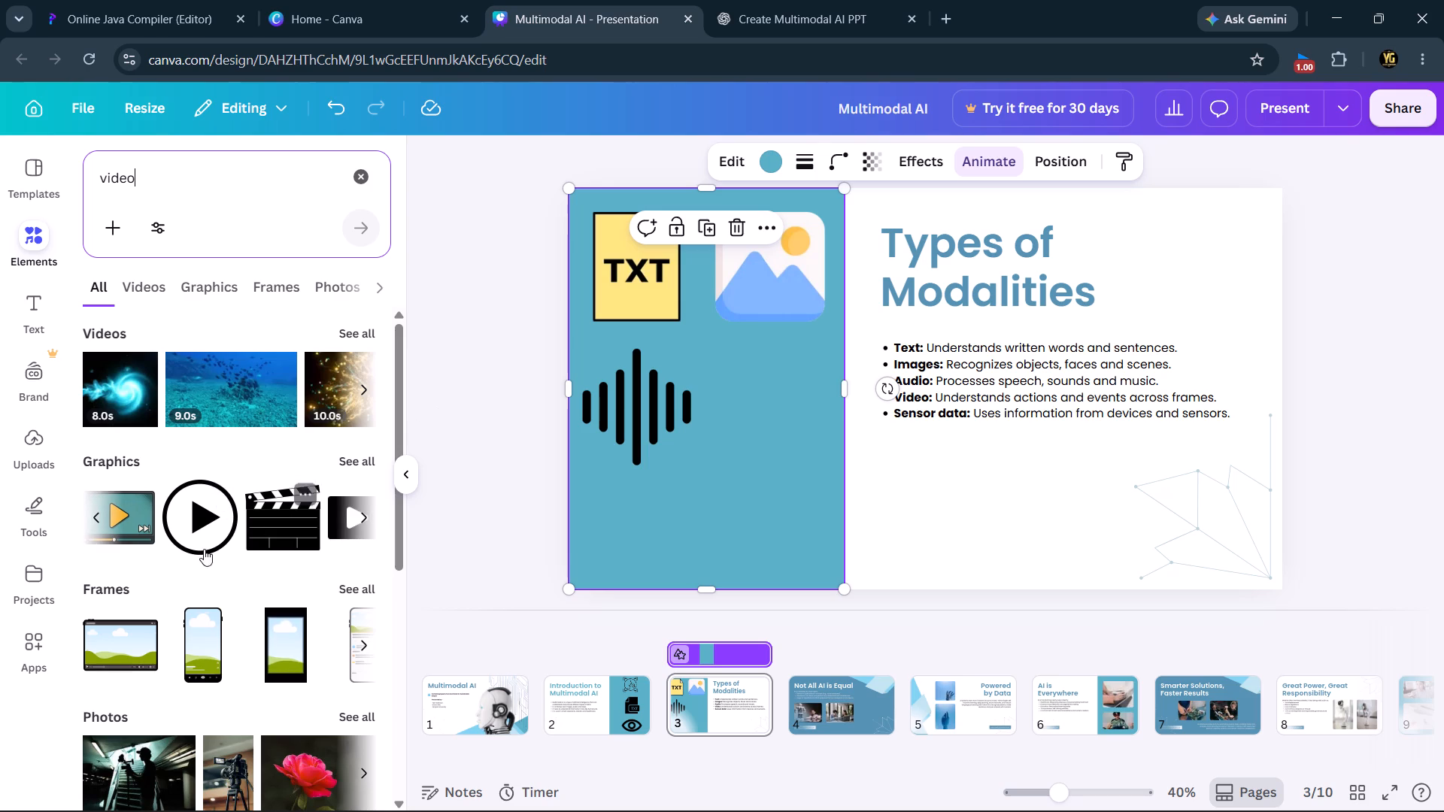
scroll(144, 540, "right", 1)
left_click(144, 540)
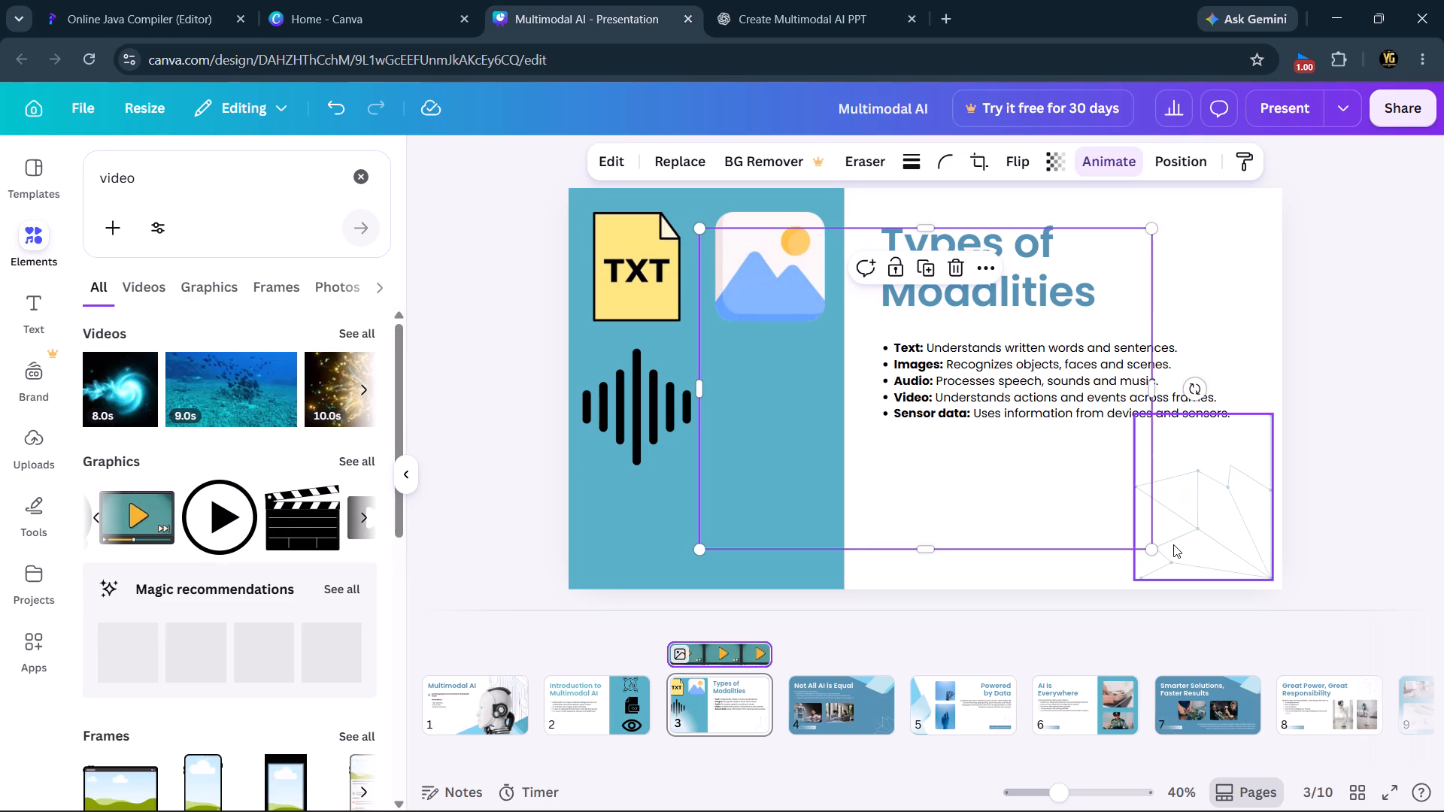
left_click_drag(1151, 544, 898, 374)
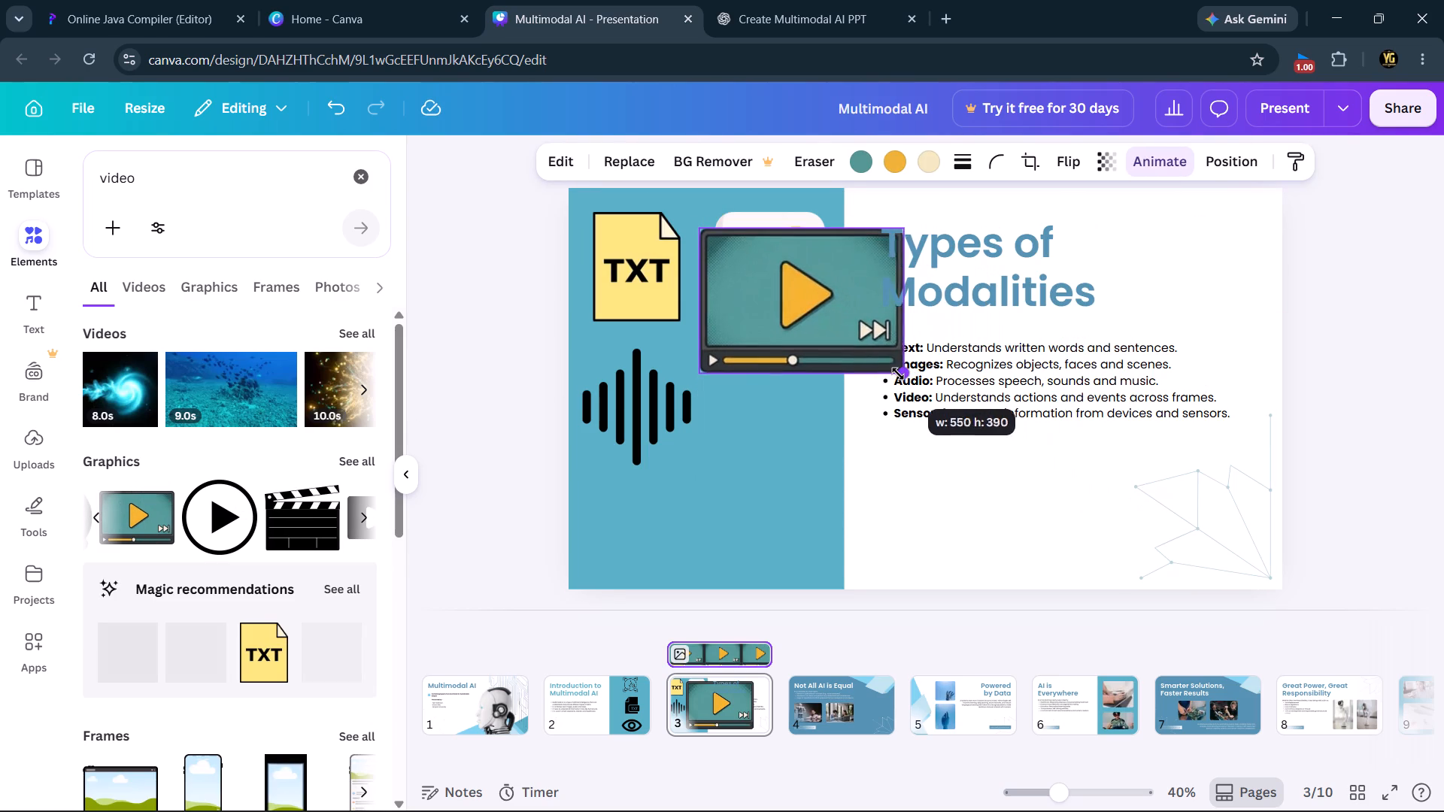
left_click_drag(898, 374, 901, 374)
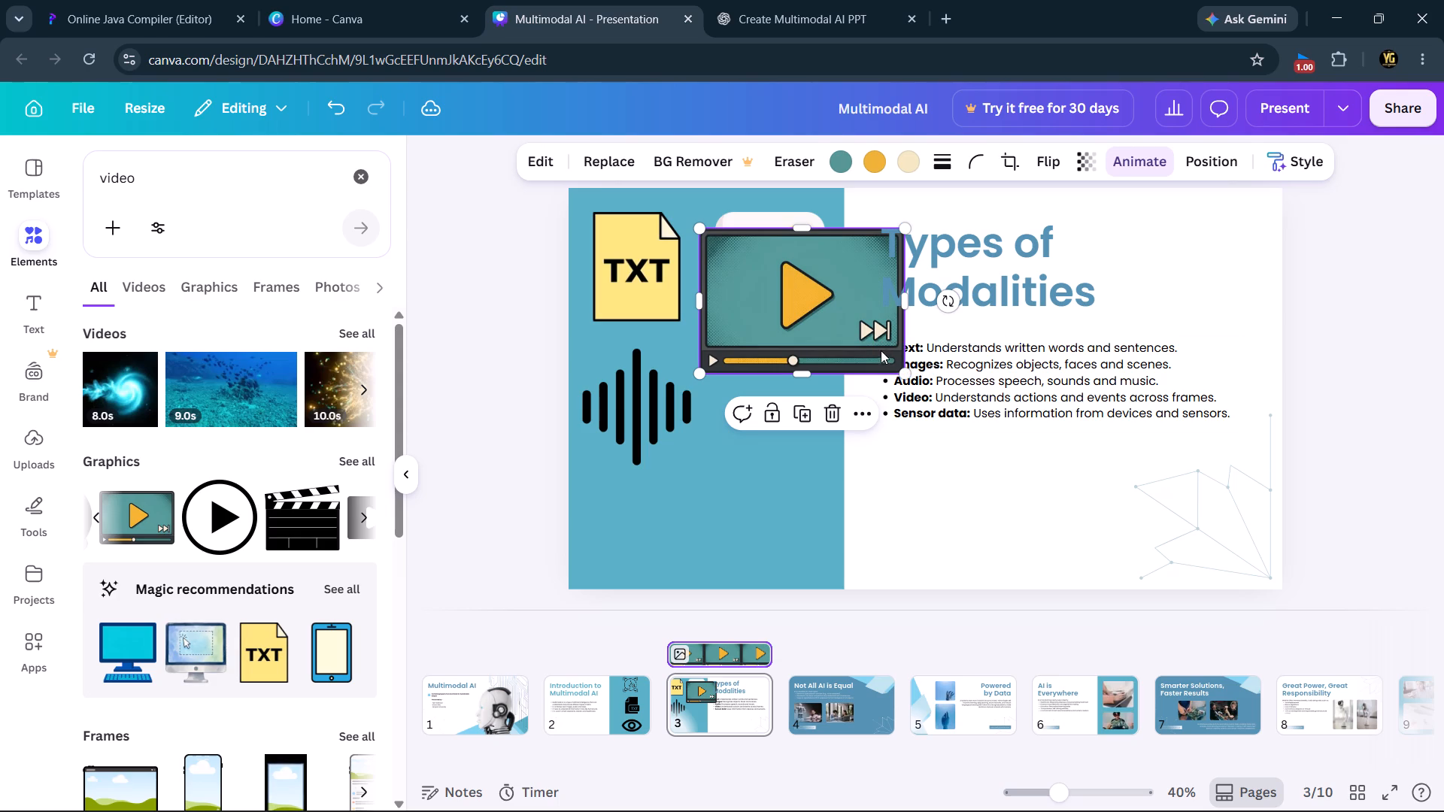
left_click_drag(905, 371, 896, 366)
left_click_drag(896, 366, 875, 355)
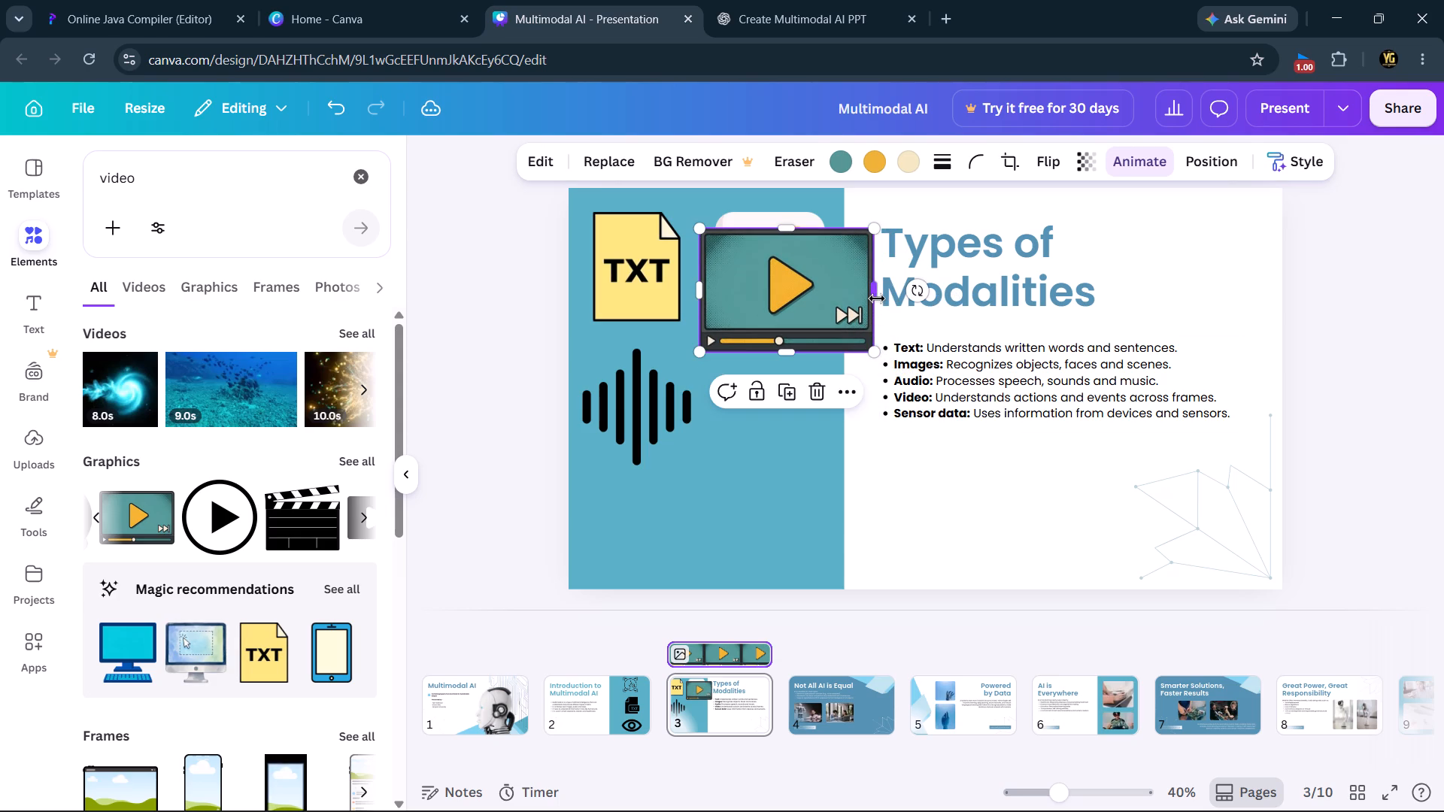
left_click_drag(877, 295, 857, 296)
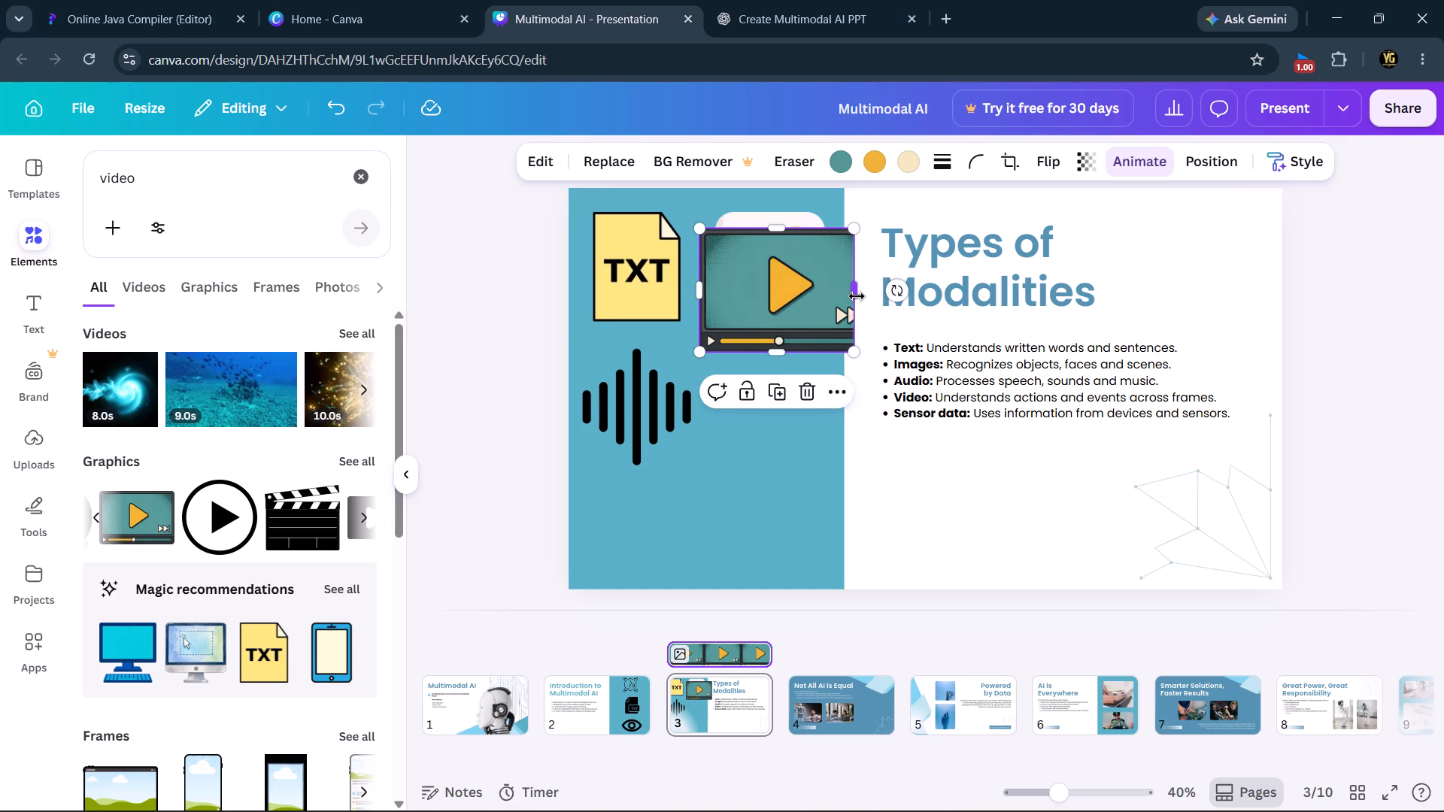
left_click_drag(855, 293, 860, 292)
left_click_drag(860, 292, 880, 292)
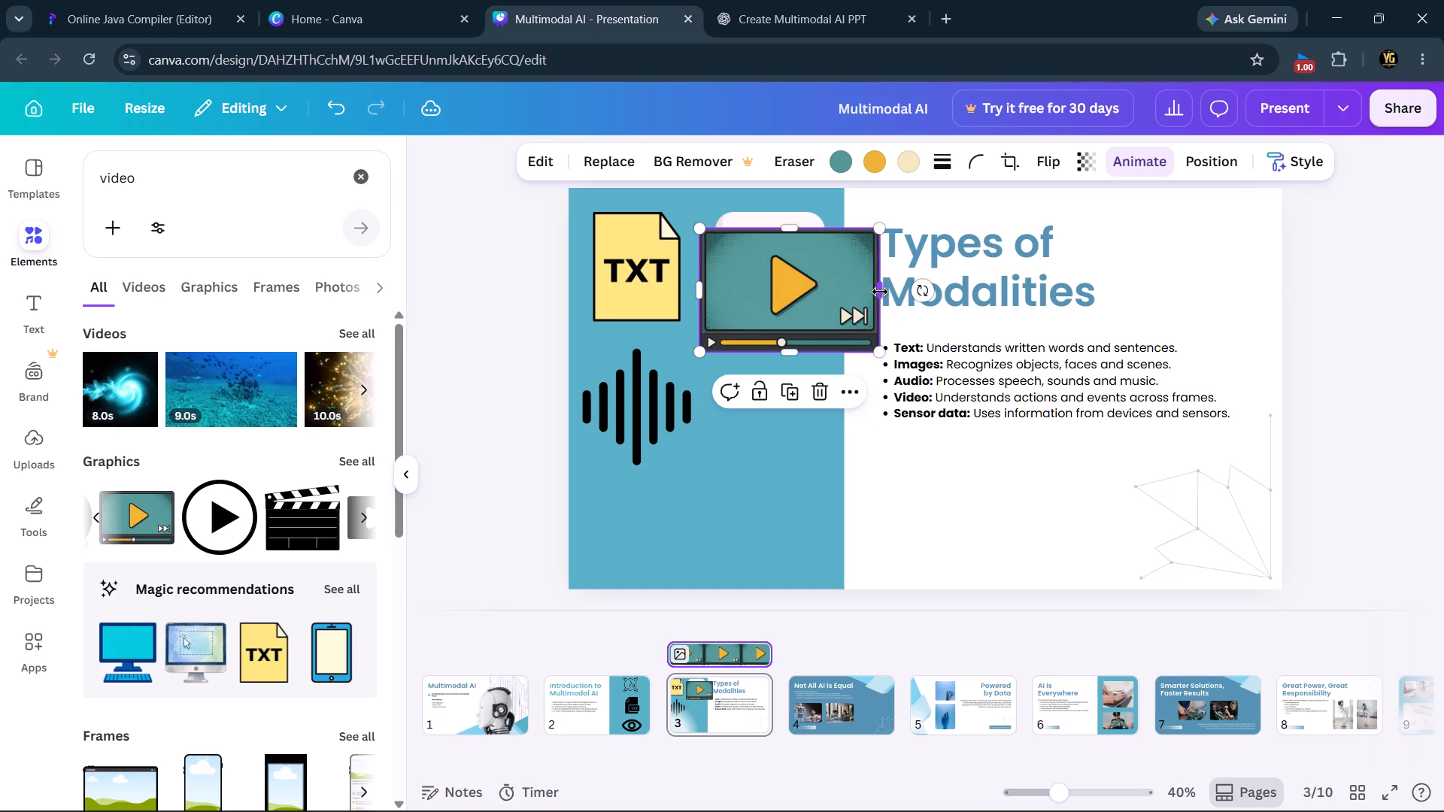
Shrink the video player graphic further and place it at the bottom centre of the blue panel, below the waveform.
left_click_drag(833, 335, 814, 447)
left_click_drag(866, 462, 837, 444)
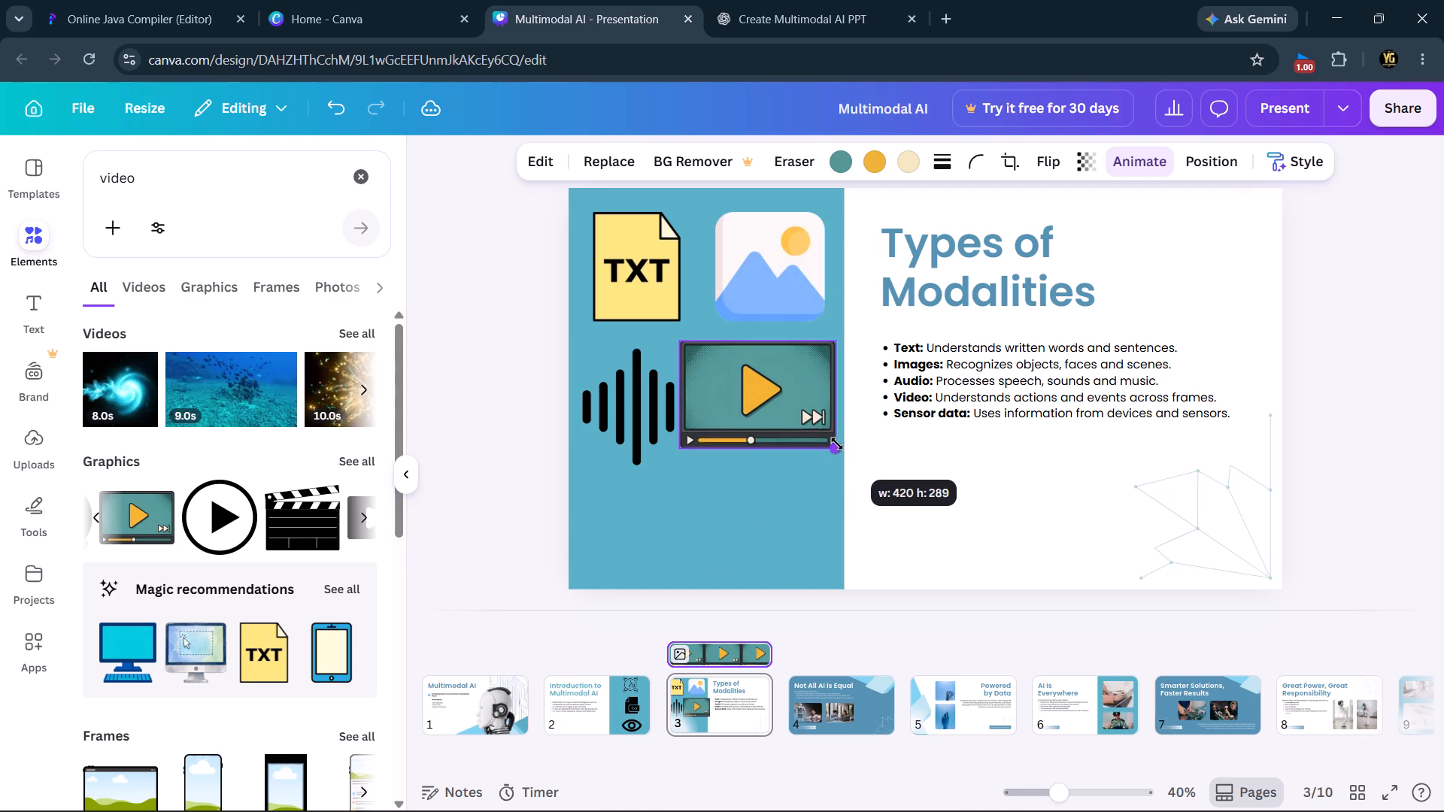
left_click_drag(837, 444, 827, 438)
left_click_drag(791, 416, 808, 432)
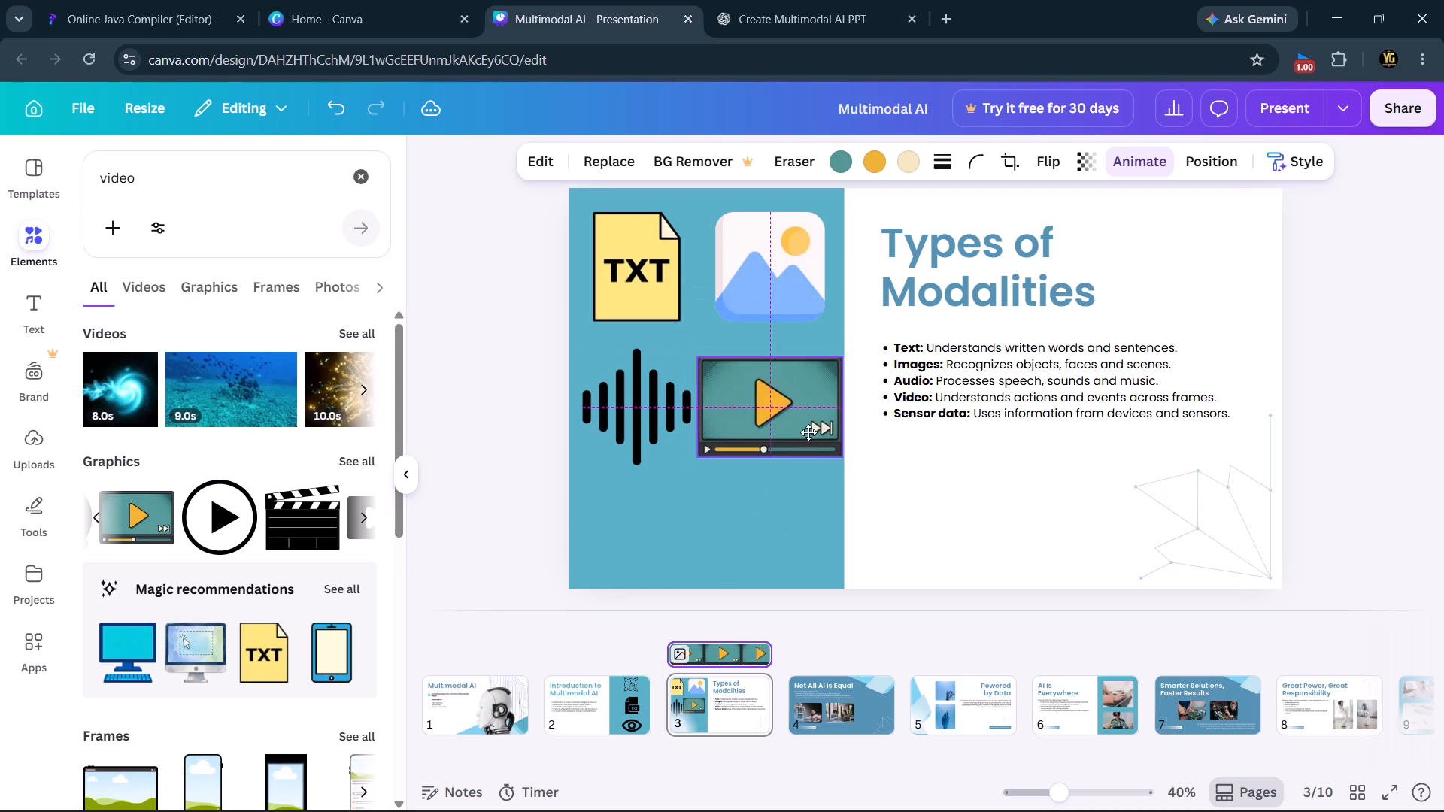
left_click_drag(808, 432, 745, 557)
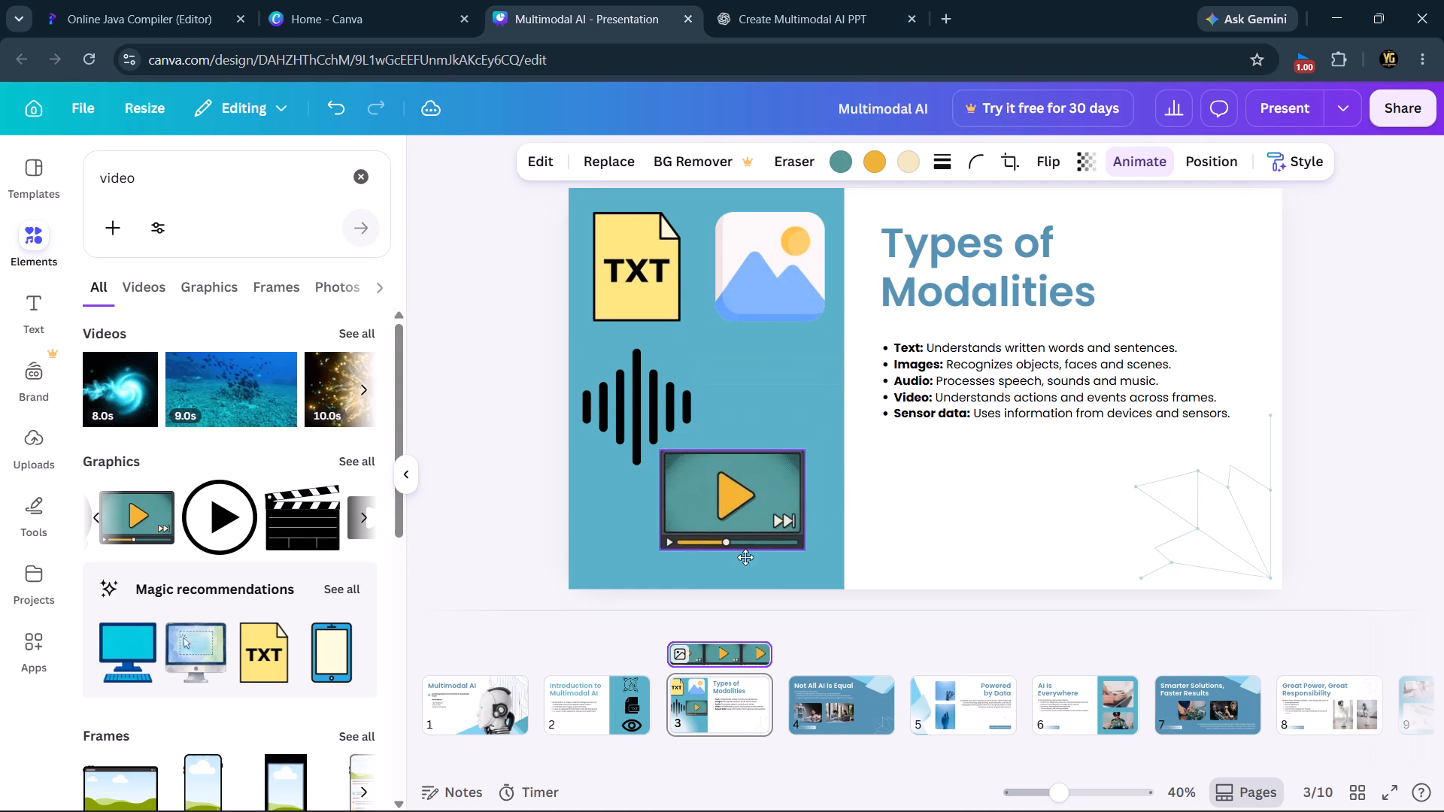
left_click_drag(745, 557, 735, 552)
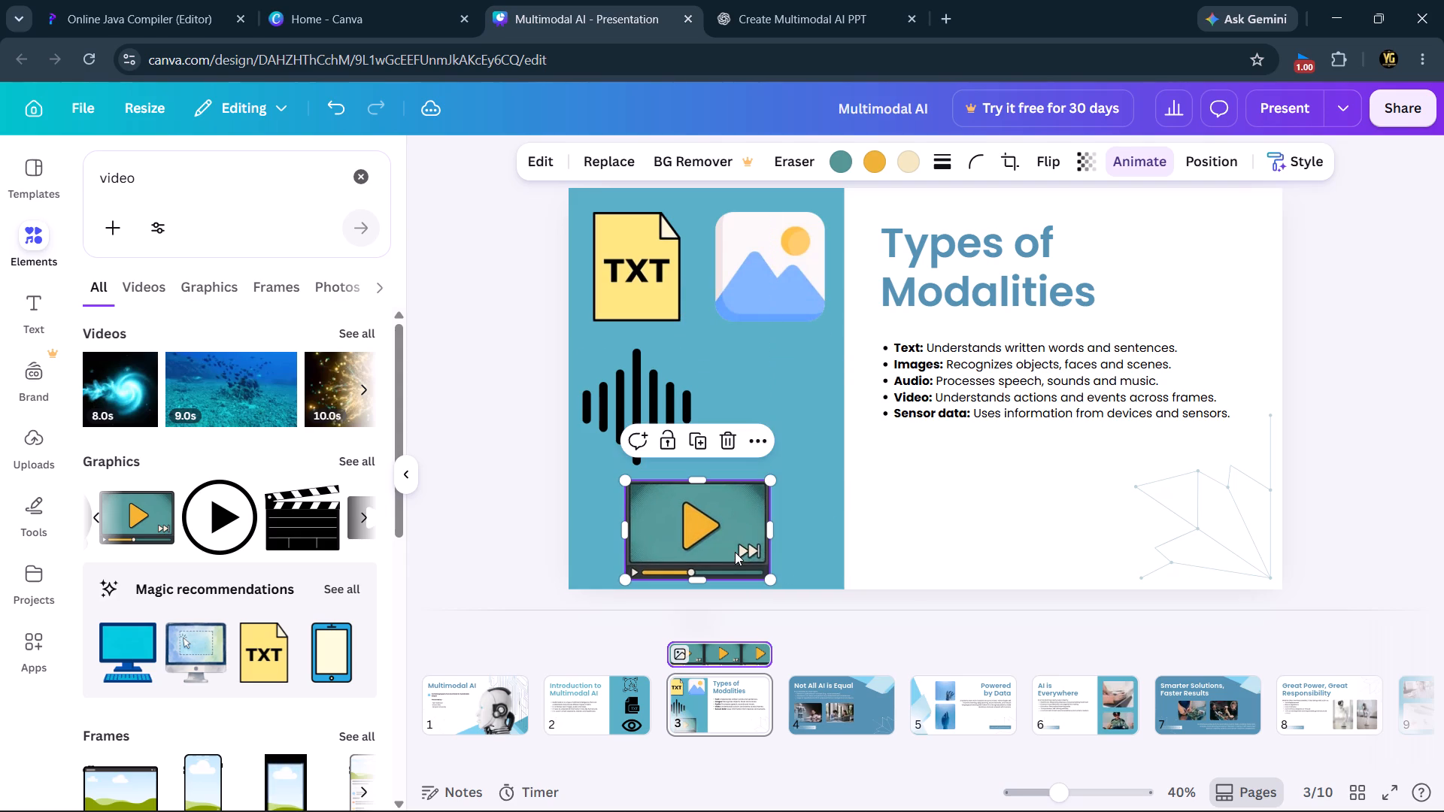
left_click(775, 536)
left_click_drag(726, 551, 736, 553)
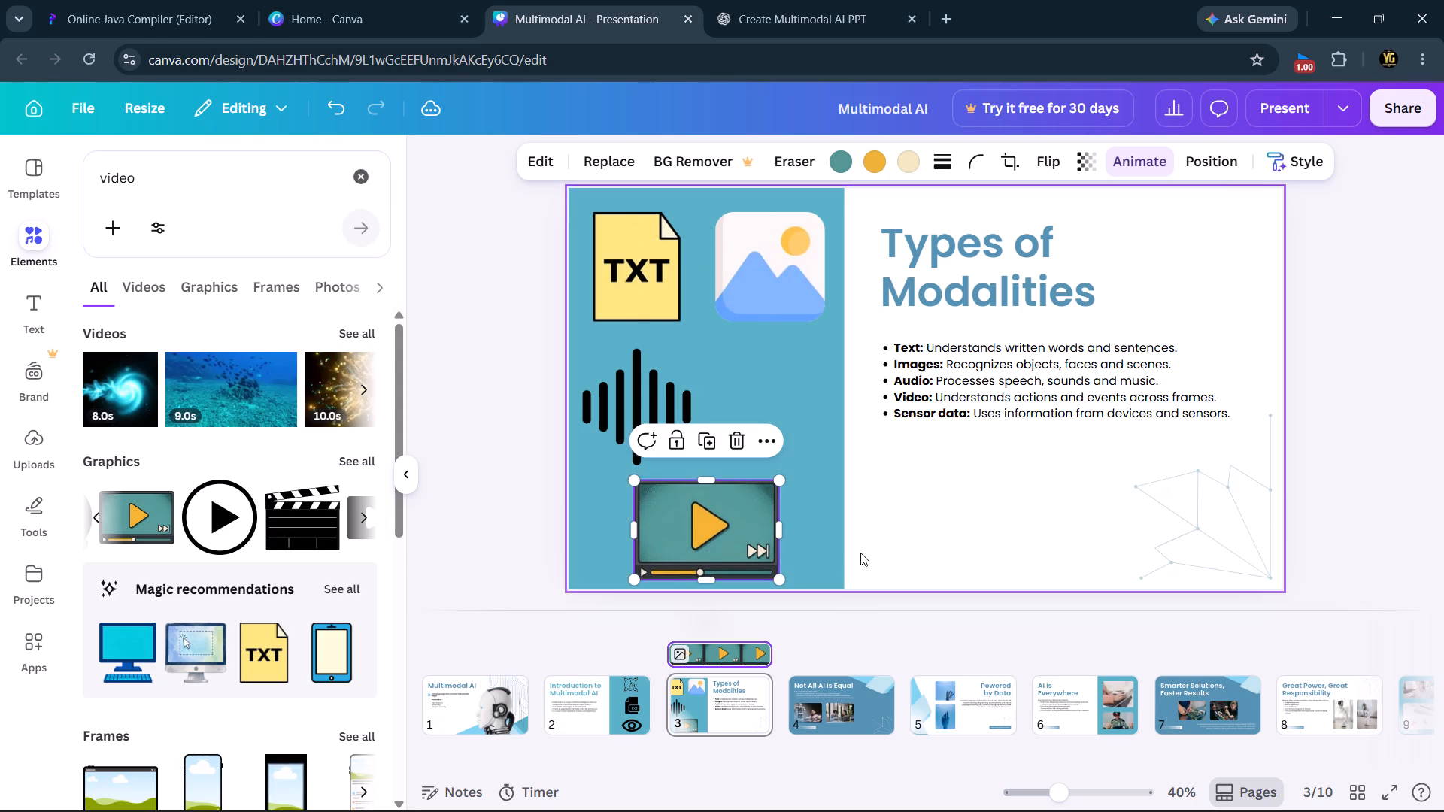
left_click(916, 548)
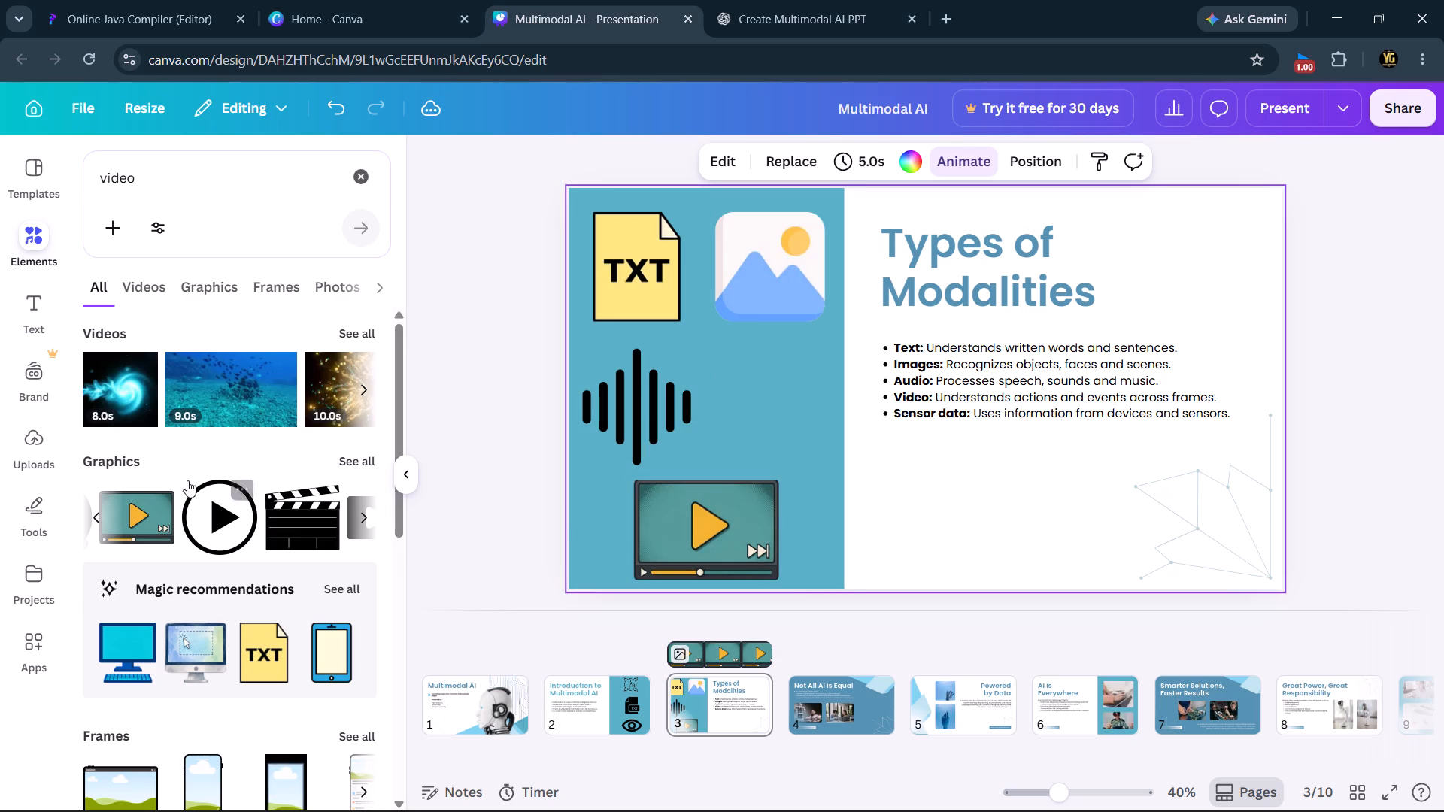
Replace the elements search with a search for "sensor".
left_click(356, 188)
type("sensor")
key("Return")
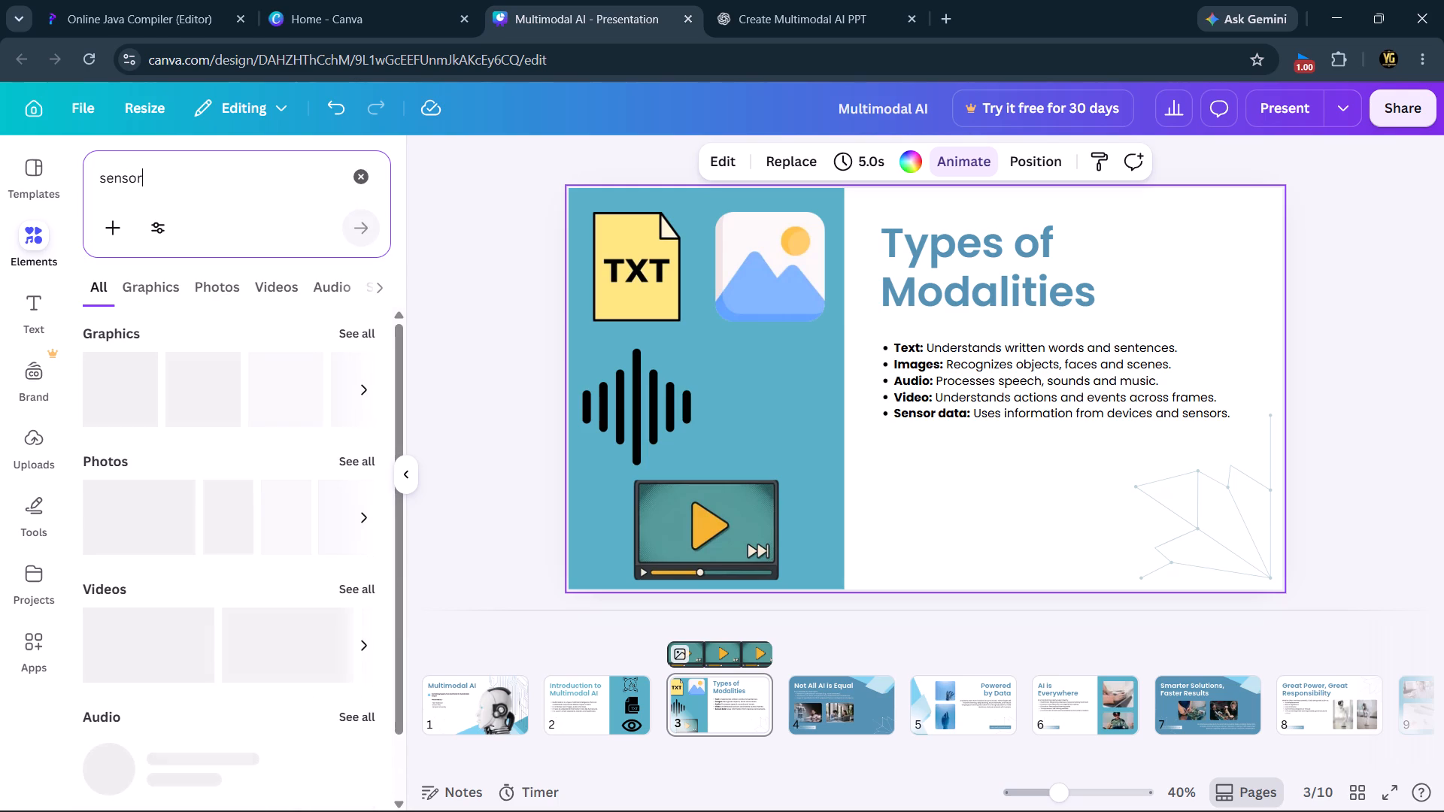
Nudge the audio waveform graphic slightly upward within slide 3's blue panel.
left_click(616, 389)
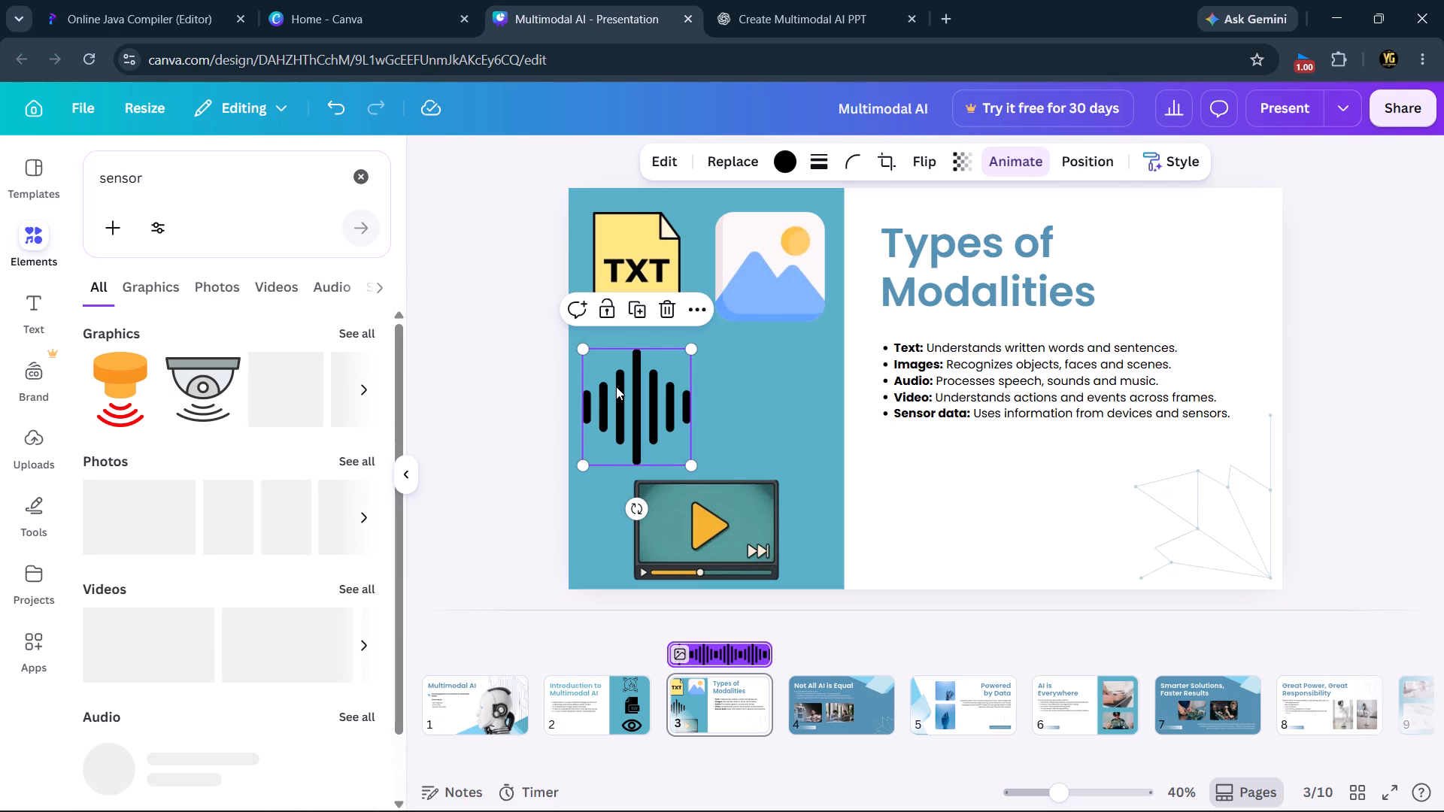
left_click(787, 404)
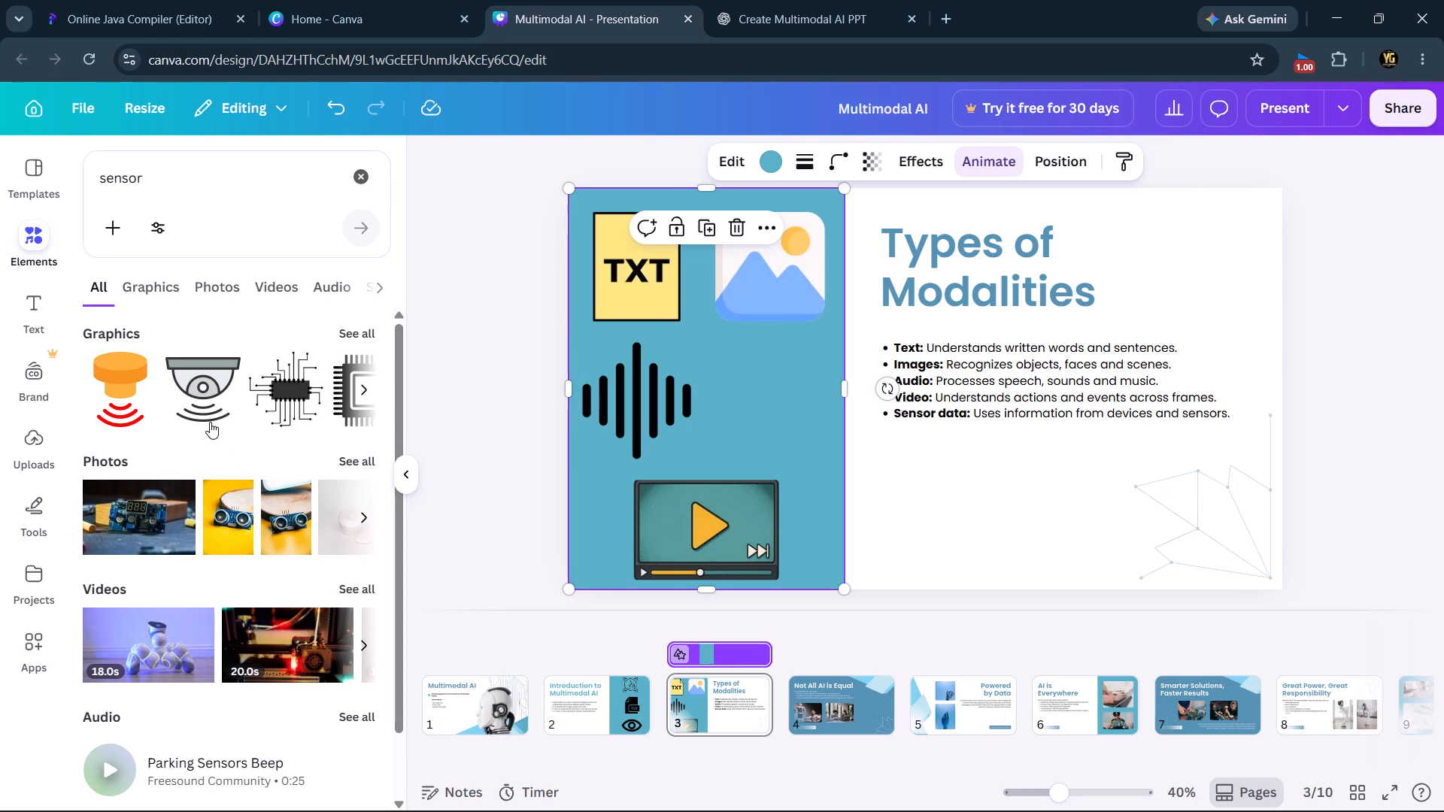
Browse the sensor graphics and add the grey ceiling dome sensor with curved signal waves to slide 3.
scroll(275, 420, "left", 1)
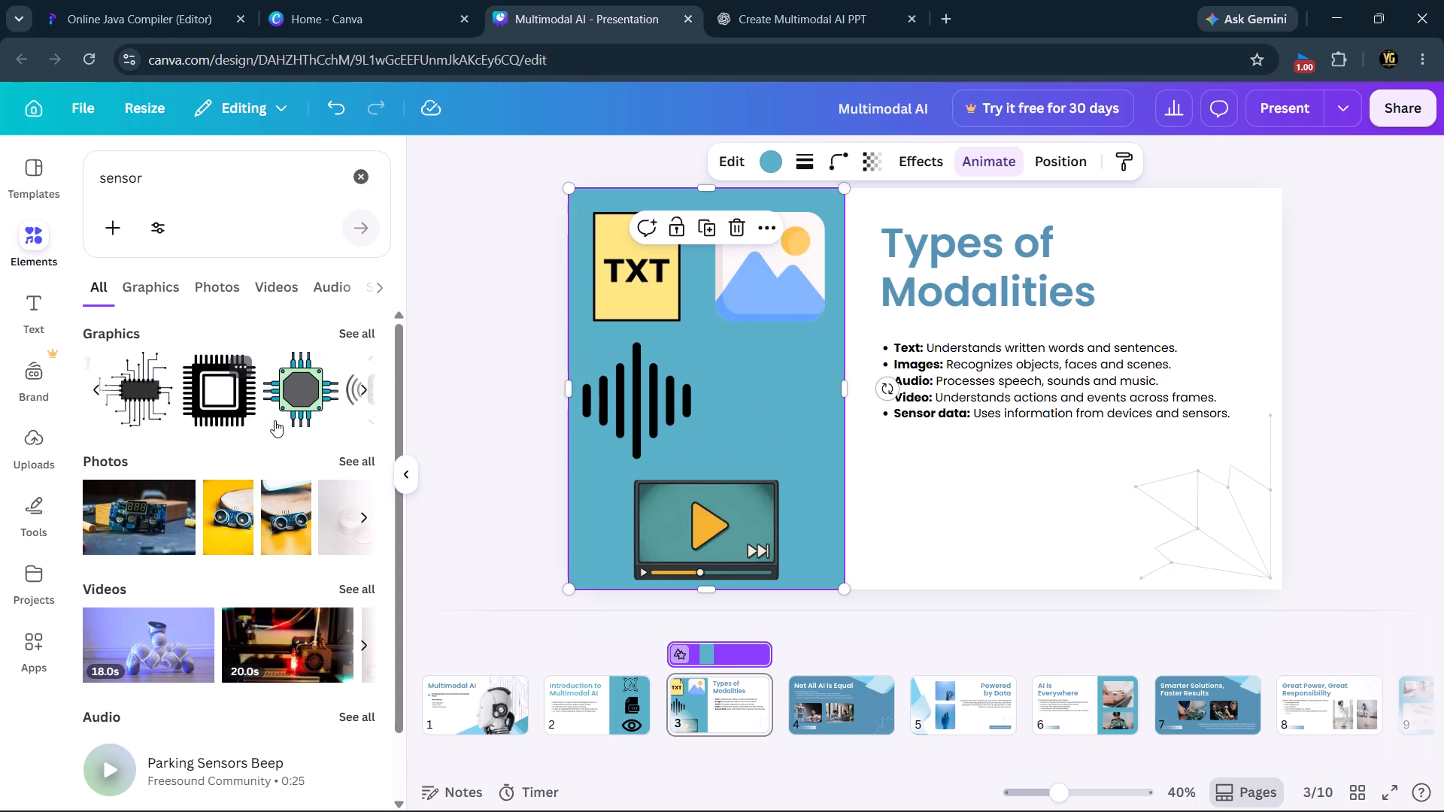
scroll(275, 420, "left", 1)
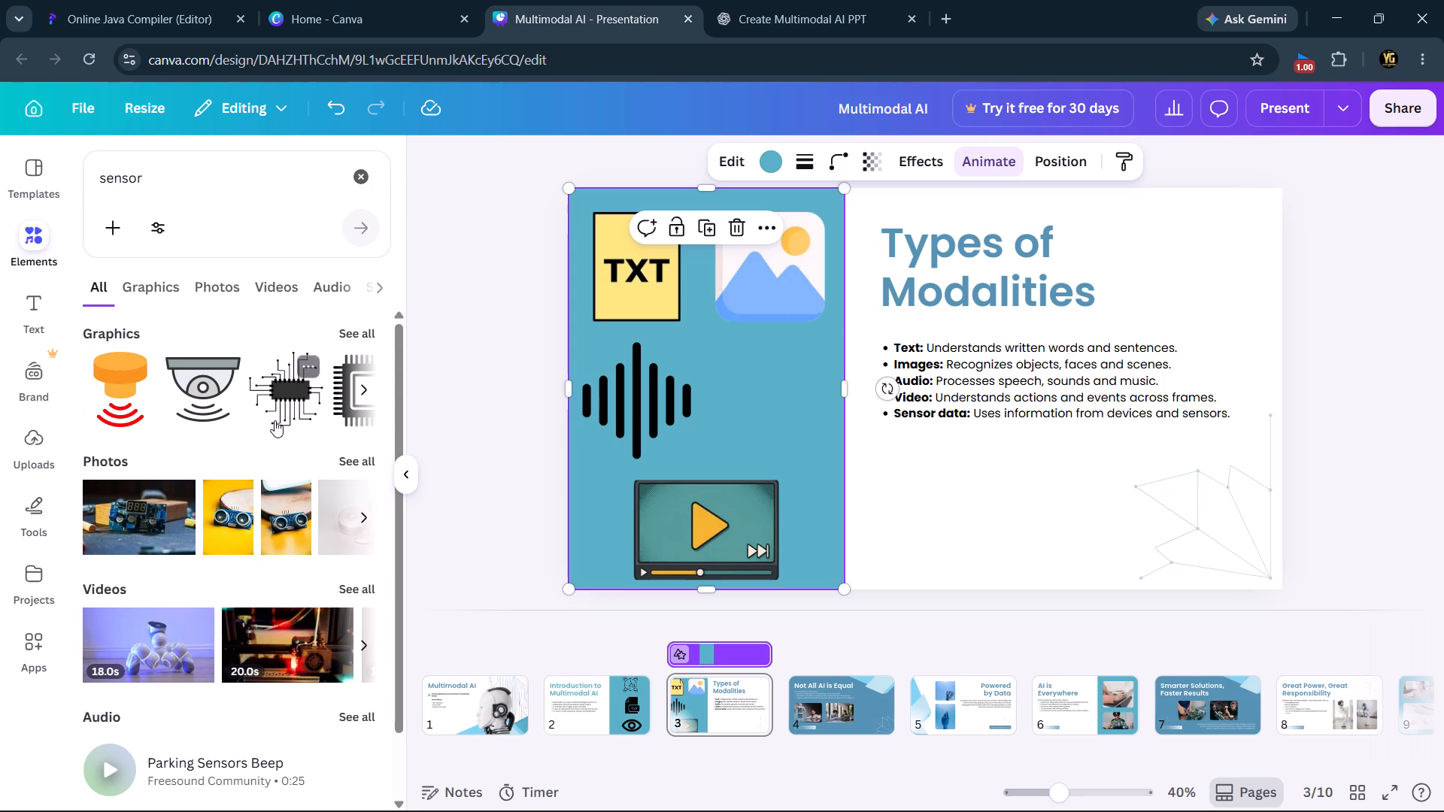
scroll(187, 404, "left", 3)
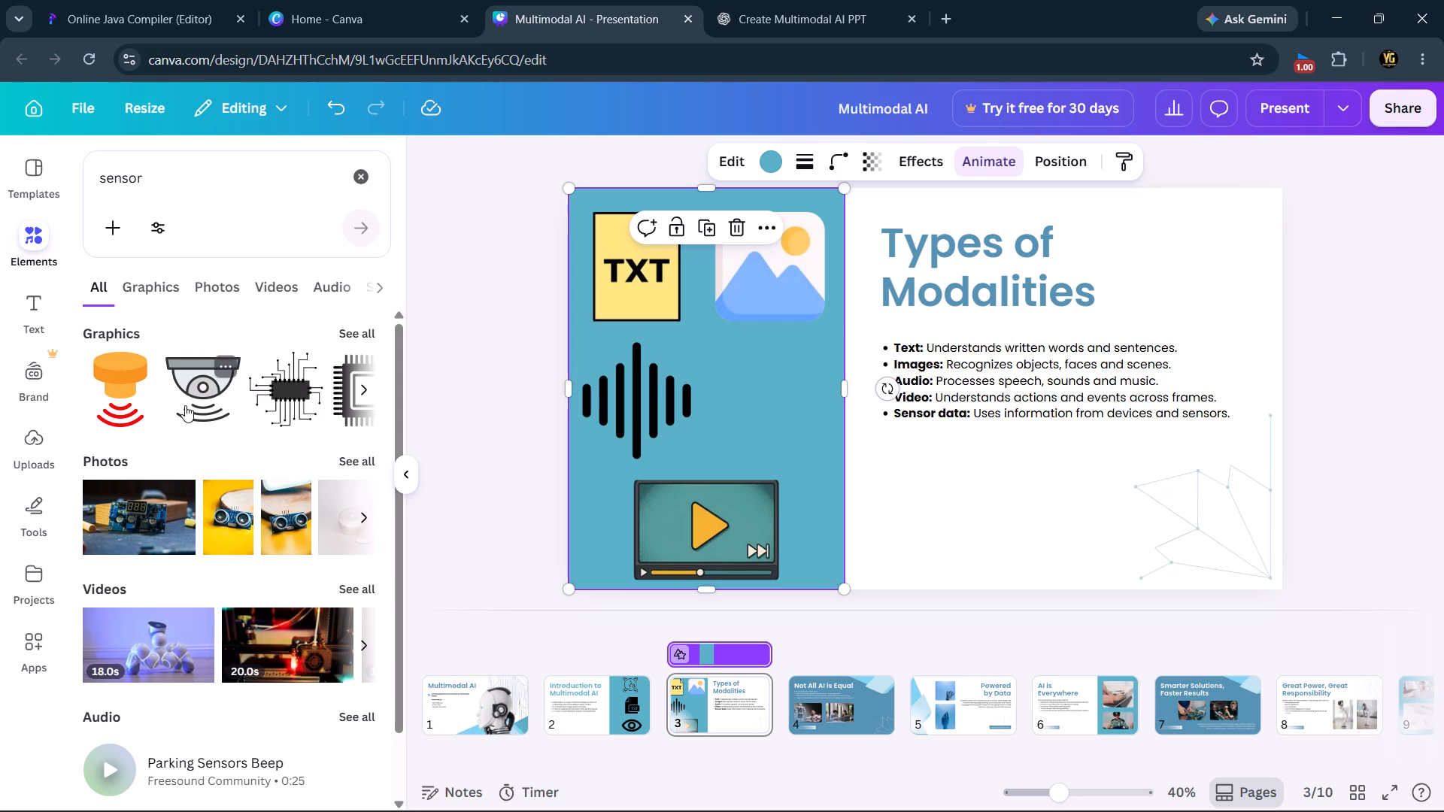
left_click(205, 405)
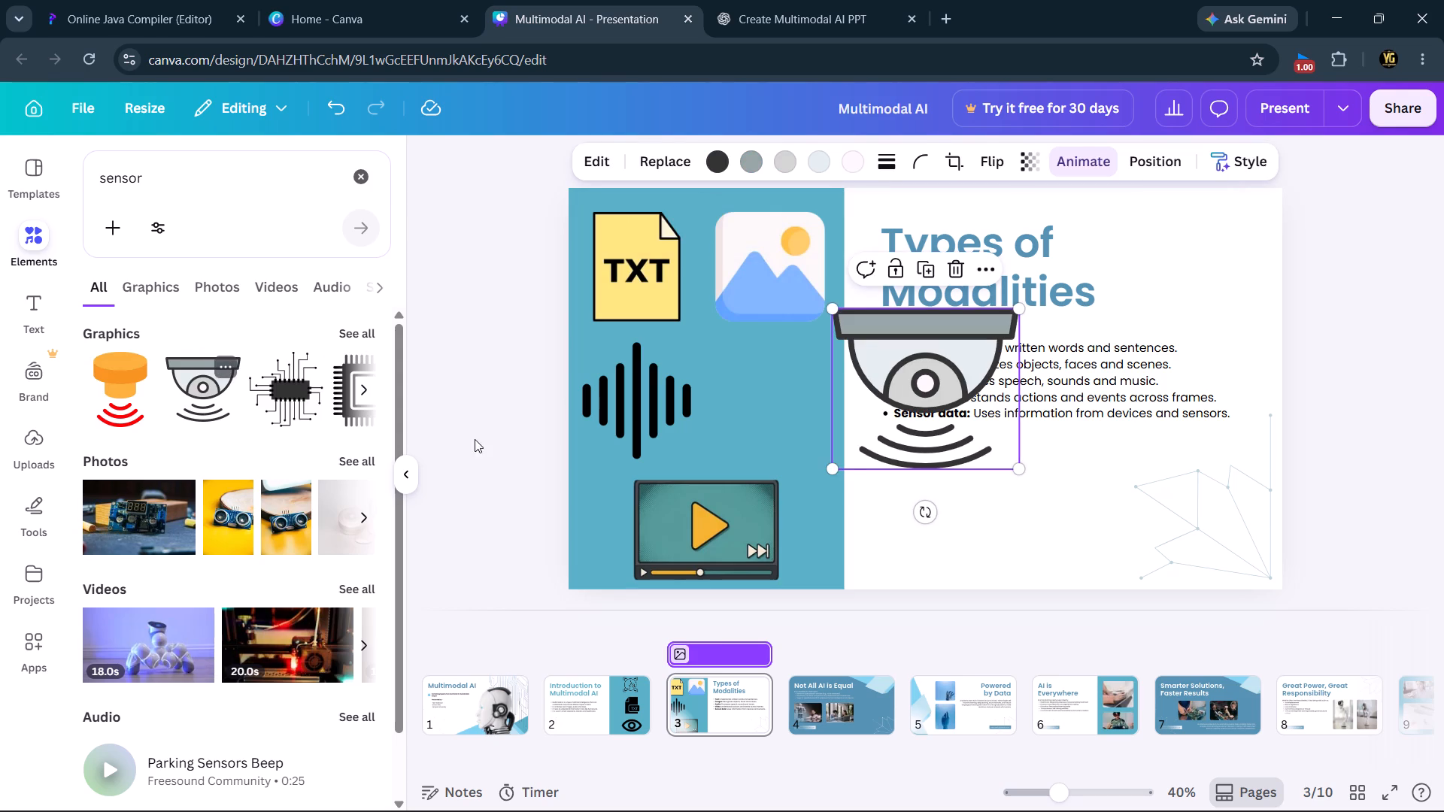
Shrink the dome sensor graphic to about 315 by 271 and place it beside the waveform, below the picture icon.
left_click_drag(1019, 469, 992, 453)
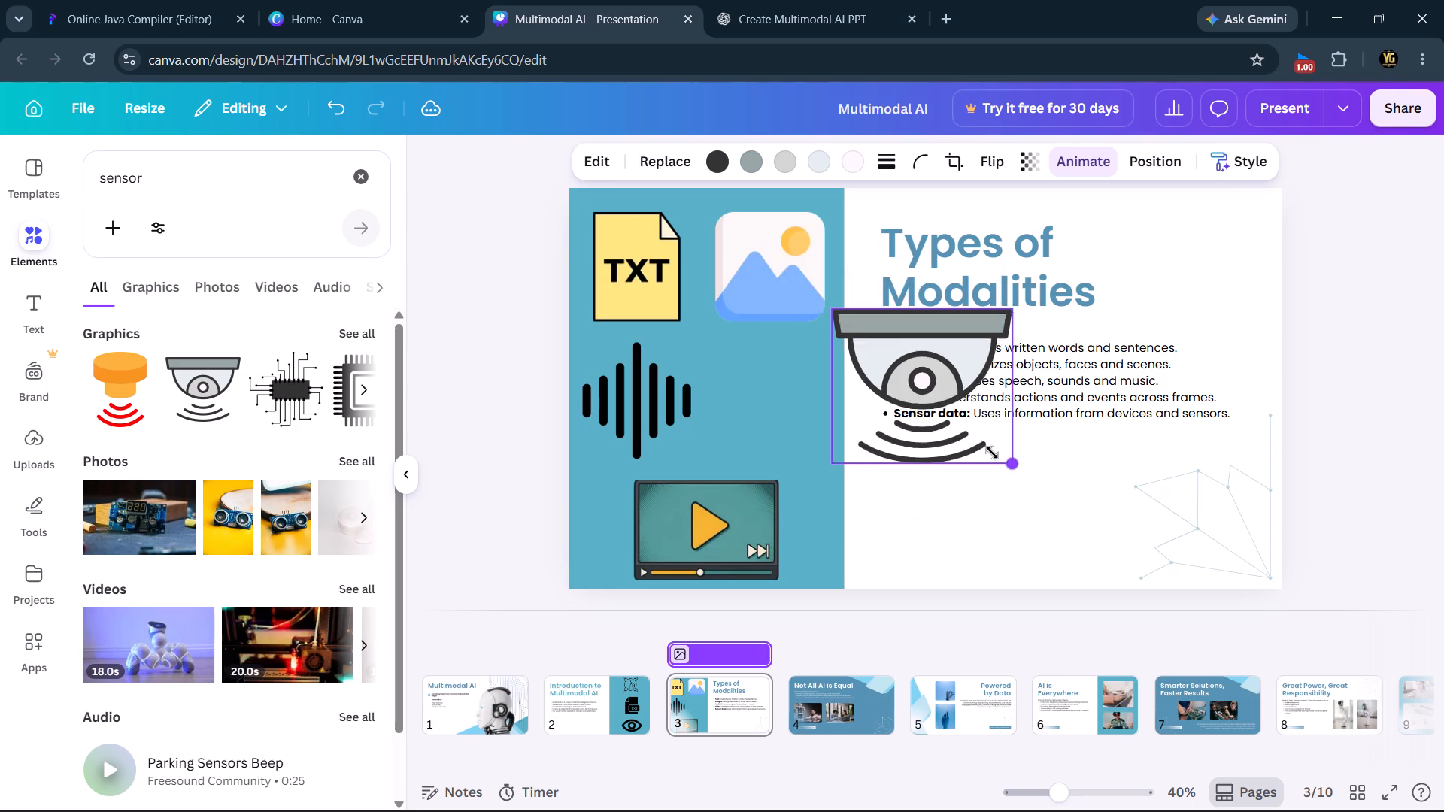
left_click_drag(992, 453, 955, 425)
left_click_drag(918, 368, 837, 387)
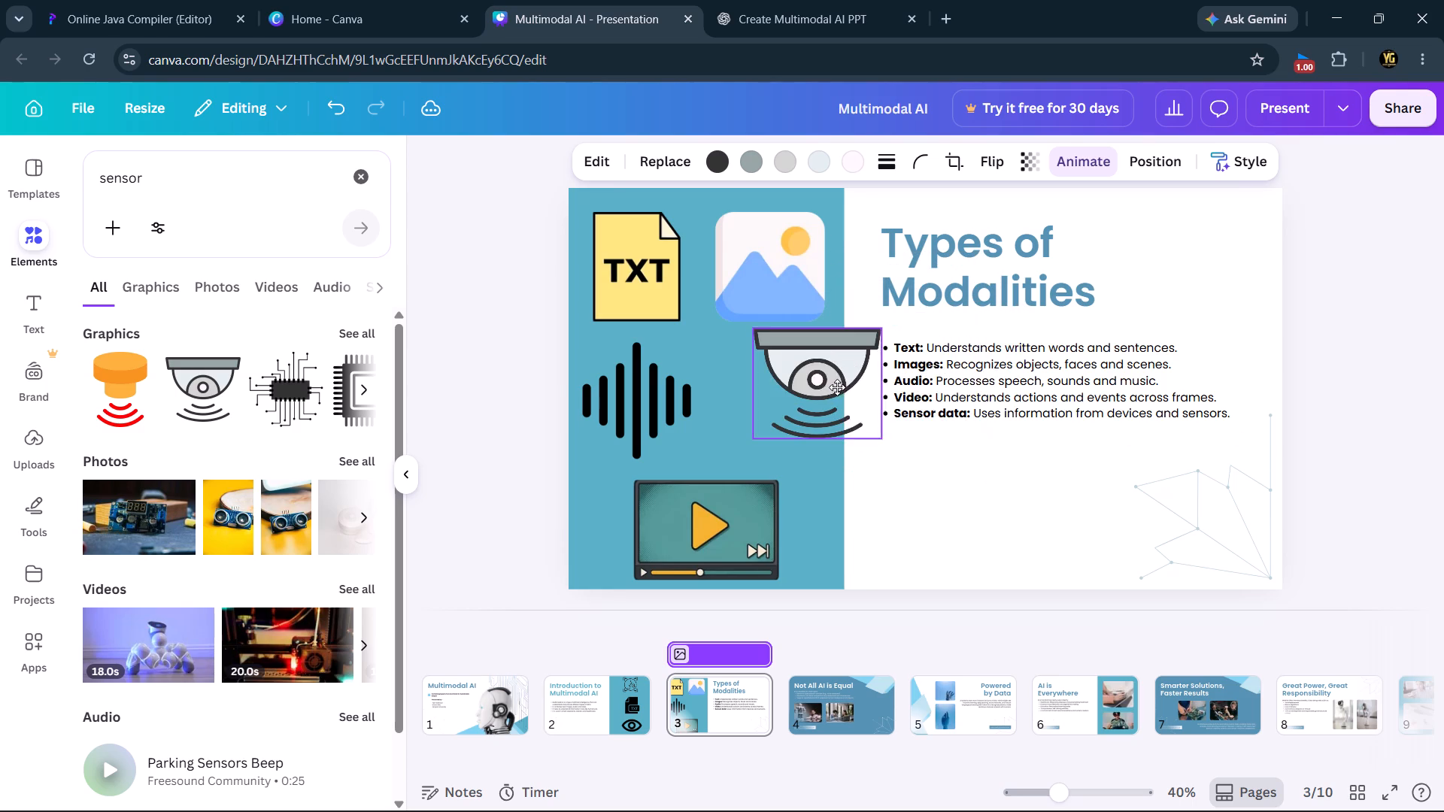
left_click_drag(837, 387, 796, 408)
left_click_drag(838, 459, 835, 456)
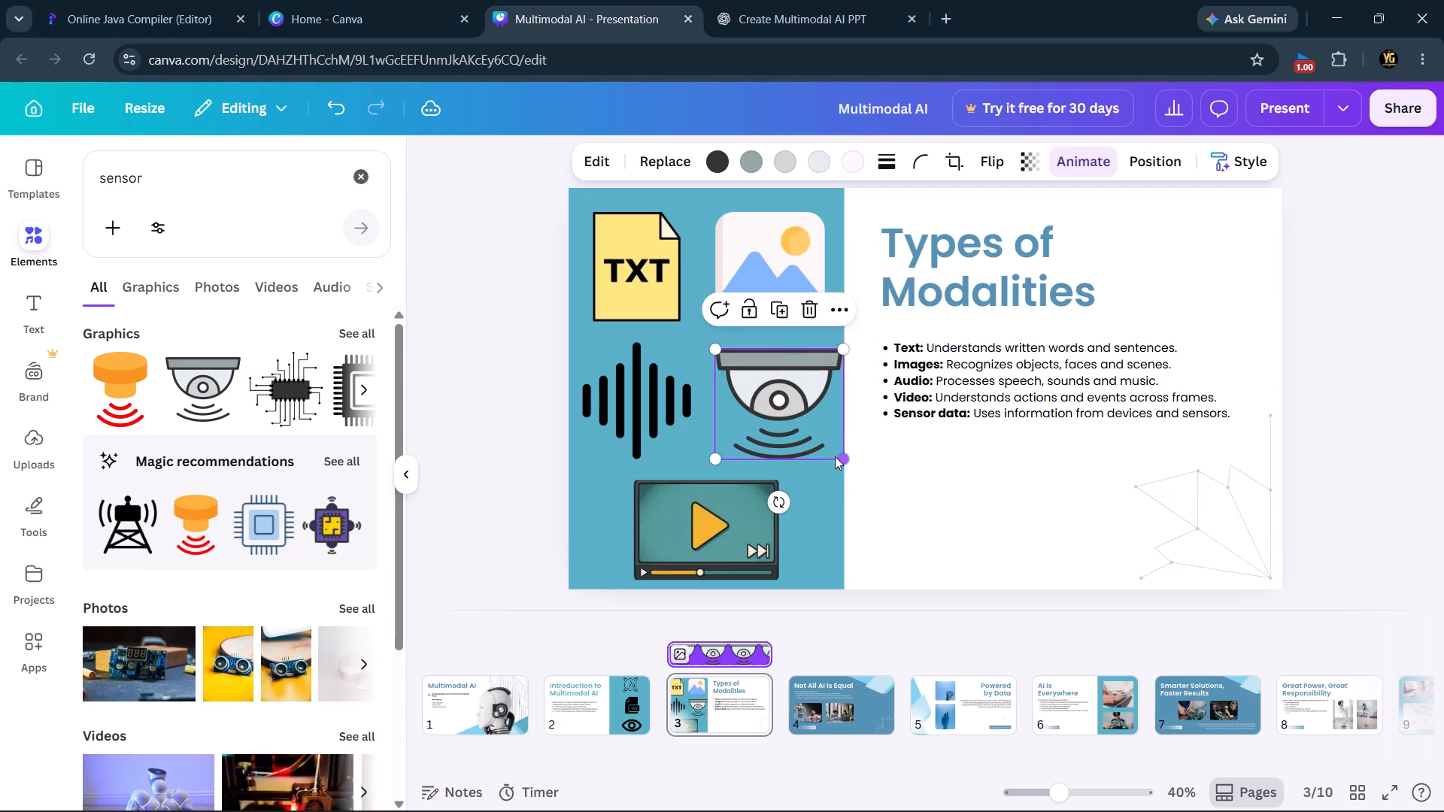
left_click_drag(835, 456, 827, 449)
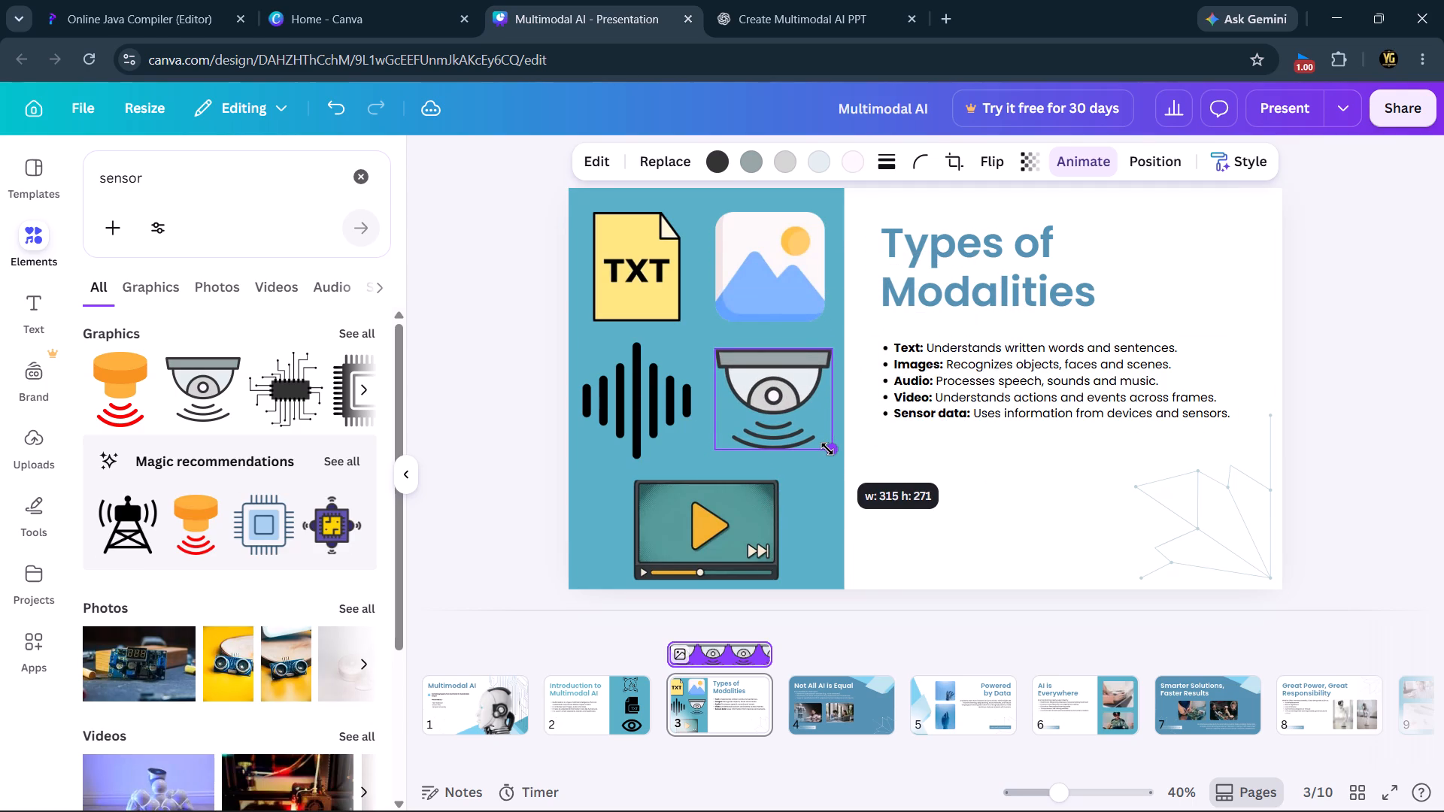
left_click(987, 462)
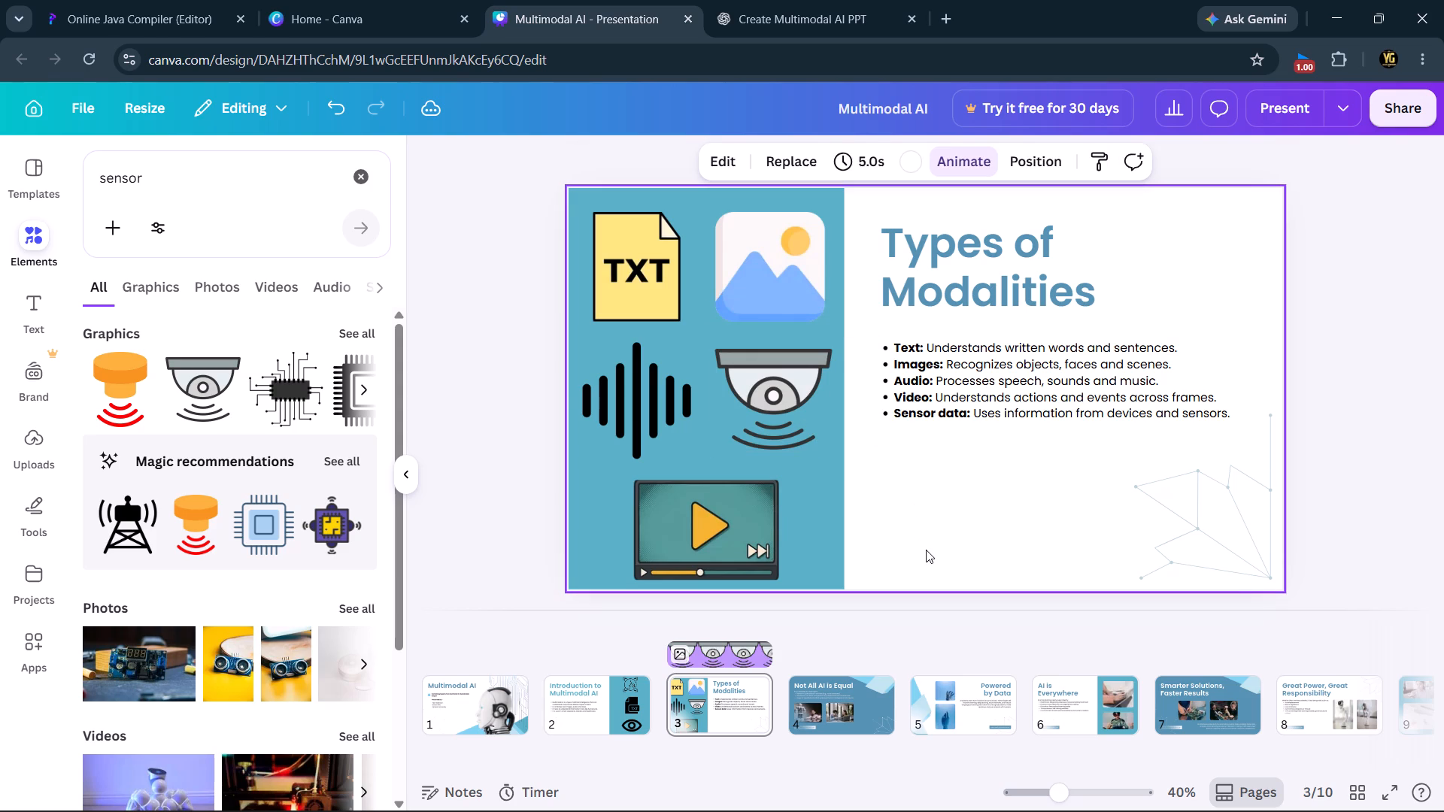
Shrink the video player graphic slightly and recentre it at the bottom of the blue panel.
left_click(730, 534)
left_click_drag(784, 577, 777, 571)
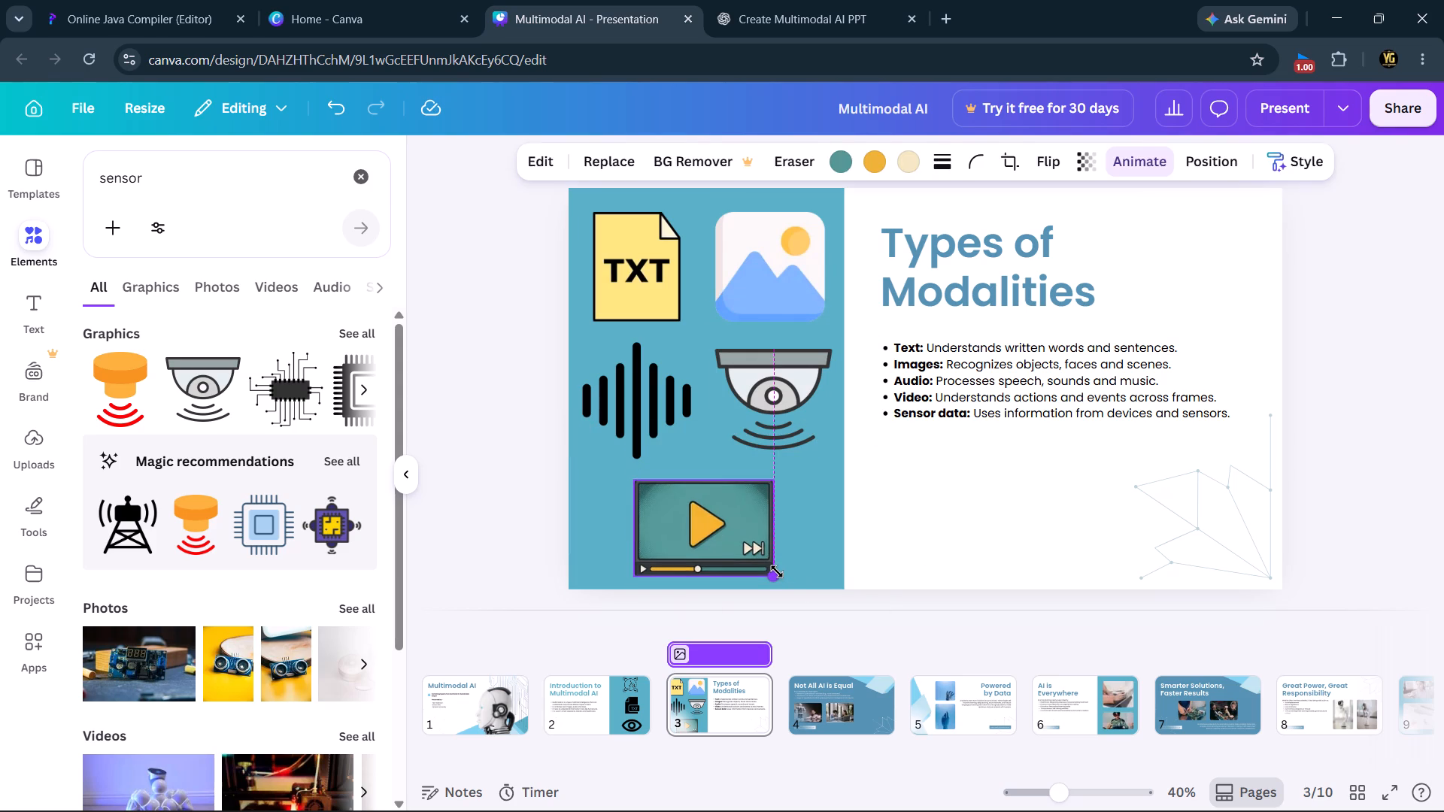
left_click_drag(777, 571, 777, 568)
left_click(847, 562)
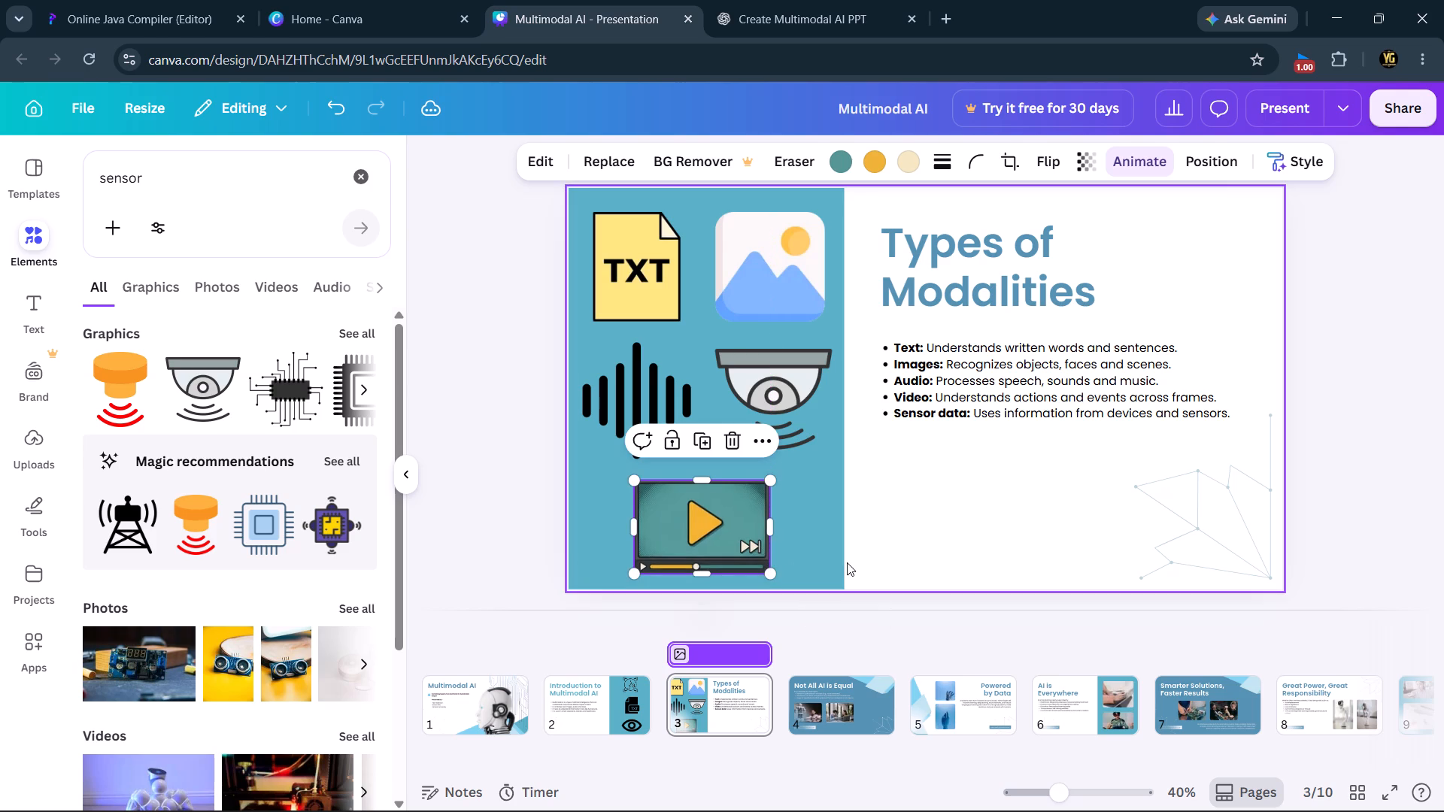
left_click(742, 524)
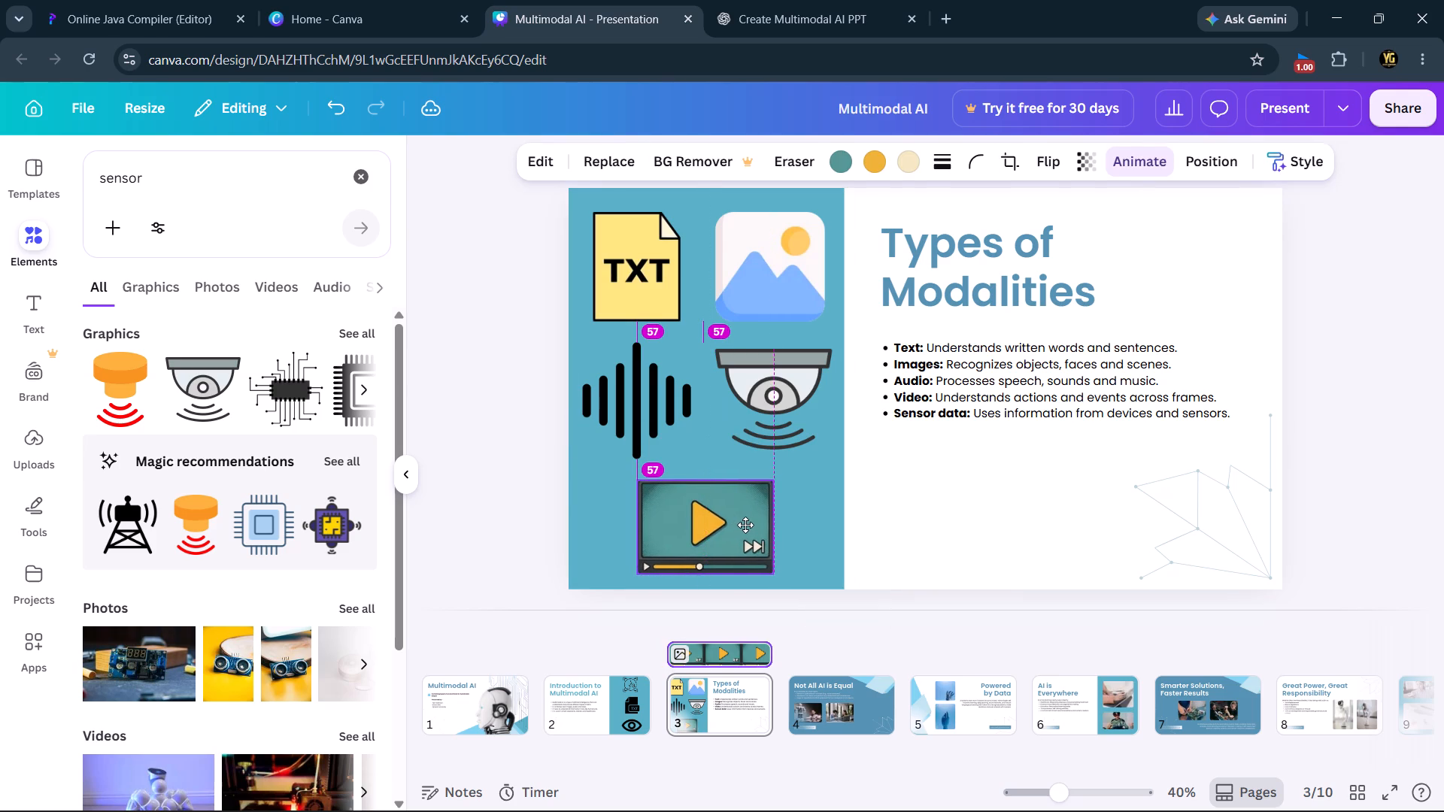
left_click(894, 562)
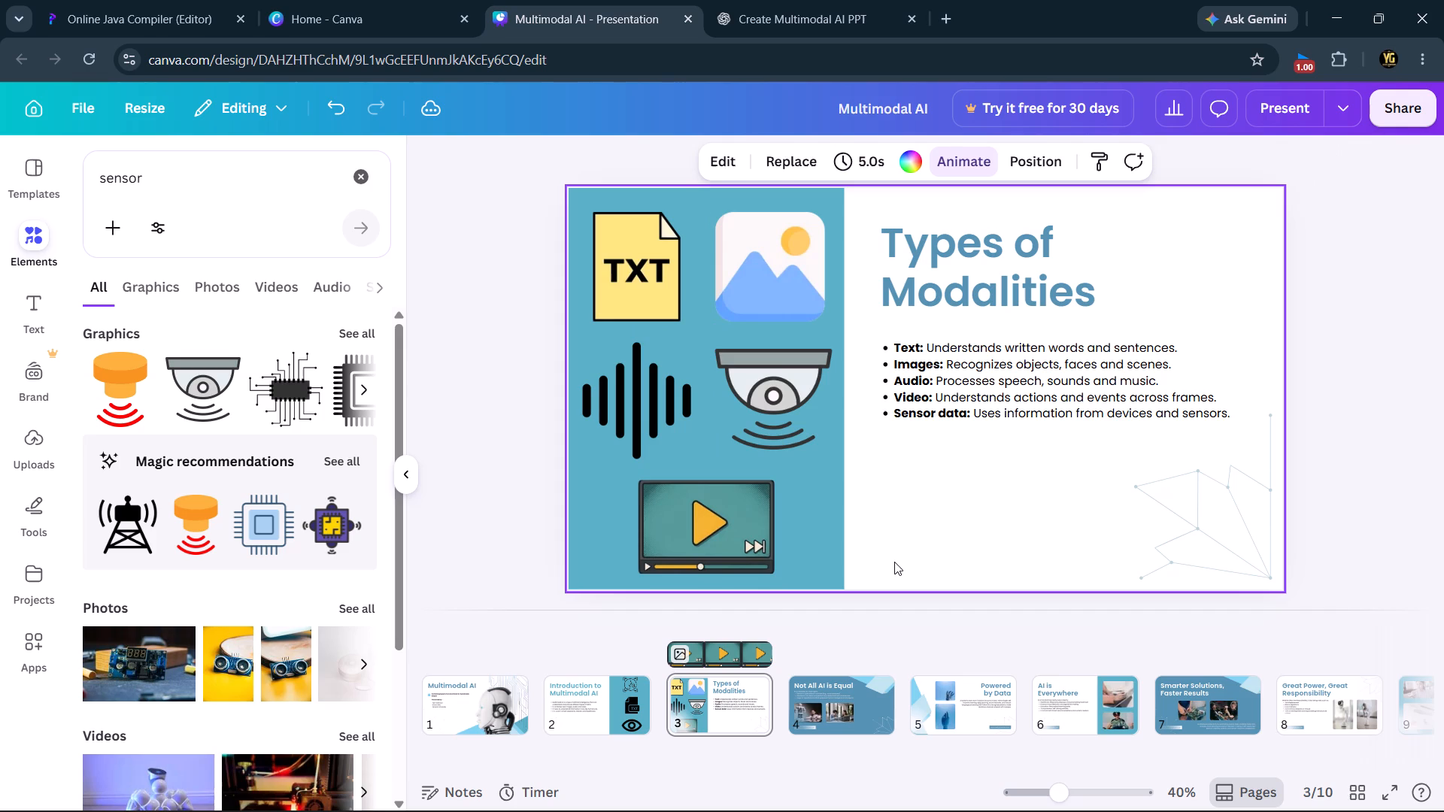
left_click(819, 706)
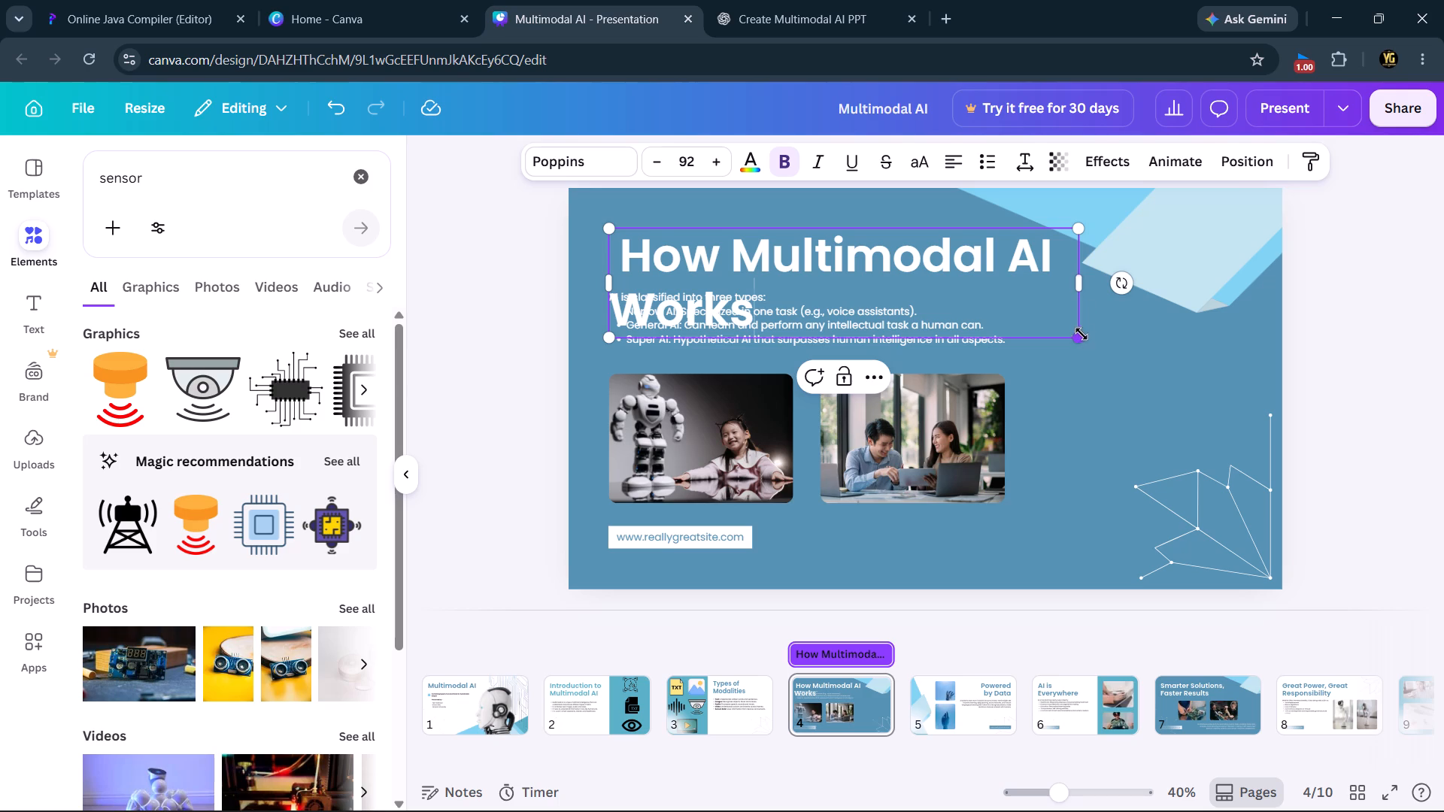
Shrink slide 4's title by scaling its text box to font size 77.6.
left_click_drag(1081, 335, 1078, 334)
left_click_drag(1078, 334, 1010, 310)
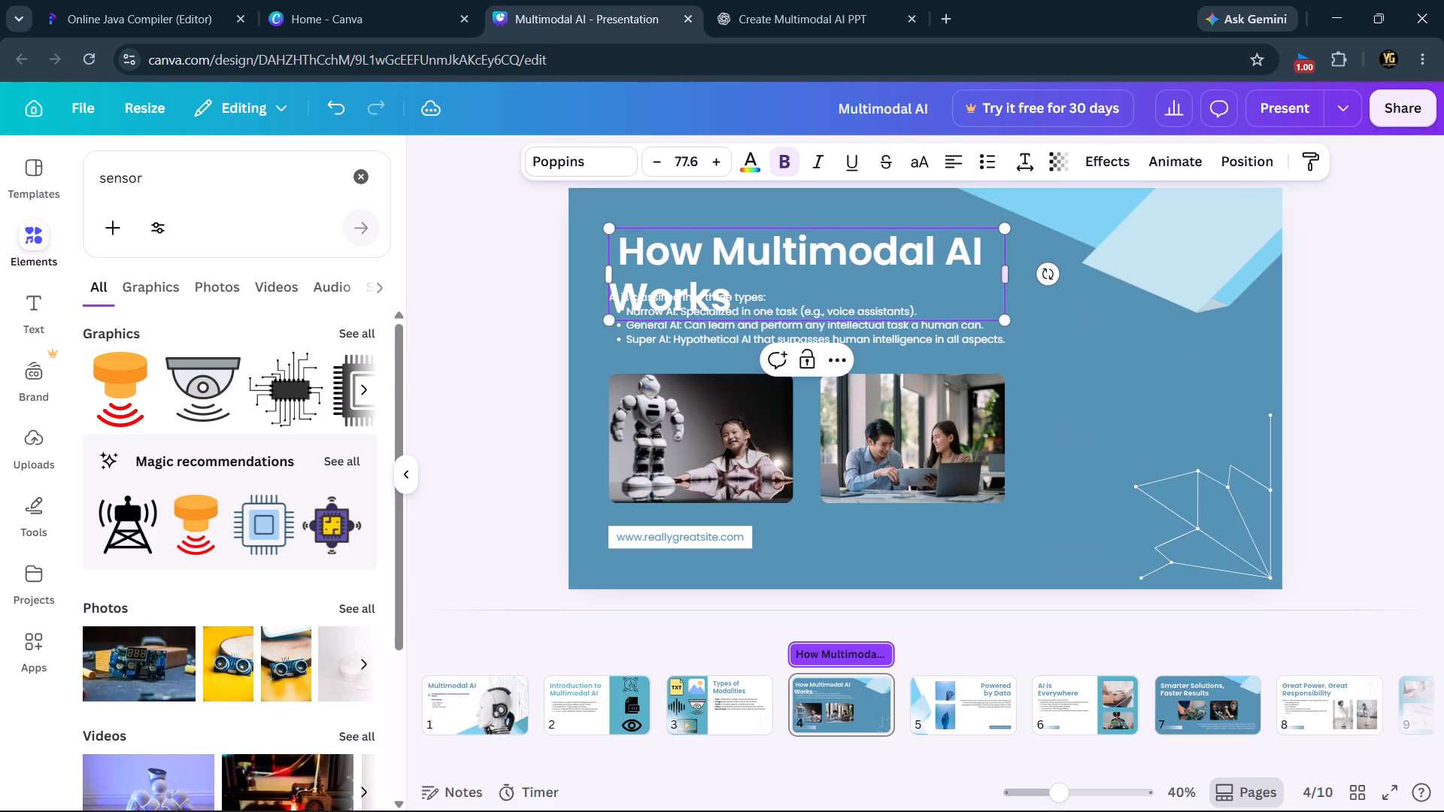
Move slide 4's title up towards the slide's top edge, clear of the body text.
left_click_drag(816, 264, 795, 237)
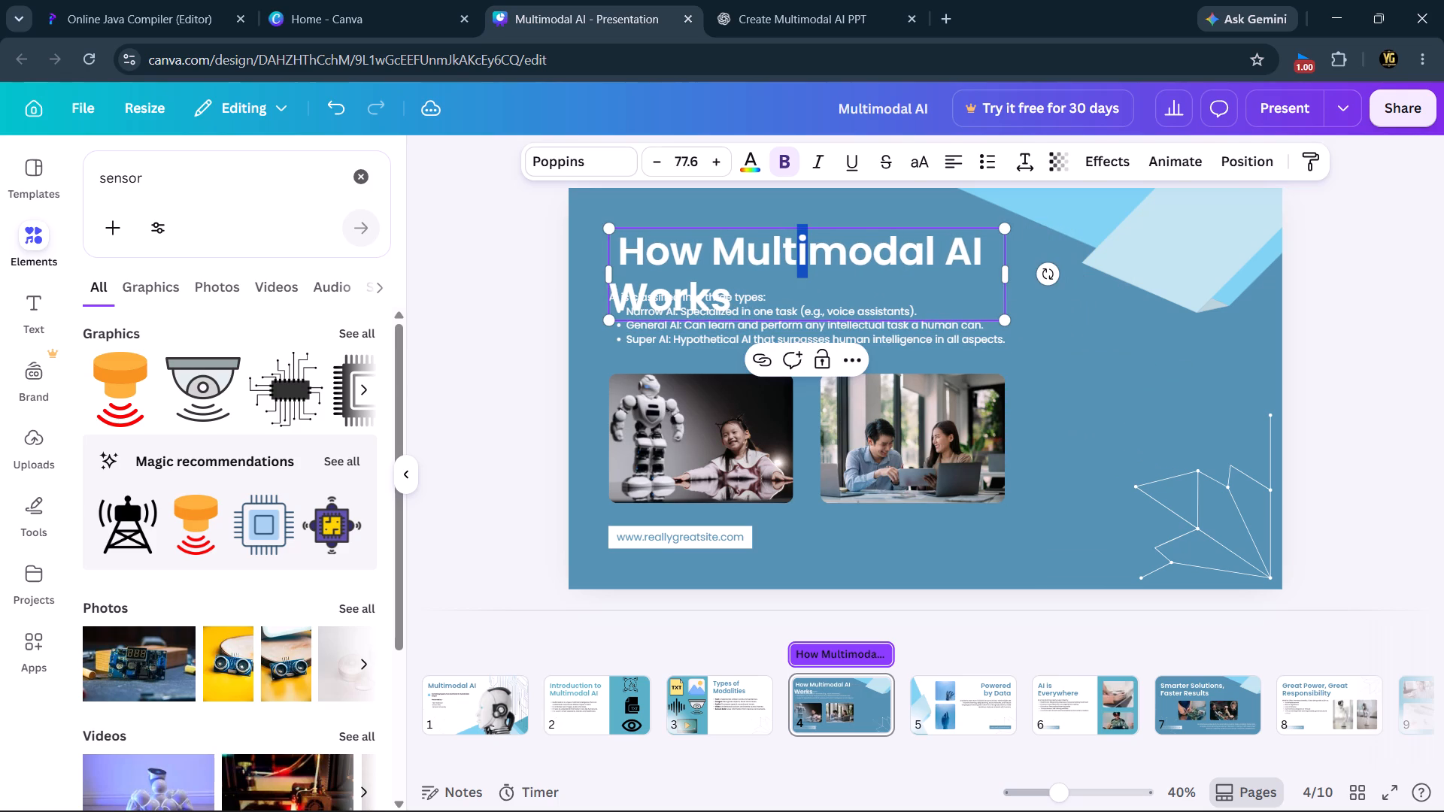
left_click(968, 287)
left_click_drag(968, 287, 953, 329)
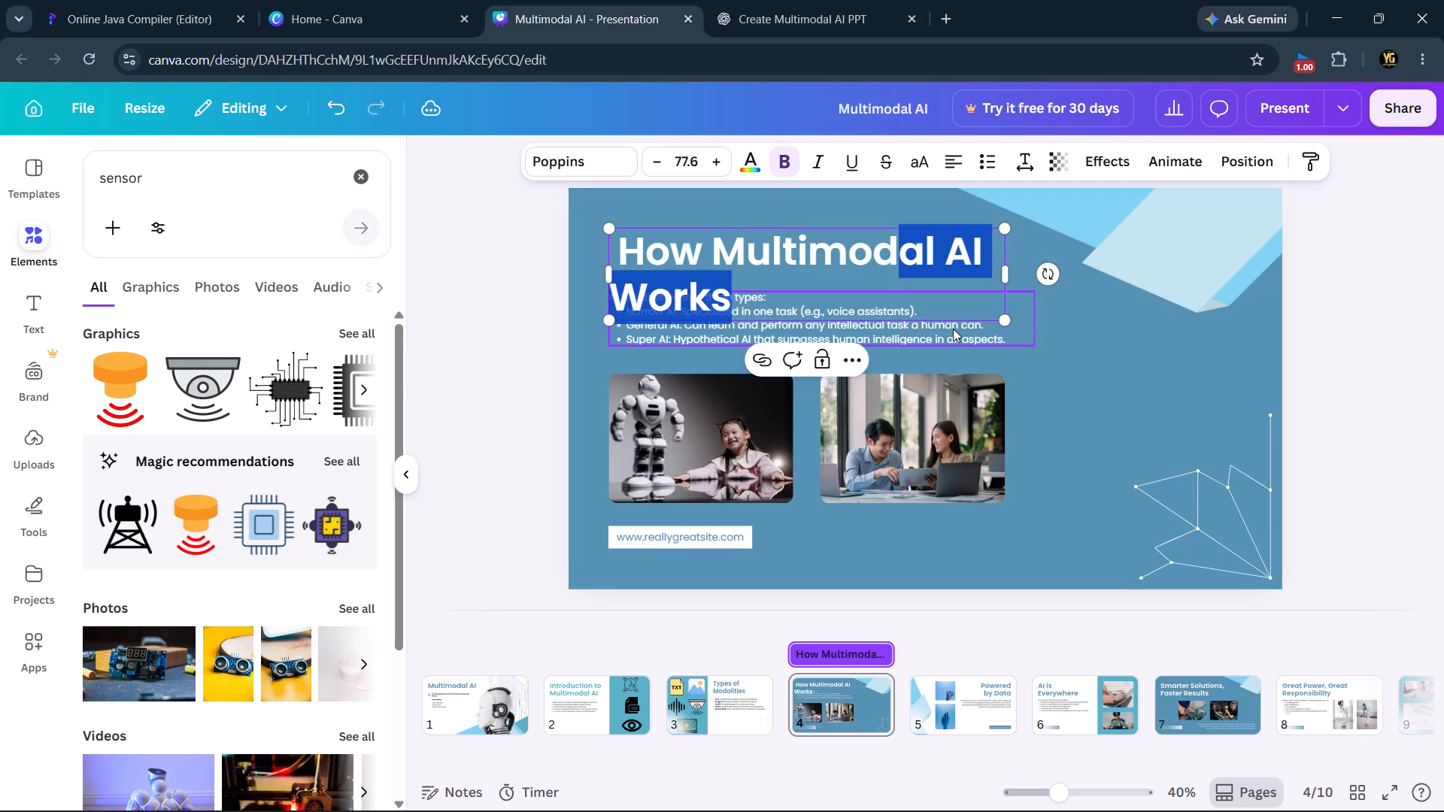
left_click(953, 329)
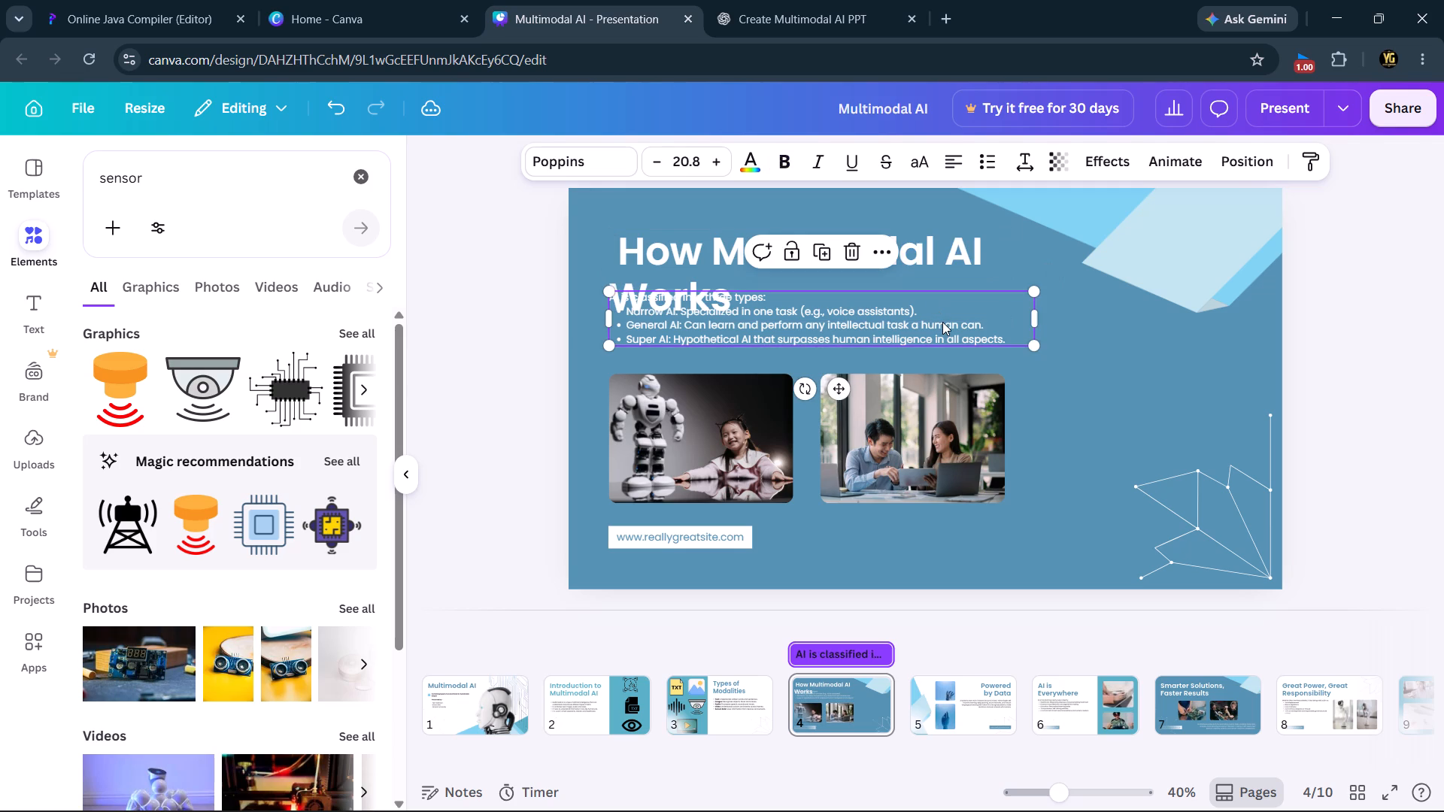
left_click(942, 322)
left_click(711, 248)
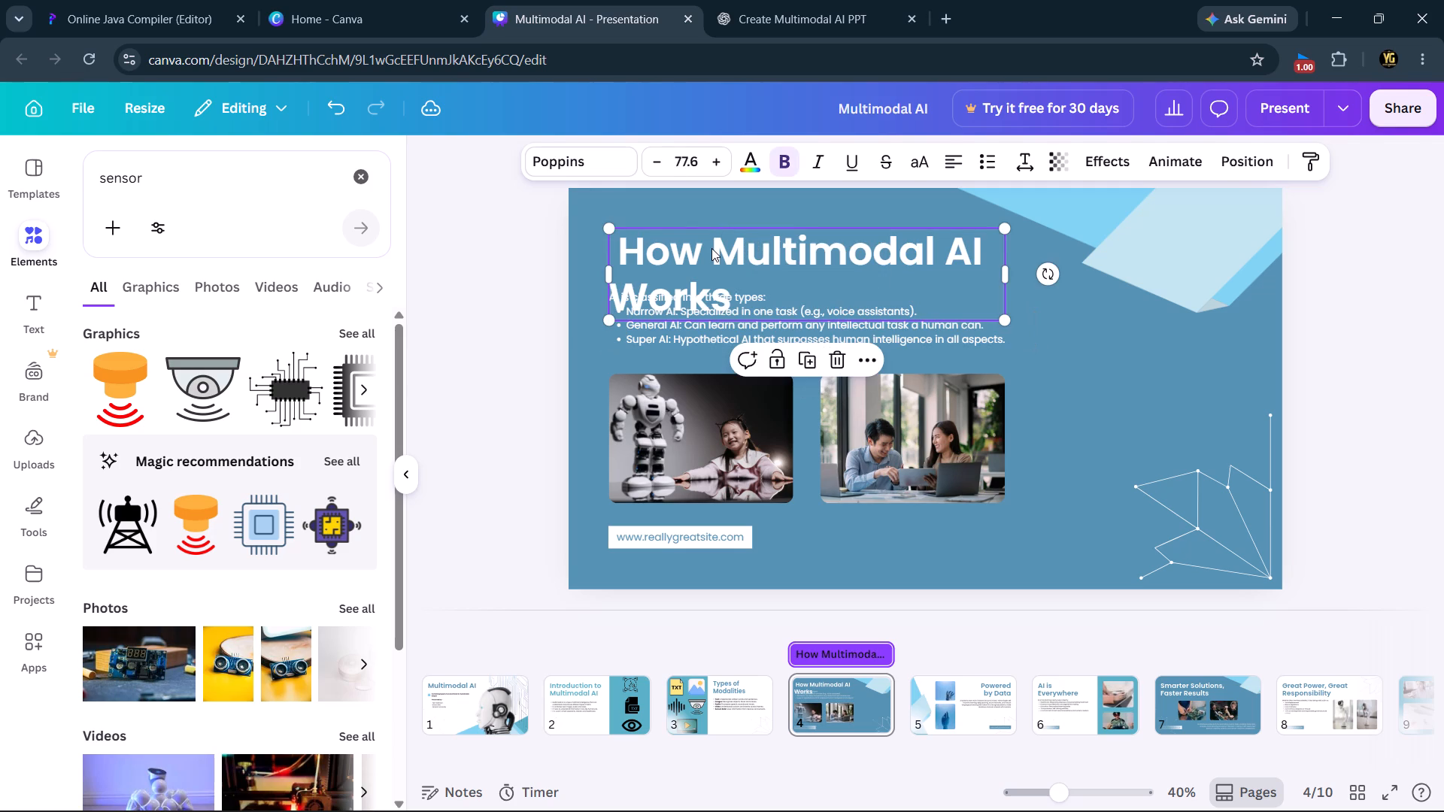
scroll(726, 261, "down", 1)
left_click_drag(722, 259, 718, 259)
left_click_drag(718, 259, 706, 226)
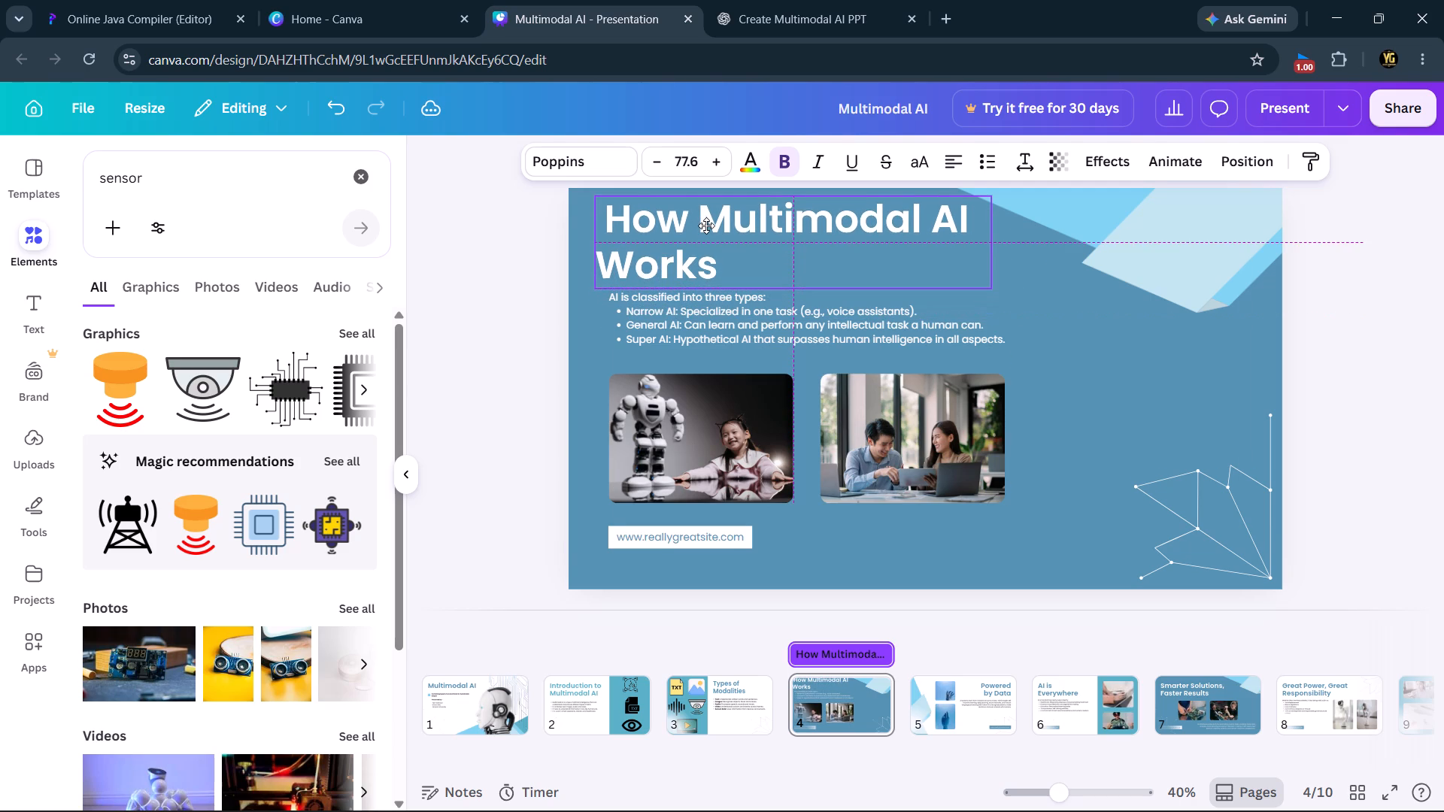
left_click_drag(706, 226, 710, 234)
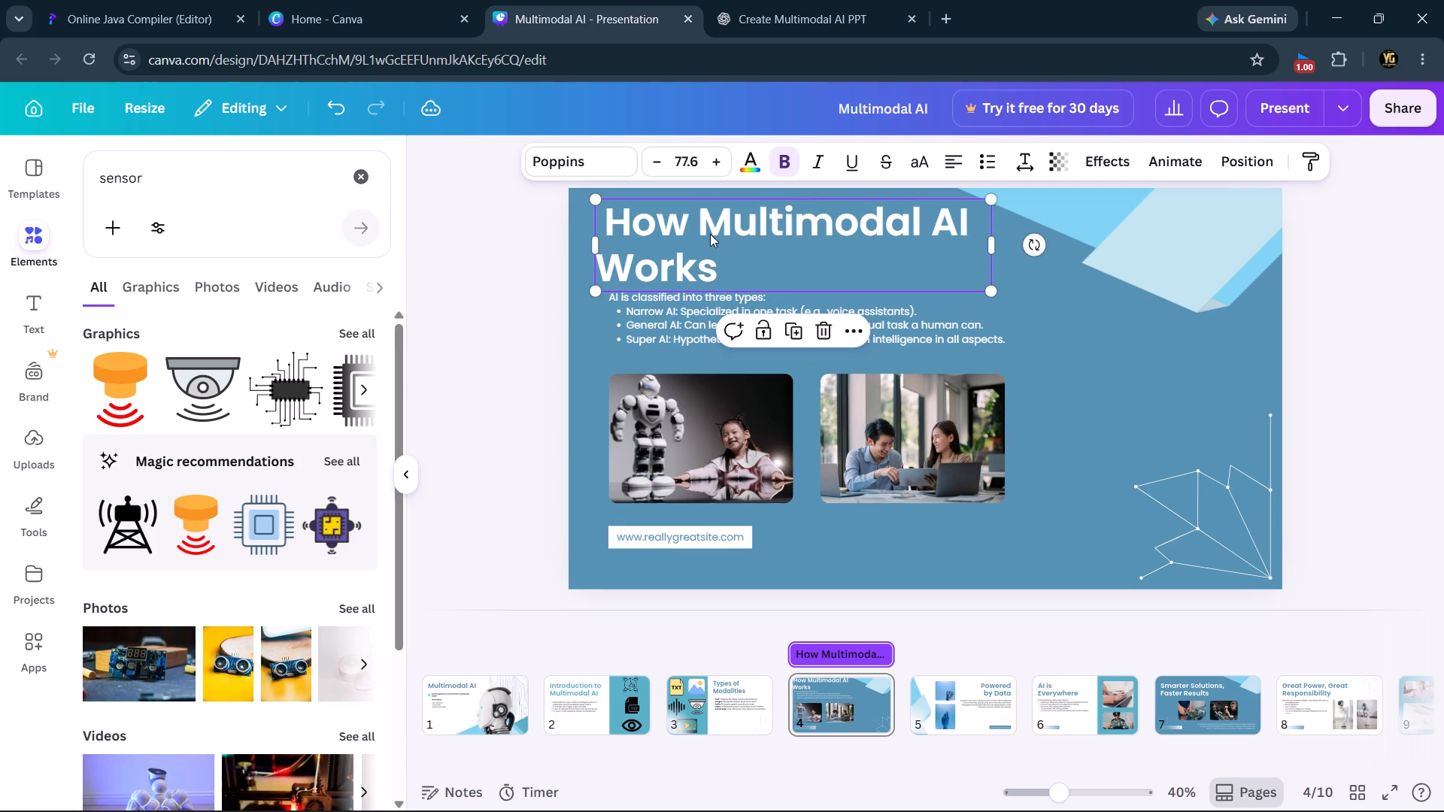
Nudge slide 4's title slightly down from the slide's top edge.
left_click(710, 234)
left_click_drag(710, 234, 721, 244)
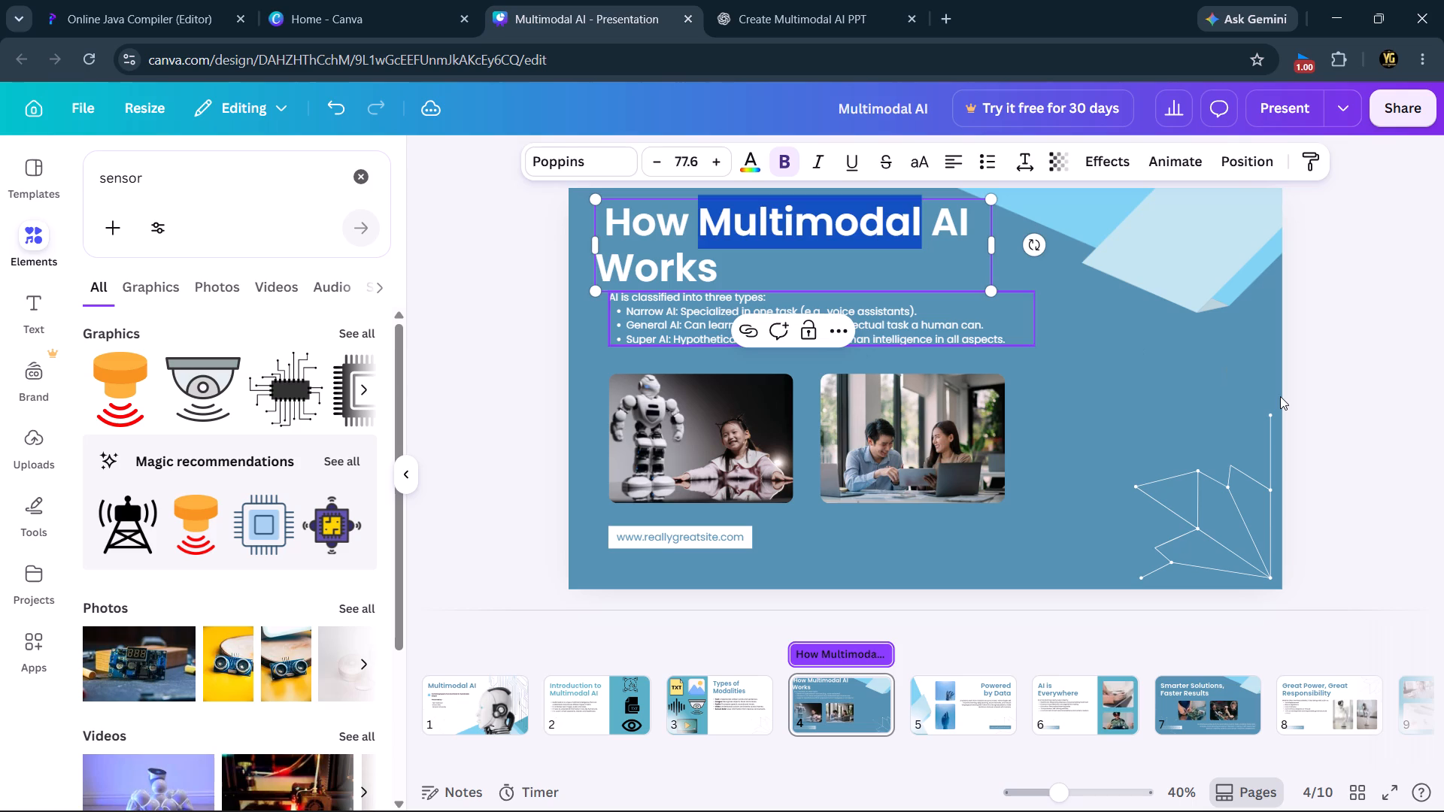
left_click(1280, 396)
left_click(1081, 395)
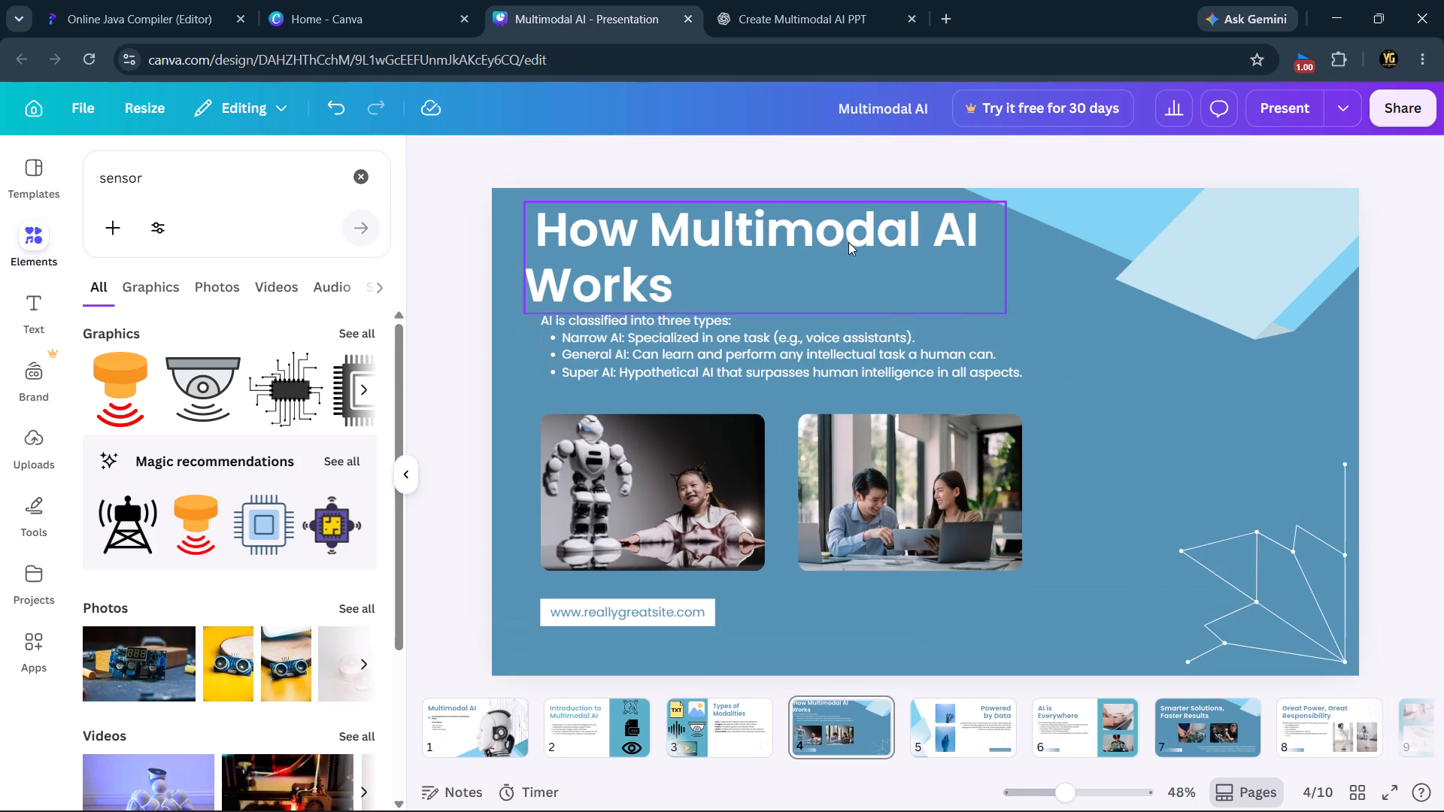
left_click(781, 229)
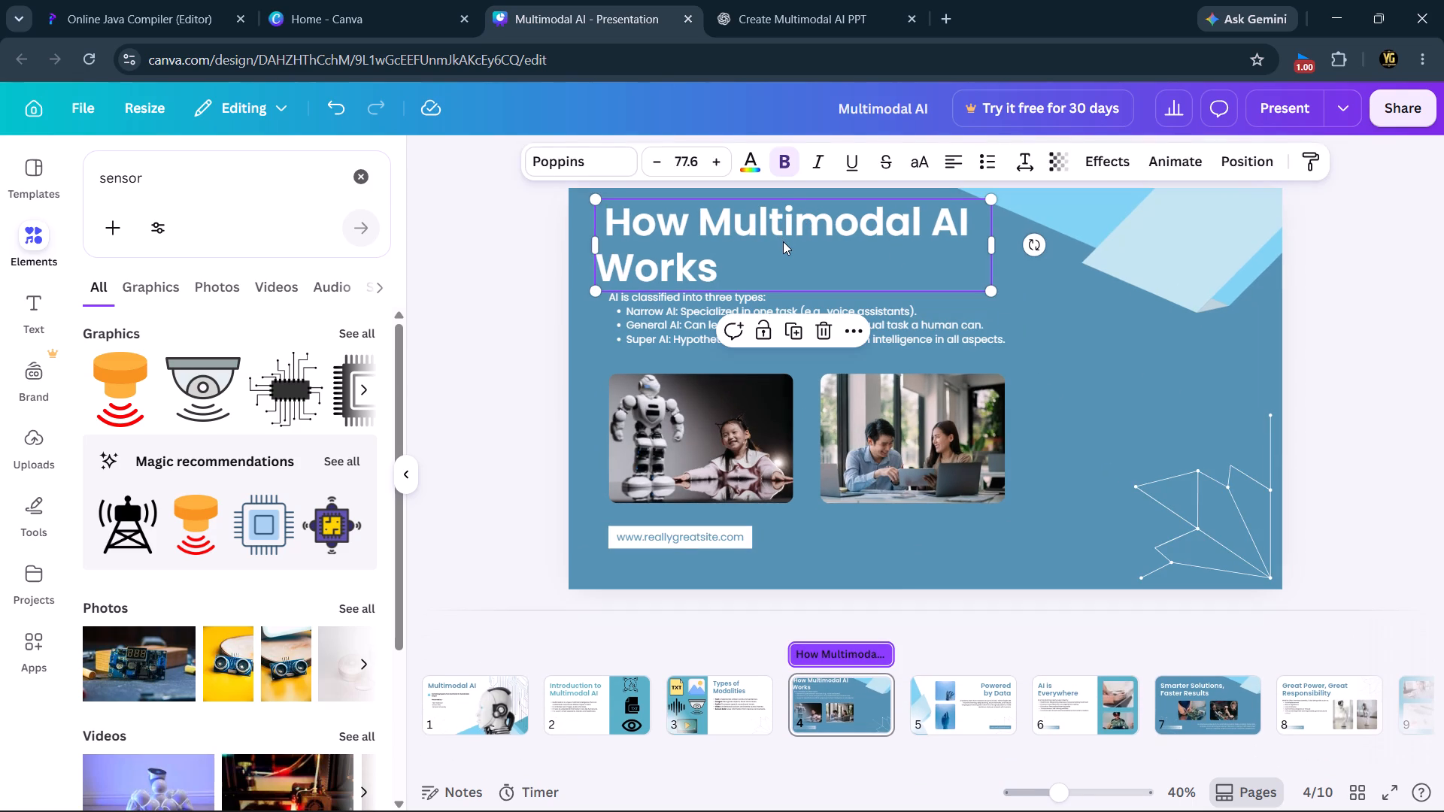
left_click_drag(783, 241, 783, 253)
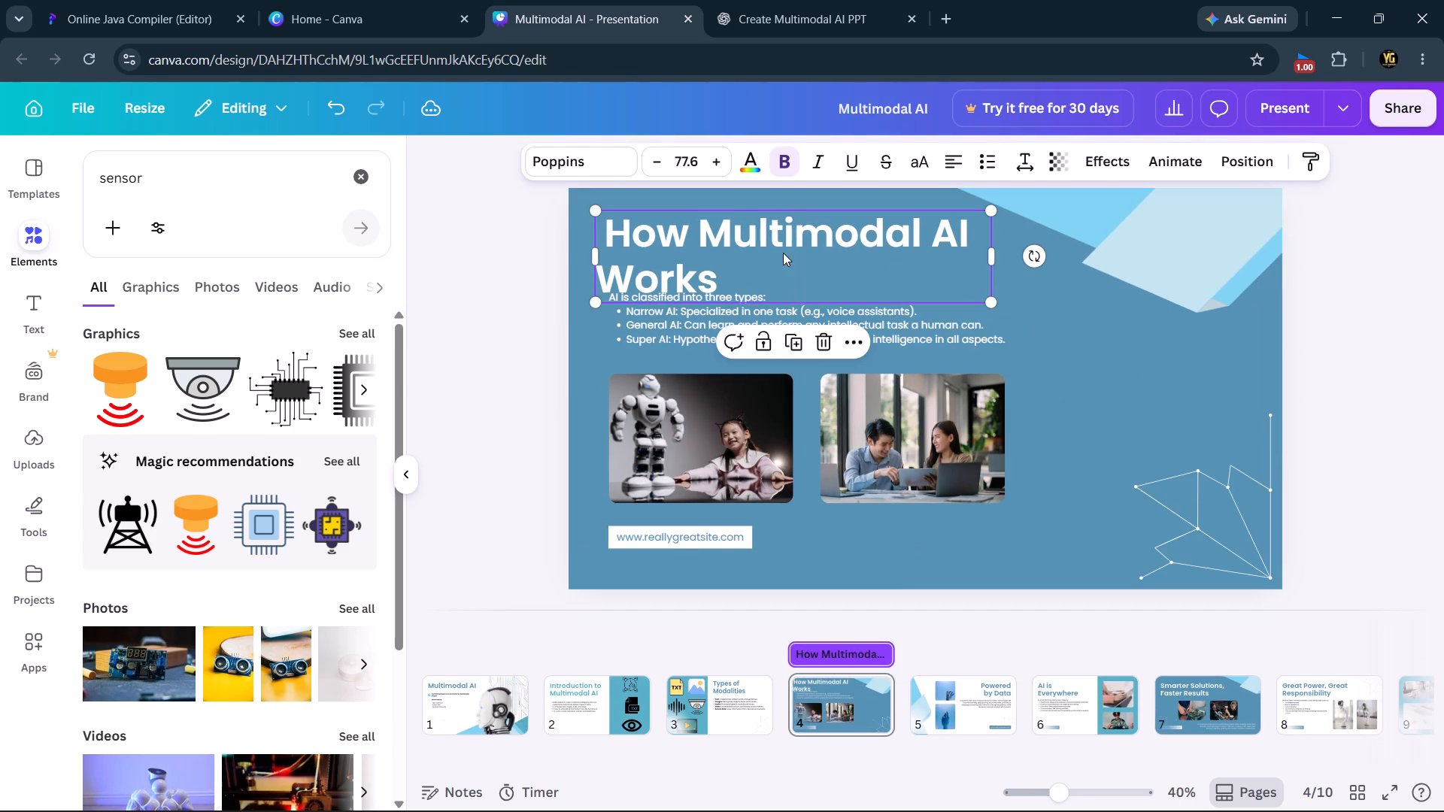
left_click(1025, 389)
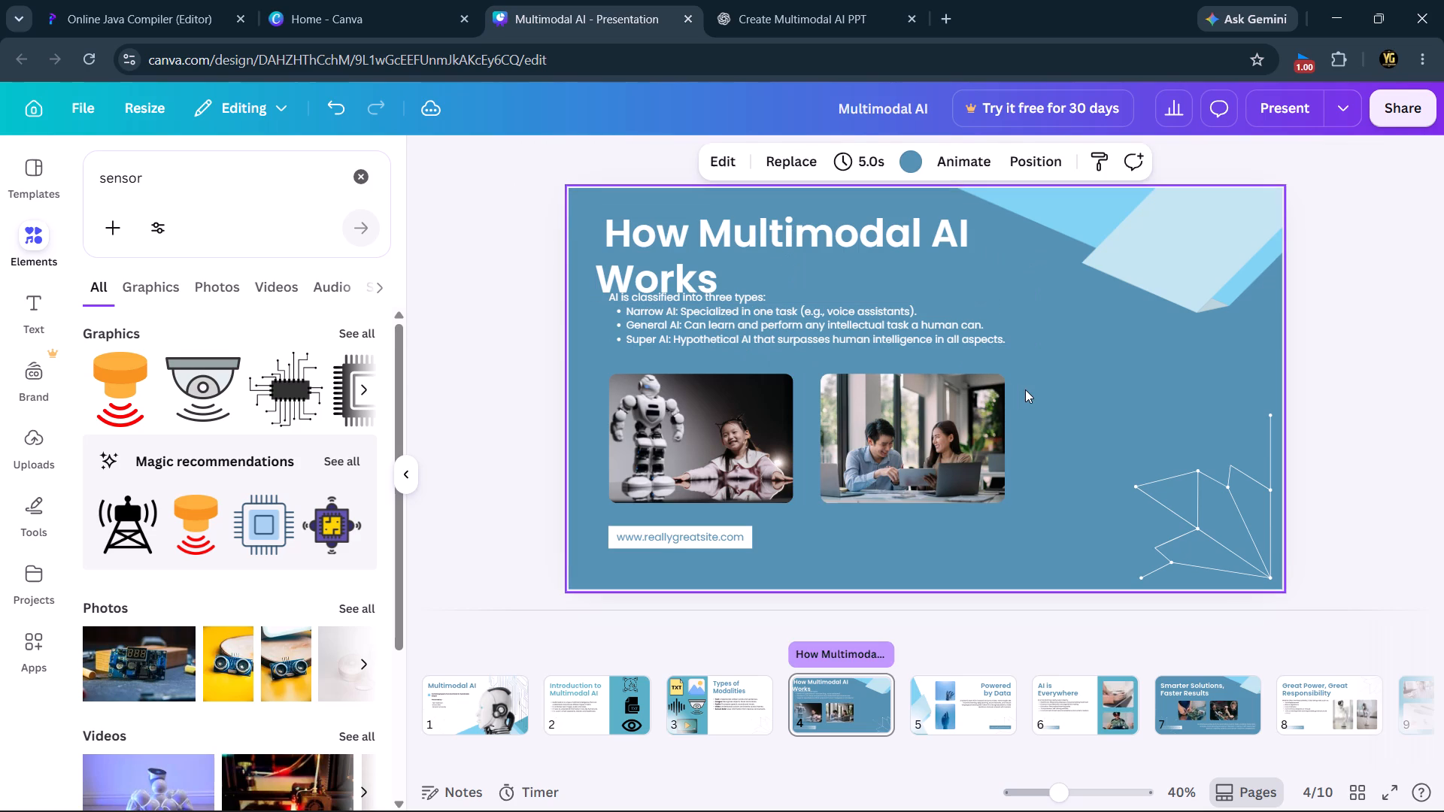
left_click(692, 707)
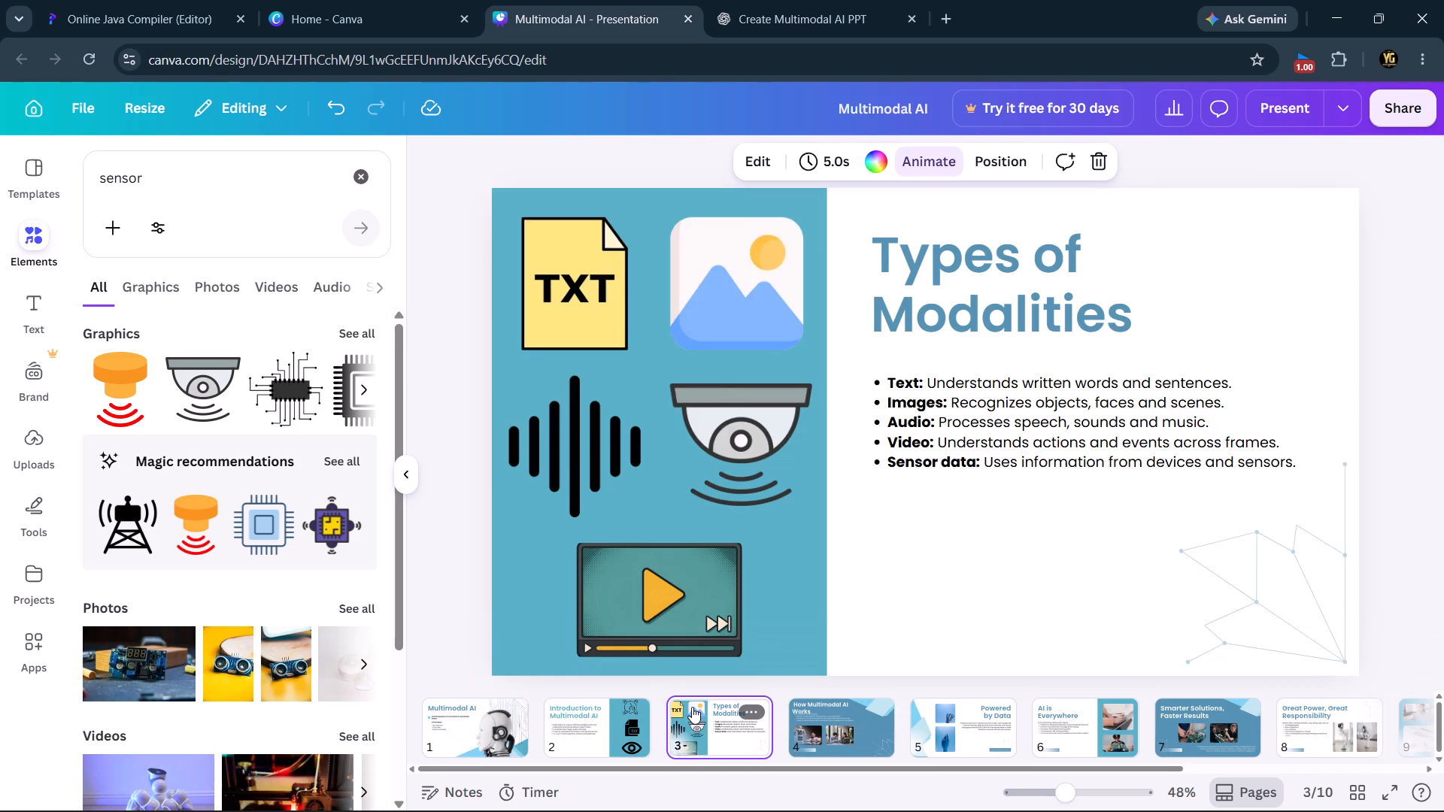
left_click(827, 706)
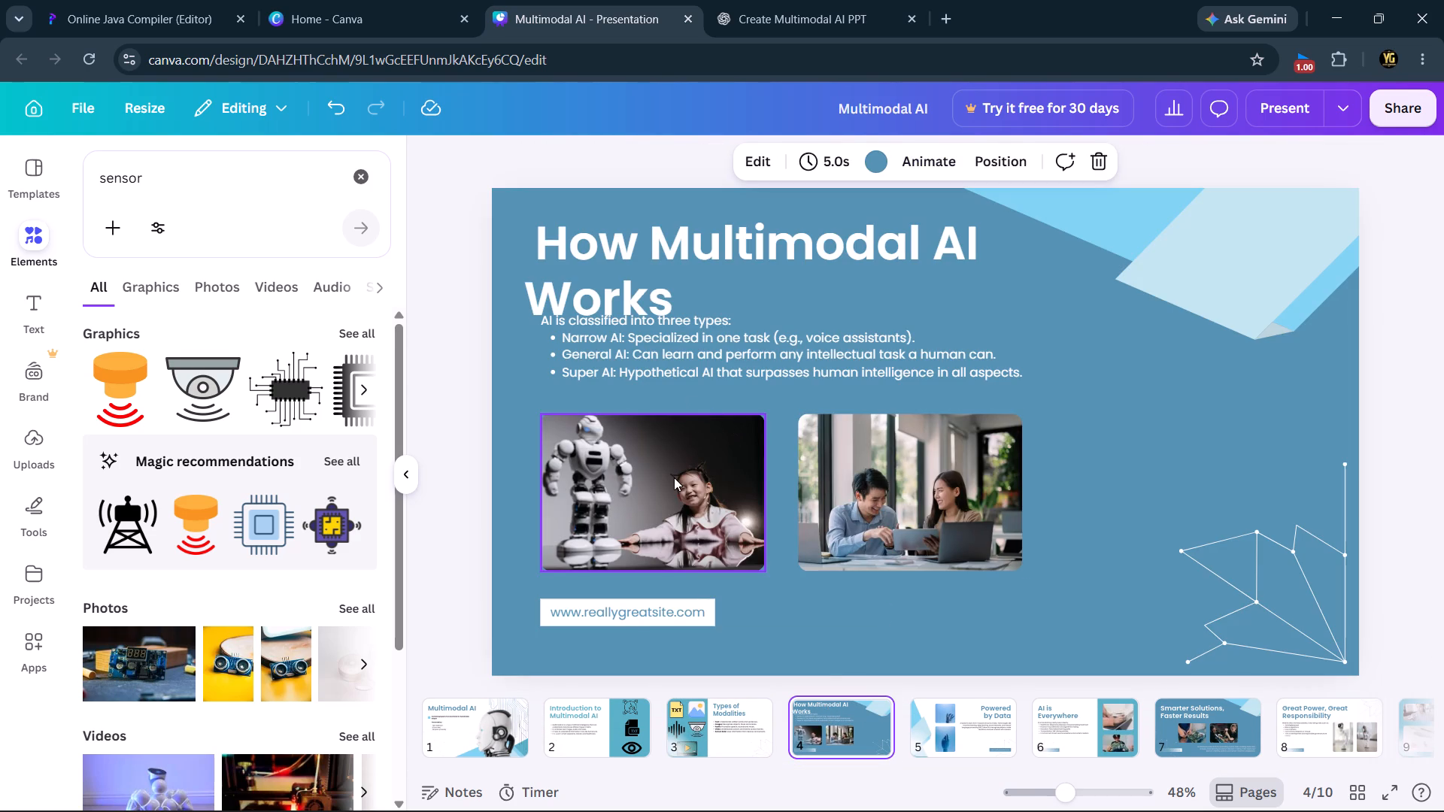
left_click(642, 619)
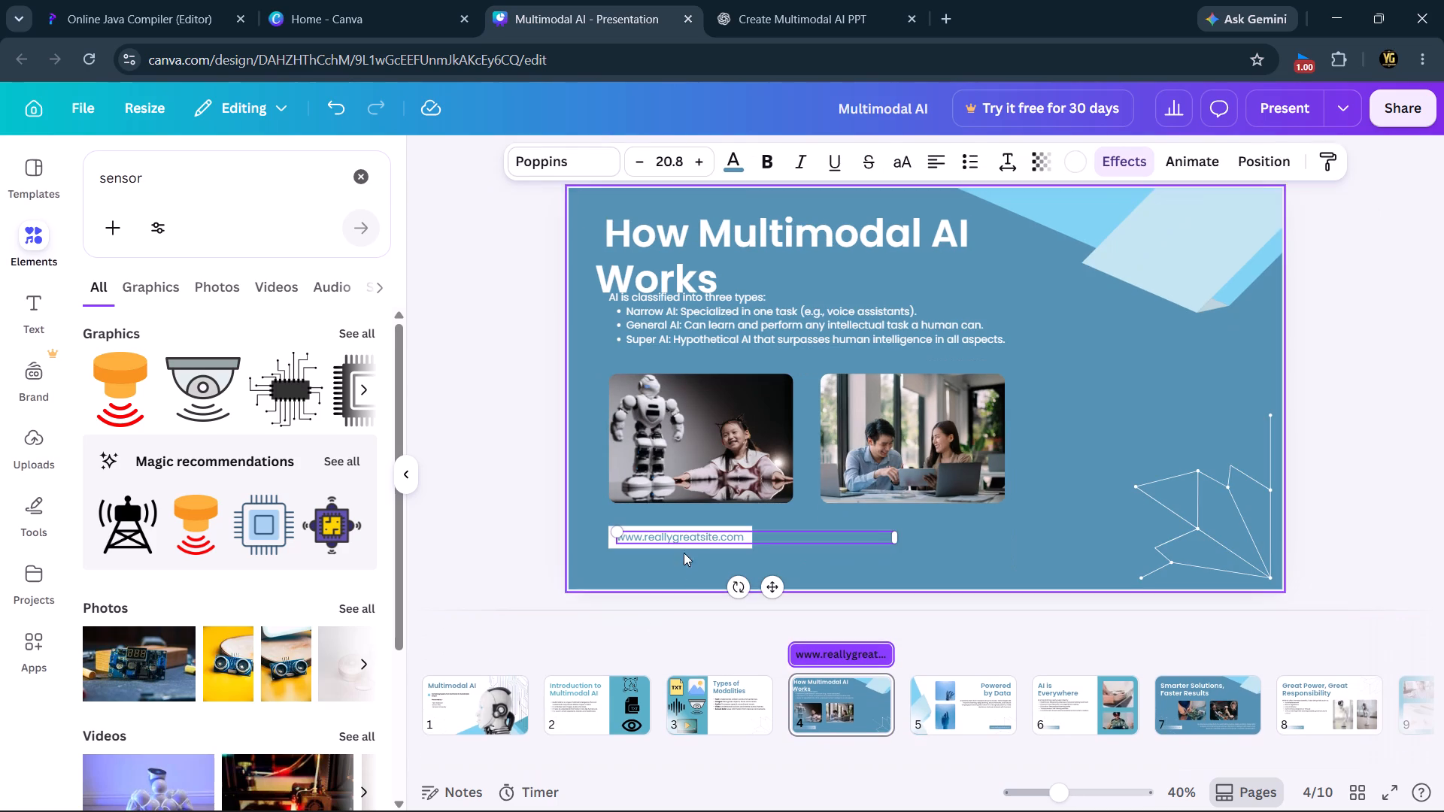
left_click(687, 538)
key("BackSpace")
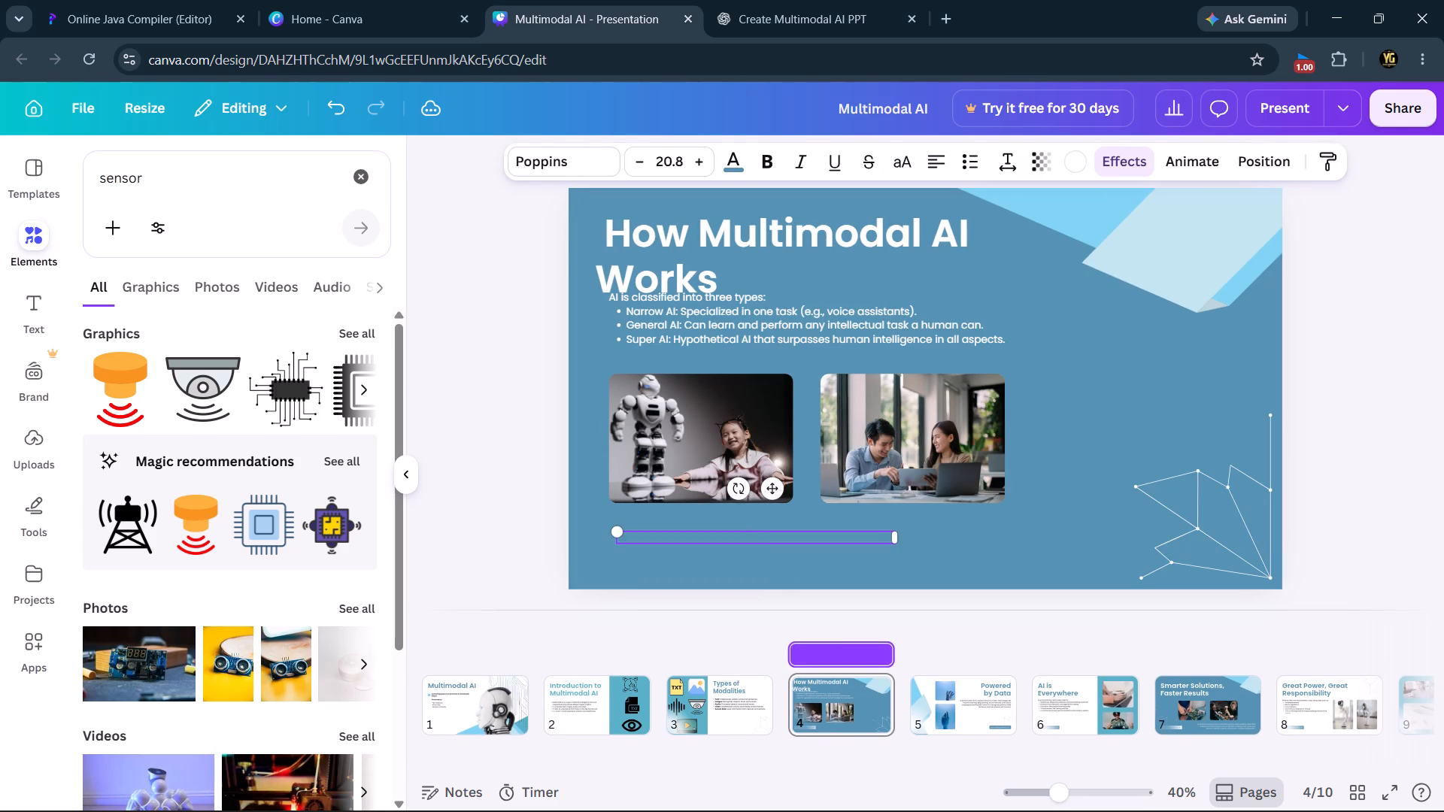
Move slide 4's body text down below the title, aligned with the title's left edge.
left_click_drag(662, 315, 648, 329)
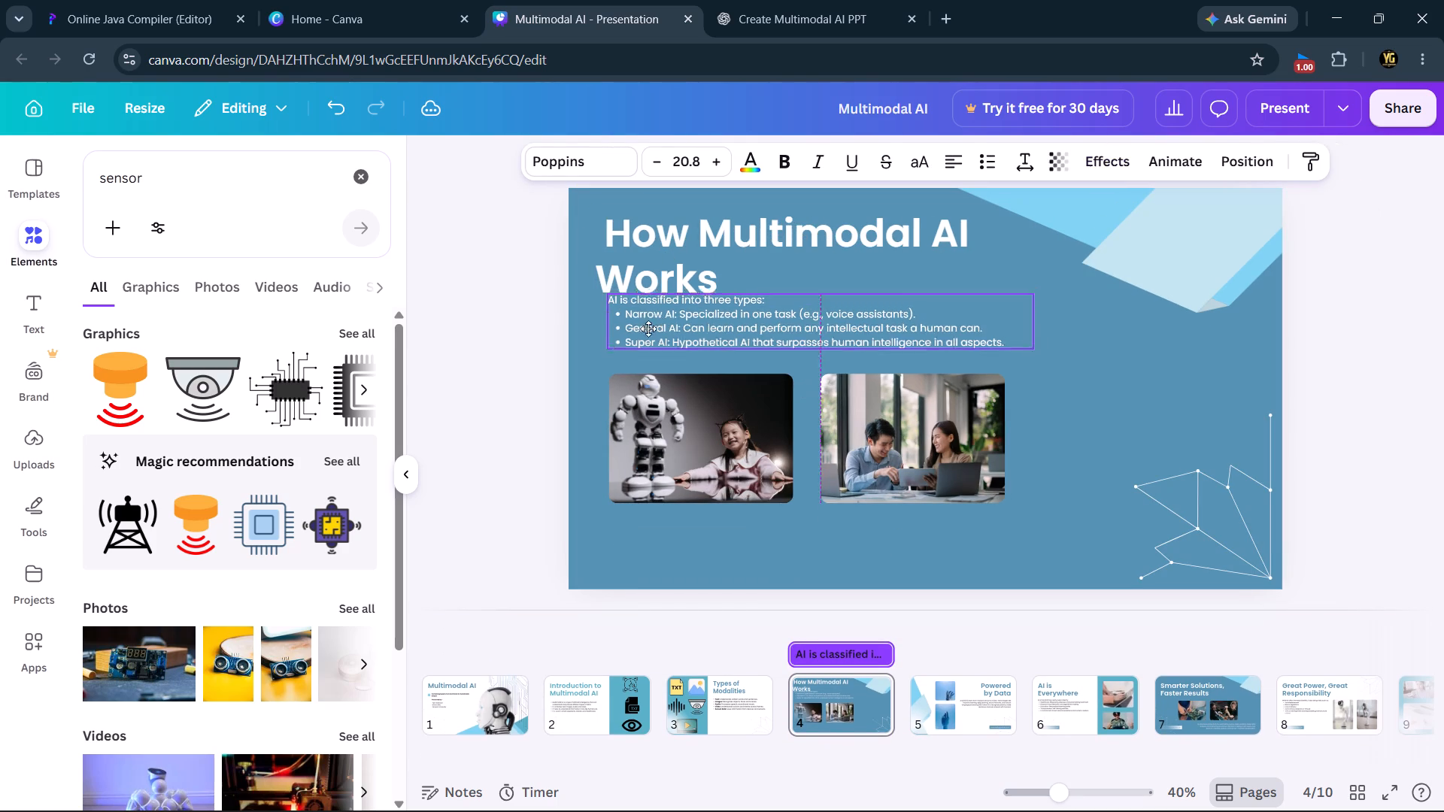
left_click_drag(648, 329, 646, 344)
Remove the leading space before "How" in slide 4's title so both title lines start flush.
left_click(596, 291)
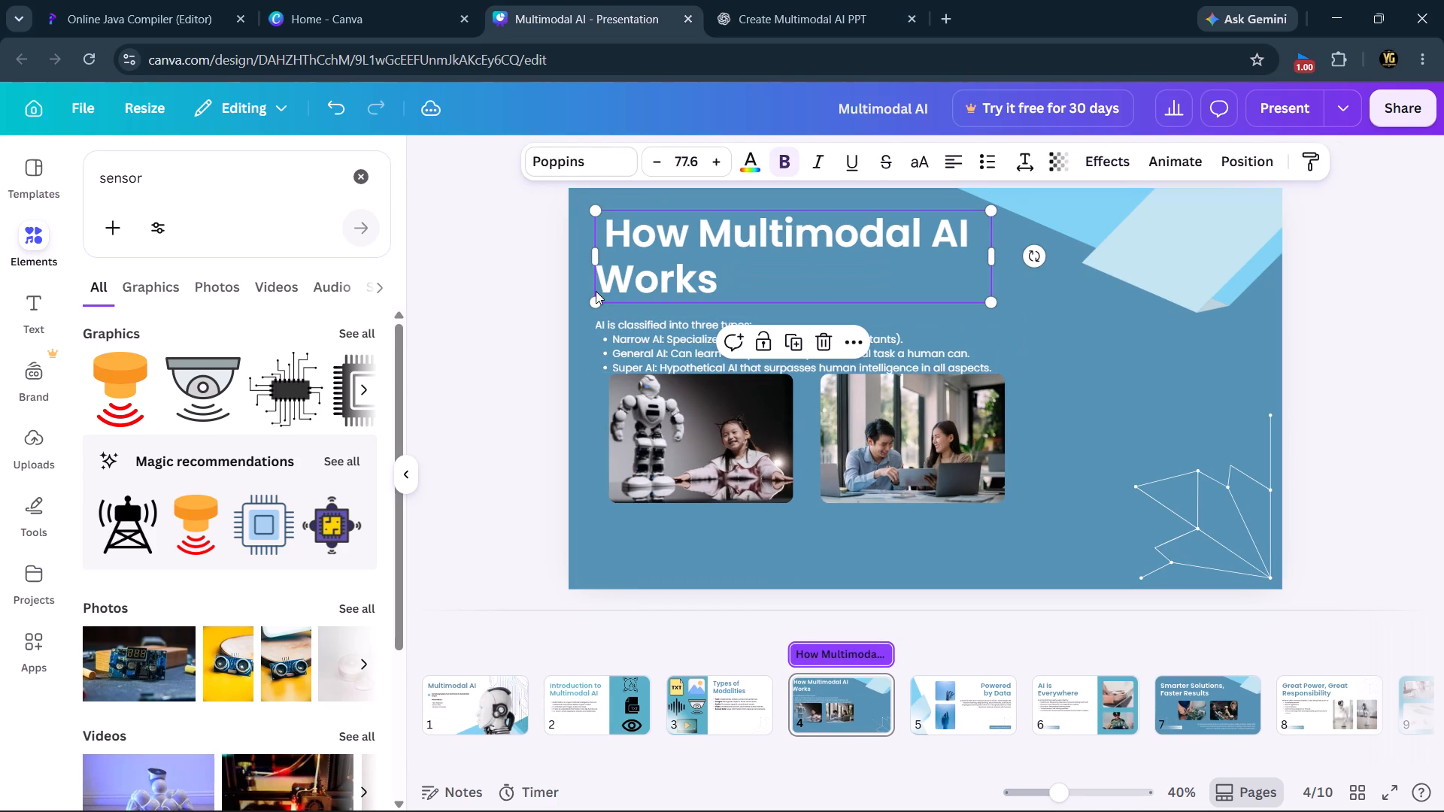
left_click(603, 283)
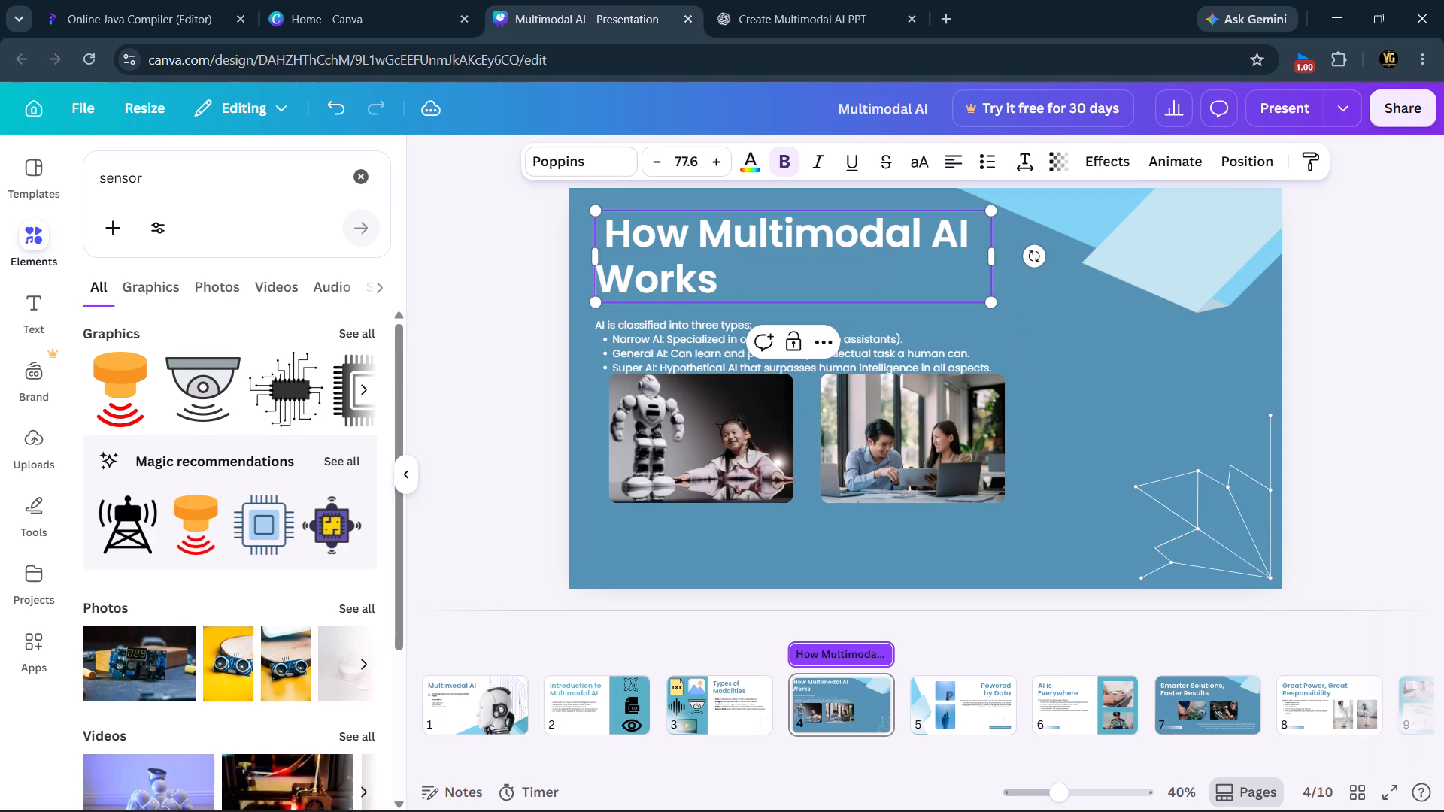
left_click(596, 283)
key("space")
key("space")
left_click(602, 230)
key("BackSpace")
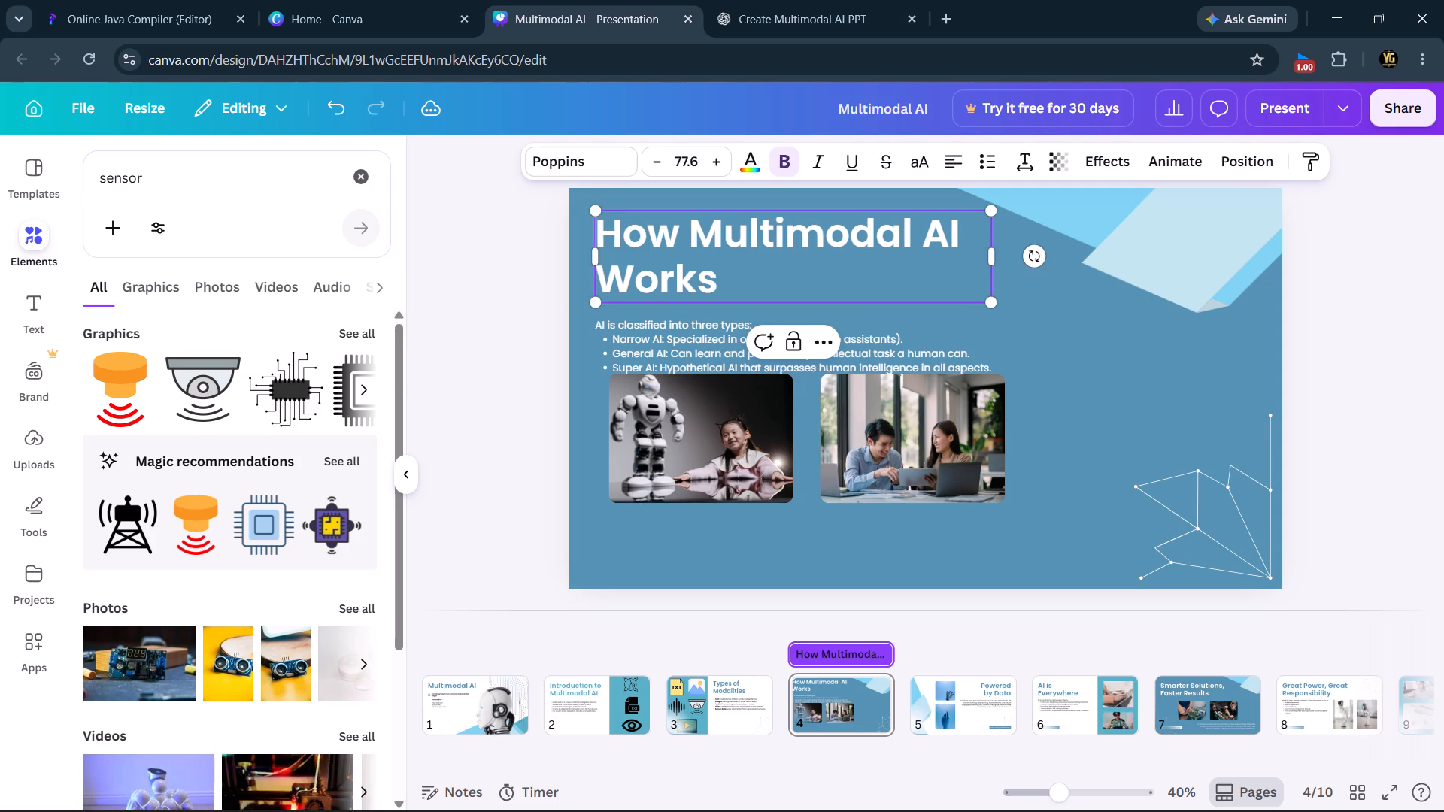
left_click(763, 268)
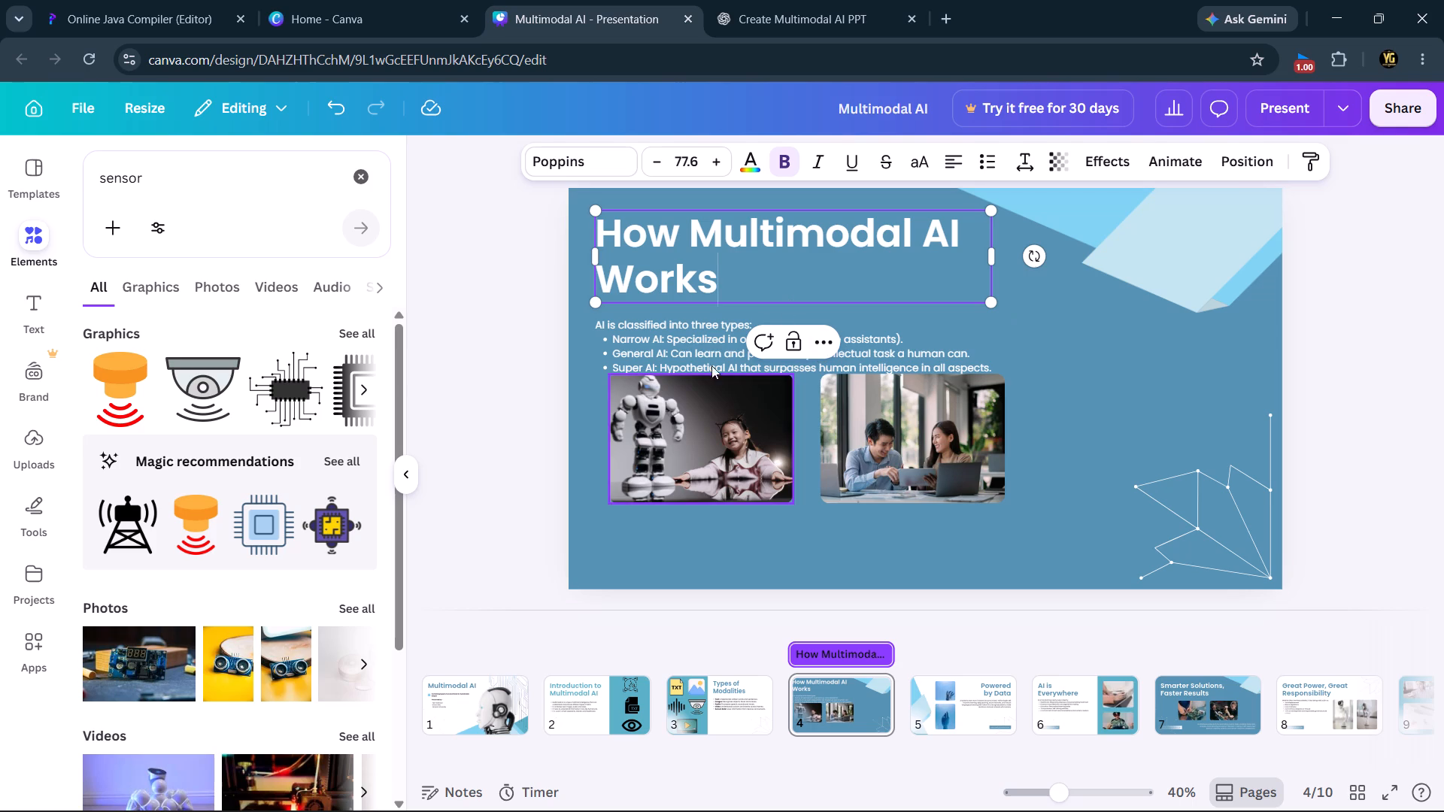
Move slide 4's robot photo and laptop couple photo down below the body text, level with each other.
left_click_drag(696, 445, 691, 487)
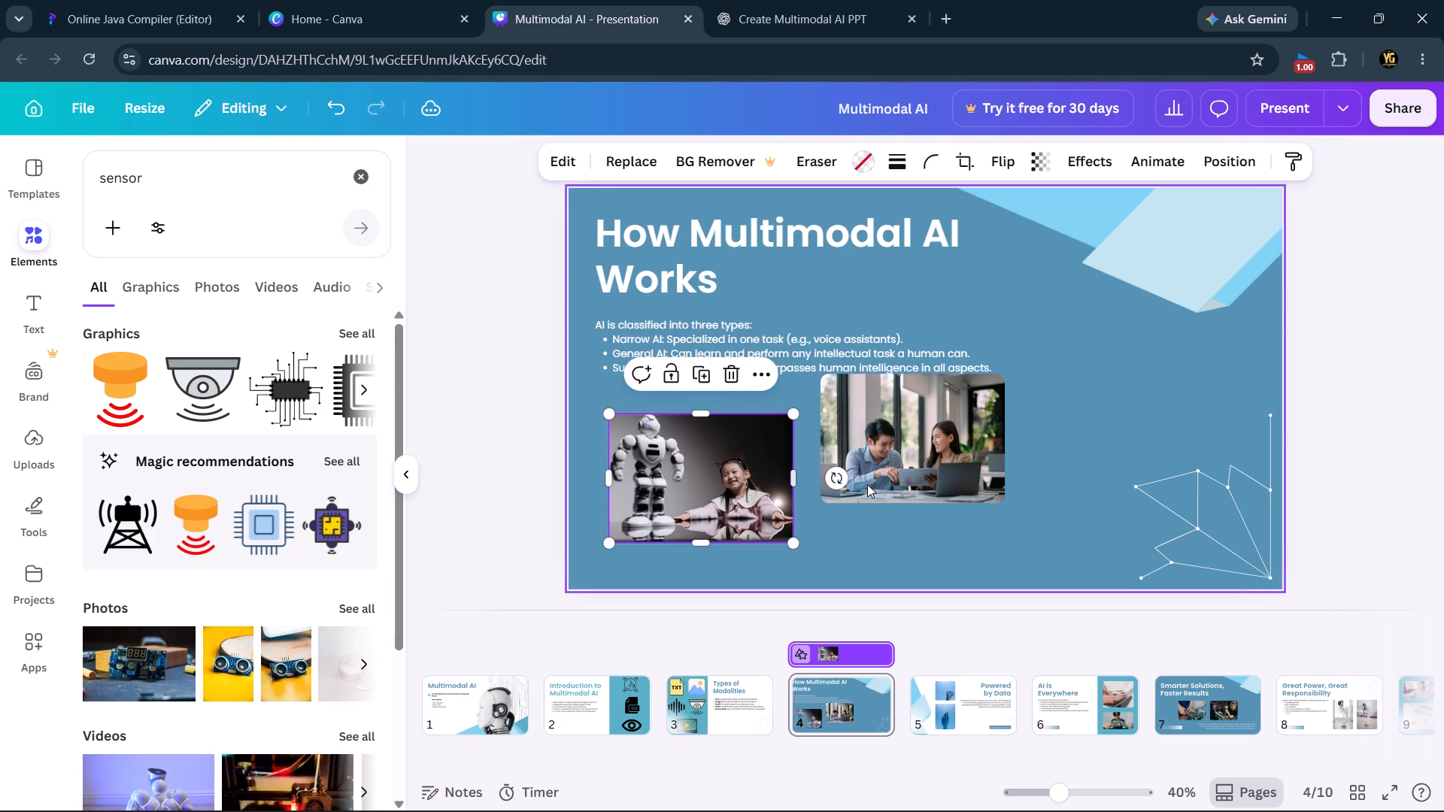
left_click(868, 483)
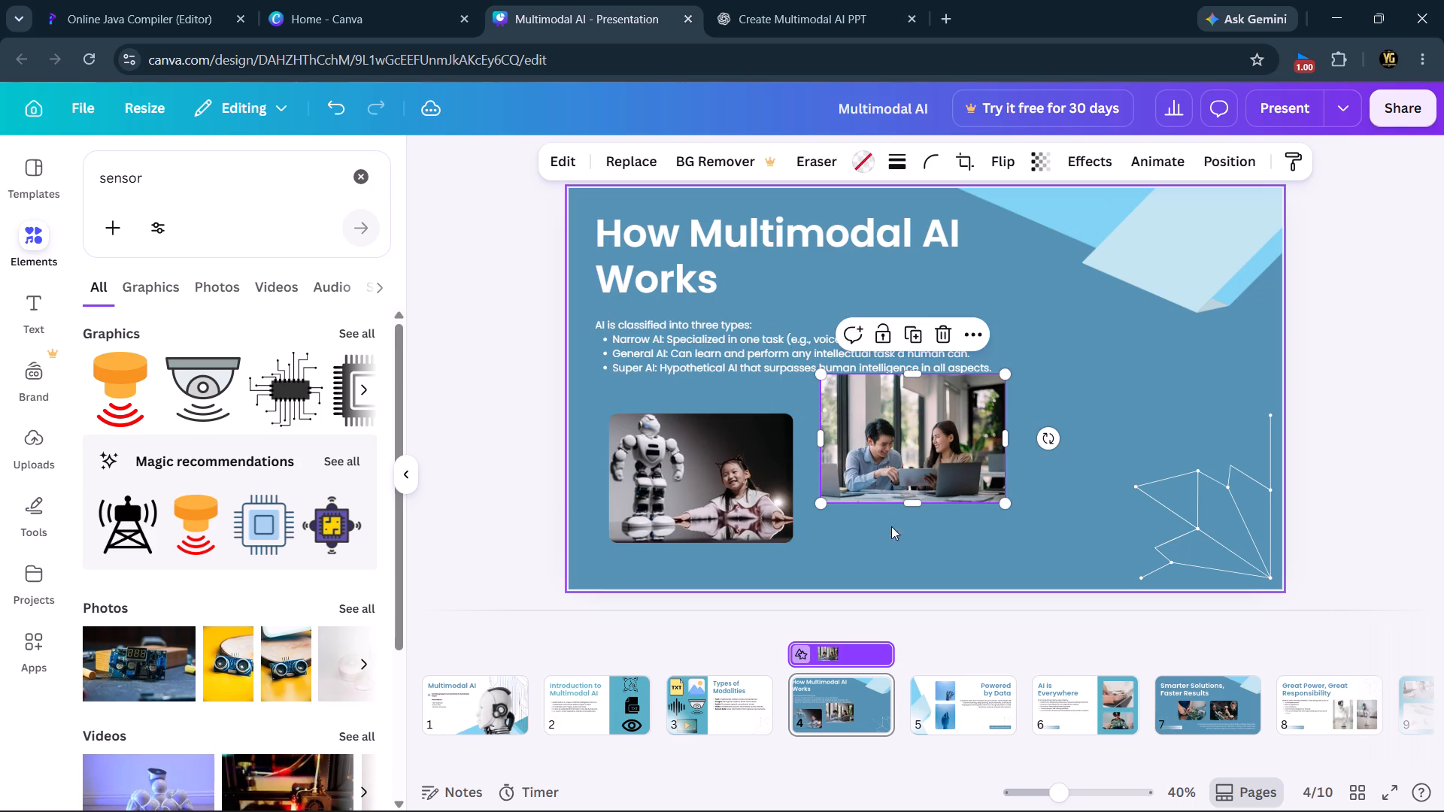
left_click(889, 473)
left_click_drag(889, 473, 904, 565)
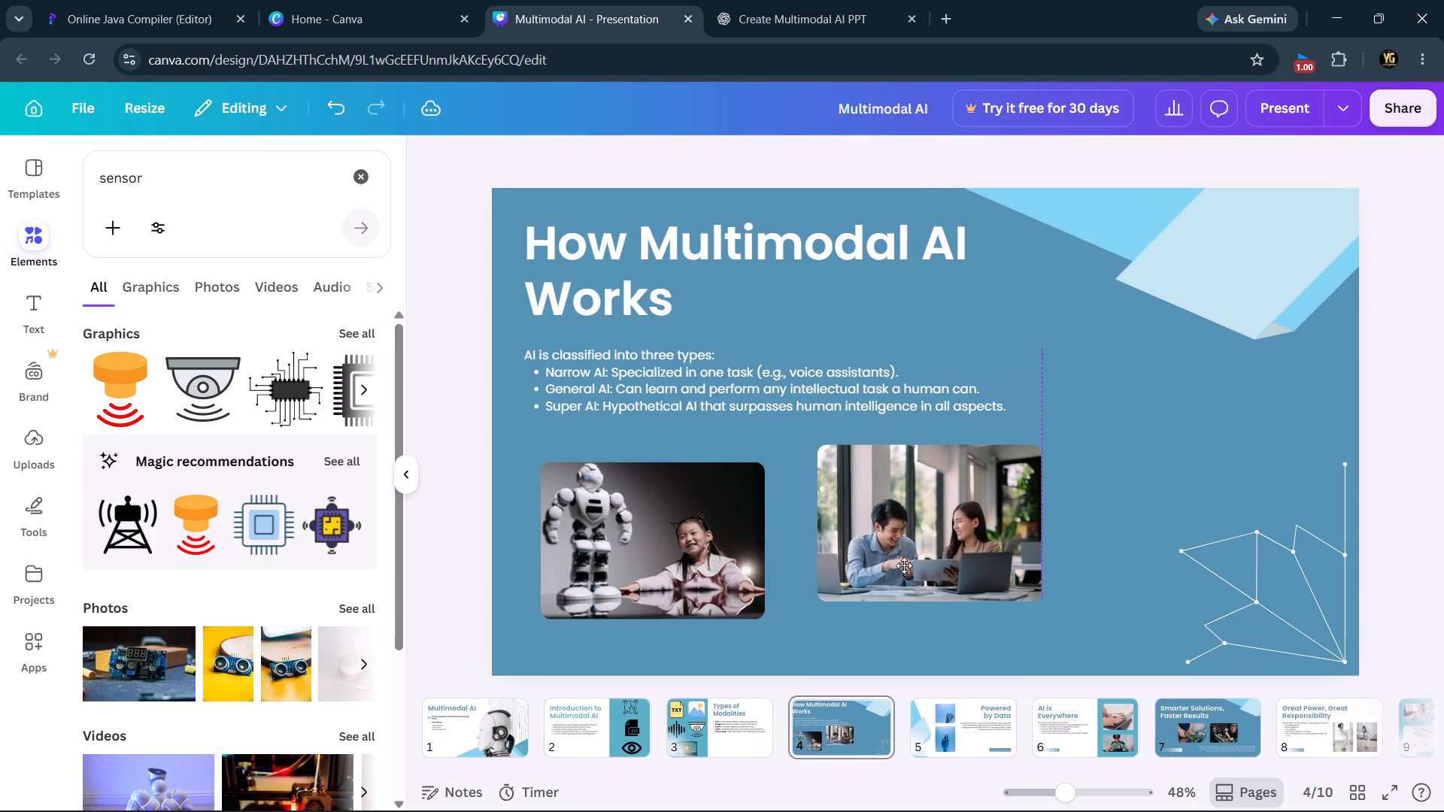
left_click_drag(904, 565, 882, 578)
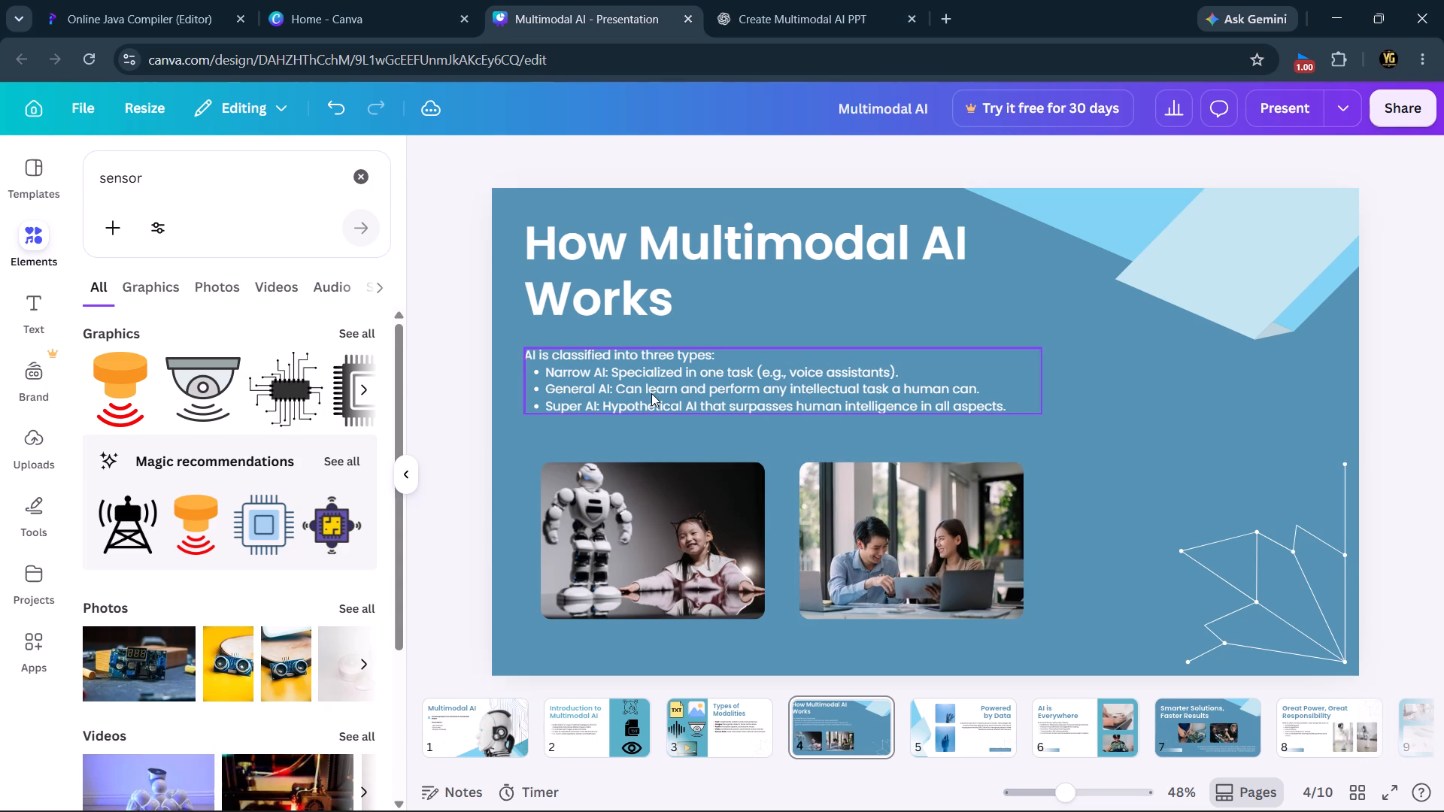
Open slide 4's body text about the three AI types for editing and select its placeholder text.
left_click(651, 393)
left_click(665, 355)
left_click(665, 355)
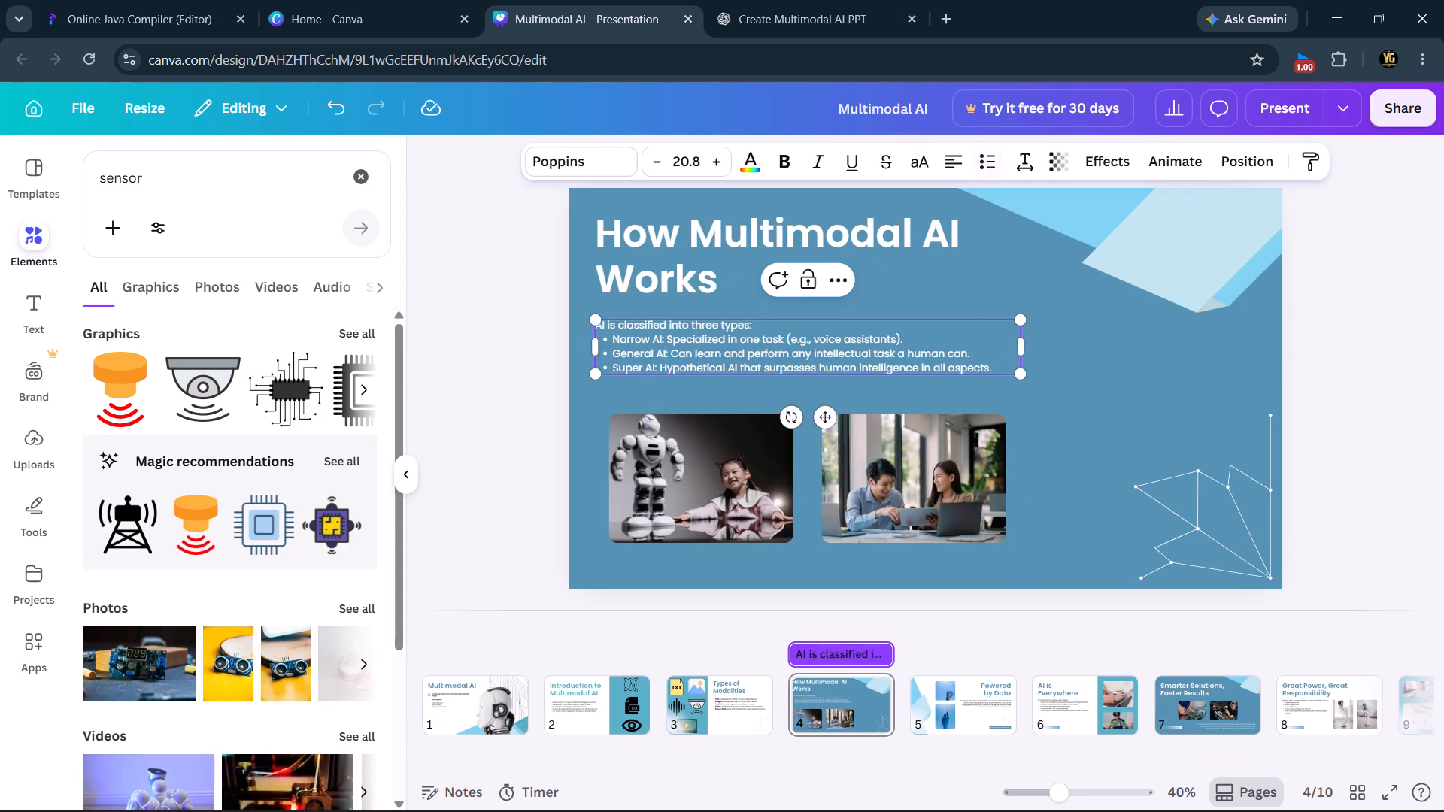
left_click(665, 355)
double_click(665, 355)
double_click(665, 355)
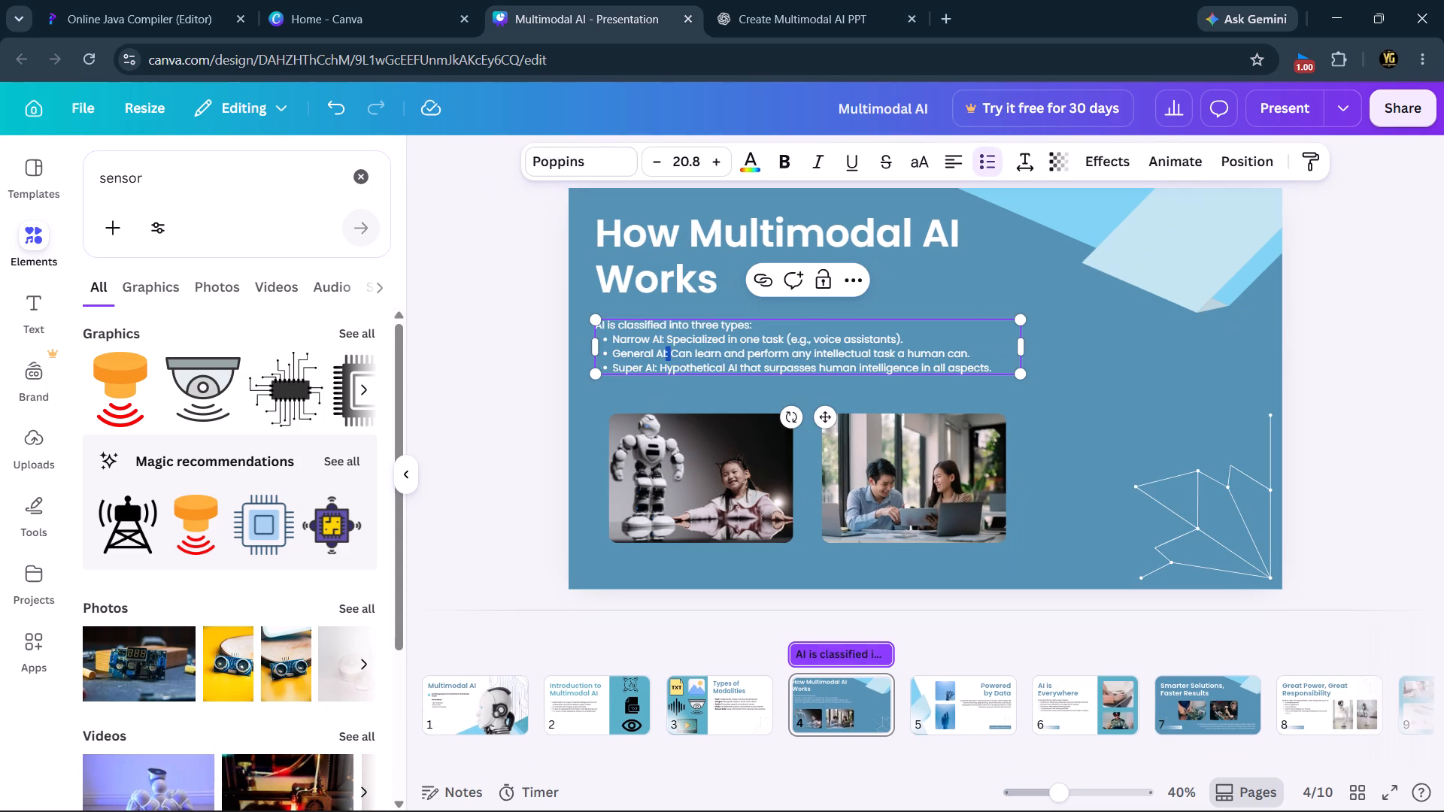
triple_click(675, 324)
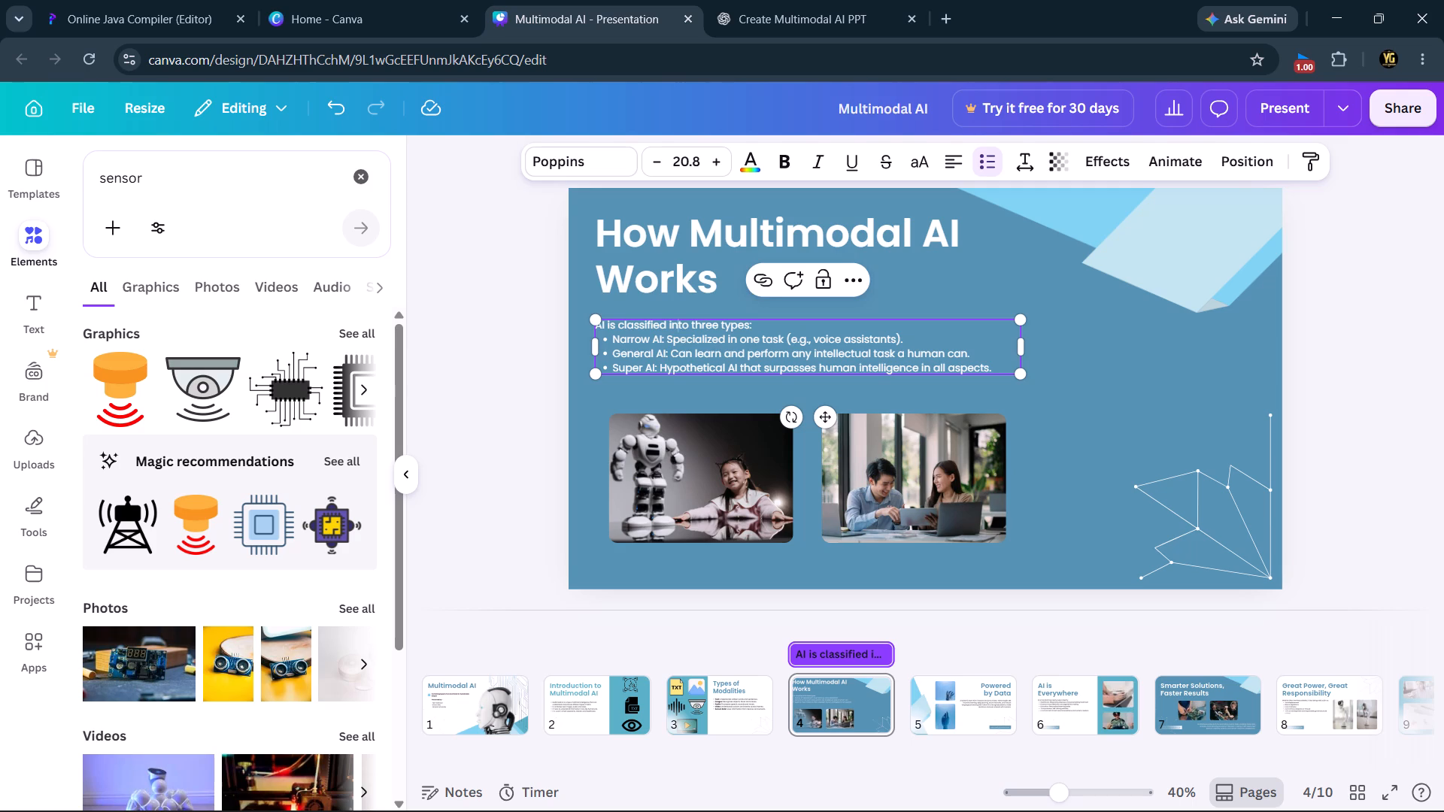
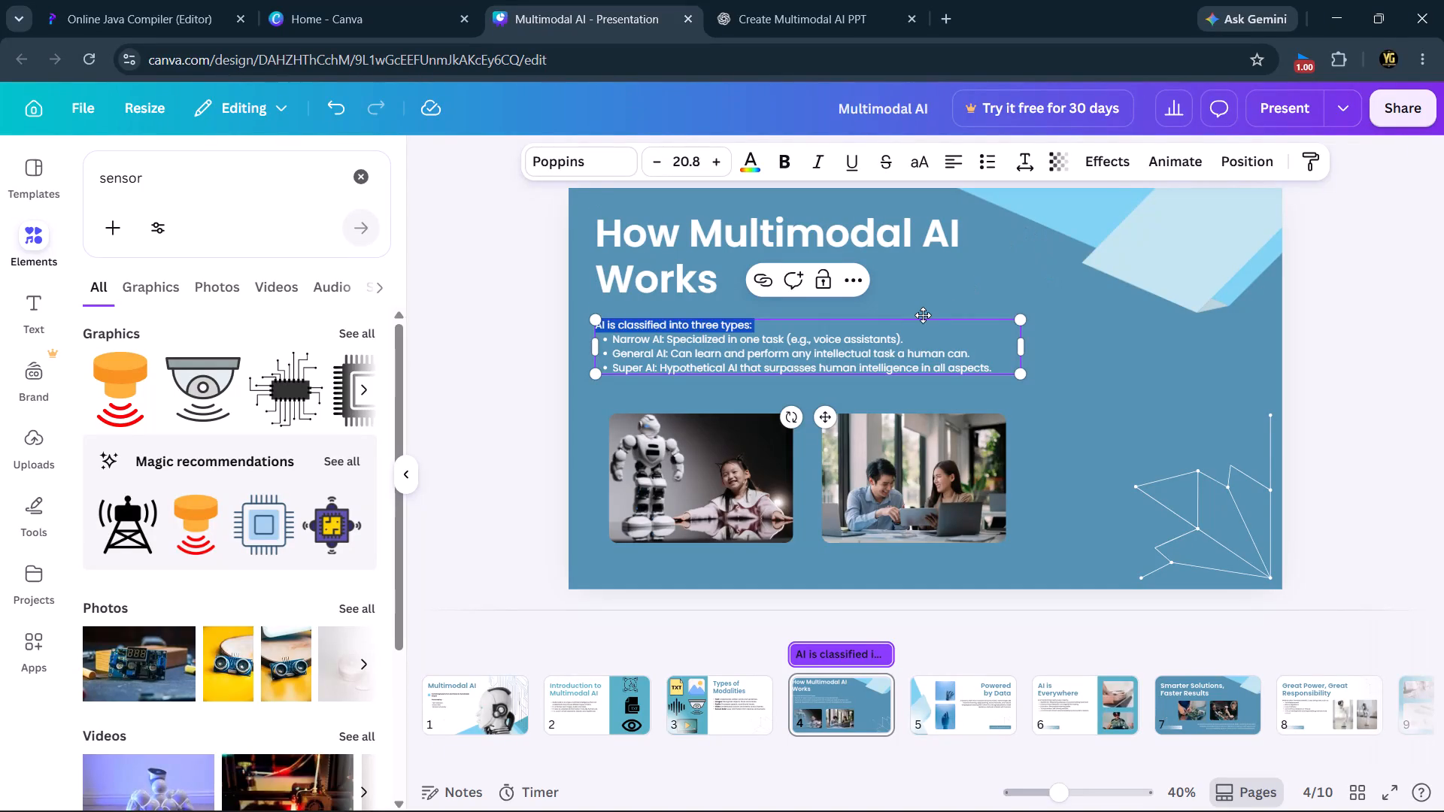
Delete all the body text about AI types beneath the title on slide 4.
triple_click(804, 357)
triple_click(804, 357)
left_click(804, 357)
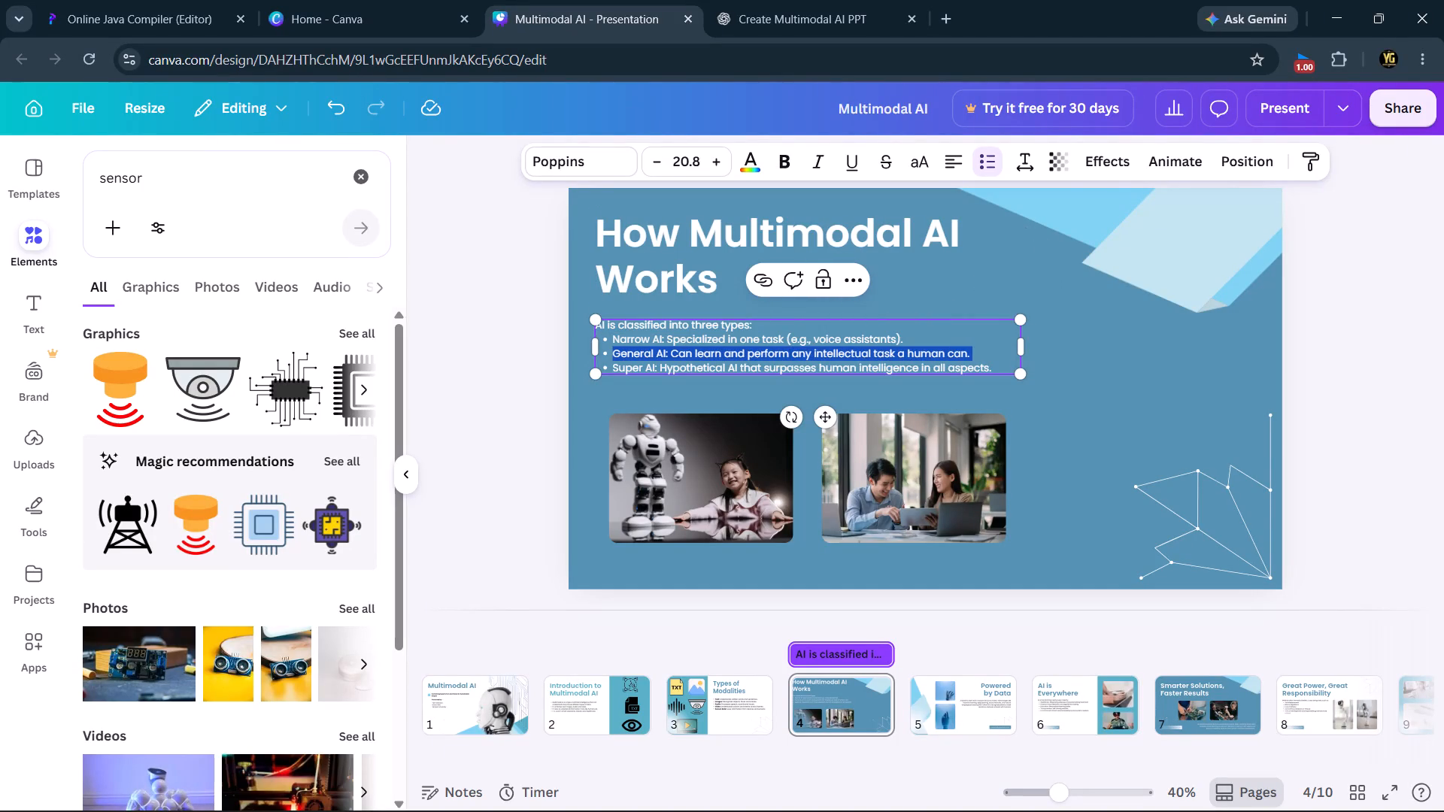
key("ctrl+a")
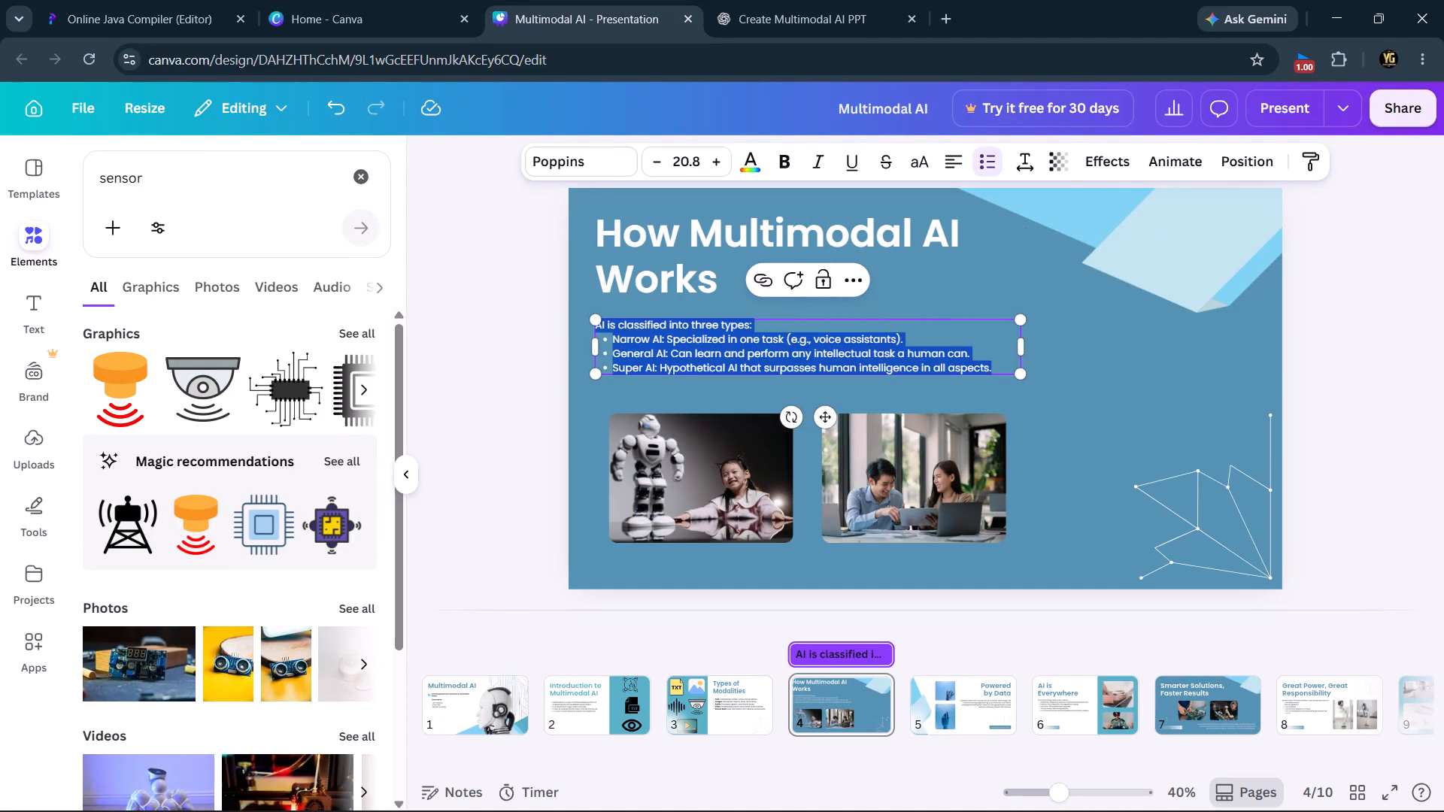
key("BackSpace")
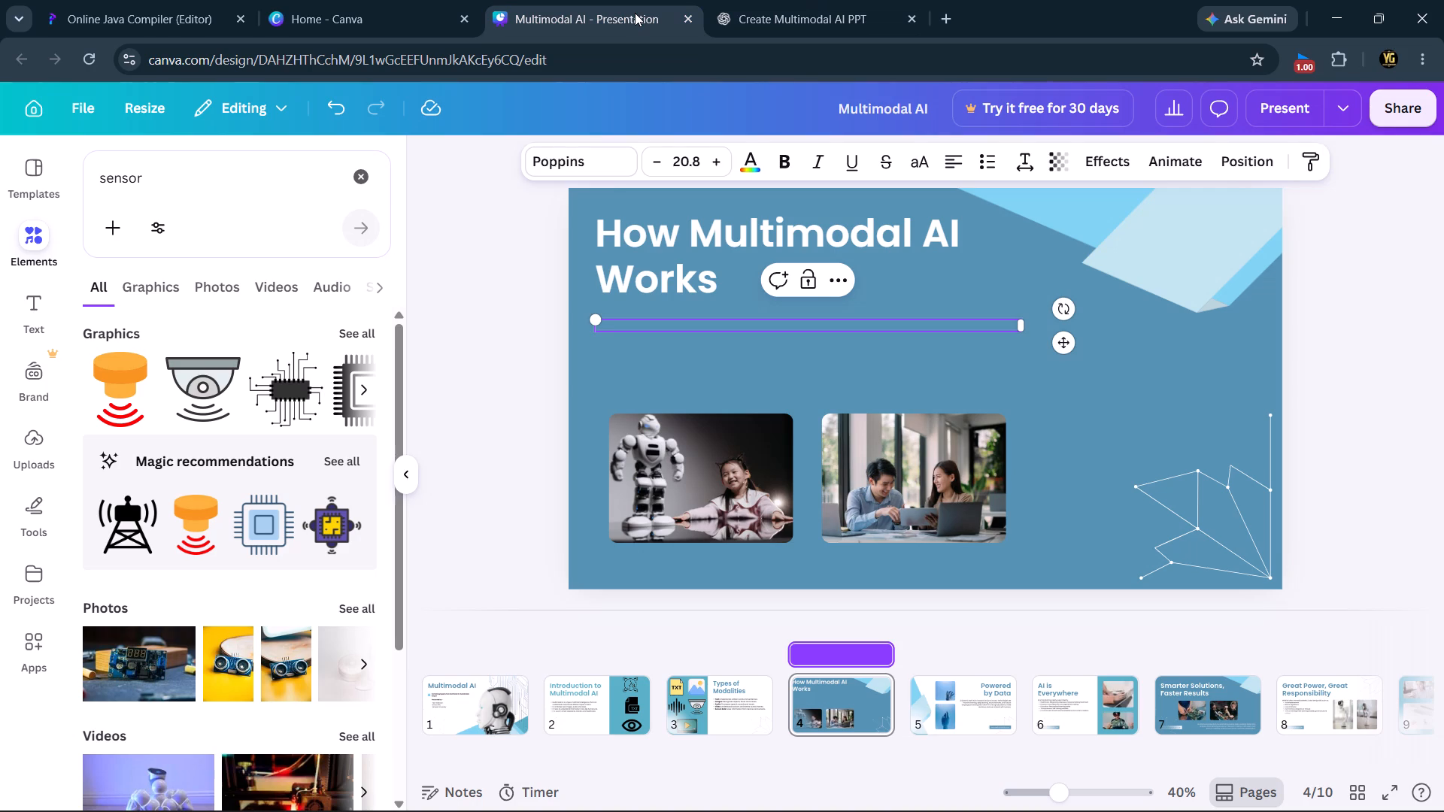
left_click(681, 323)
key("ctrl+v")
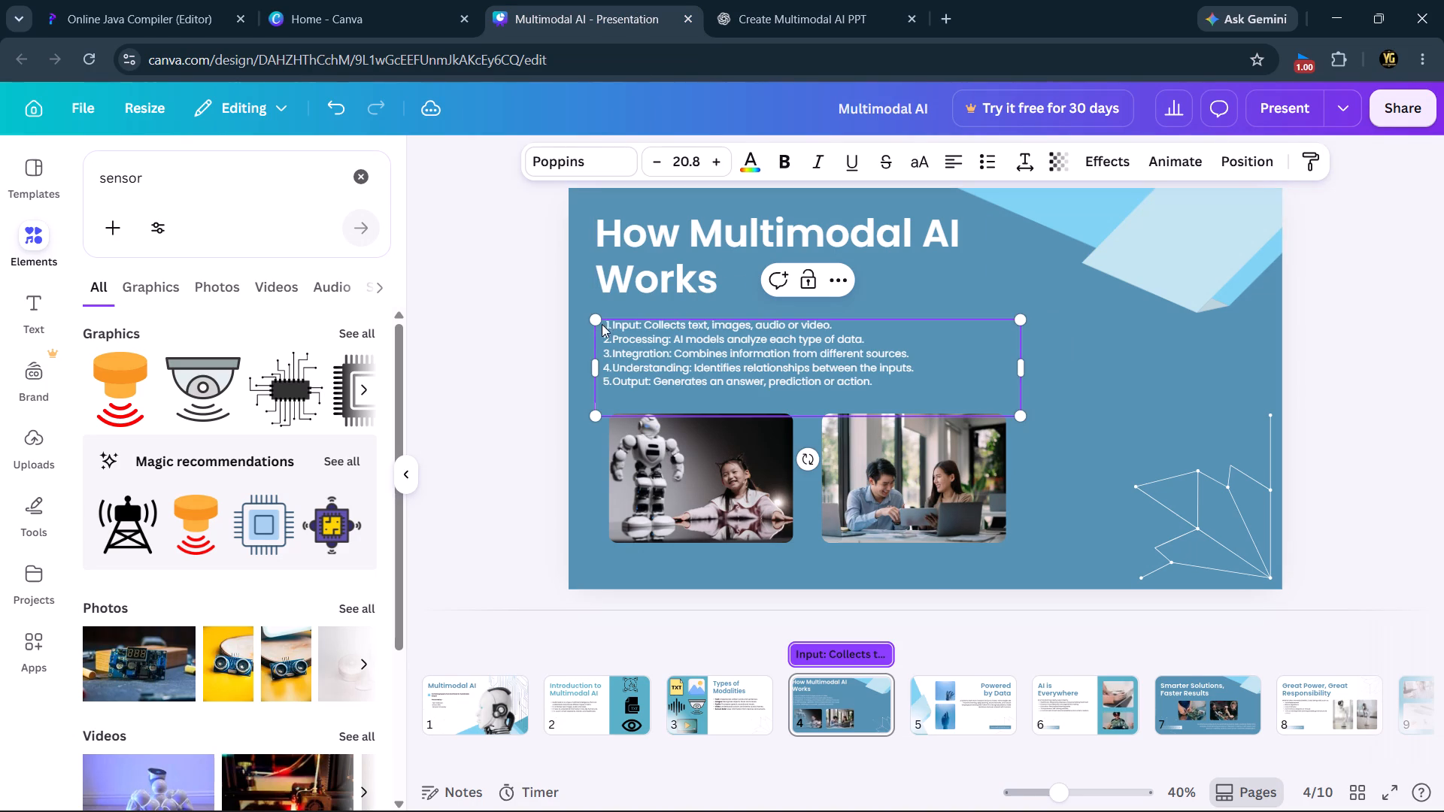
left_click_drag(598, 315, 595, 308)
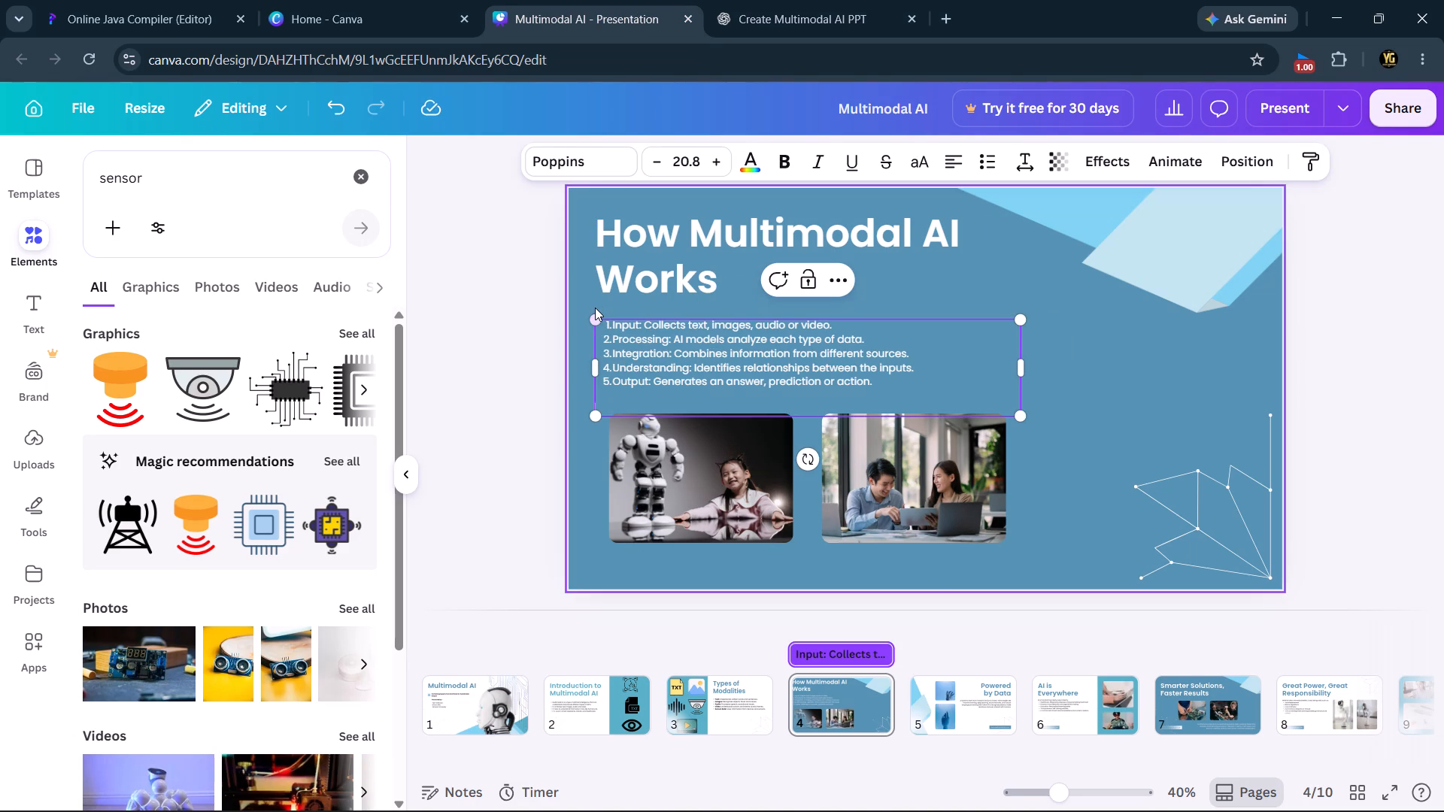
Delete both photos on slide 4, the office pair and the robot with the girl, together with their frames.
left_click(925, 477)
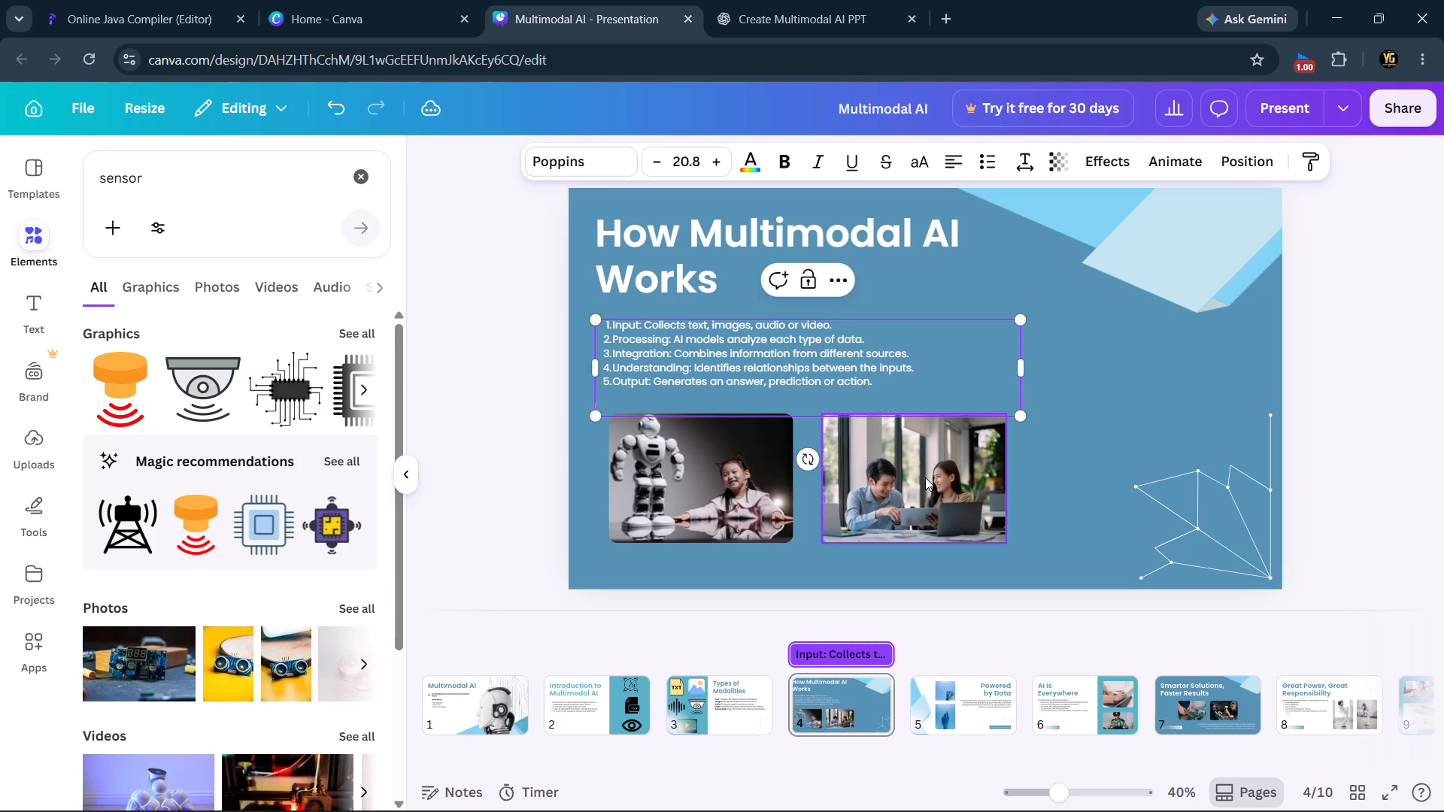
left_click(944, 388)
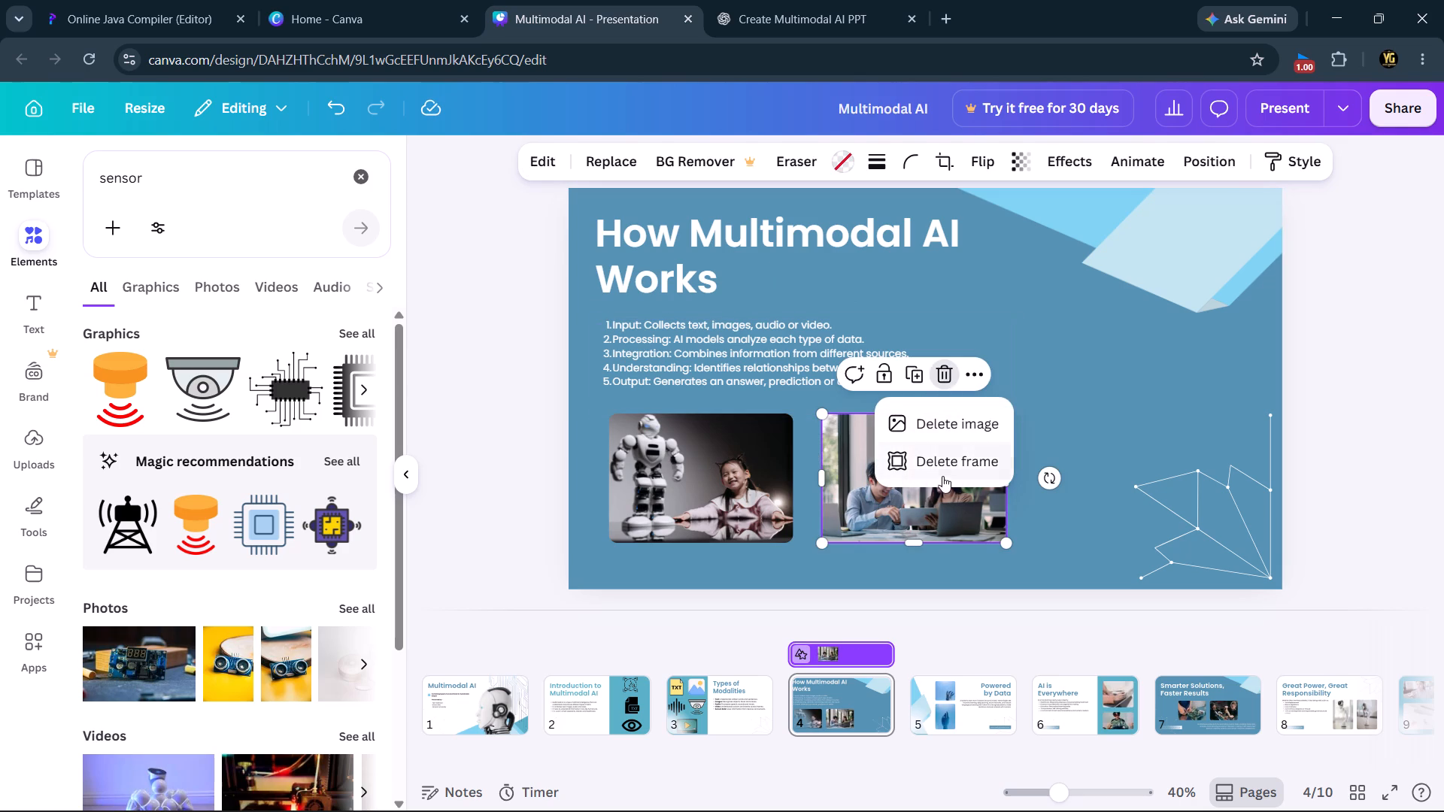
left_click(939, 468)
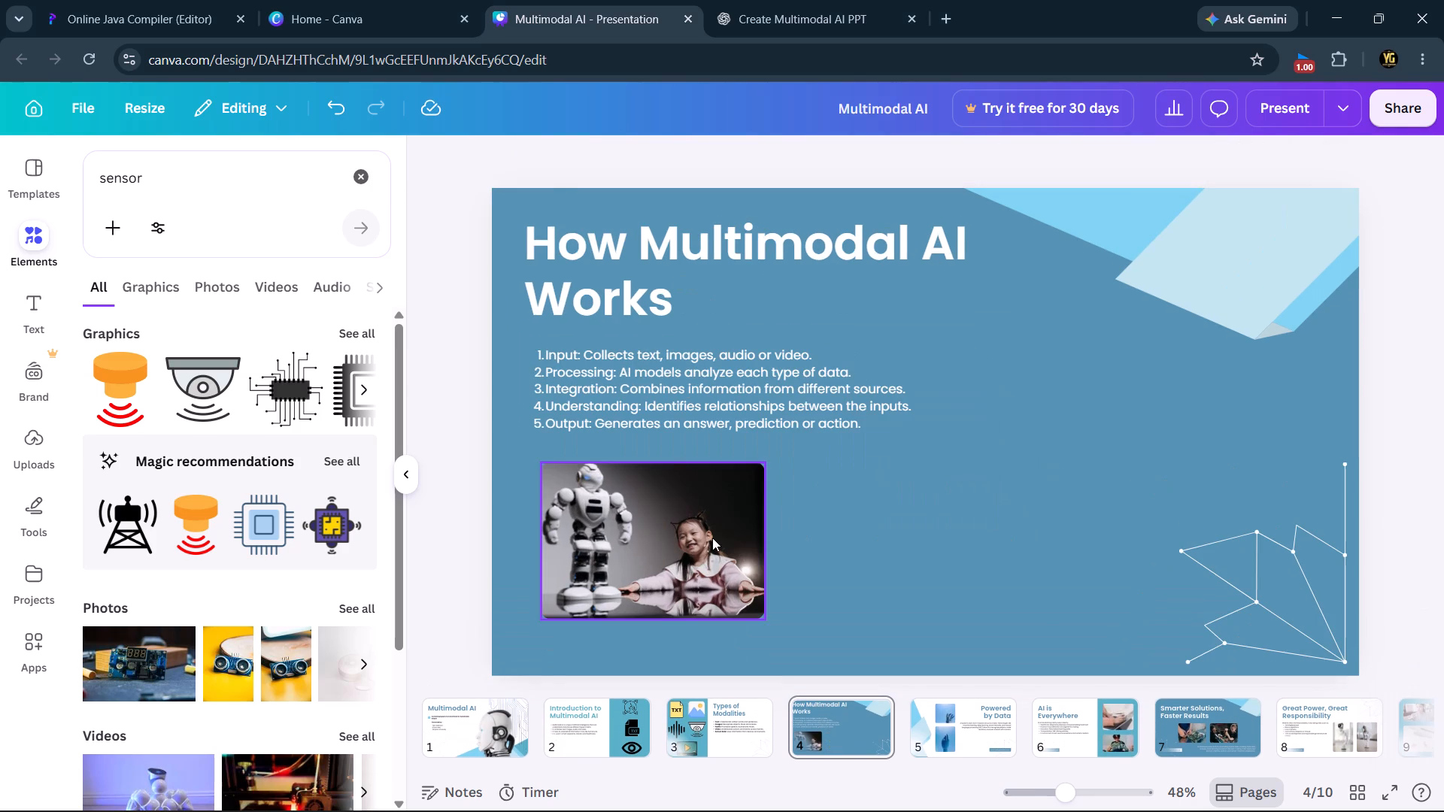
left_click(712, 538)
left_click(728, 375)
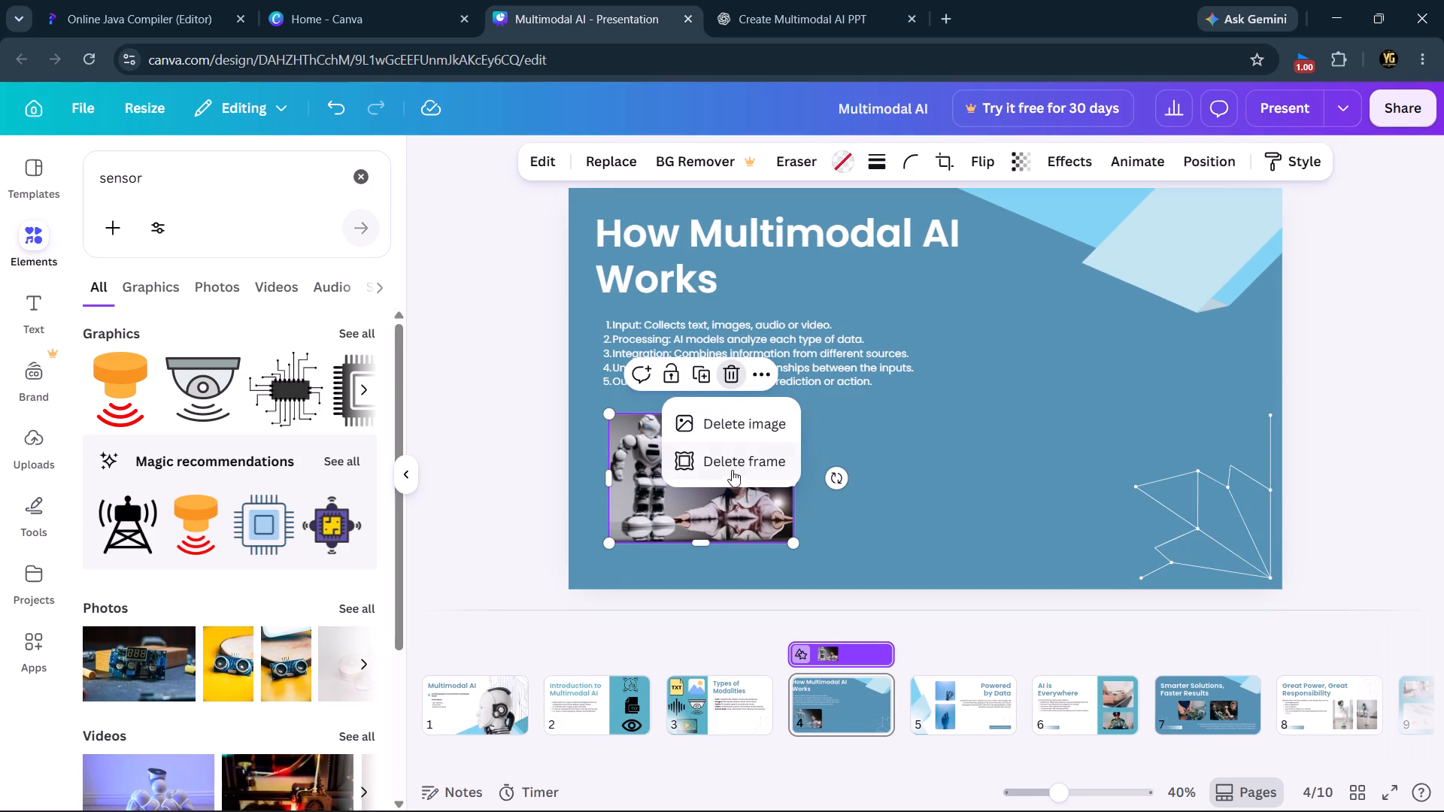
left_click(731, 474)
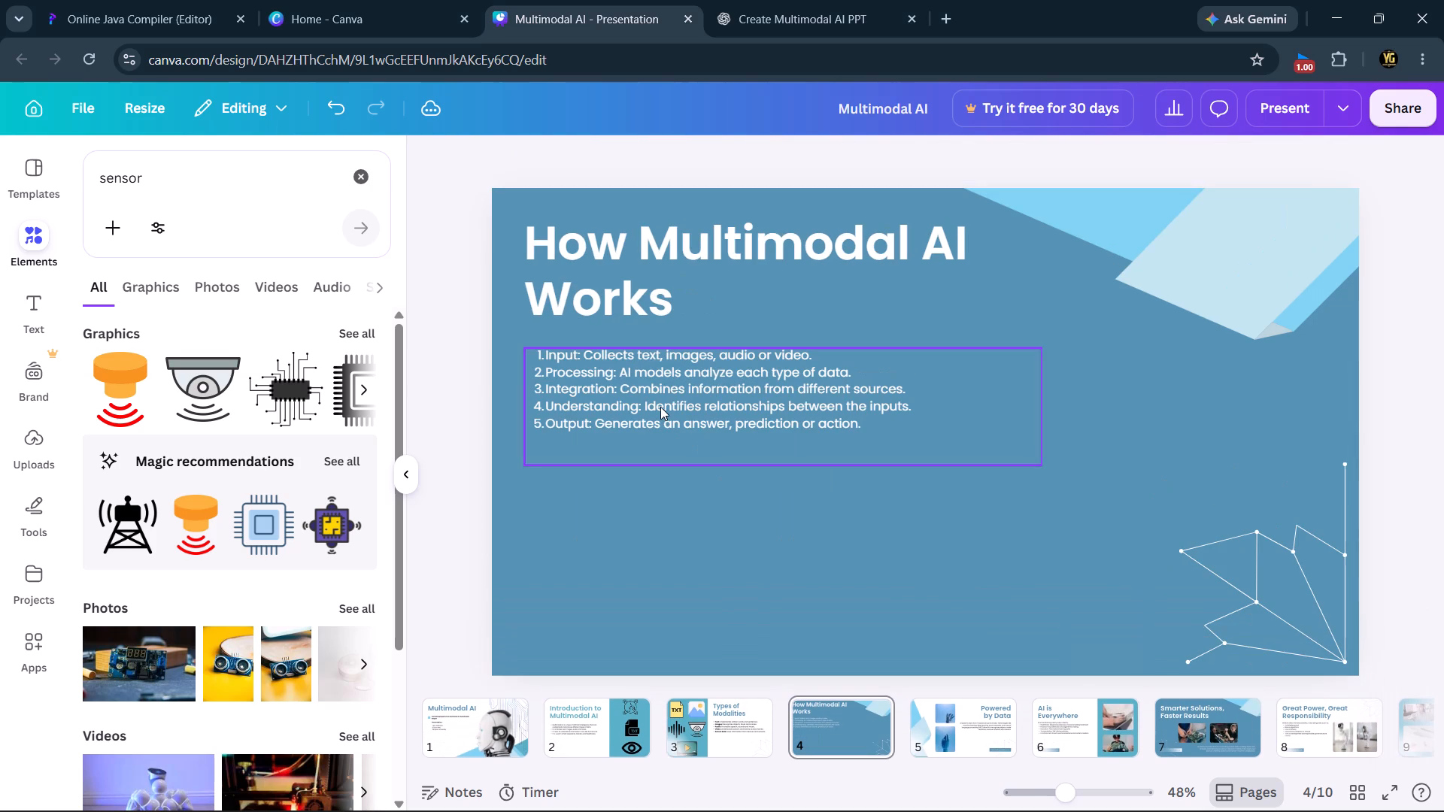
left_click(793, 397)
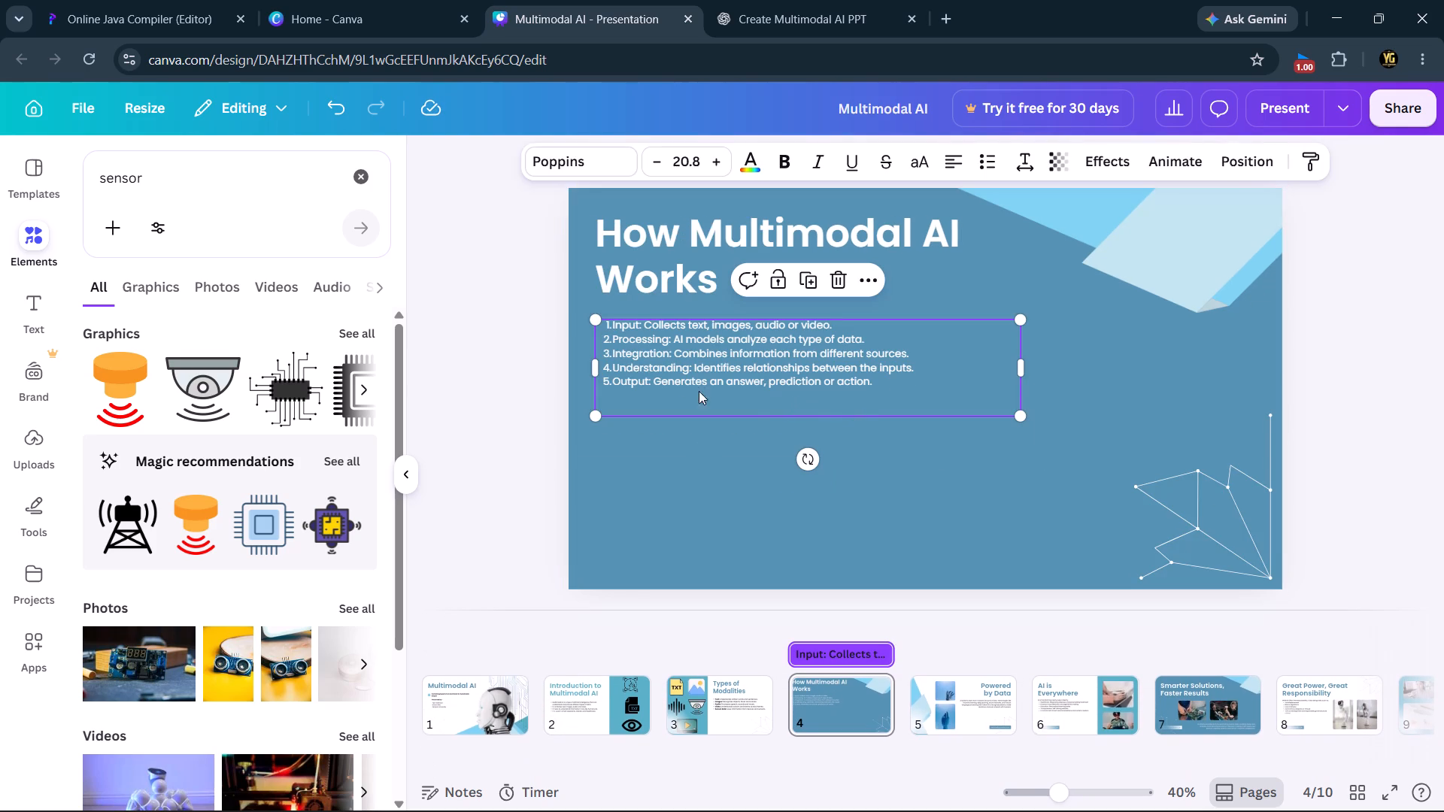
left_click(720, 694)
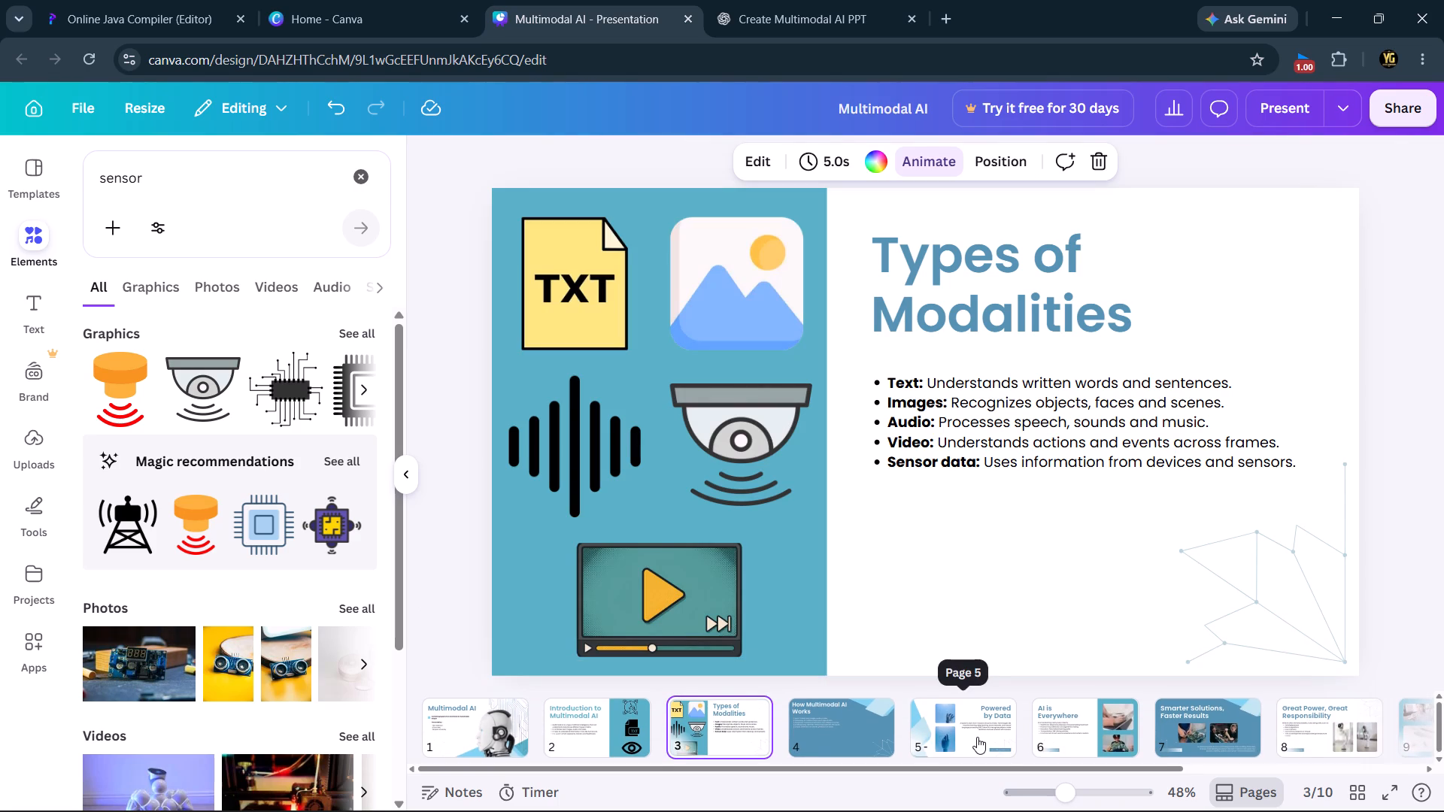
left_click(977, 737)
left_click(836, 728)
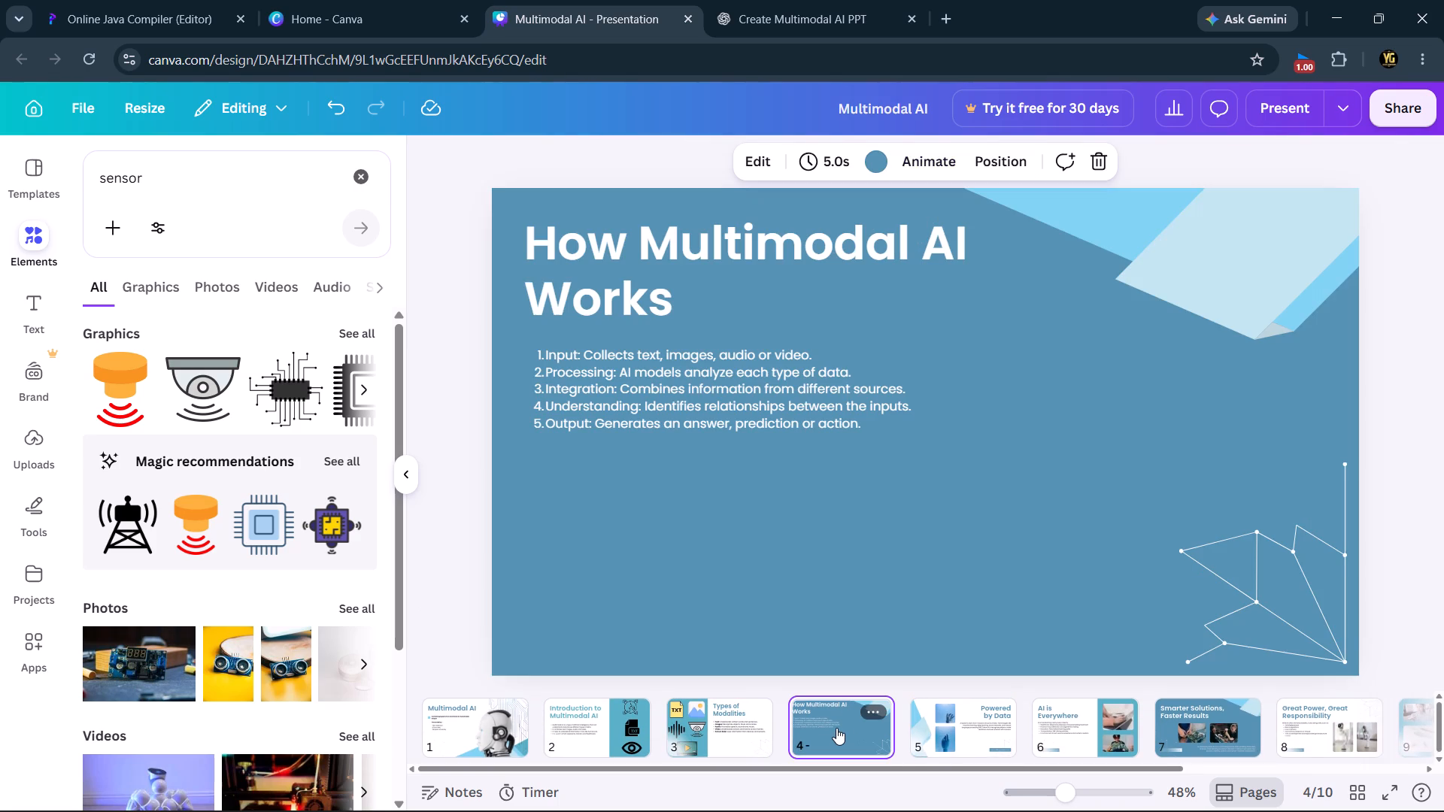
Enlarge slide 4's numbered text box to a font size of about 23.2 and shift it slightly down and to the left.
double_click(815, 404)
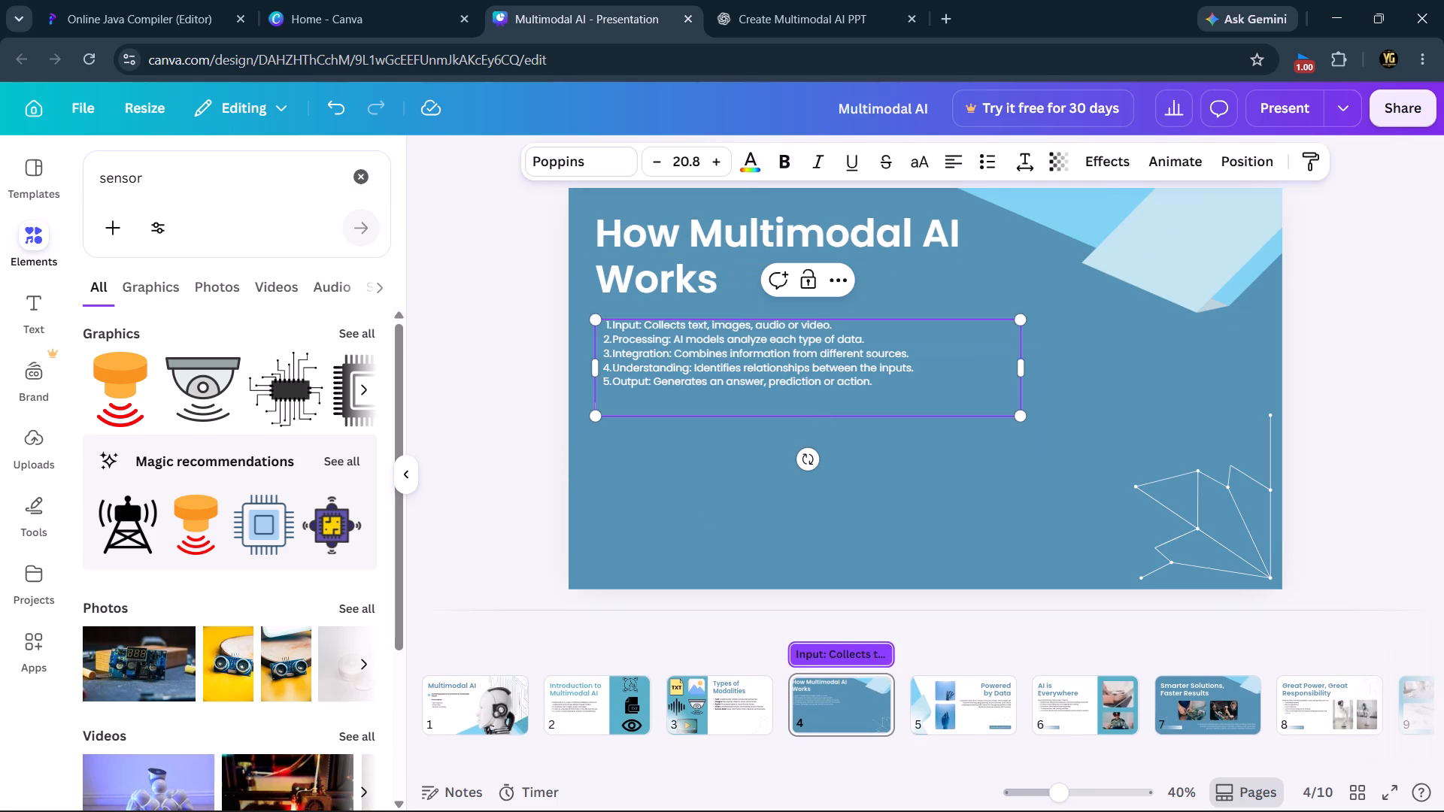
left_click(1021, 408)
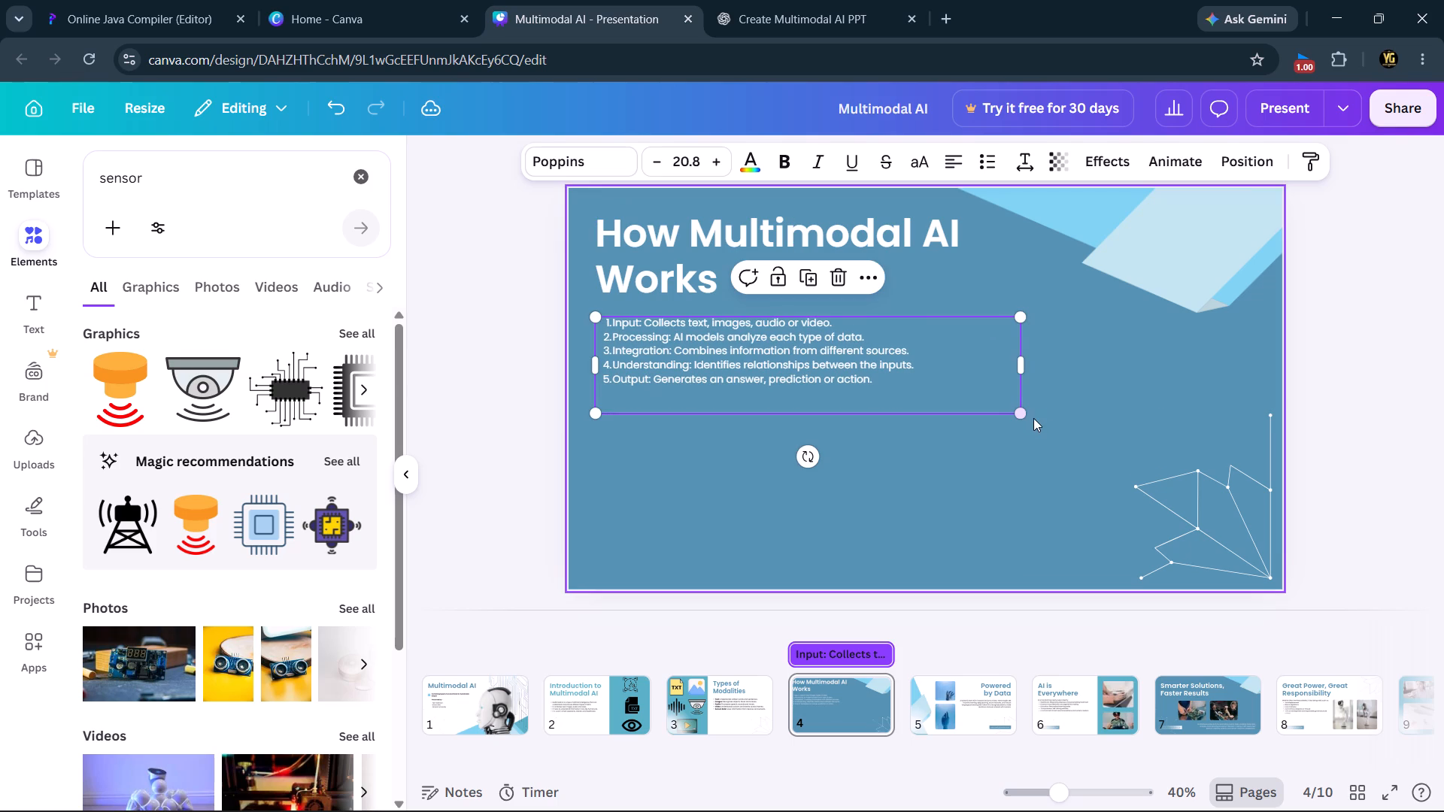
left_click_drag(1021, 412, 1045, 441)
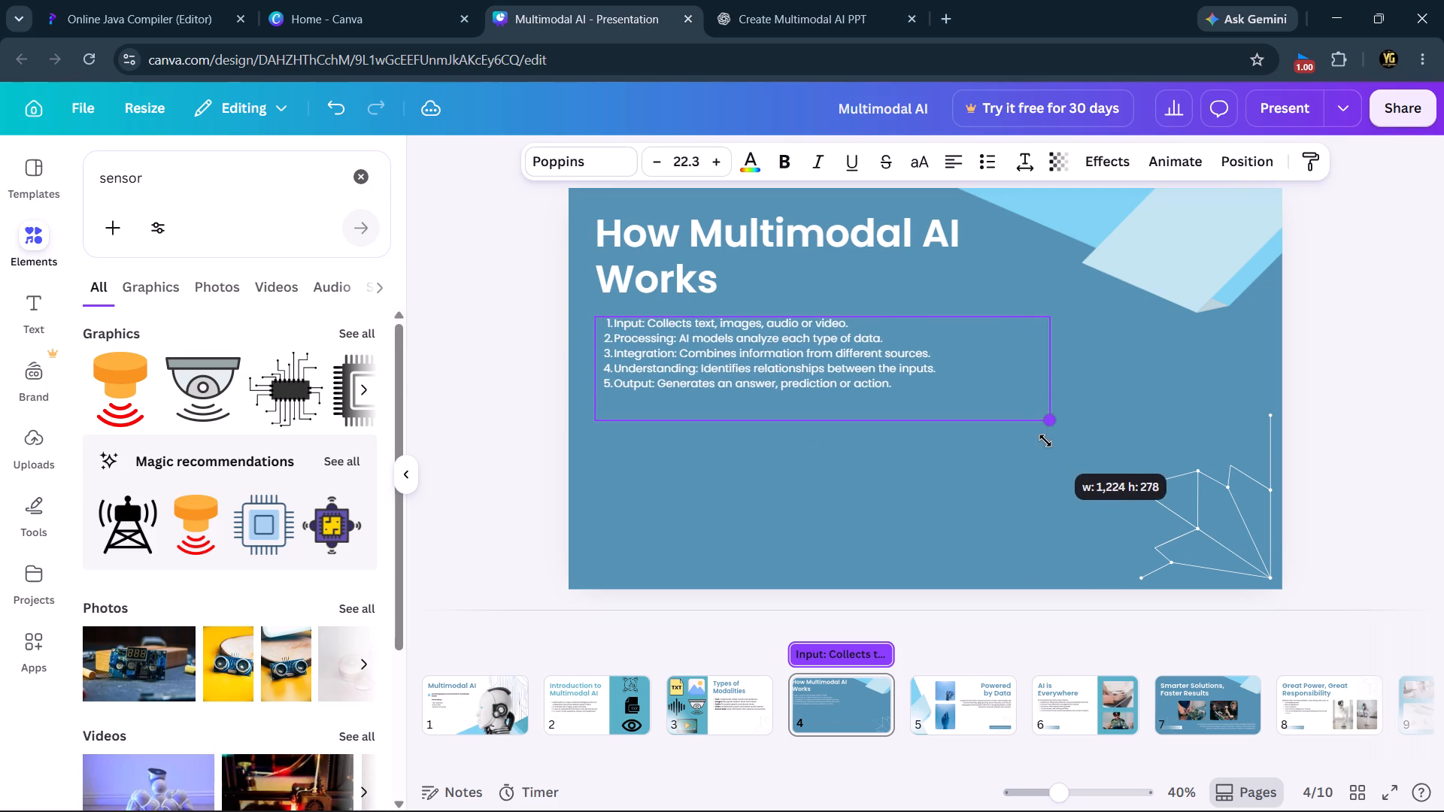
left_click_drag(1045, 441, 1063, 445)
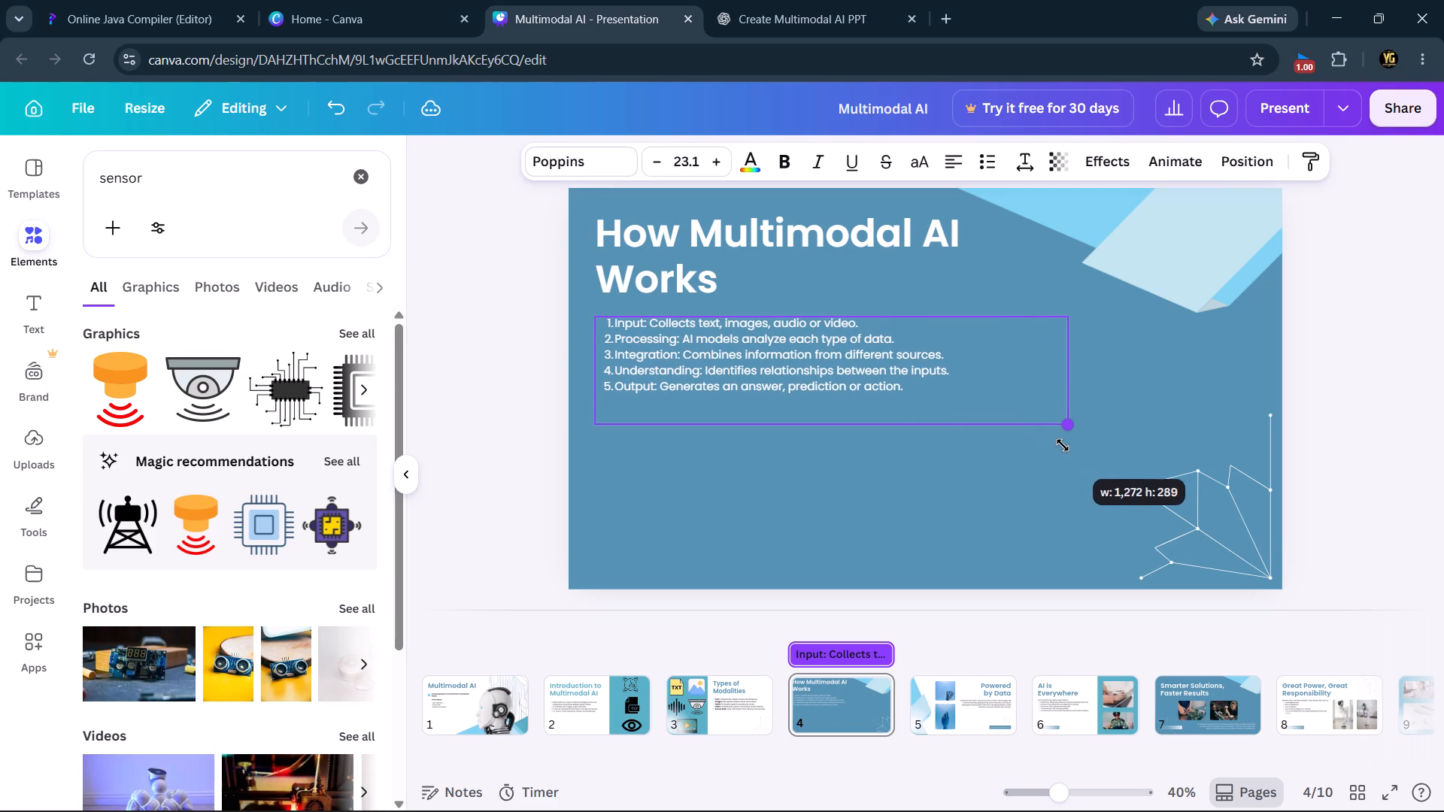
left_click_drag(1063, 445, 1063, 445)
left_click_drag(803, 385, 793, 395)
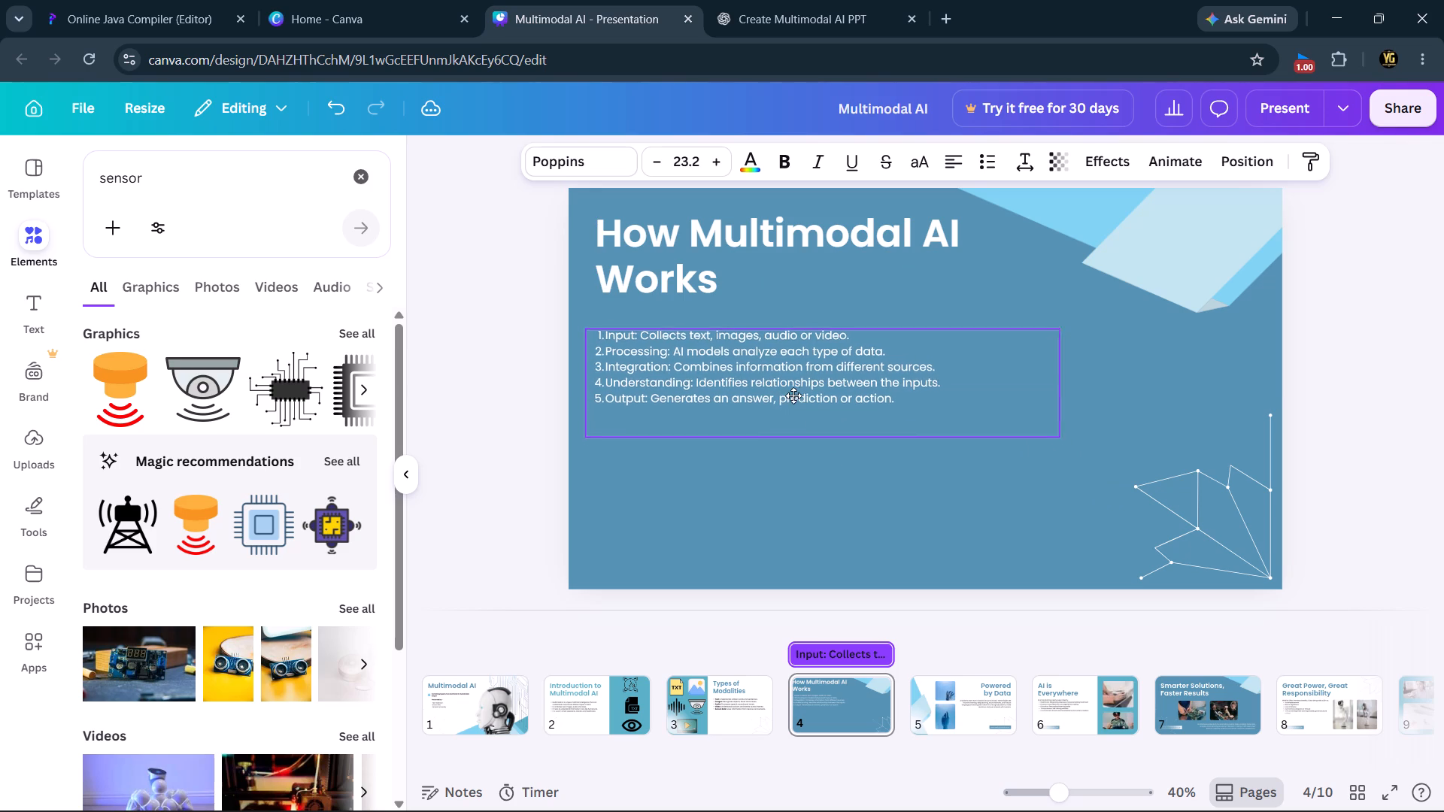
left_click_drag(793, 395, 795, 392)
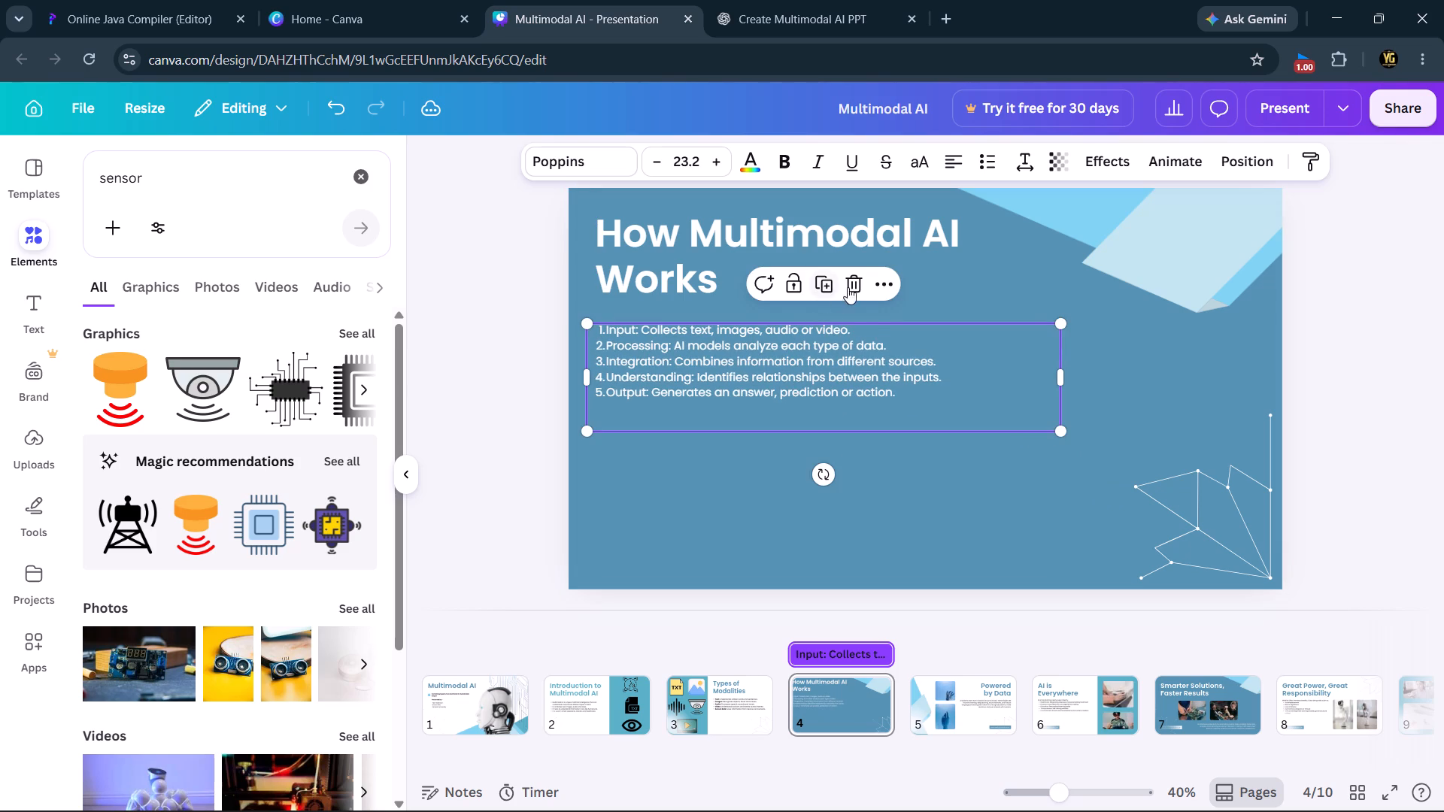
Make the labels "Input:", "Processing:" and "Integration:" bold in slide 4's numbered list.
left_click(639, 333)
left_click(633, 332)
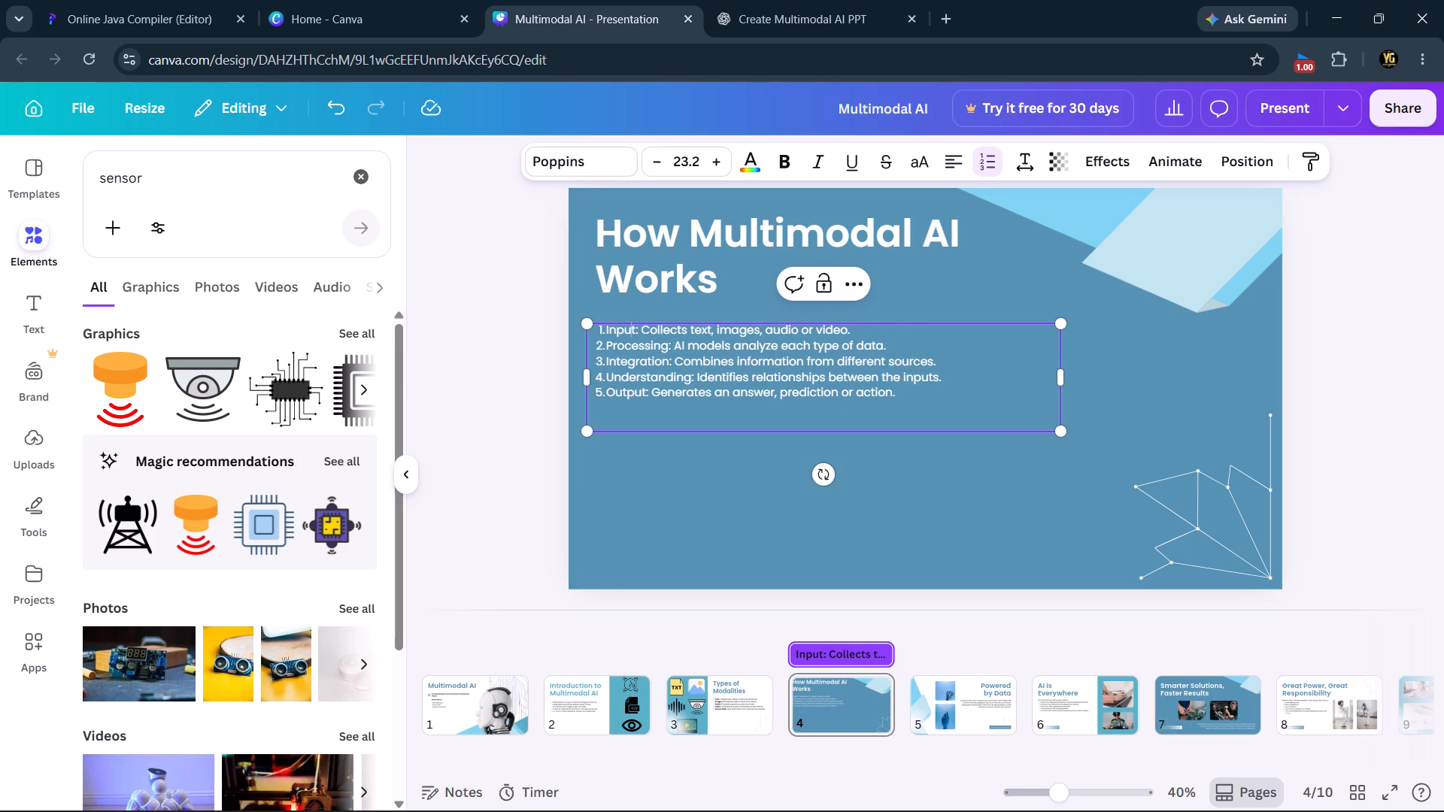
left_click_drag(639, 332, 601, 334)
left_click(785, 156)
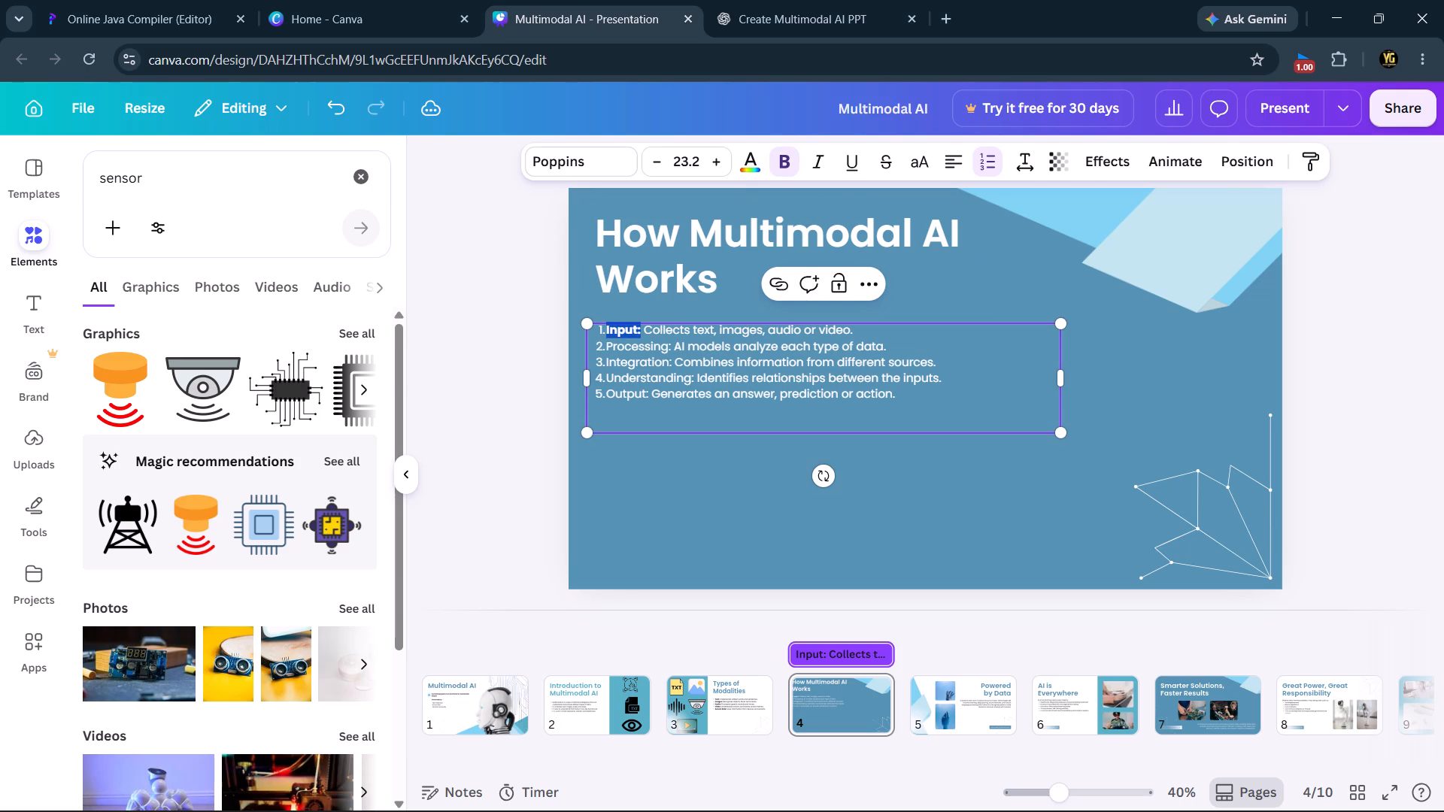
left_click_drag(671, 342, 596, 346)
left_click(781, 153)
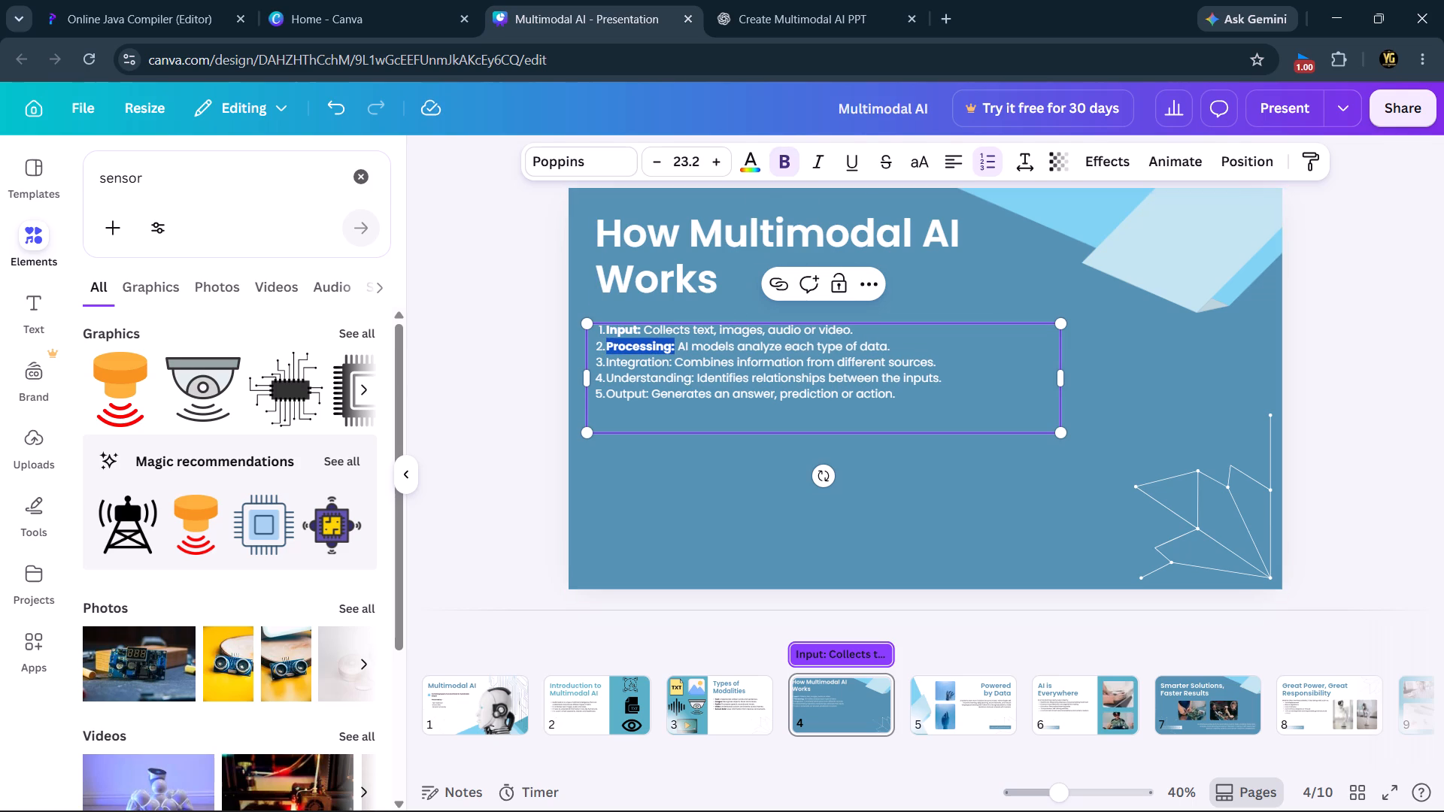
left_click_drag(671, 362, 620, 365)
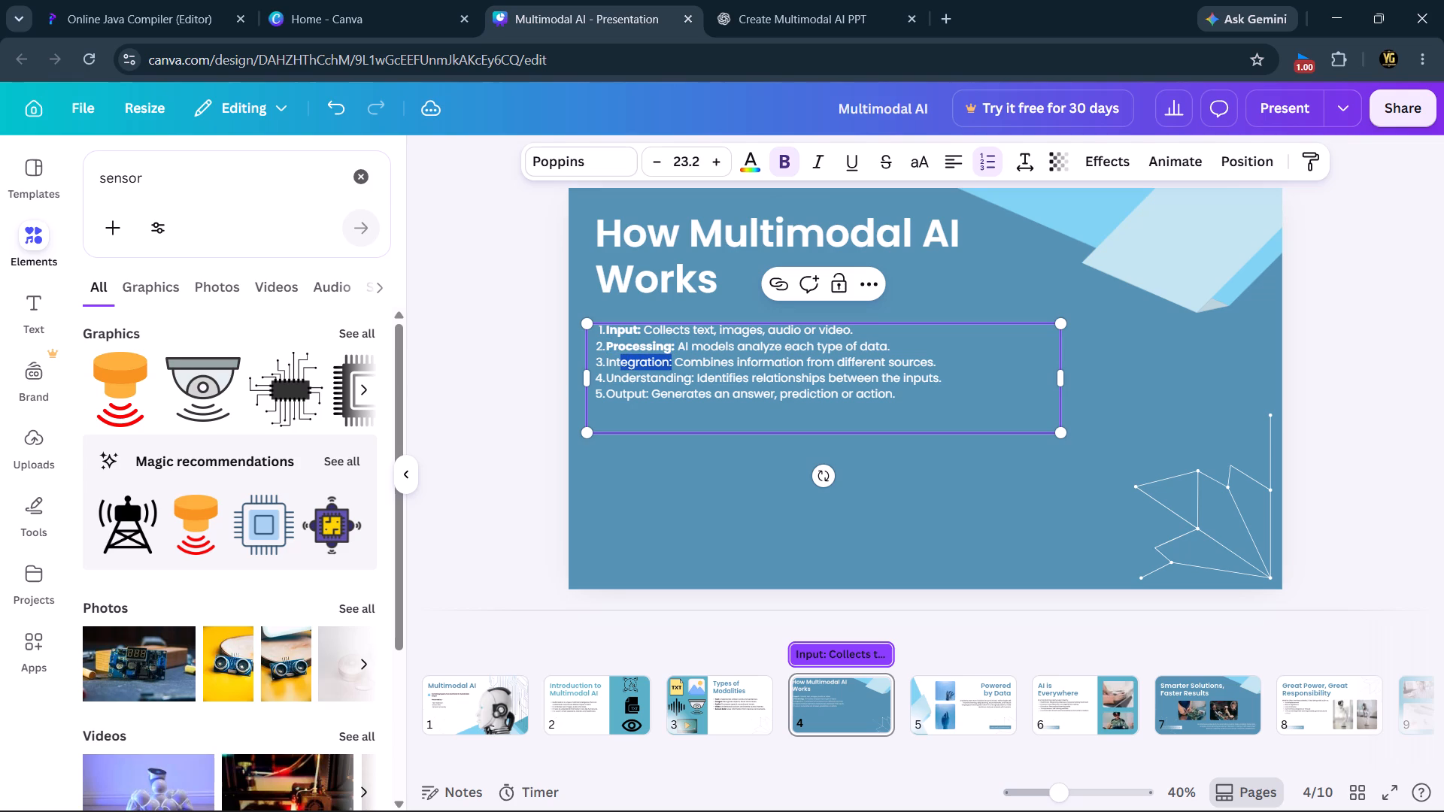
left_click_drag(620, 365, 608, 365)
left_click_drag(741, 473, 675, 368)
left_click(675, 368)
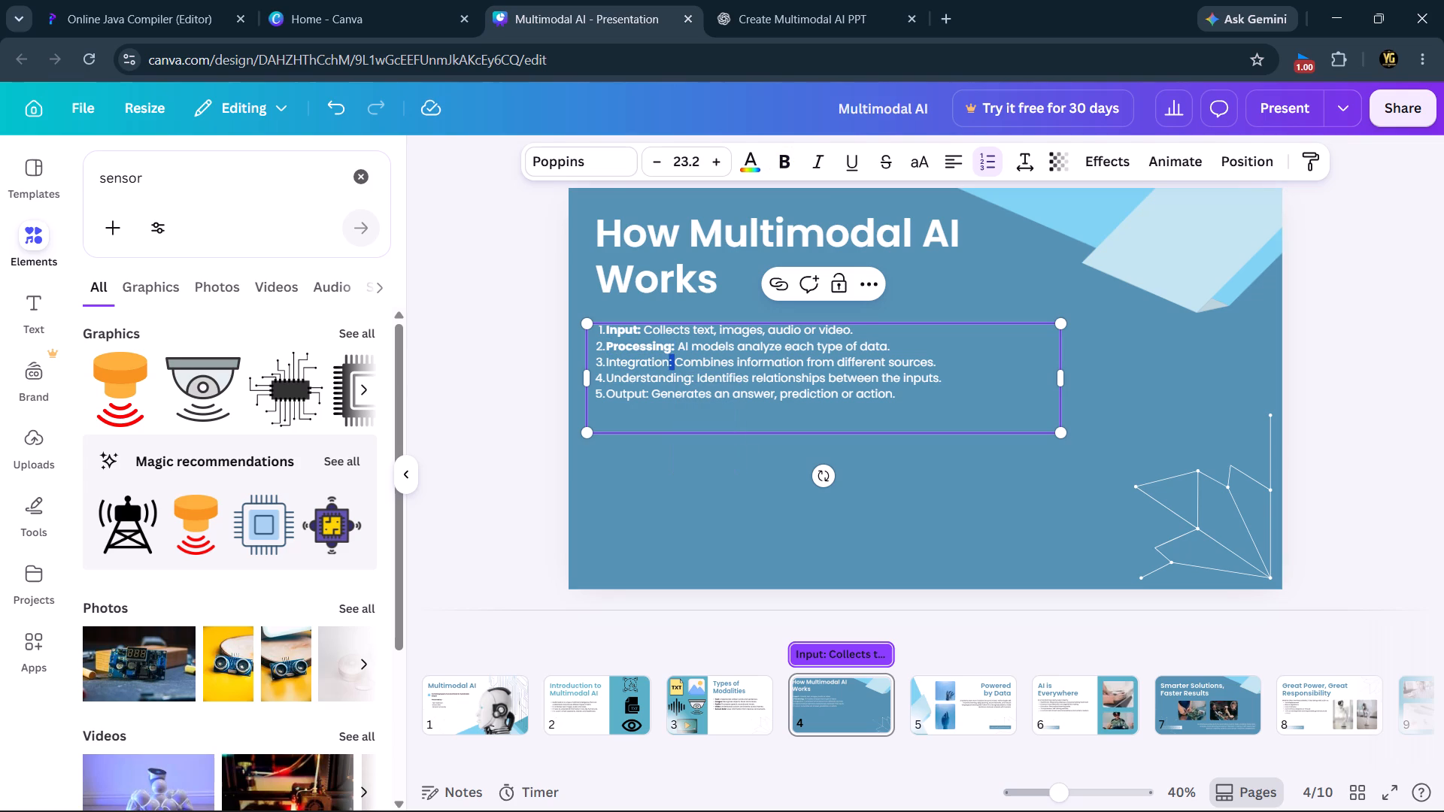
left_click(672, 363)
left_click_drag(672, 363, 600, 366)
left_click(777, 162)
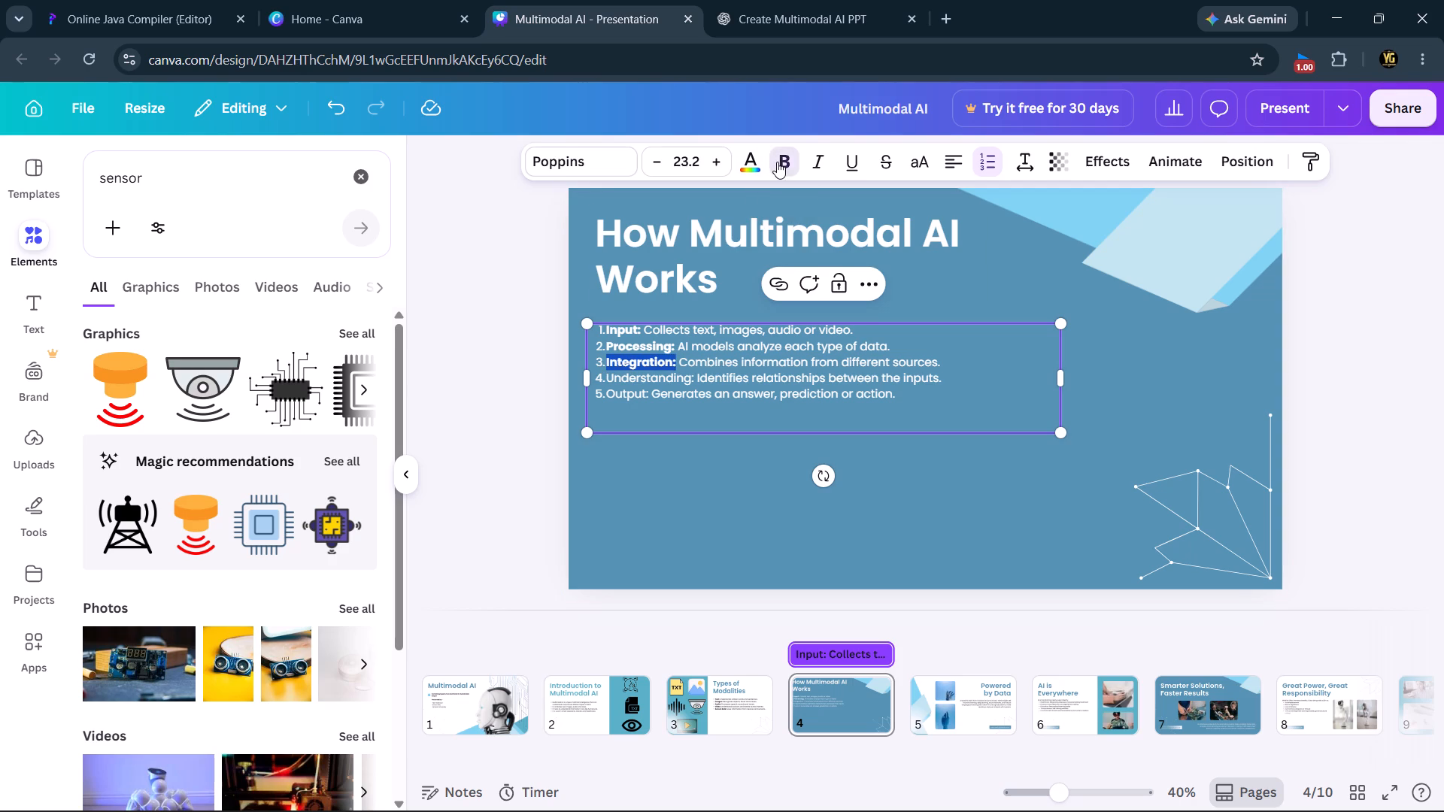
Make the labels "Understanding:" and "Output:" bold in slide 4's numbered list.
left_click_drag(690, 380, 698, 378)
left_click(698, 378)
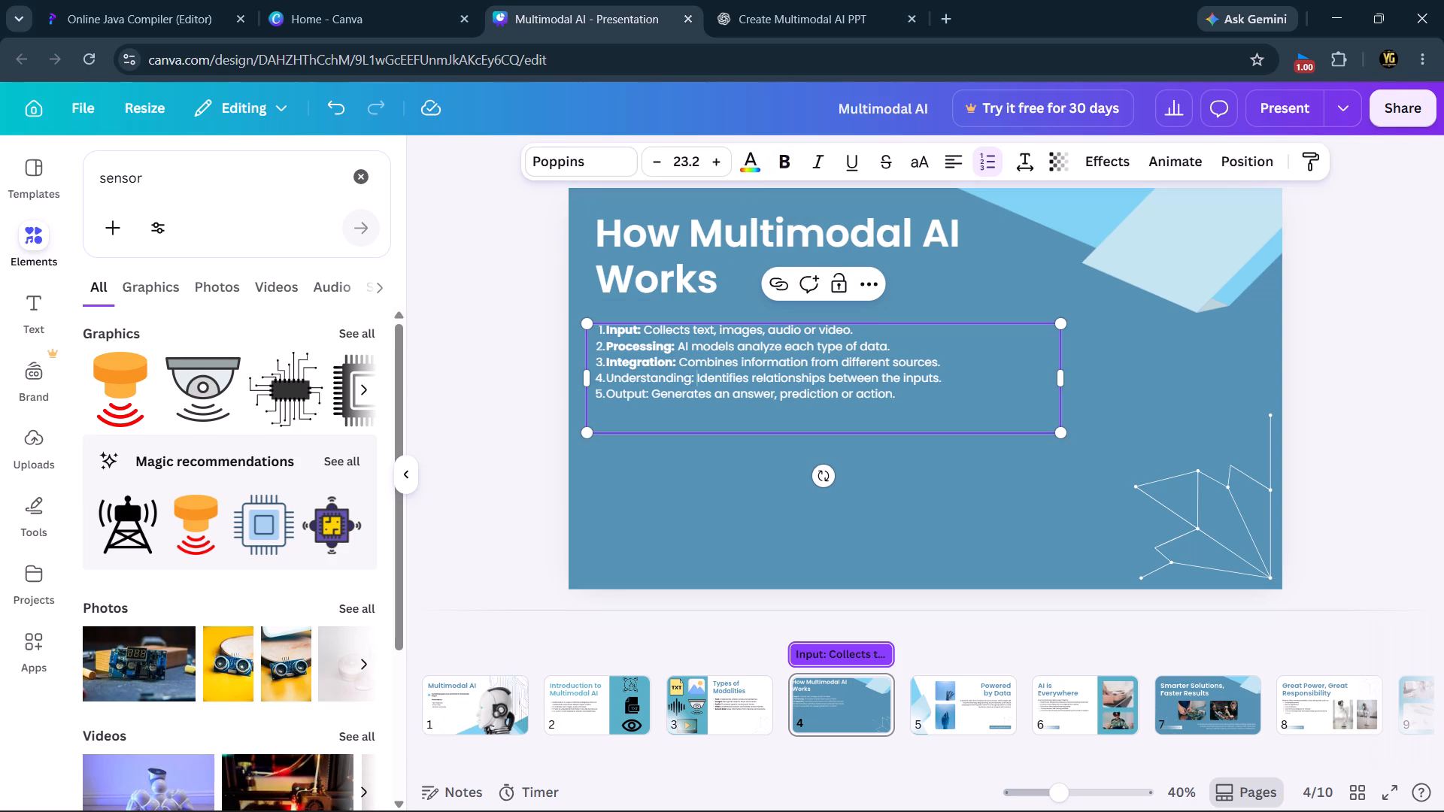
left_click(693, 377)
left_click_drag(693, 377, 669, 378)
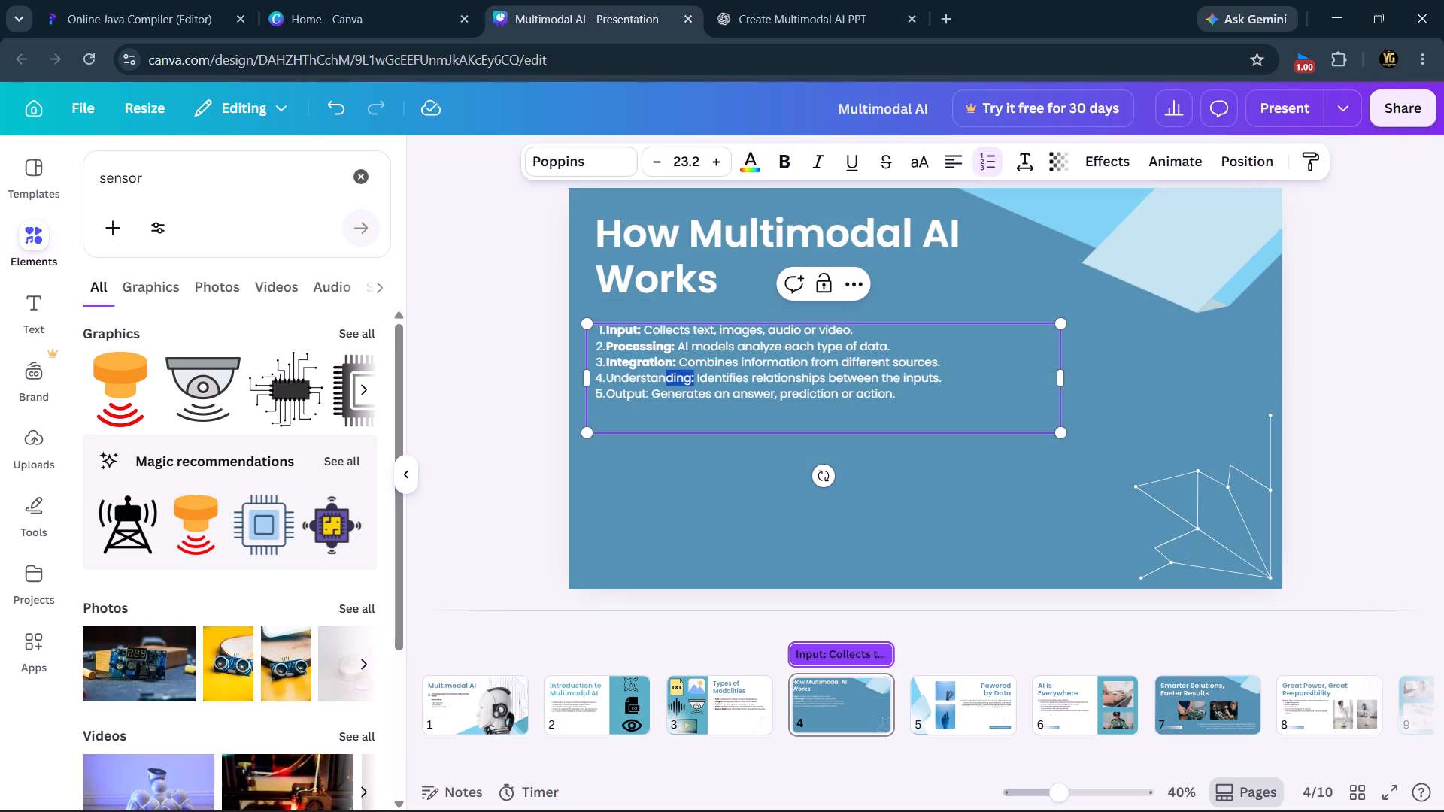
left_click_drag(669, 378, 602, 380)
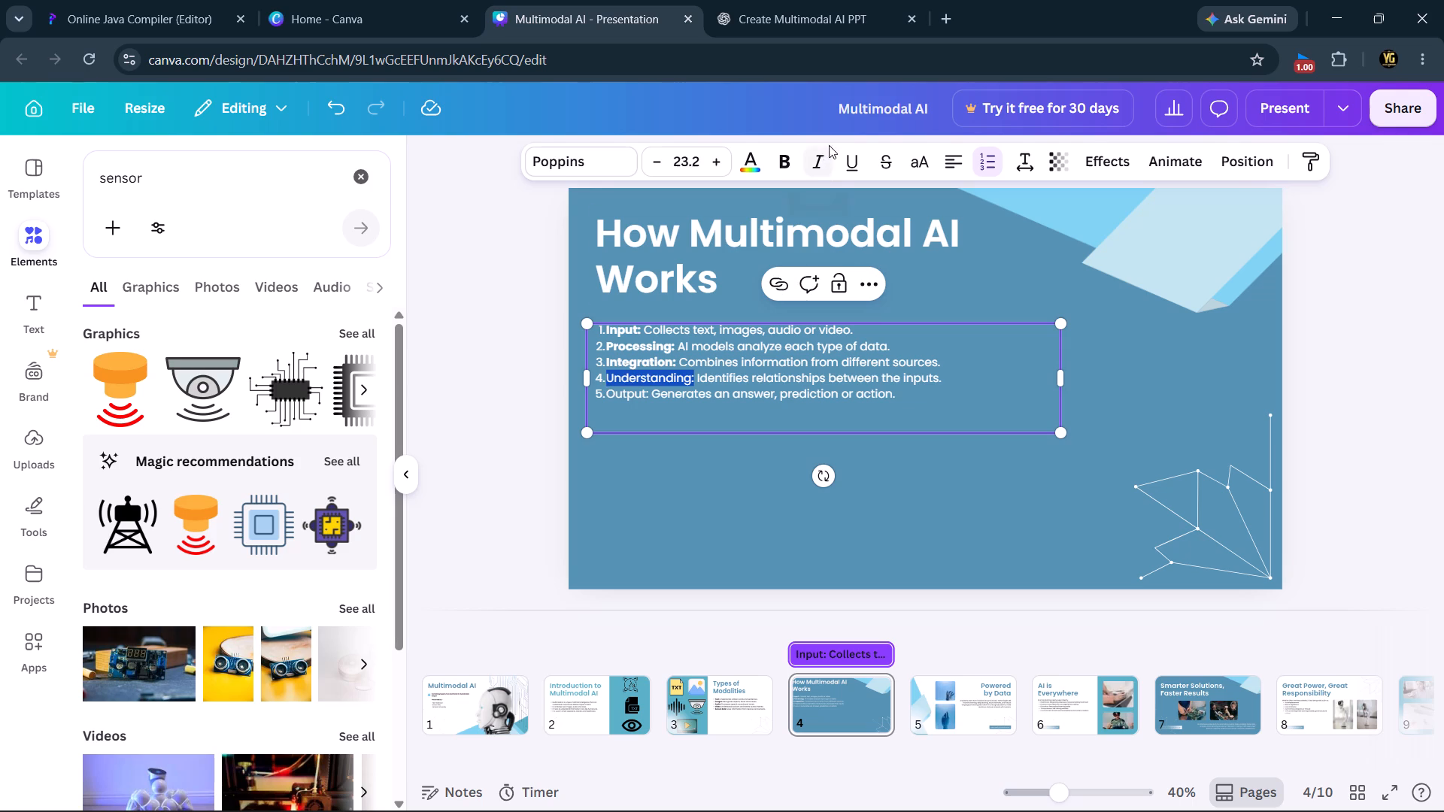
left_click(790, 158)
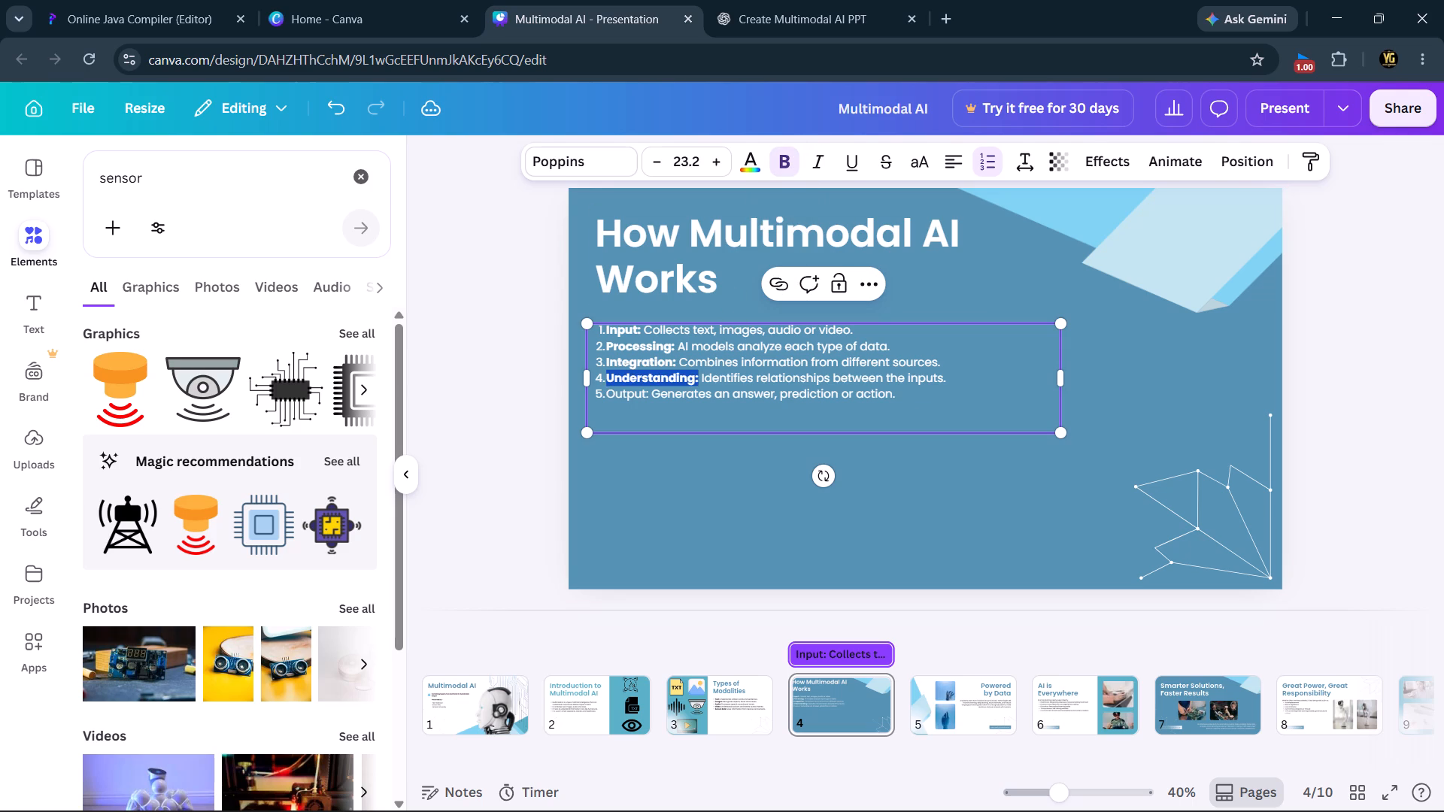
left_click_drag(648, 398, 608, 399)
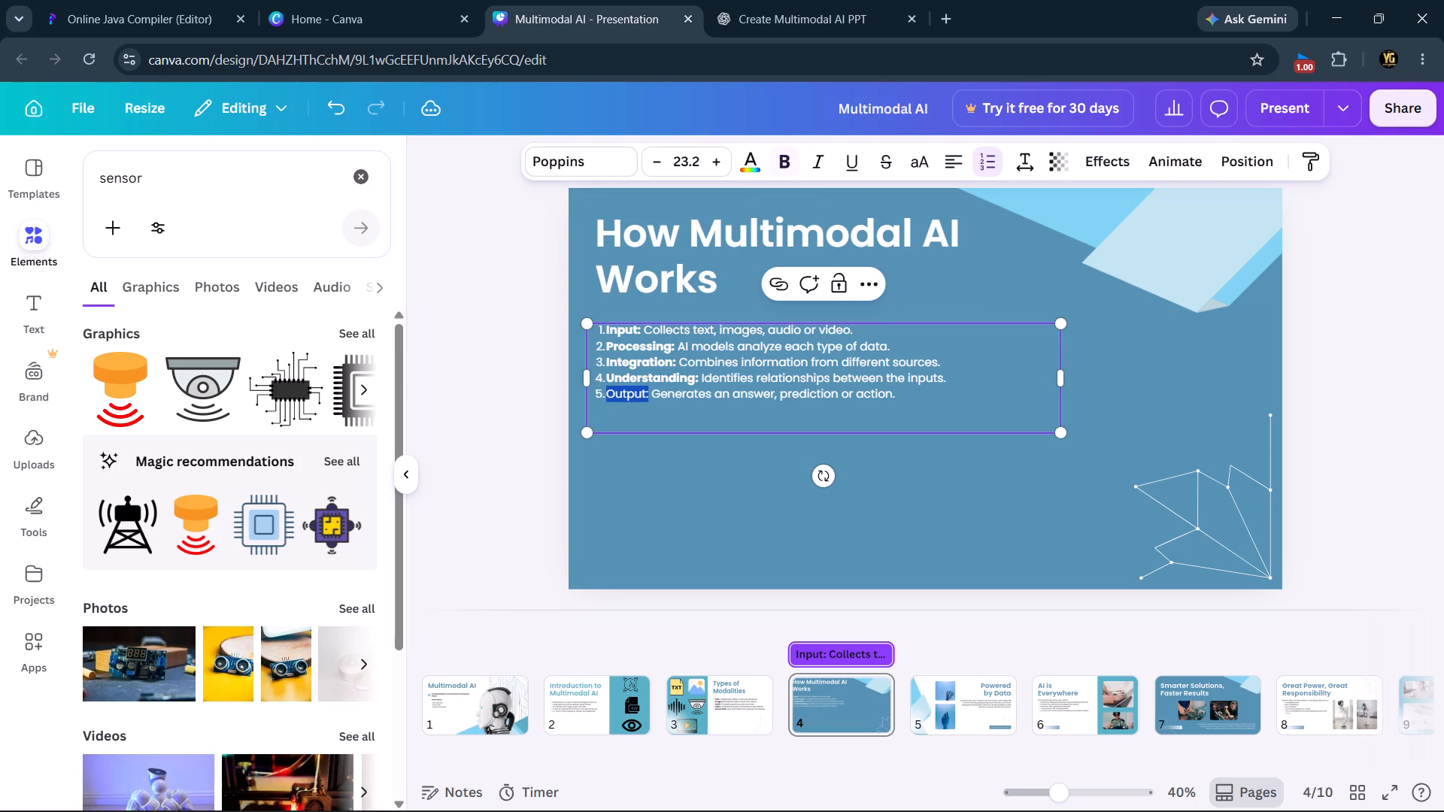
left_click(793, 159)
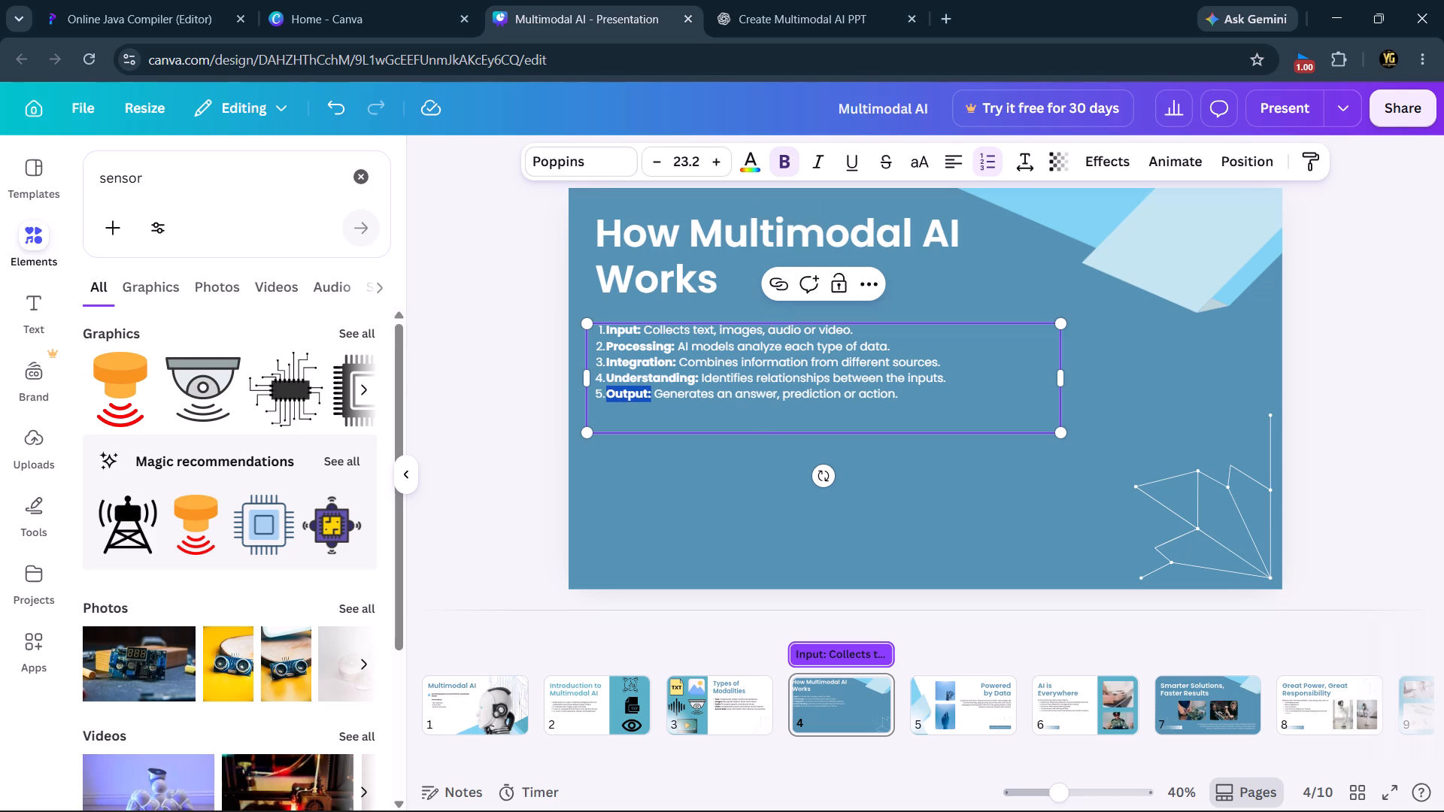
left_click(760, 434)
left_click(720, 476)
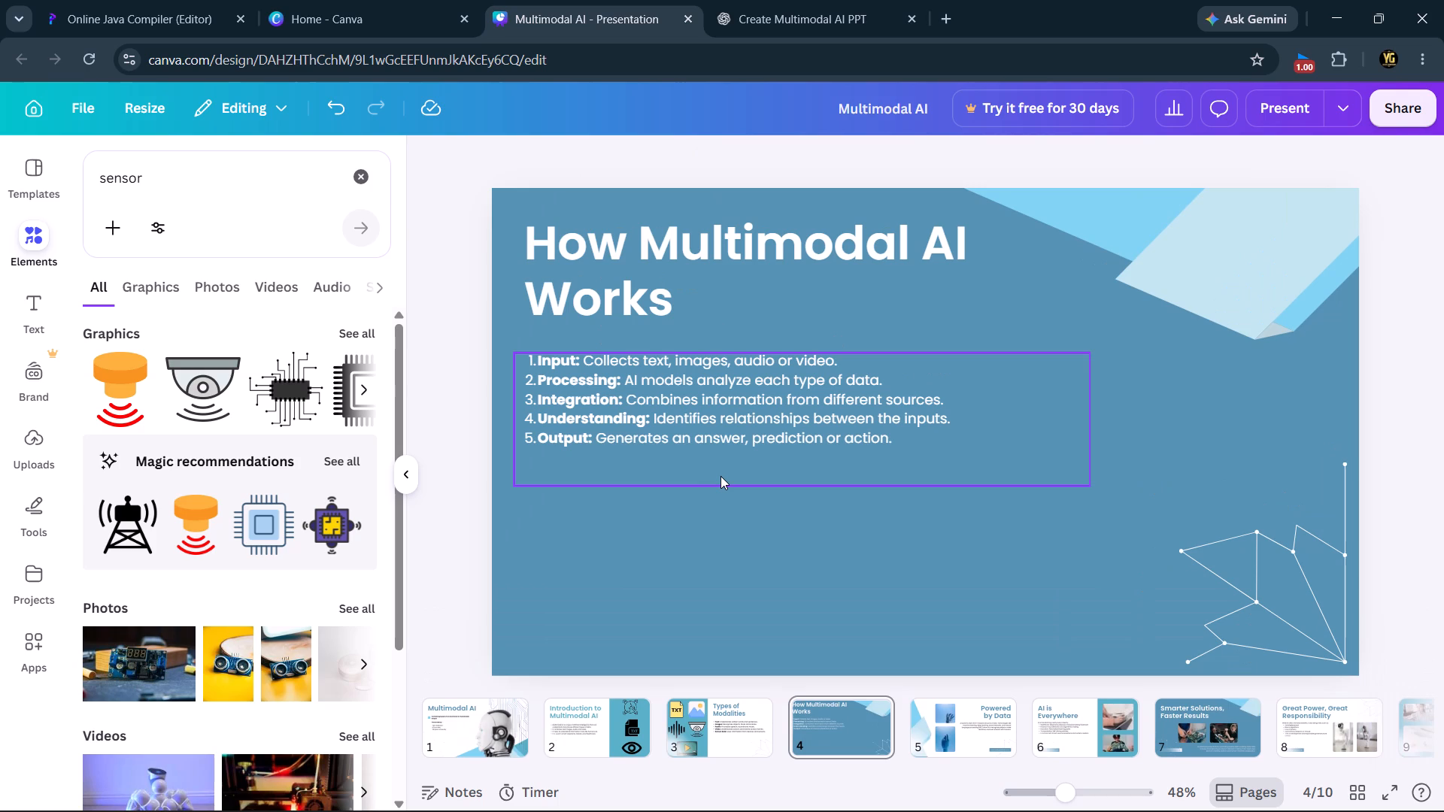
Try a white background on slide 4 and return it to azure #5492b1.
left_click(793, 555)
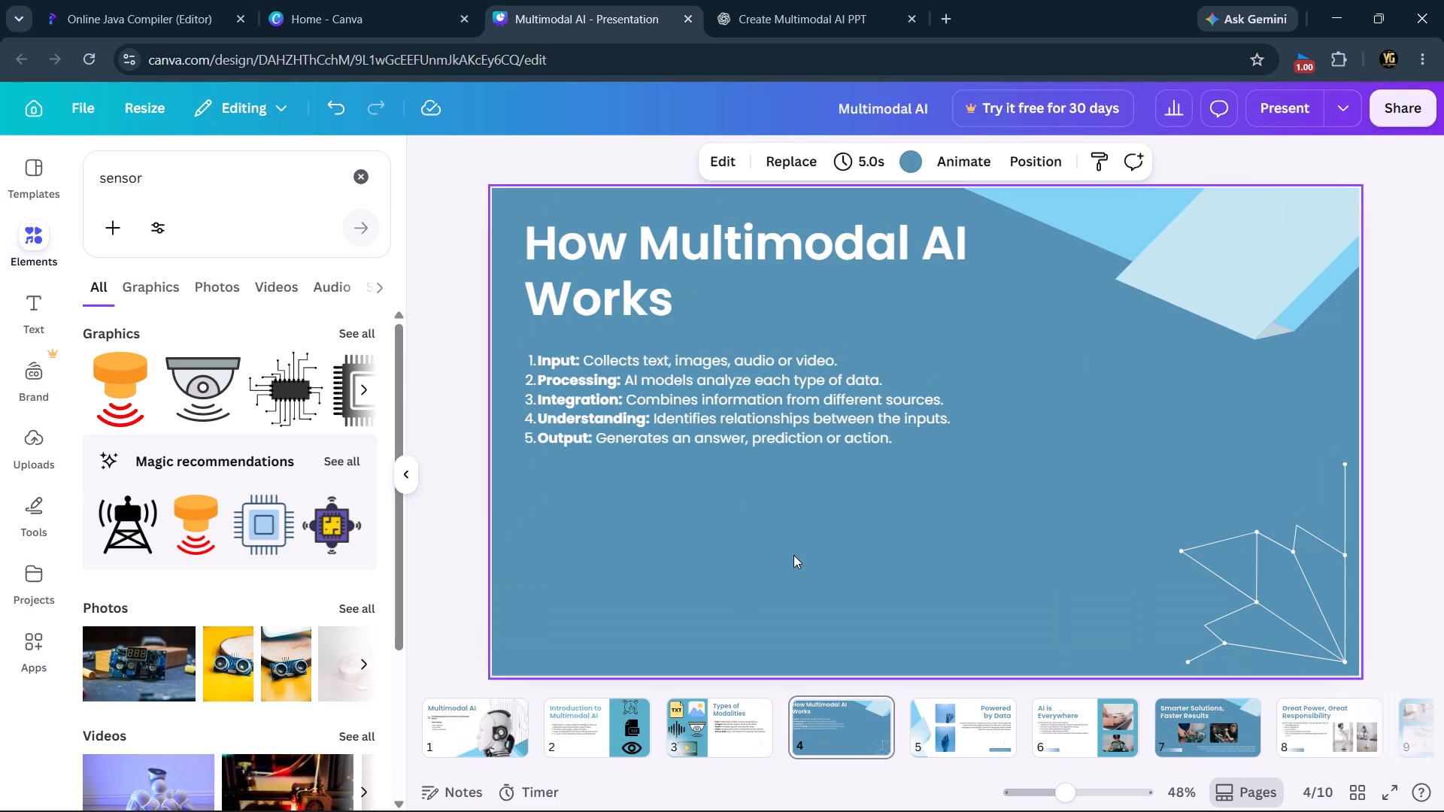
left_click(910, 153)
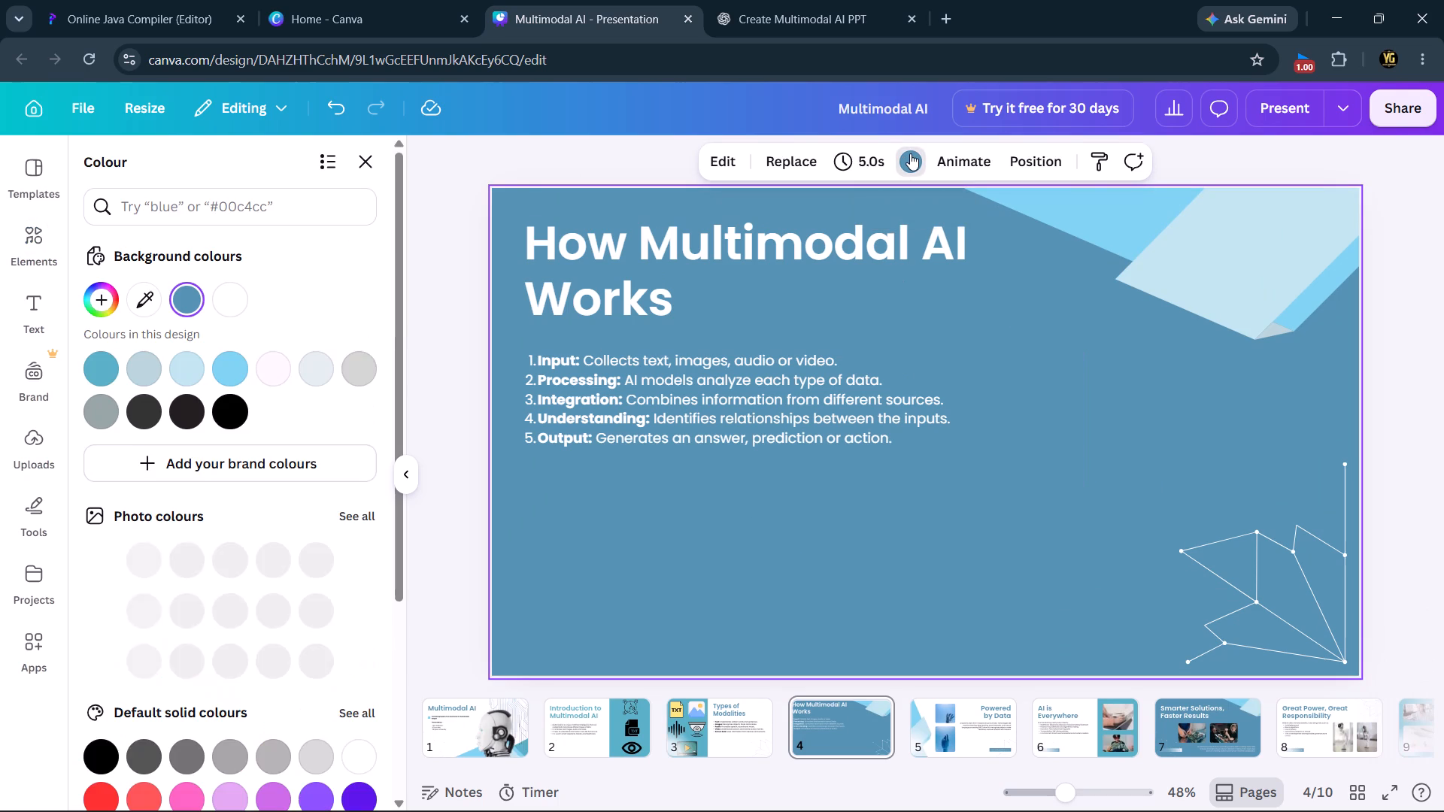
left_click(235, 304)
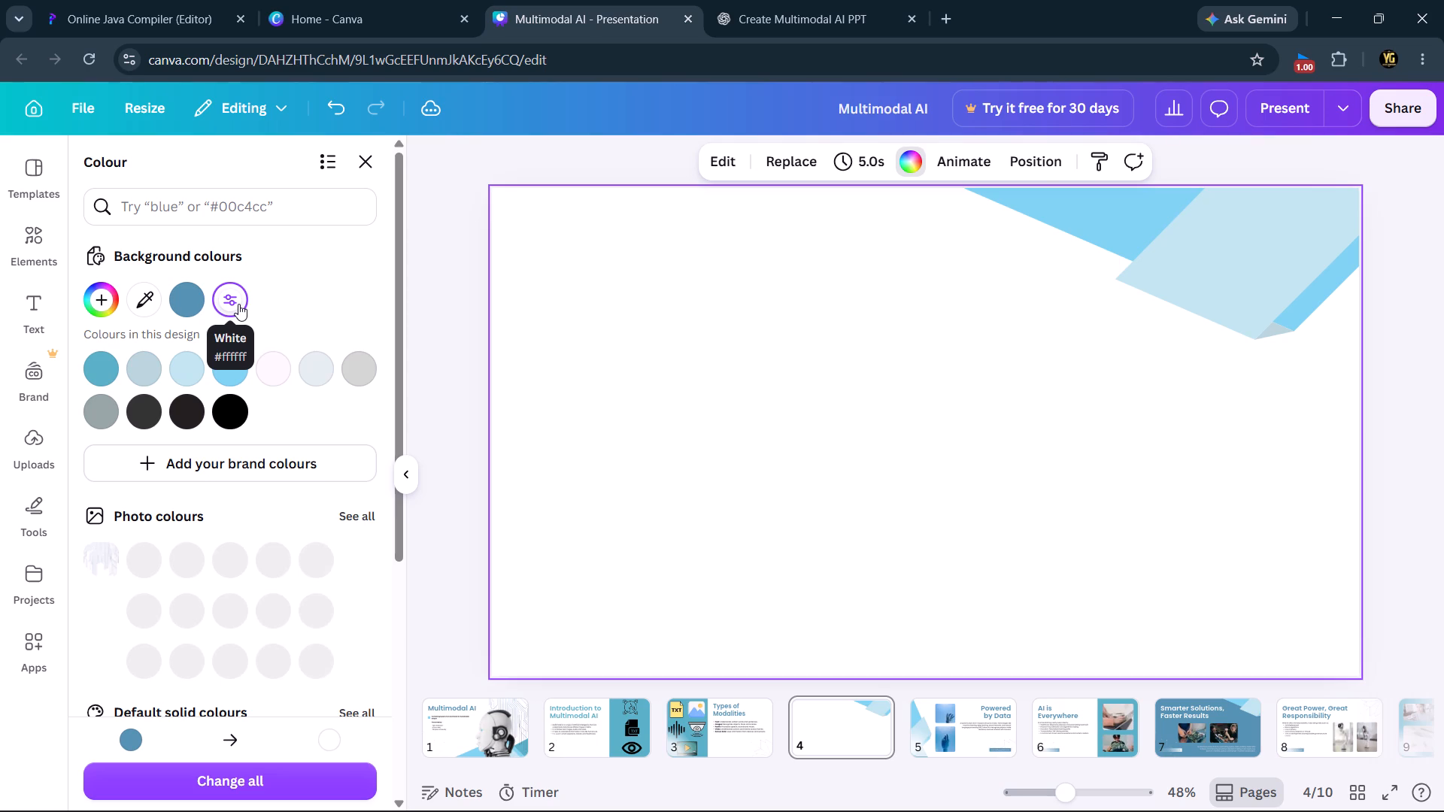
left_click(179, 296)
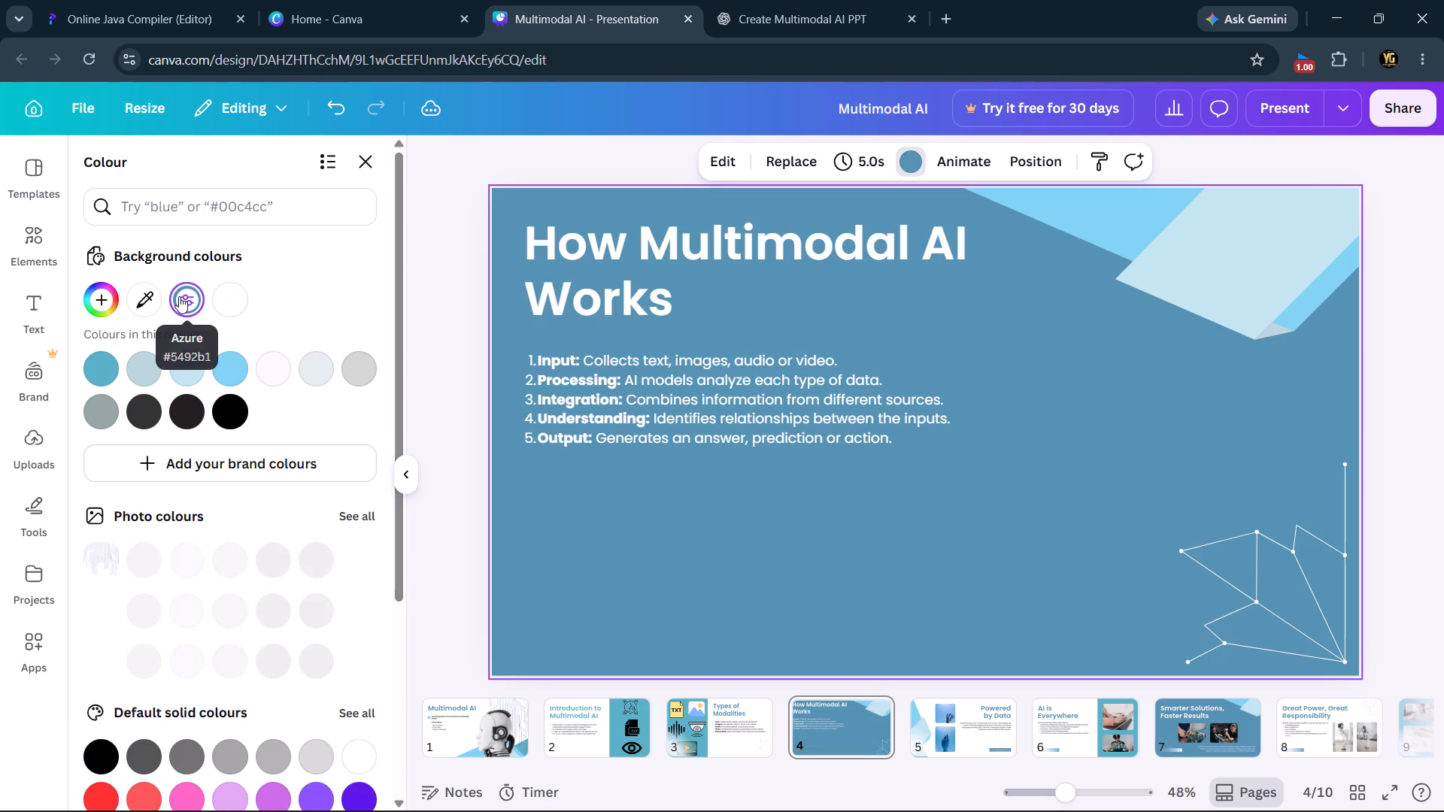
Change the text colour of slide 4's title and numbered list to black.
left_click(556, 277)
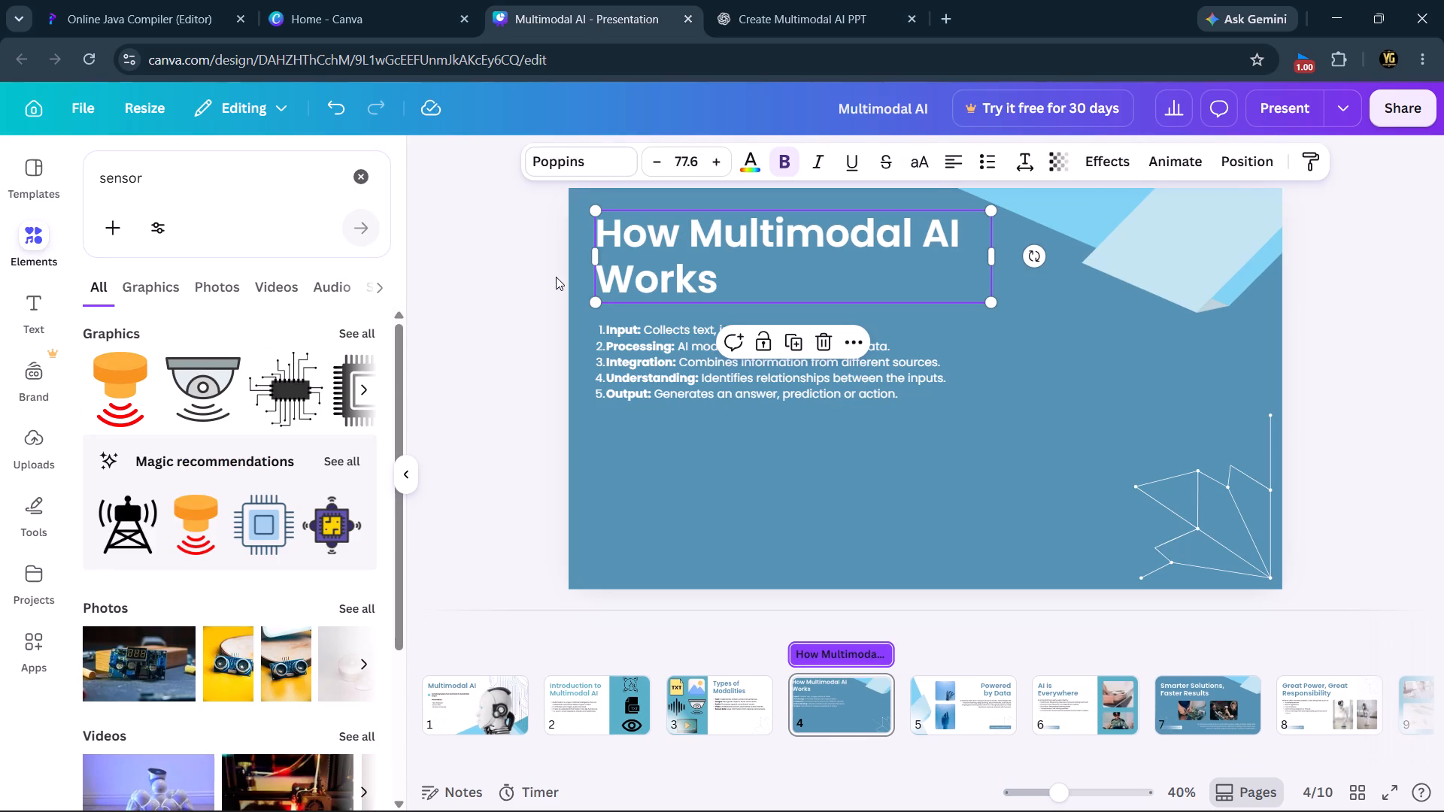
left_click(755, 153)
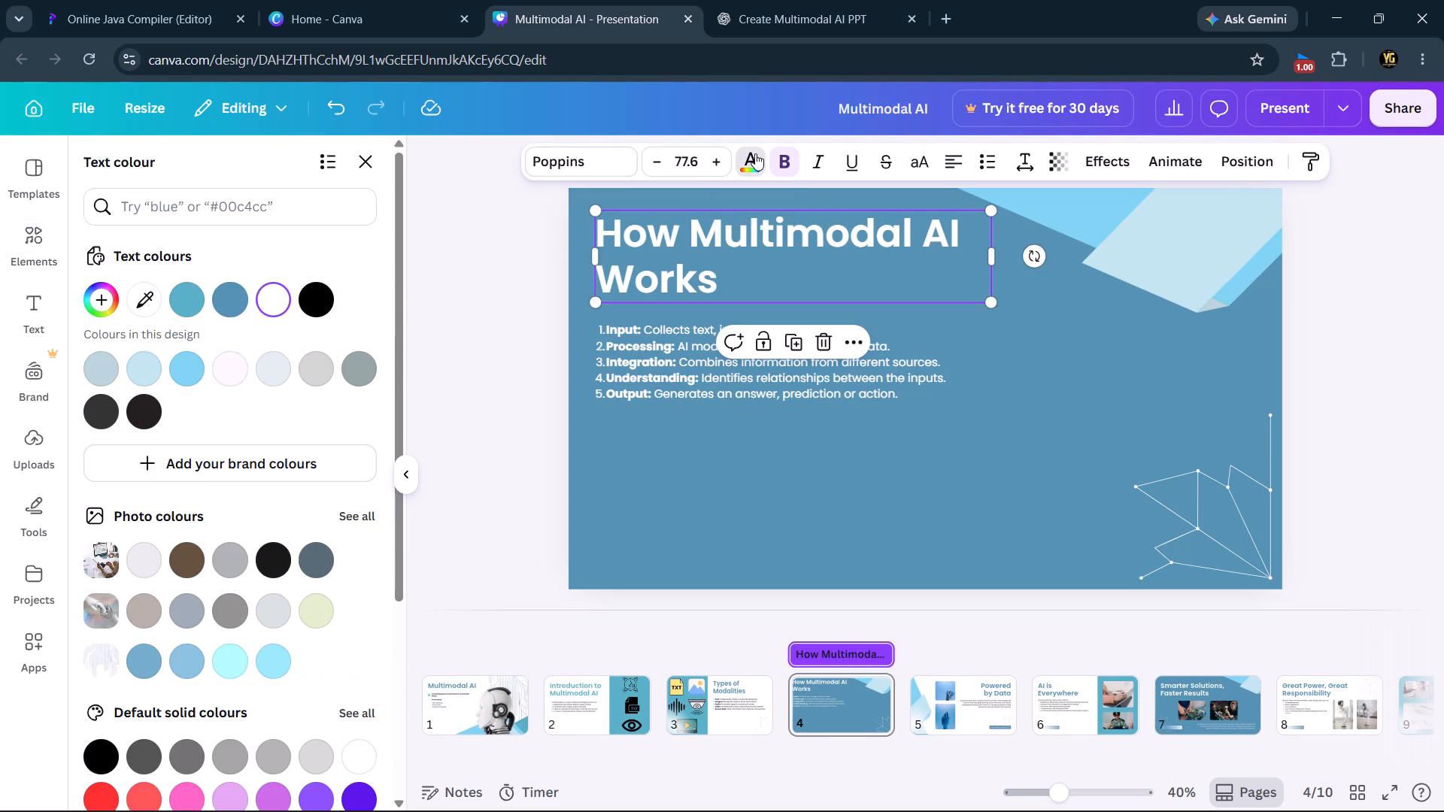
left_click(300, 306)
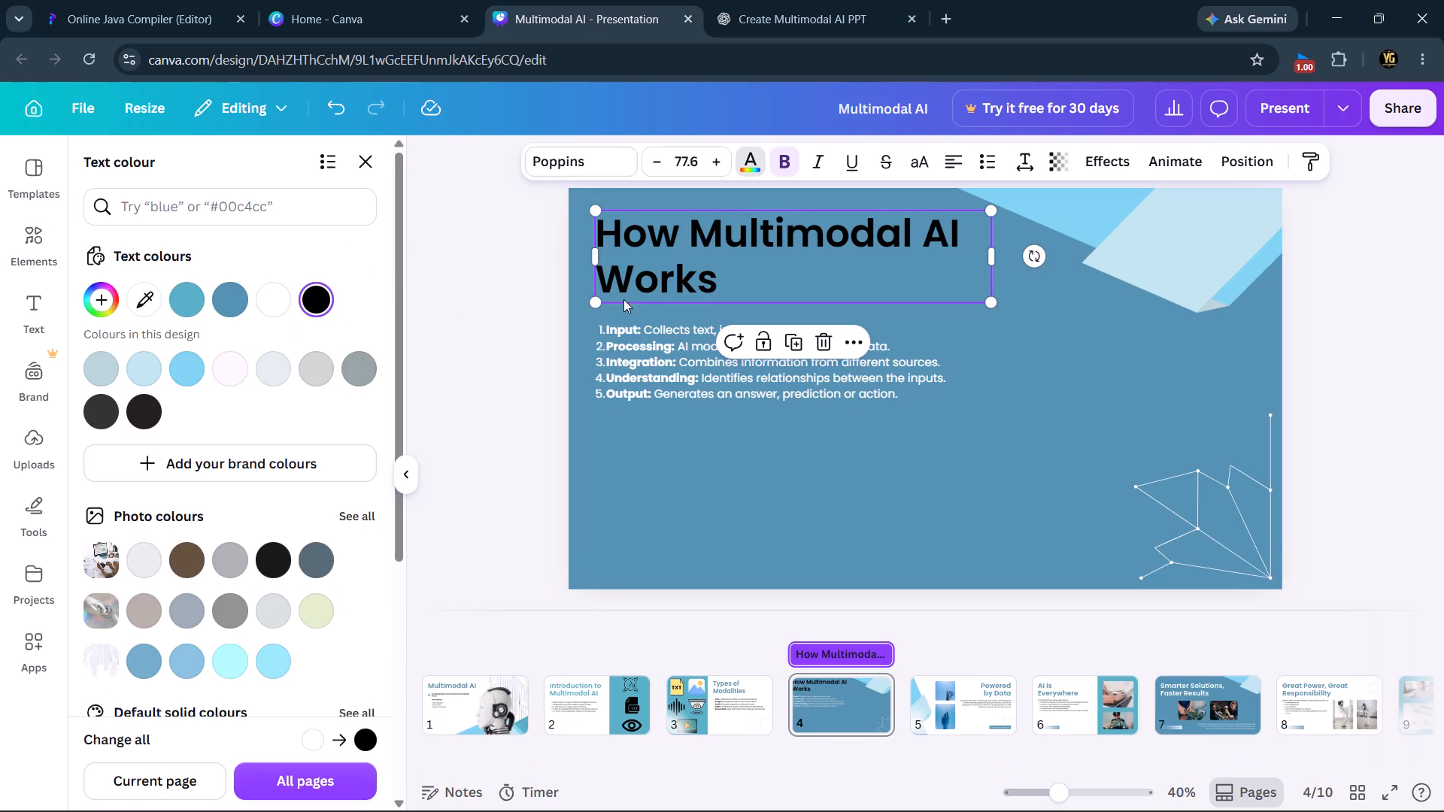
left_click(620, 338)
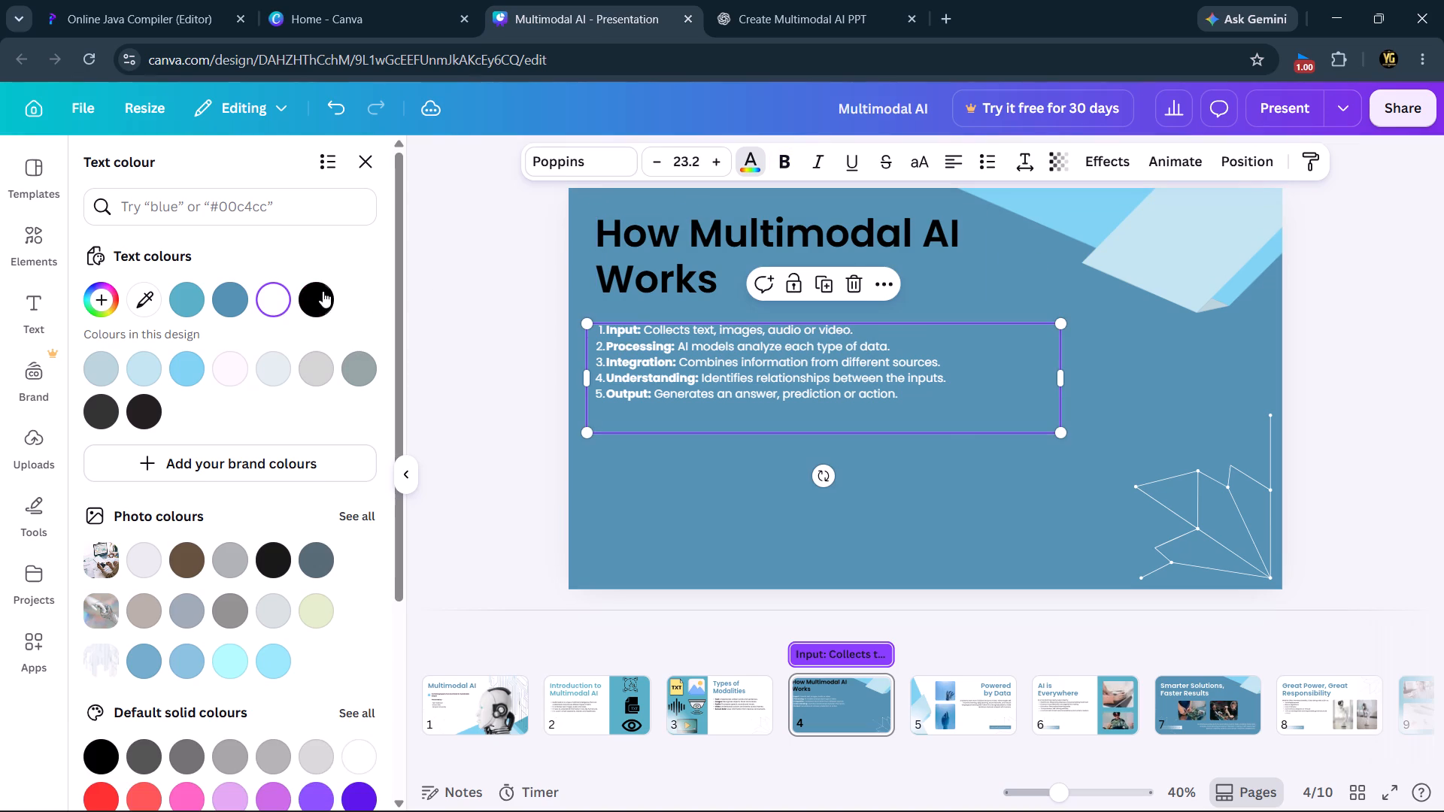
left_click(323, 291)
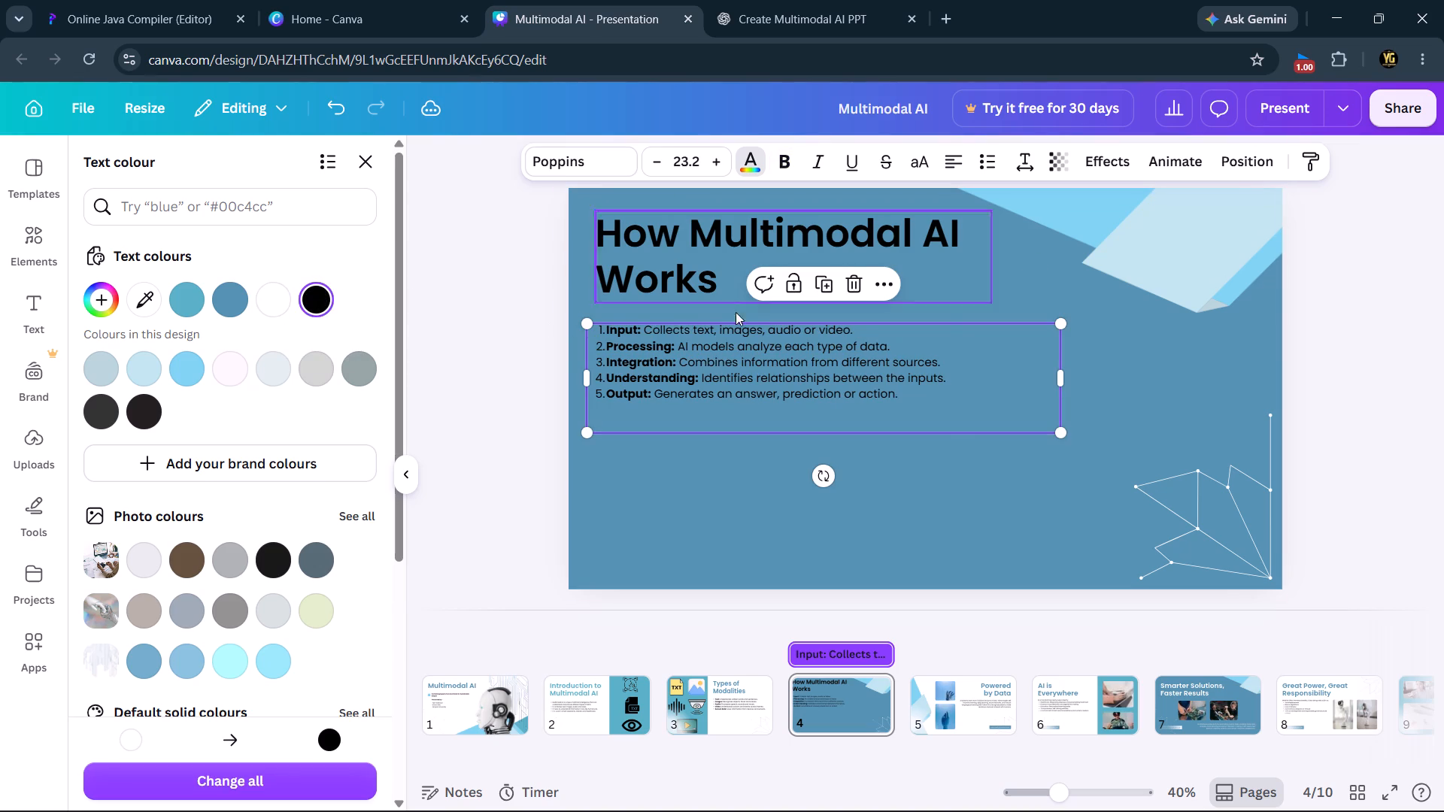
left_click(781, 513)
left_click(781, 513)
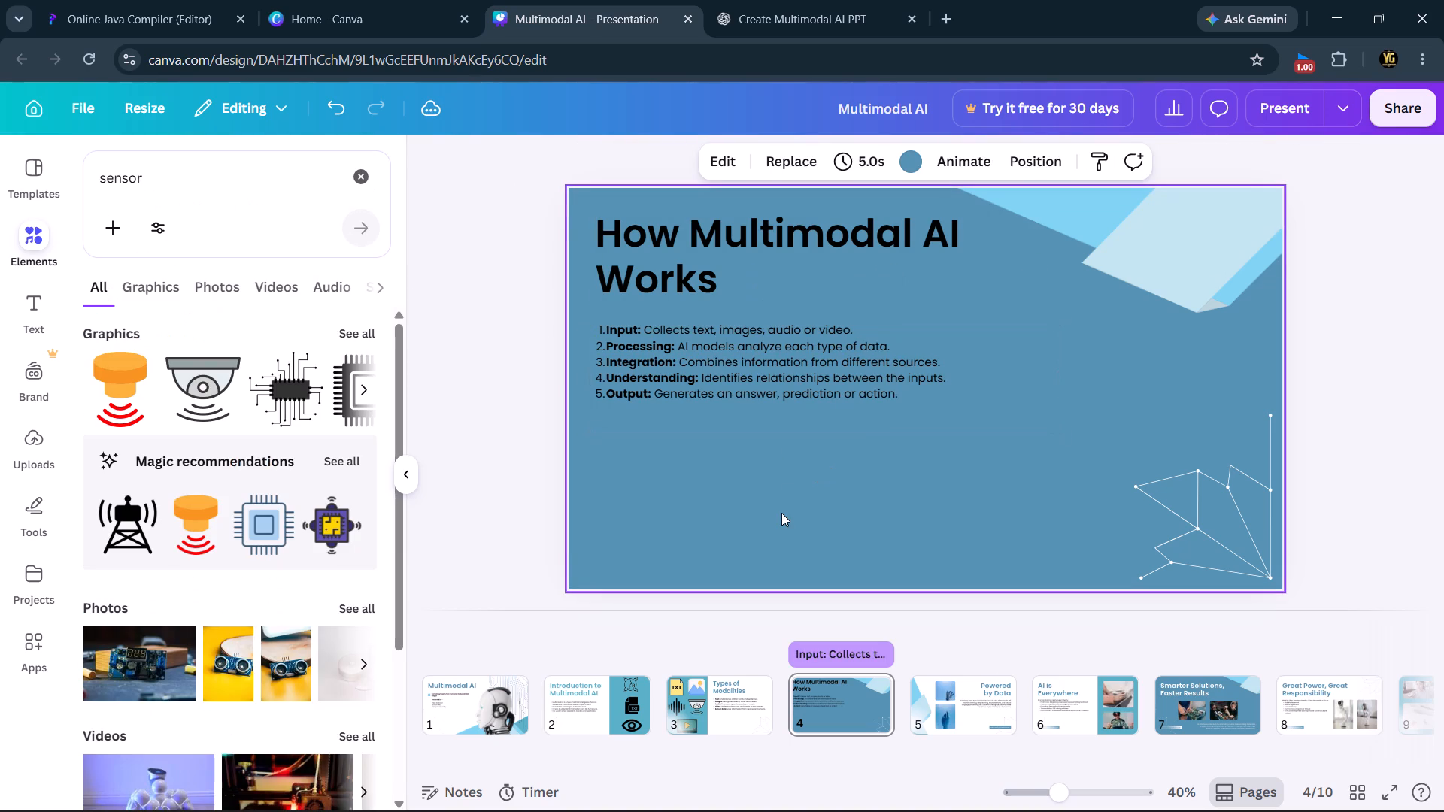
Set slide 4's background colour to white (#ffffff).
left_click(838, 512)
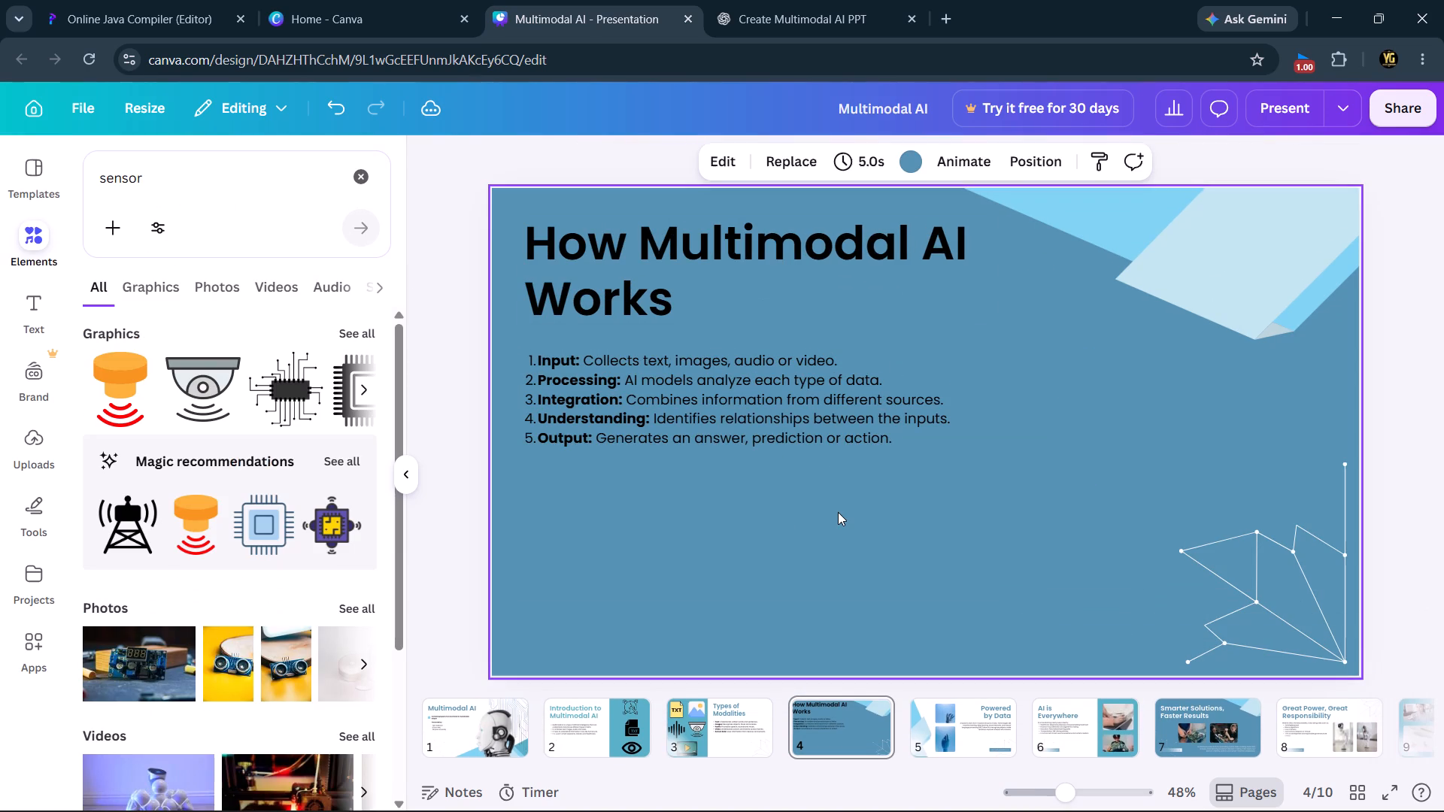
left_click(904, 162)
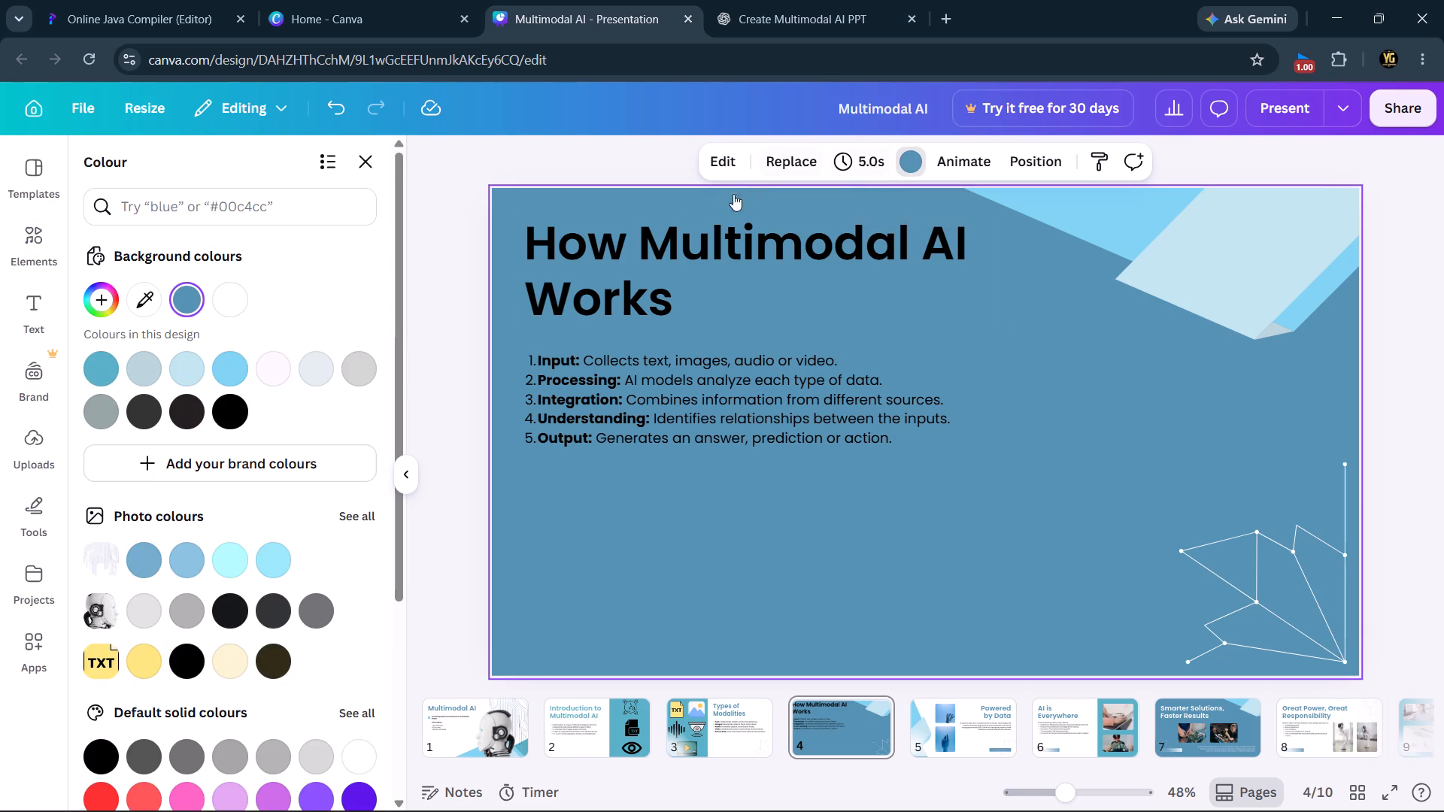
left_click(240, 305)
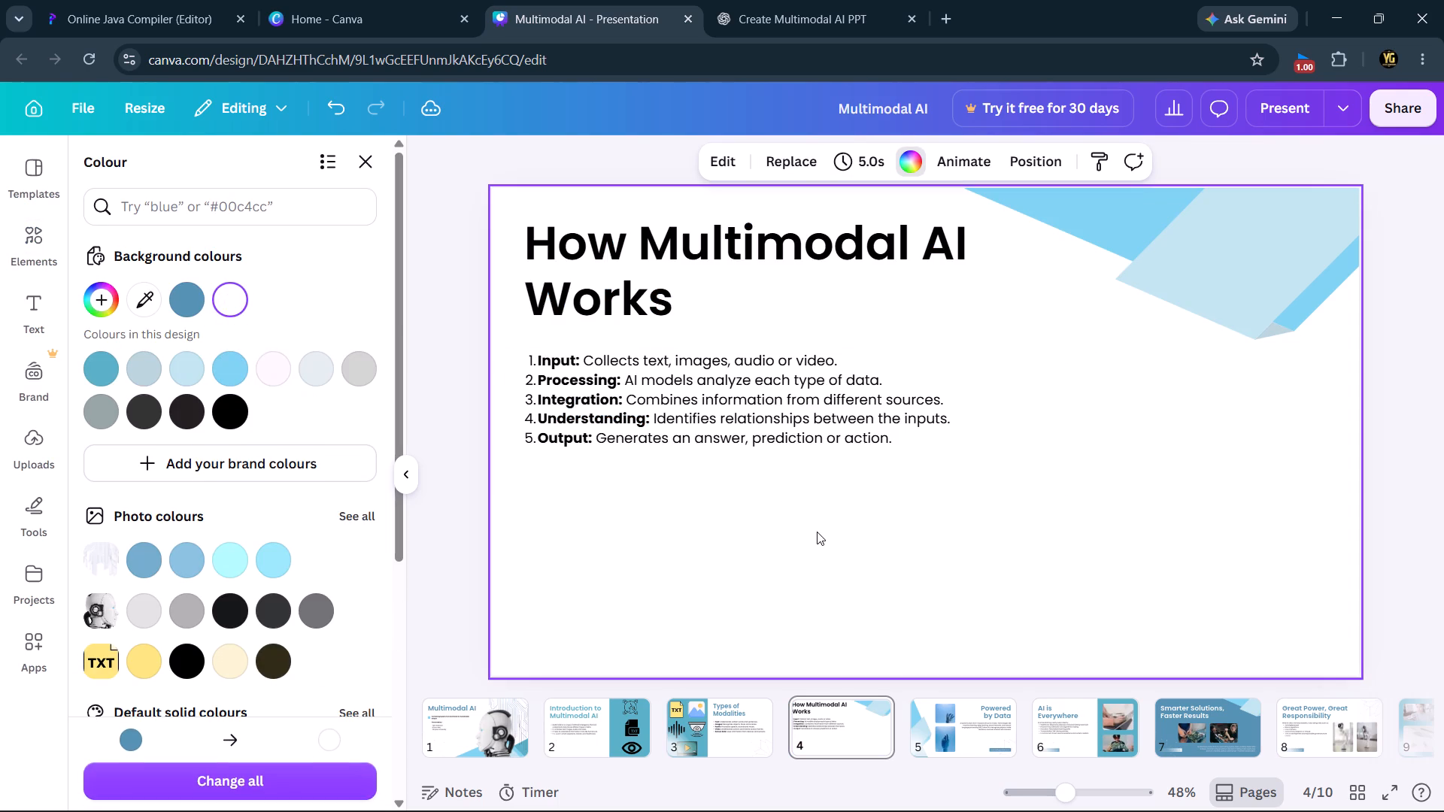
left_click(817, 532)
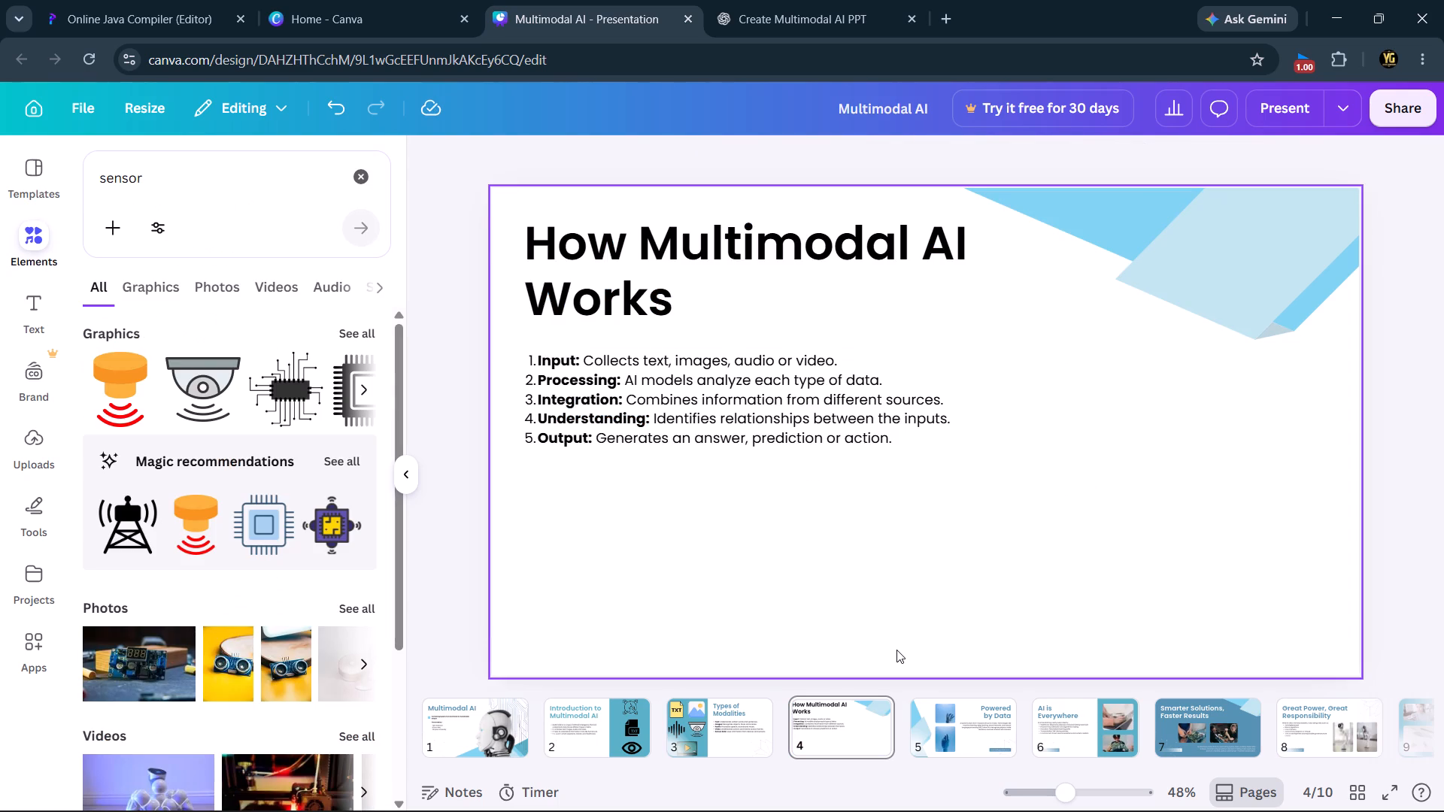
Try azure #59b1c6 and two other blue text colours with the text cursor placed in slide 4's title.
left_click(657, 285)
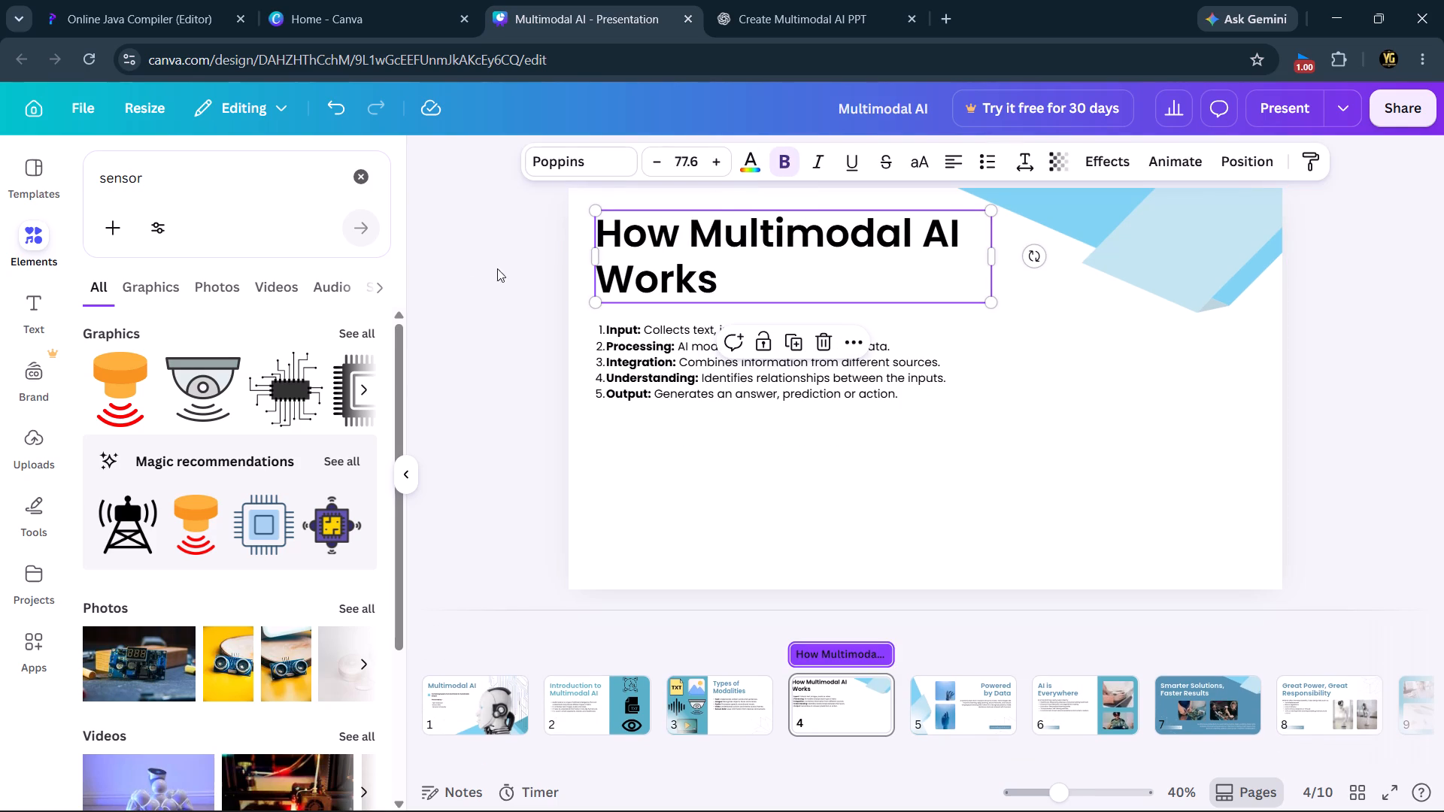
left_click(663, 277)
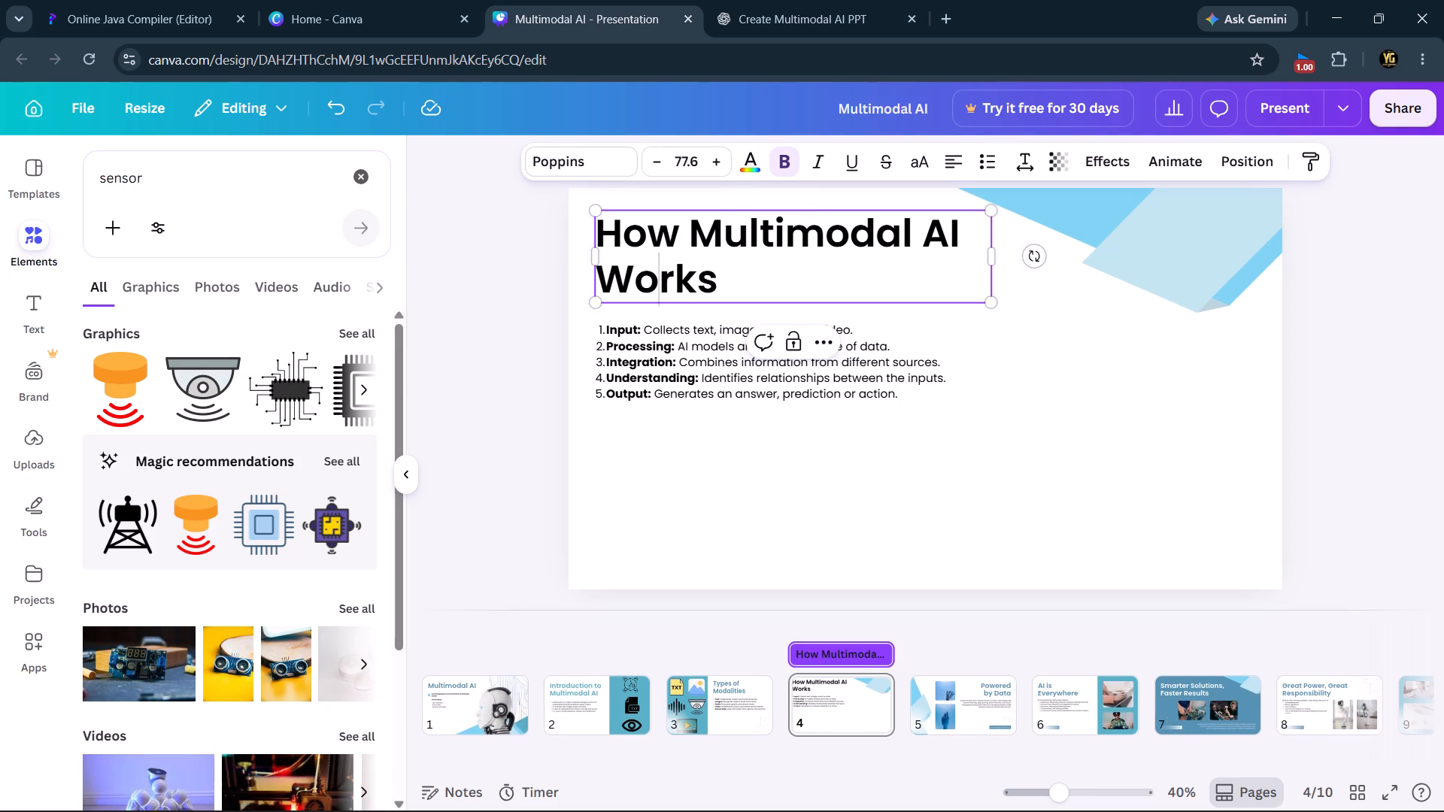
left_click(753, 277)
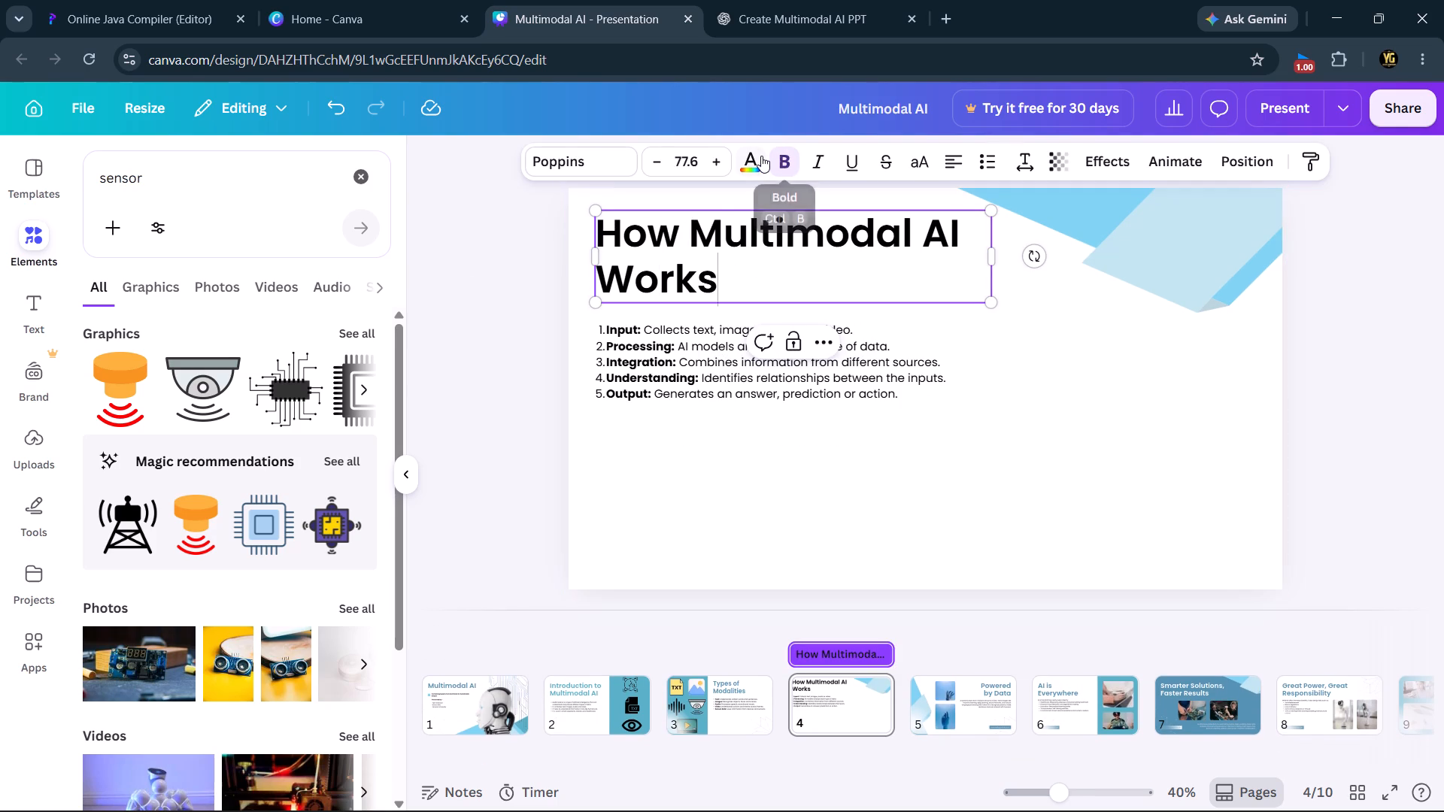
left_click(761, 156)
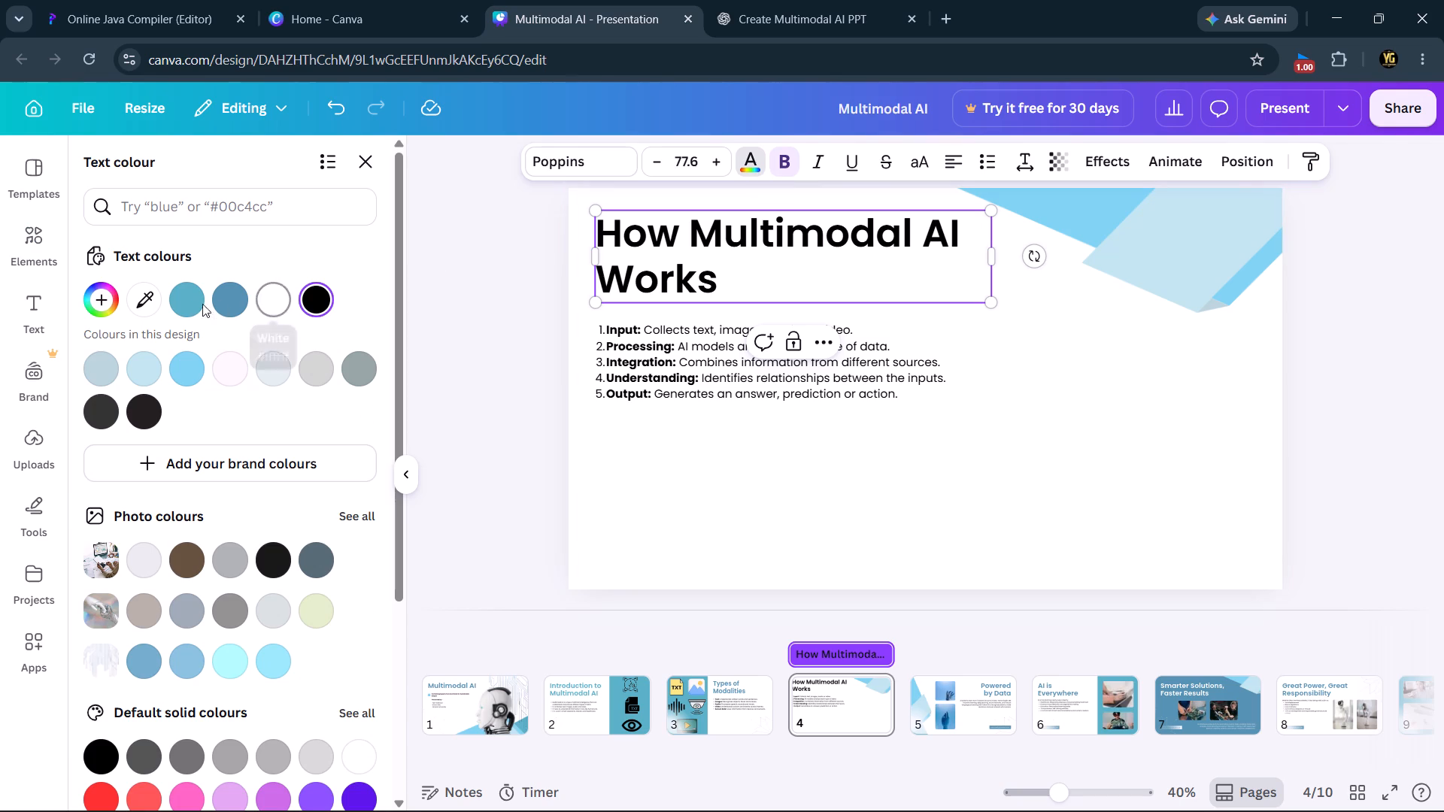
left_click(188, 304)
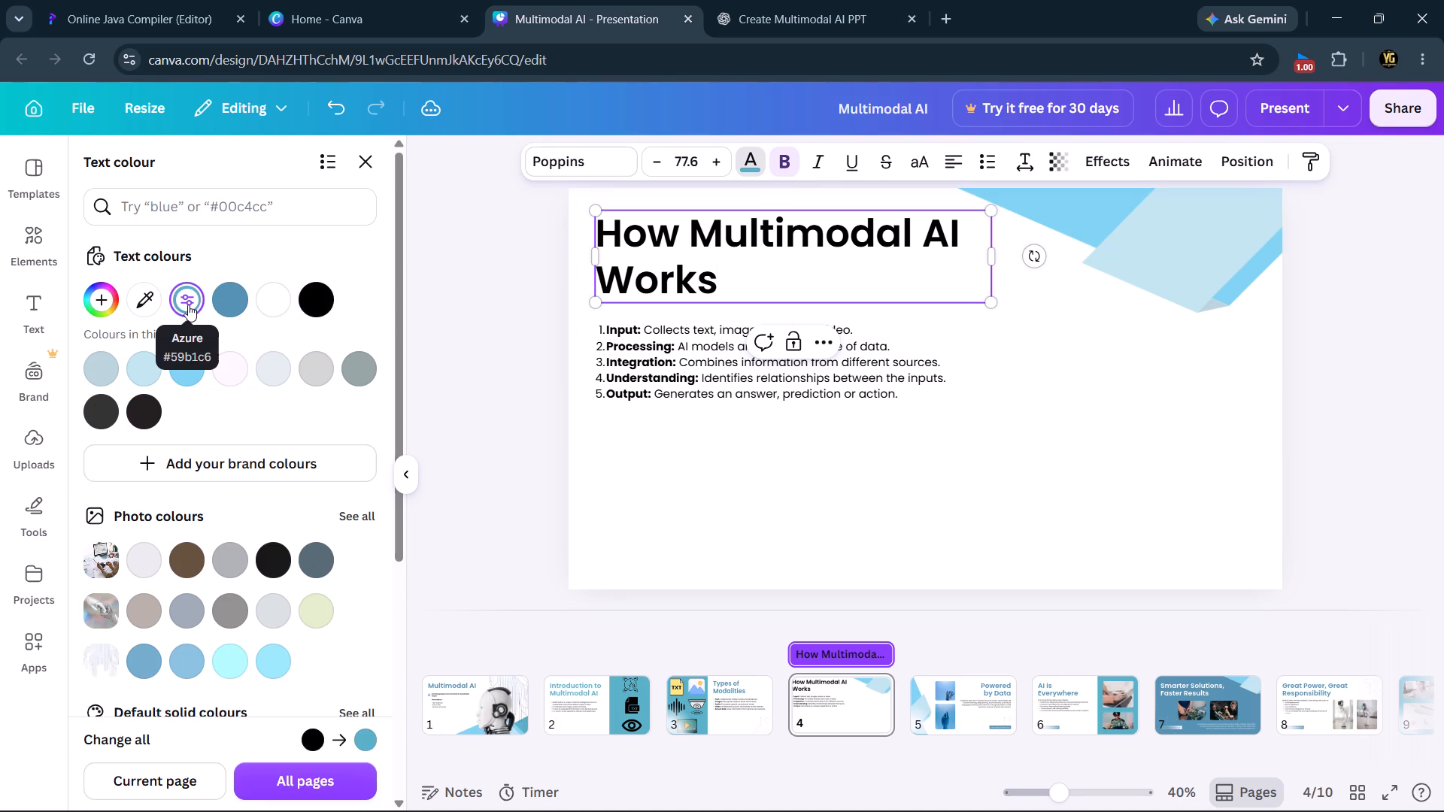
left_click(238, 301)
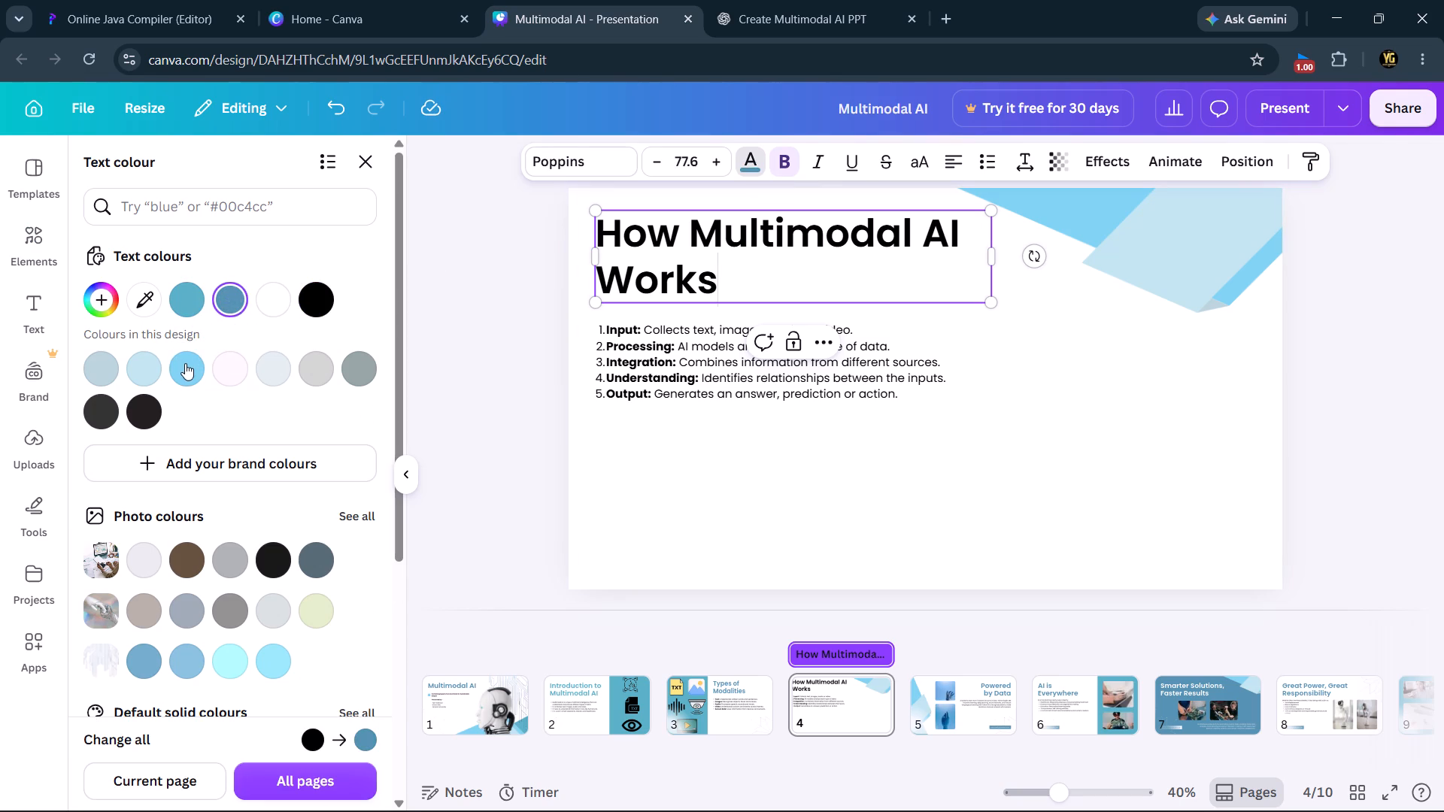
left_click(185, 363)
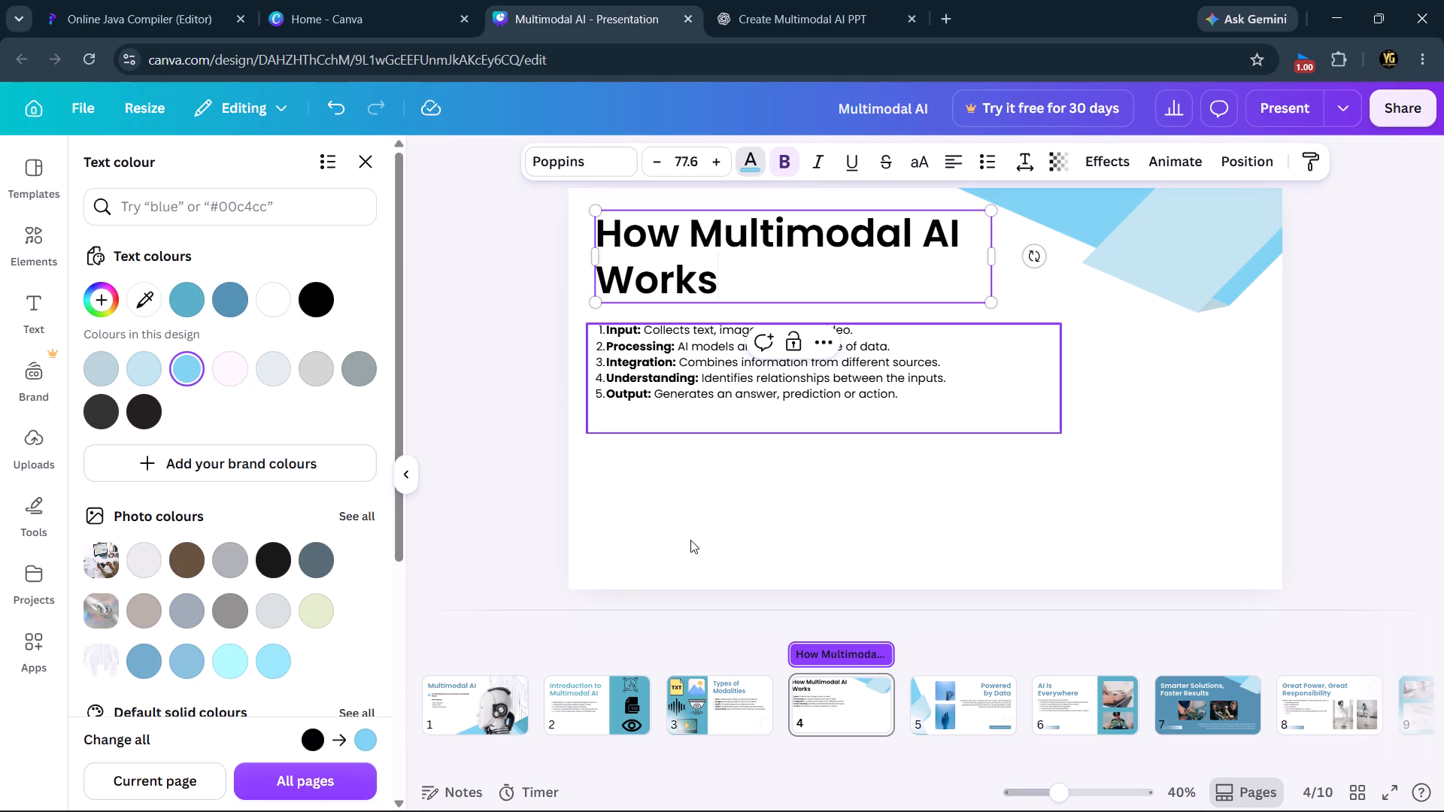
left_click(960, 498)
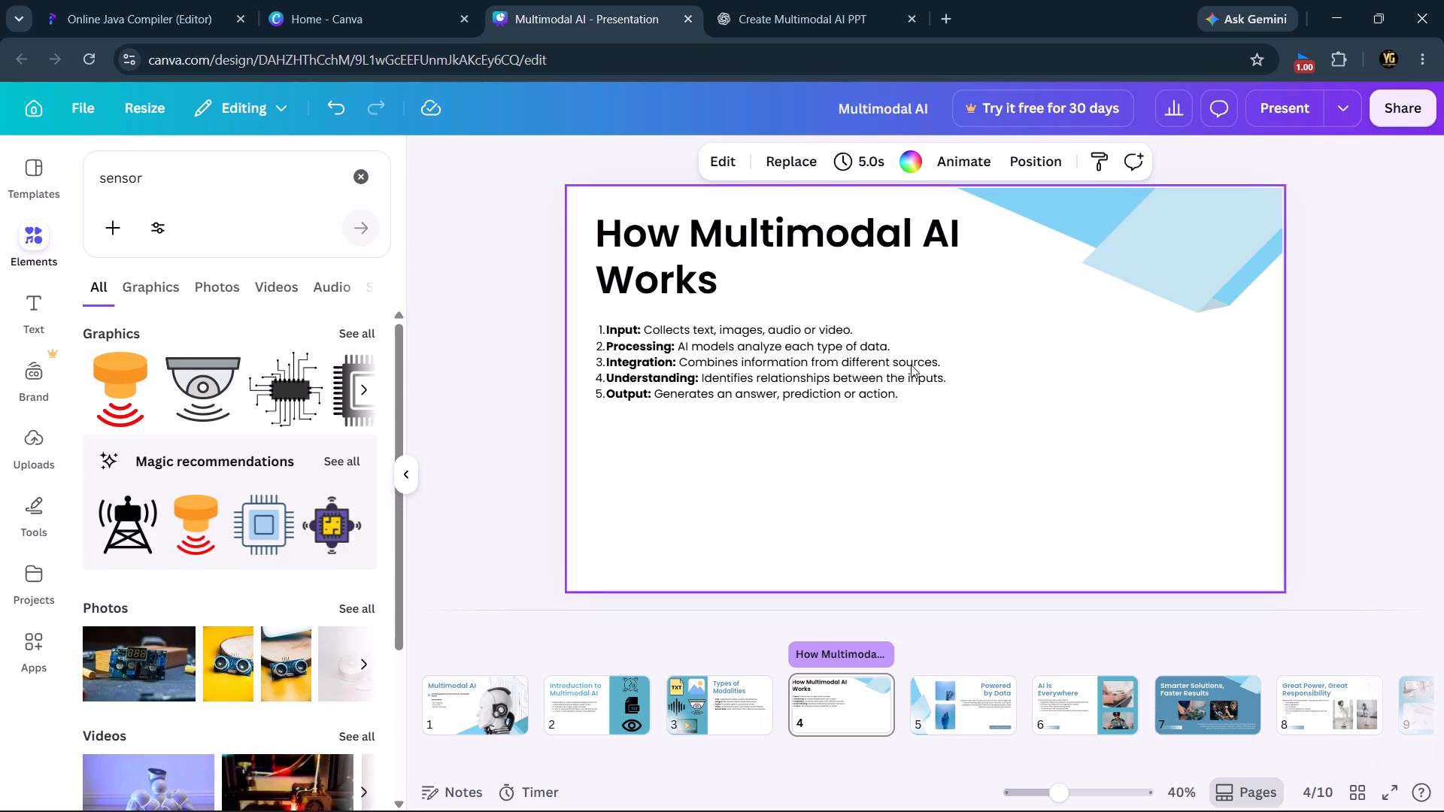
Set the text colour of slide 4's whole title, "How Multimodal AI Works", to azure #59b1c6.
left_click(830, 244)
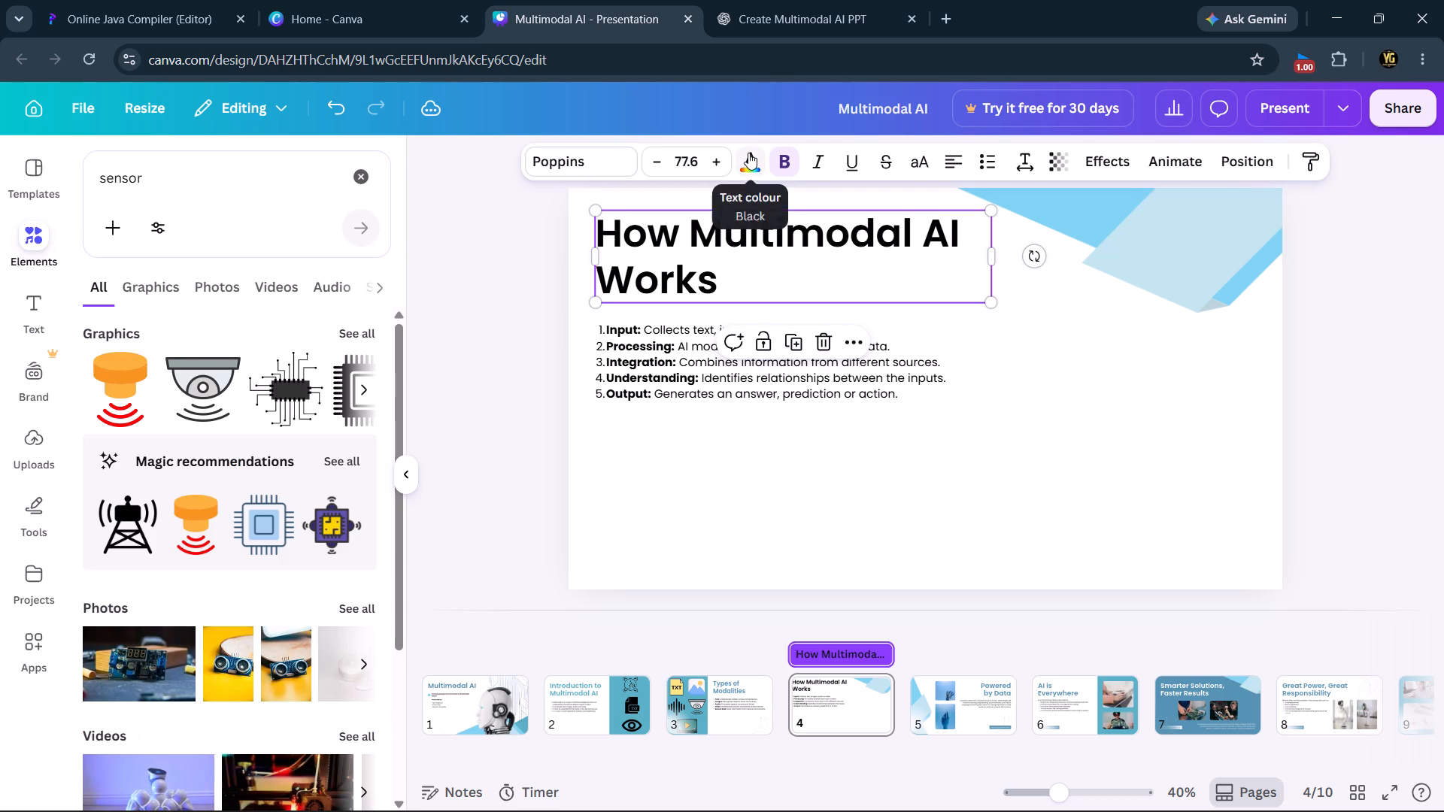
left_click(748, 153)
left_click(748, 153)
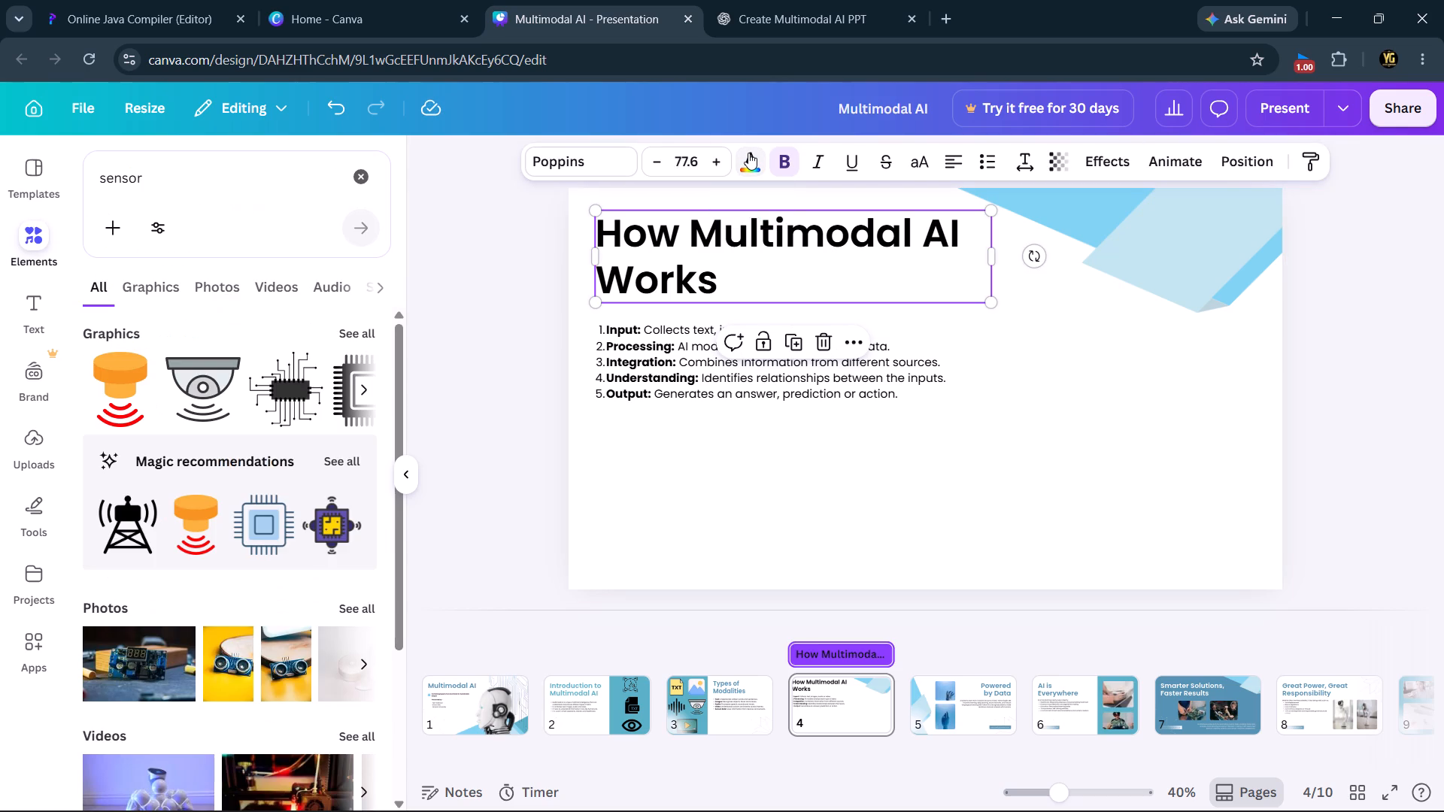
left_click(748, 153)
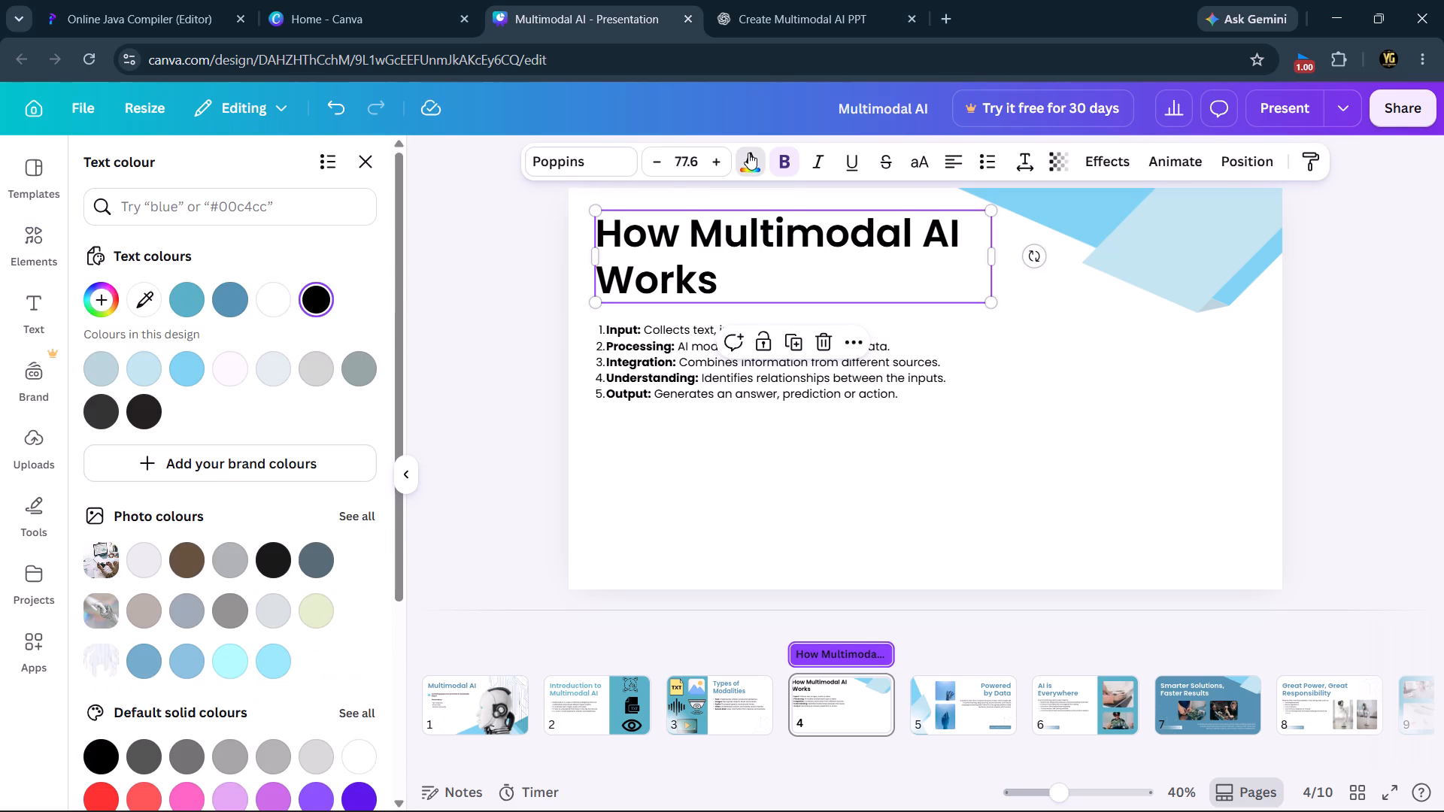
left_click(189, 303)
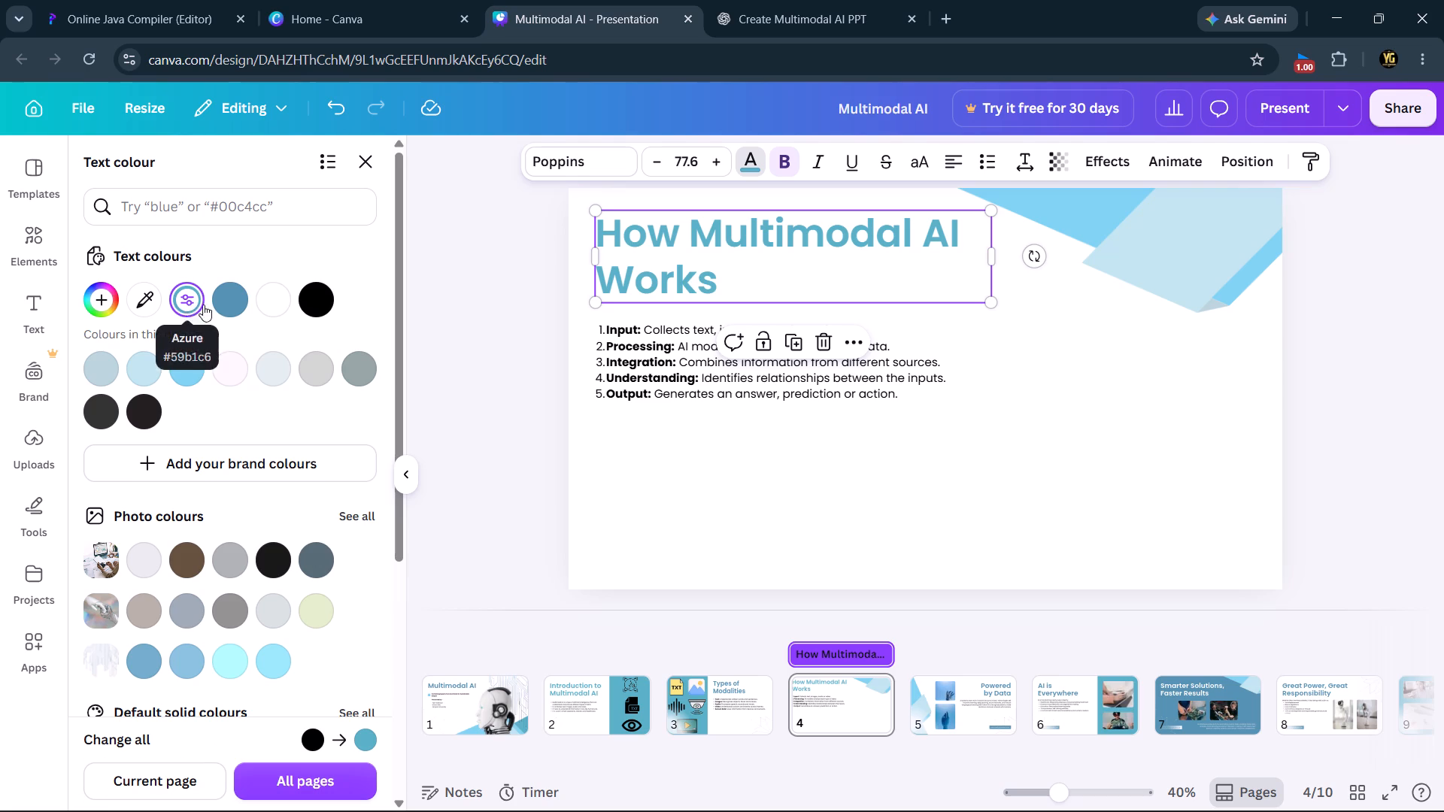
left_click(633, 494)
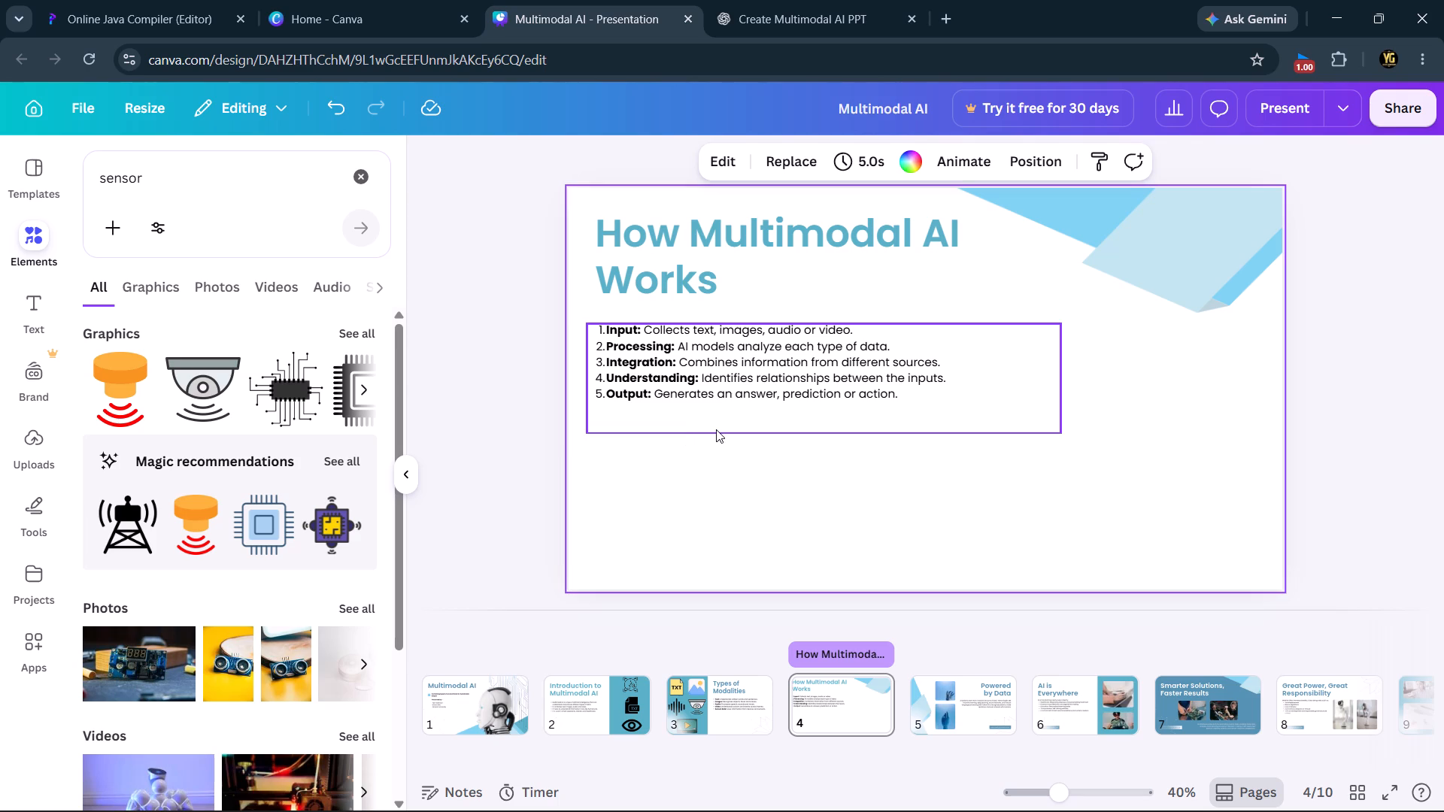
left_click(856, 487)
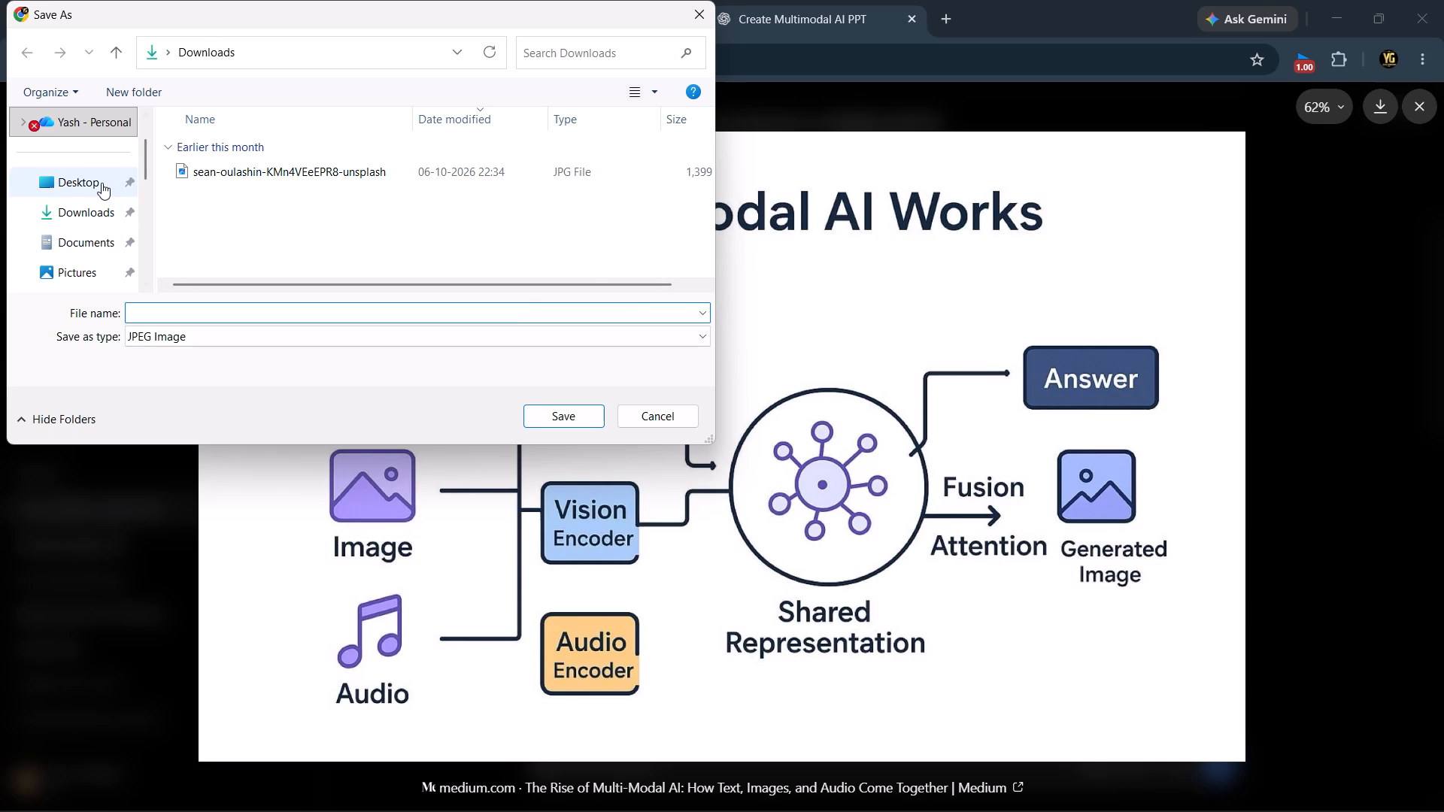
scroll(102, 183, "up", 1)
left_click(82, 269)
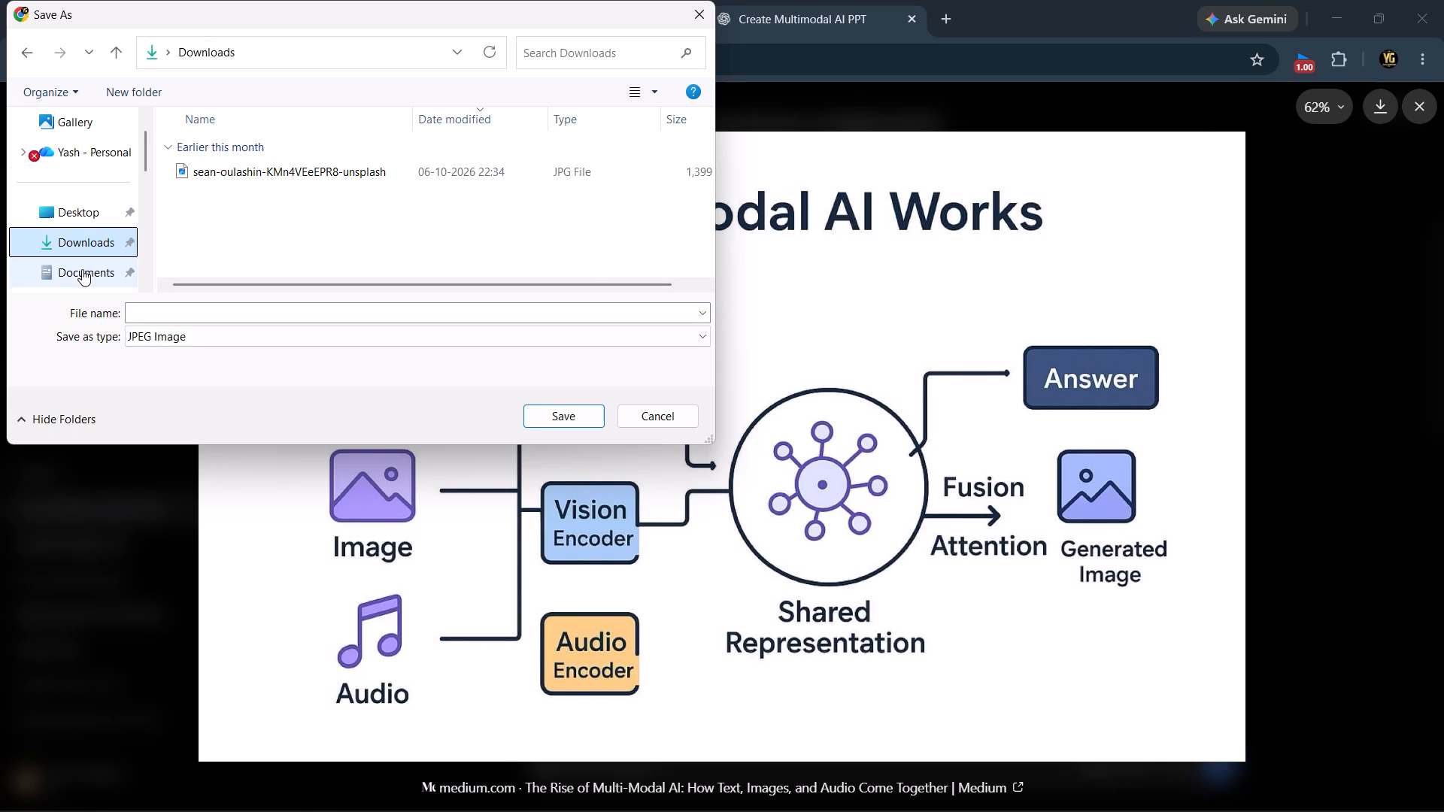
double_click(97, 246)
left_click(165, 314)
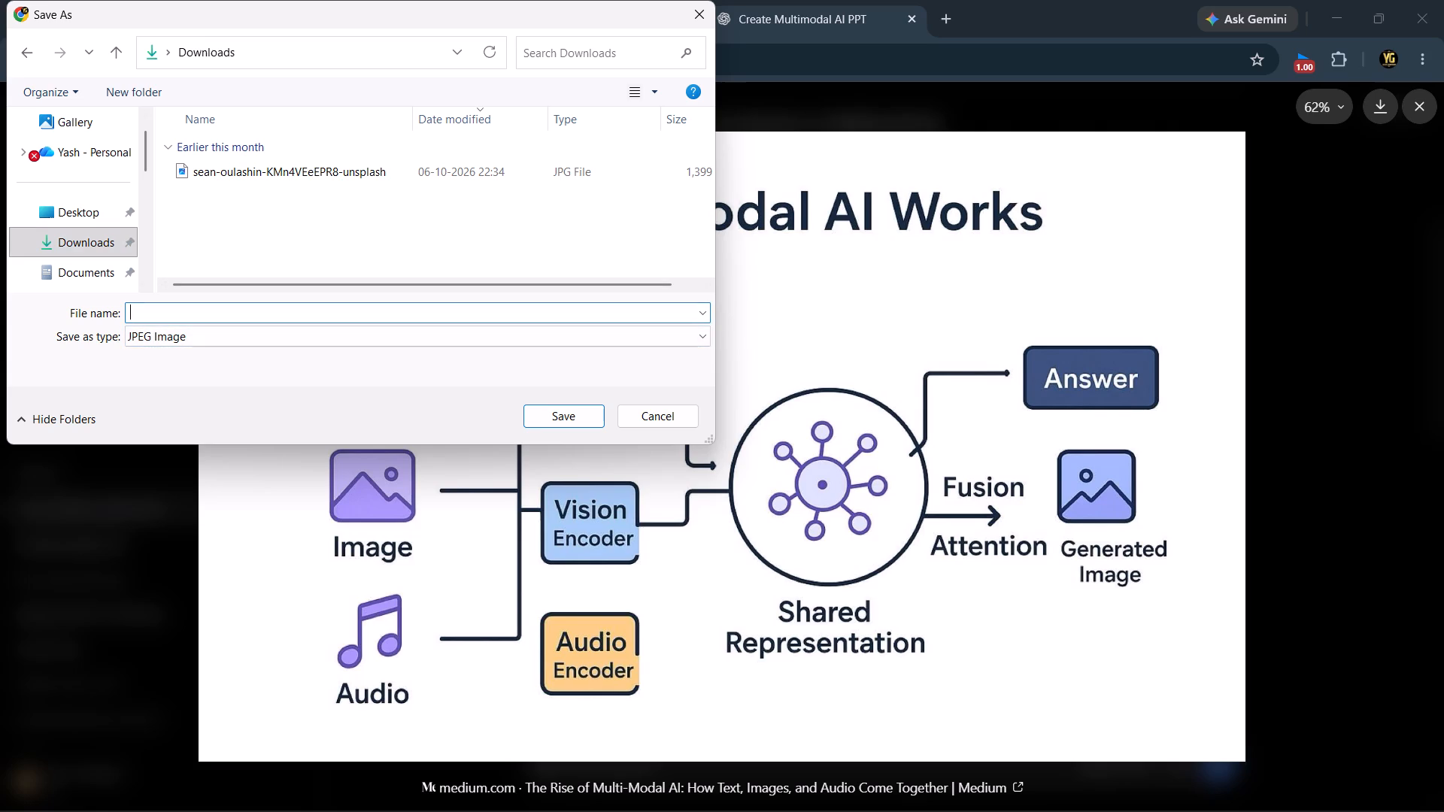
type("how")
key("space")
type("mu")
type("ltimod")
type("el ai works")
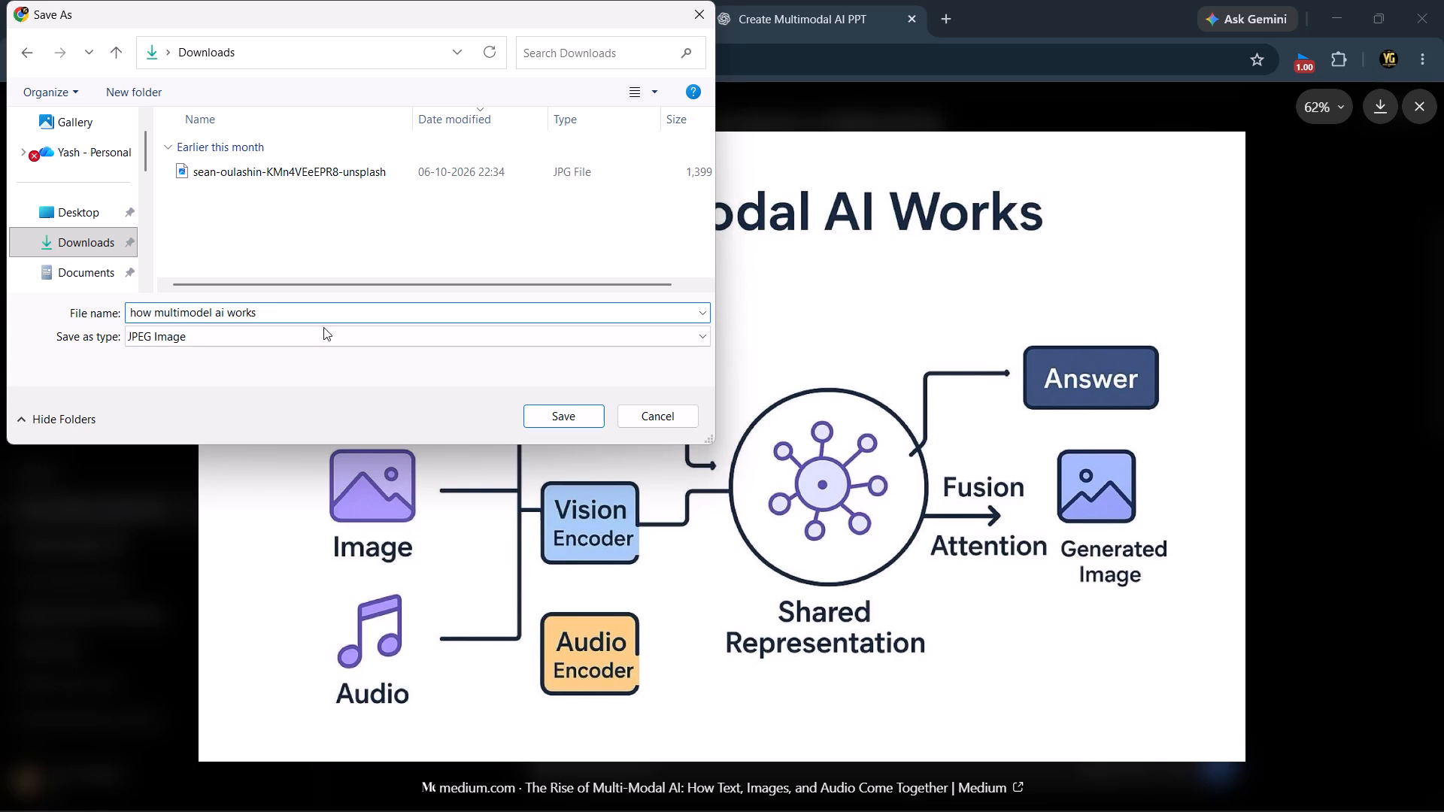
left_click(559, 414)
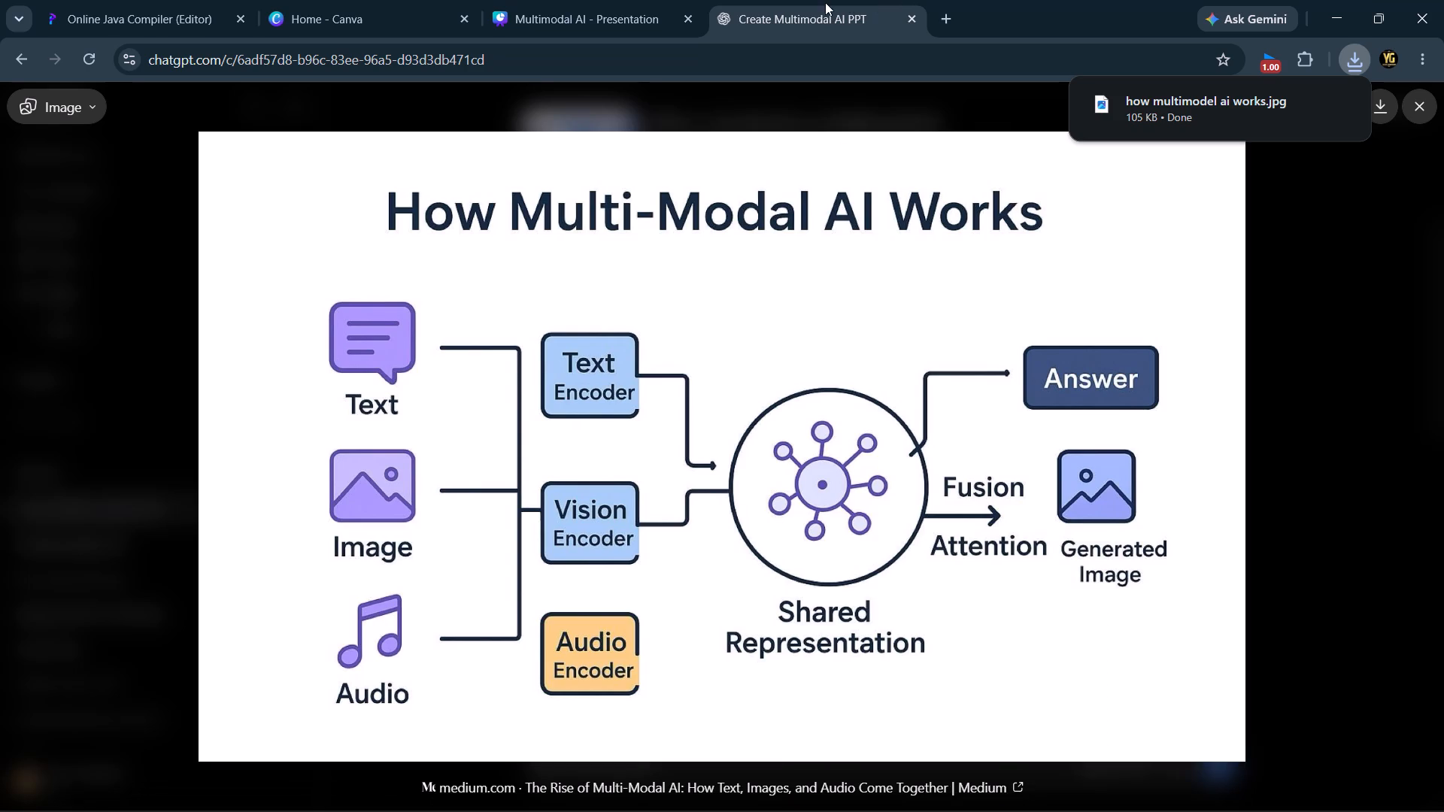
Switch back to the Canva presentation and clear the "sensor" elements search.
left_click(572, 0)
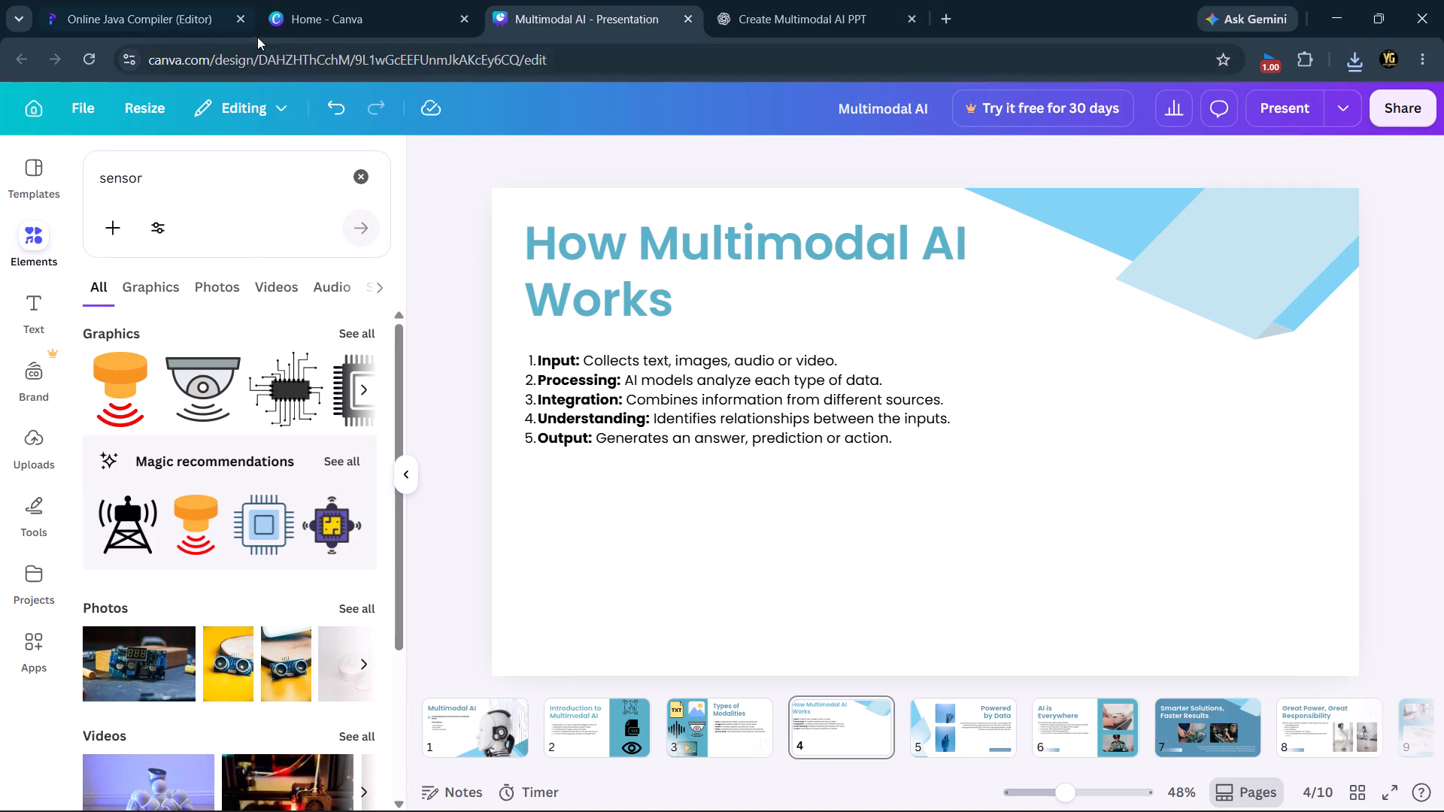
left_click(353, 172)
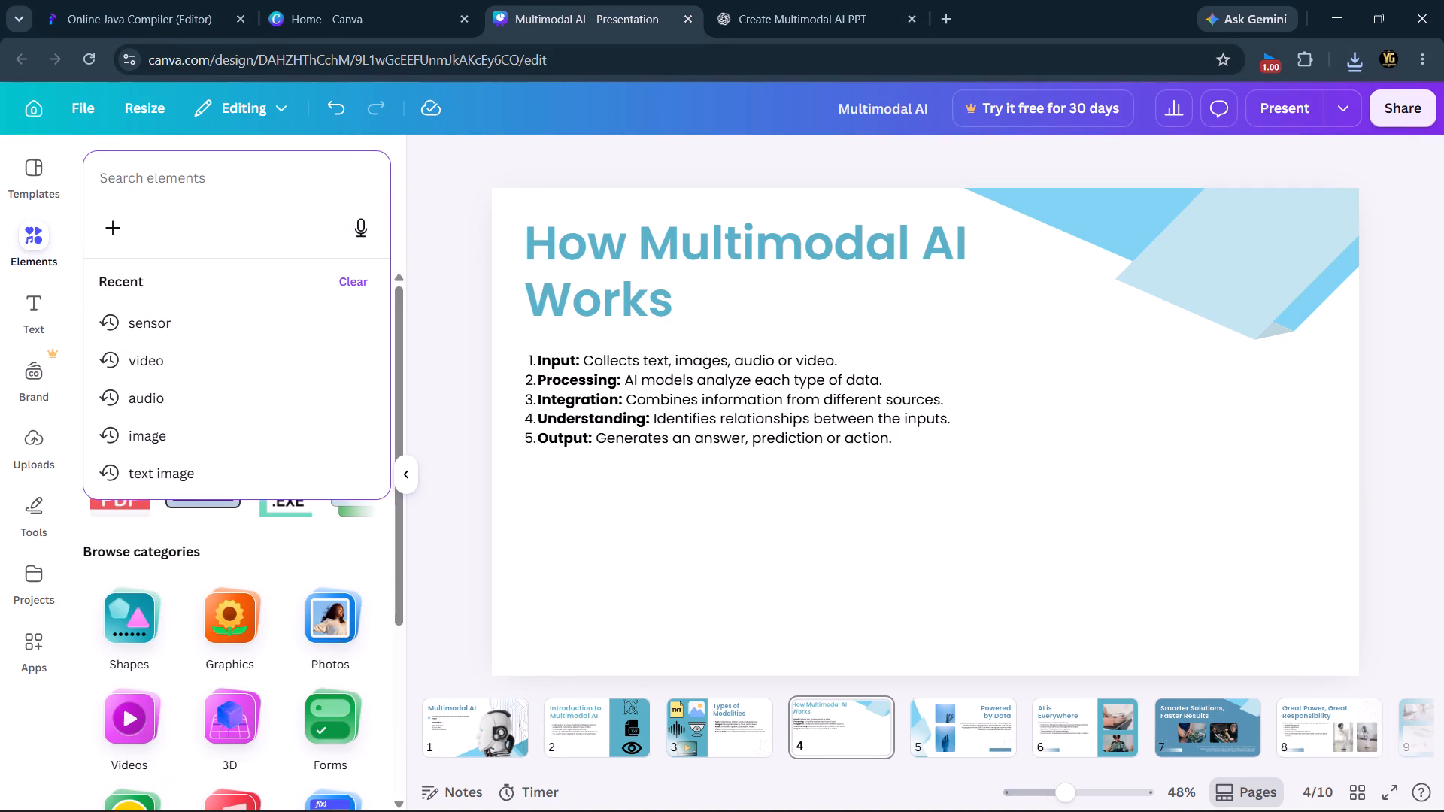
Look through Canva's text options, photo elements and drawing tools for a way to add the saved diagram.
left_click(43, 326)
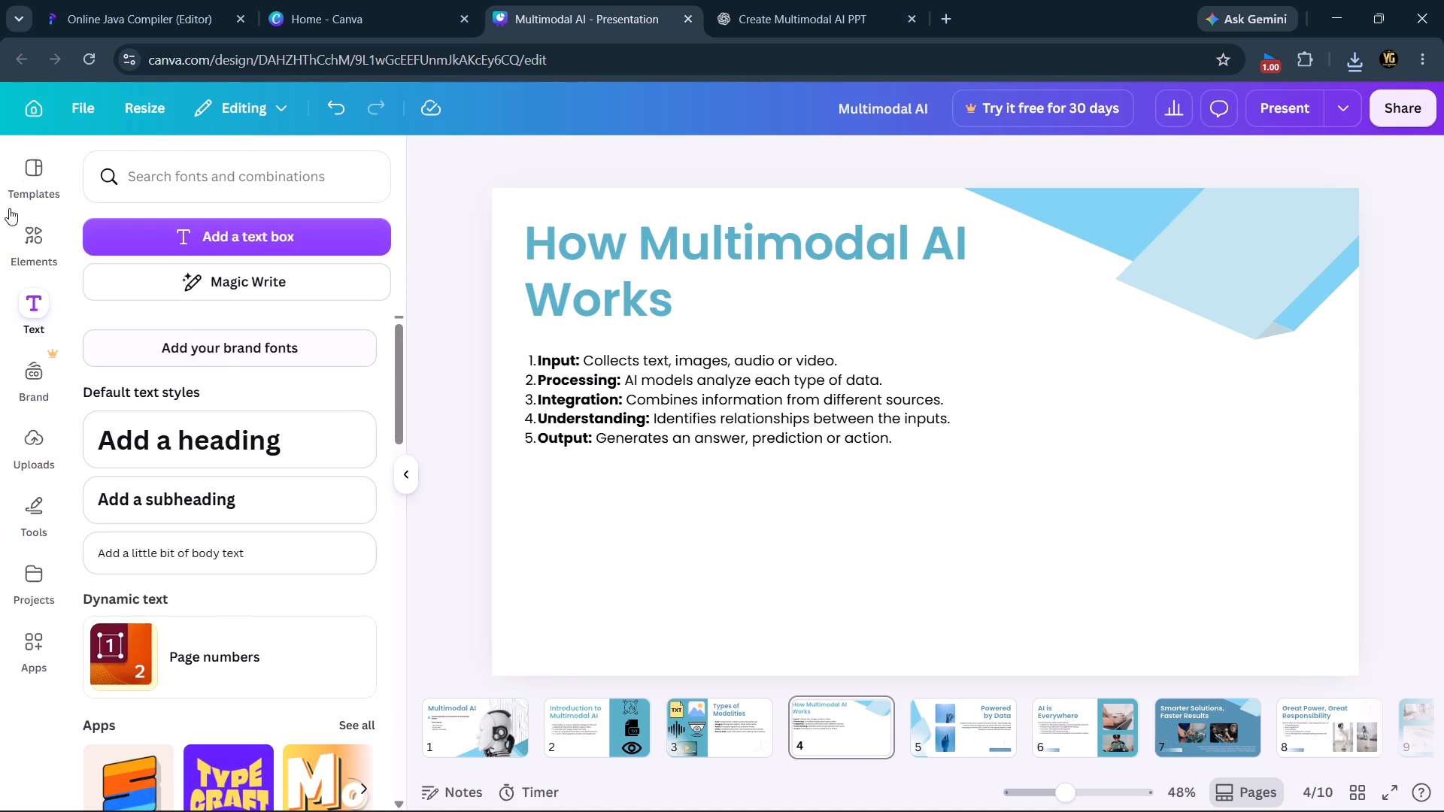
left_click(32, 229)
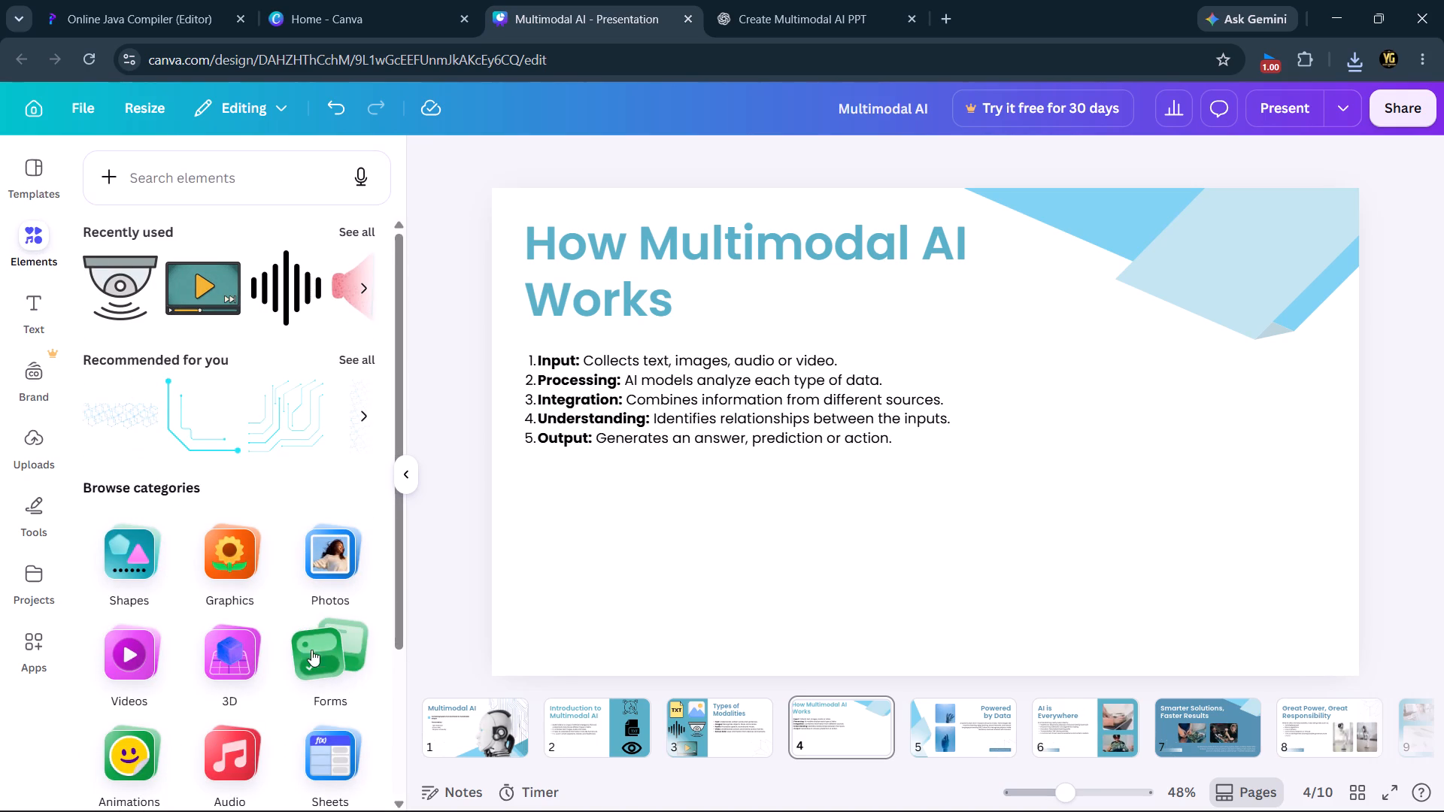
left_click(325, 575)
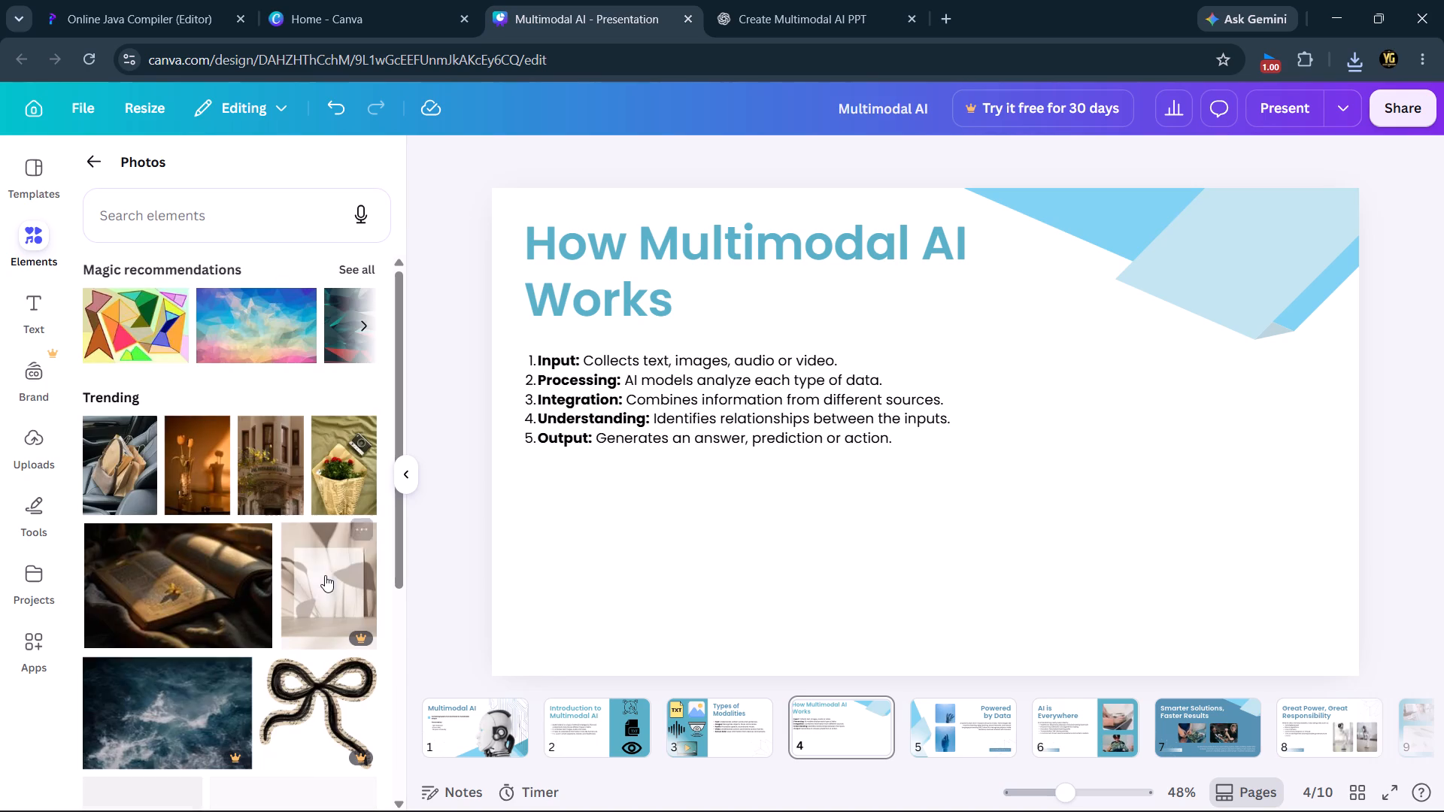
scroll(325, 575, "down", 2)
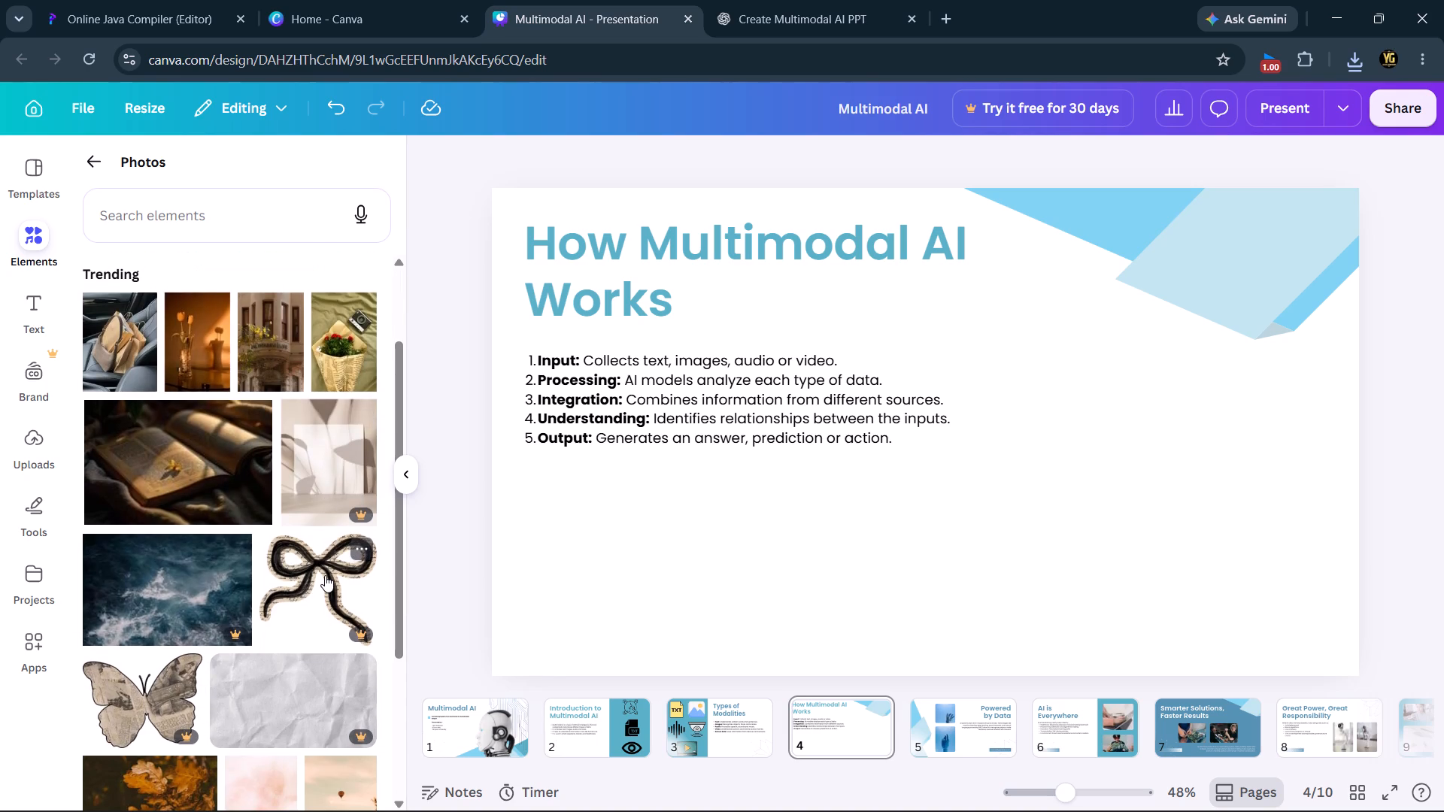
left_click(537, 514)
left_click_drag(537, 514, 589, 495)
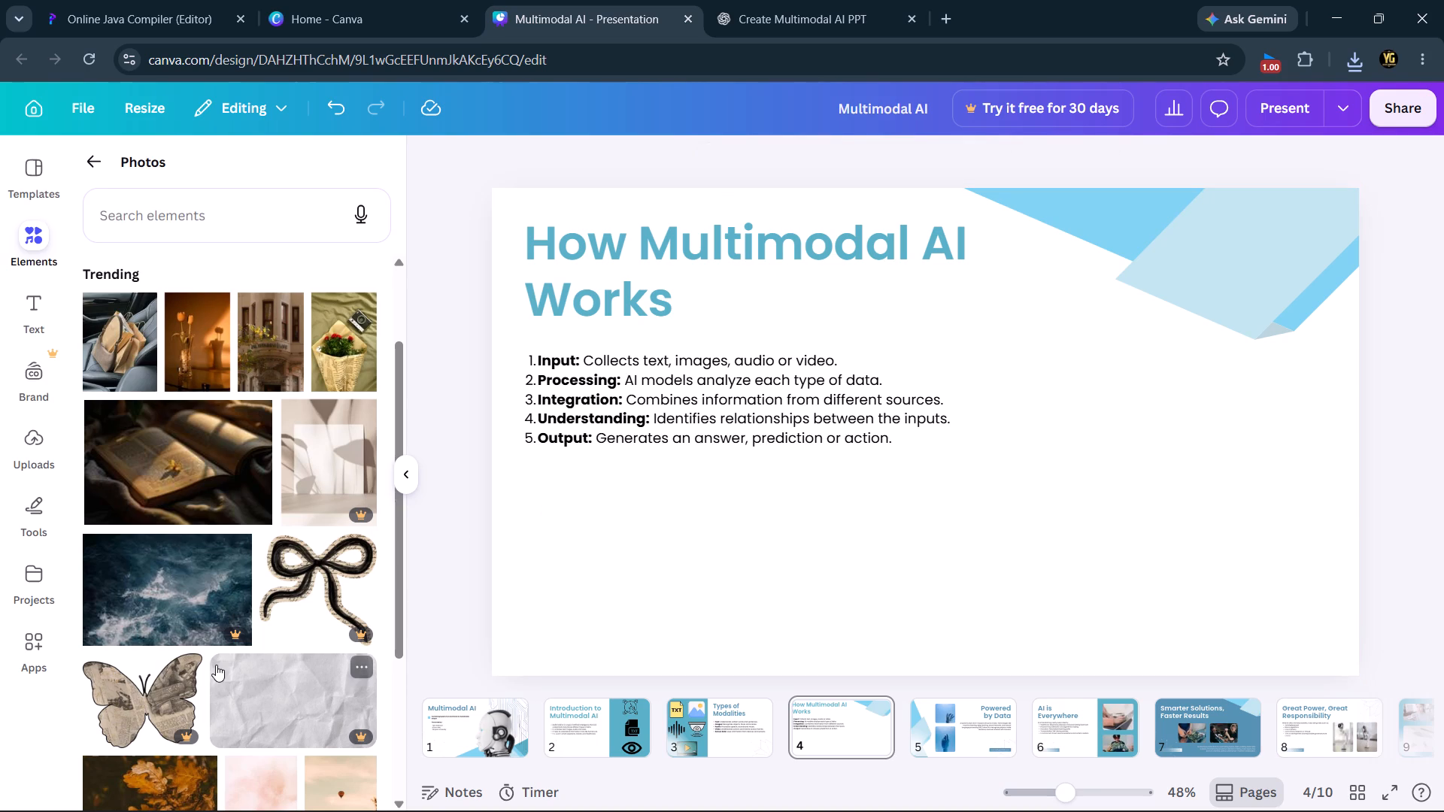
left_click(17, 517)
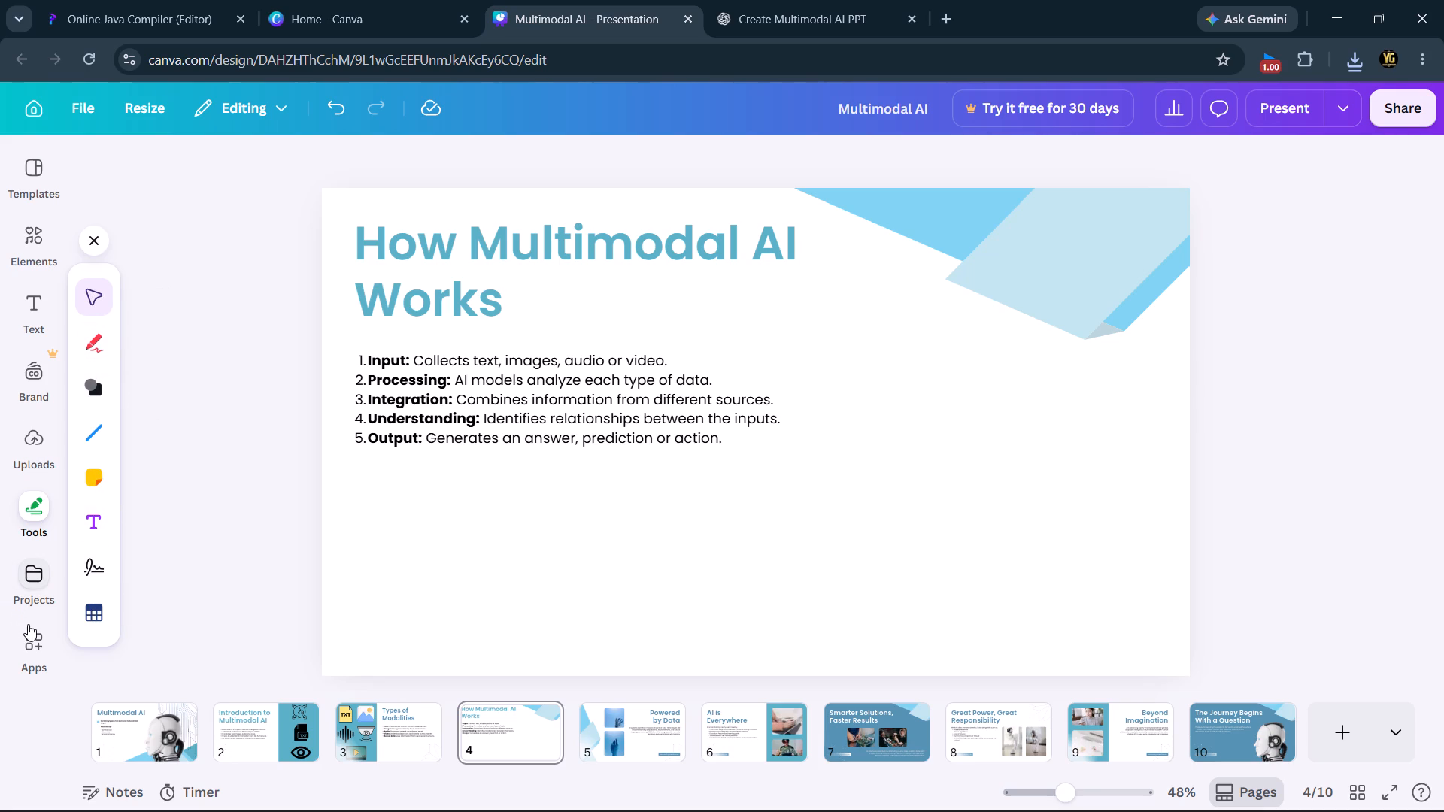
Upload the "how multimodel ai works" image from the Downloads folder to Canva's uploads.
left_click(35, 455)
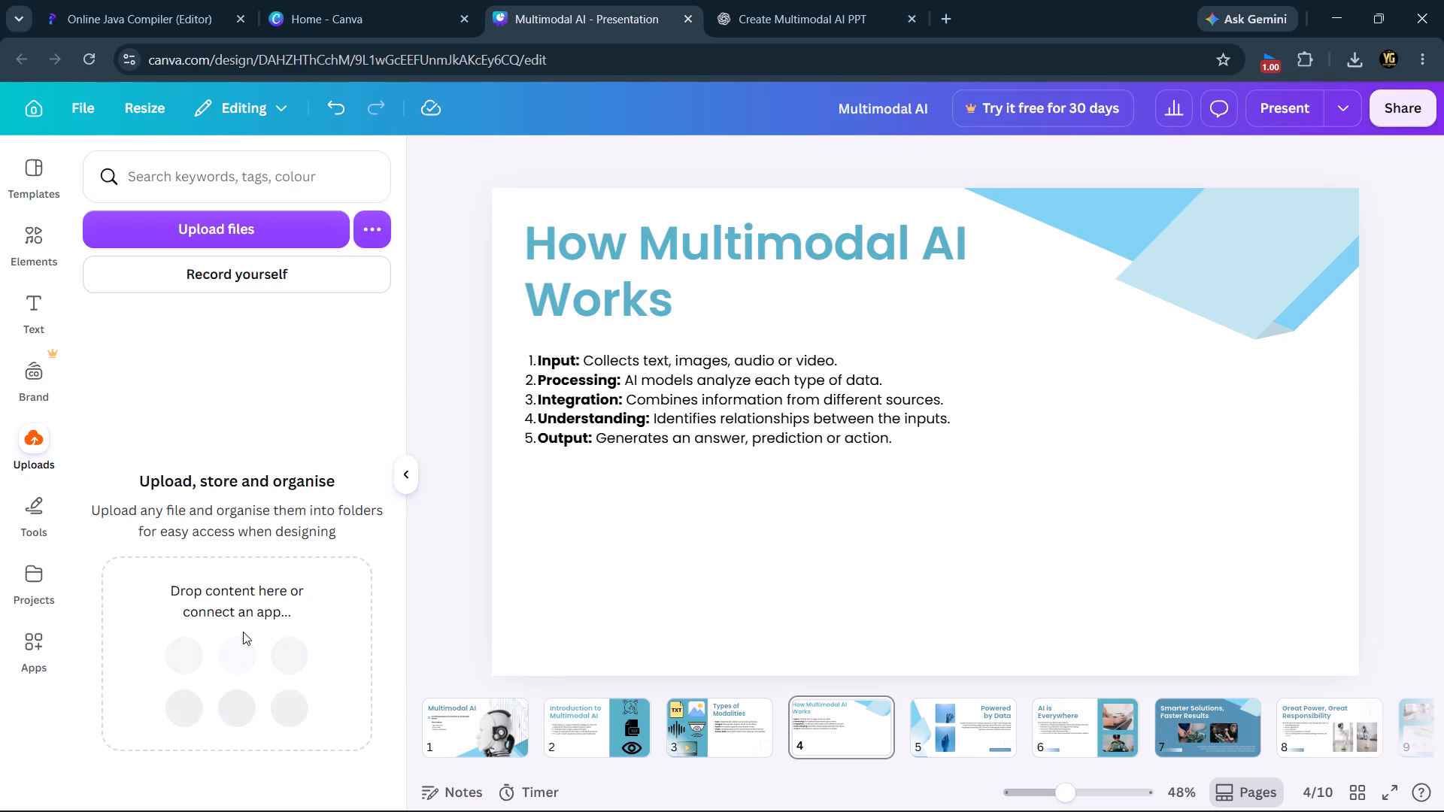
left_click(241, 239)
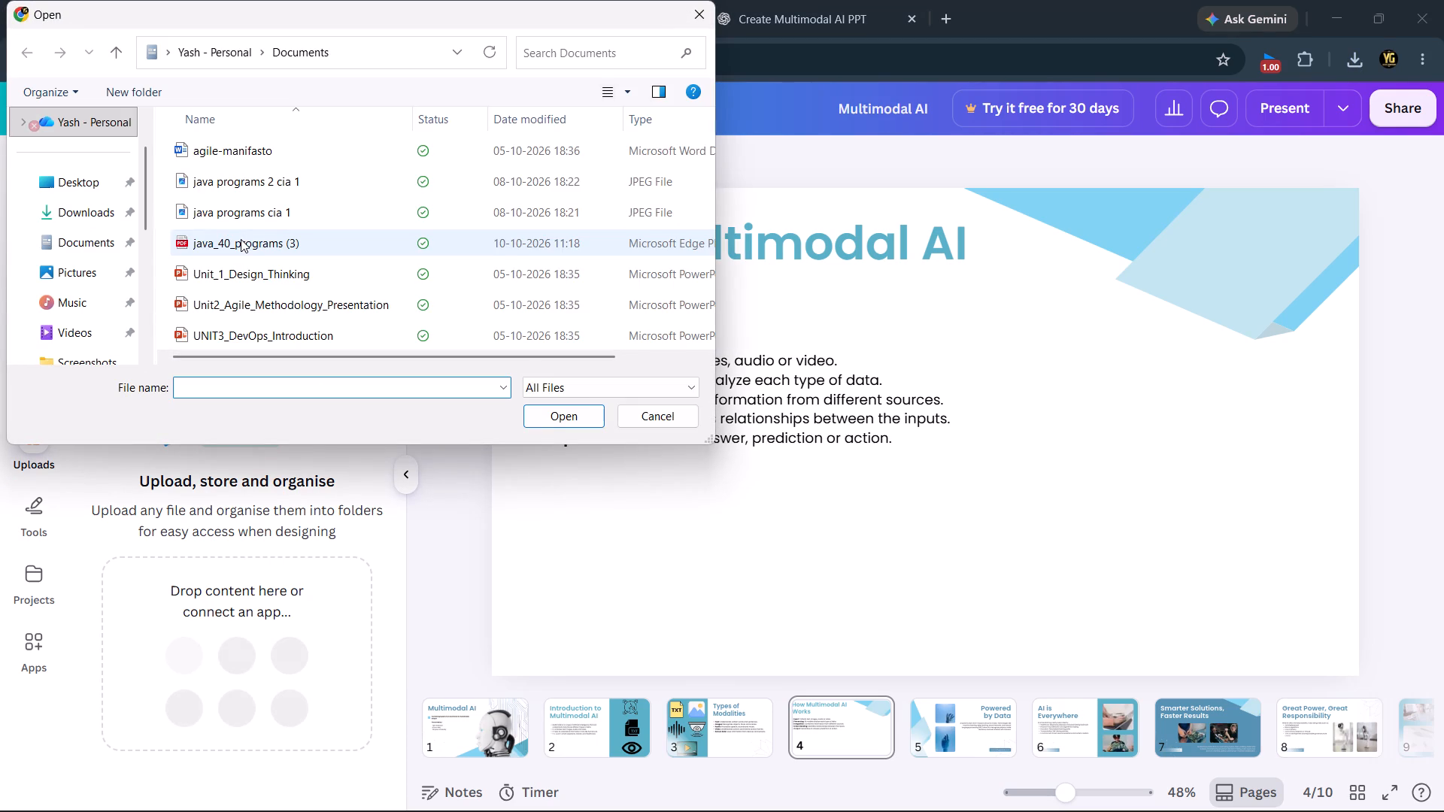
left_click(97, 217)
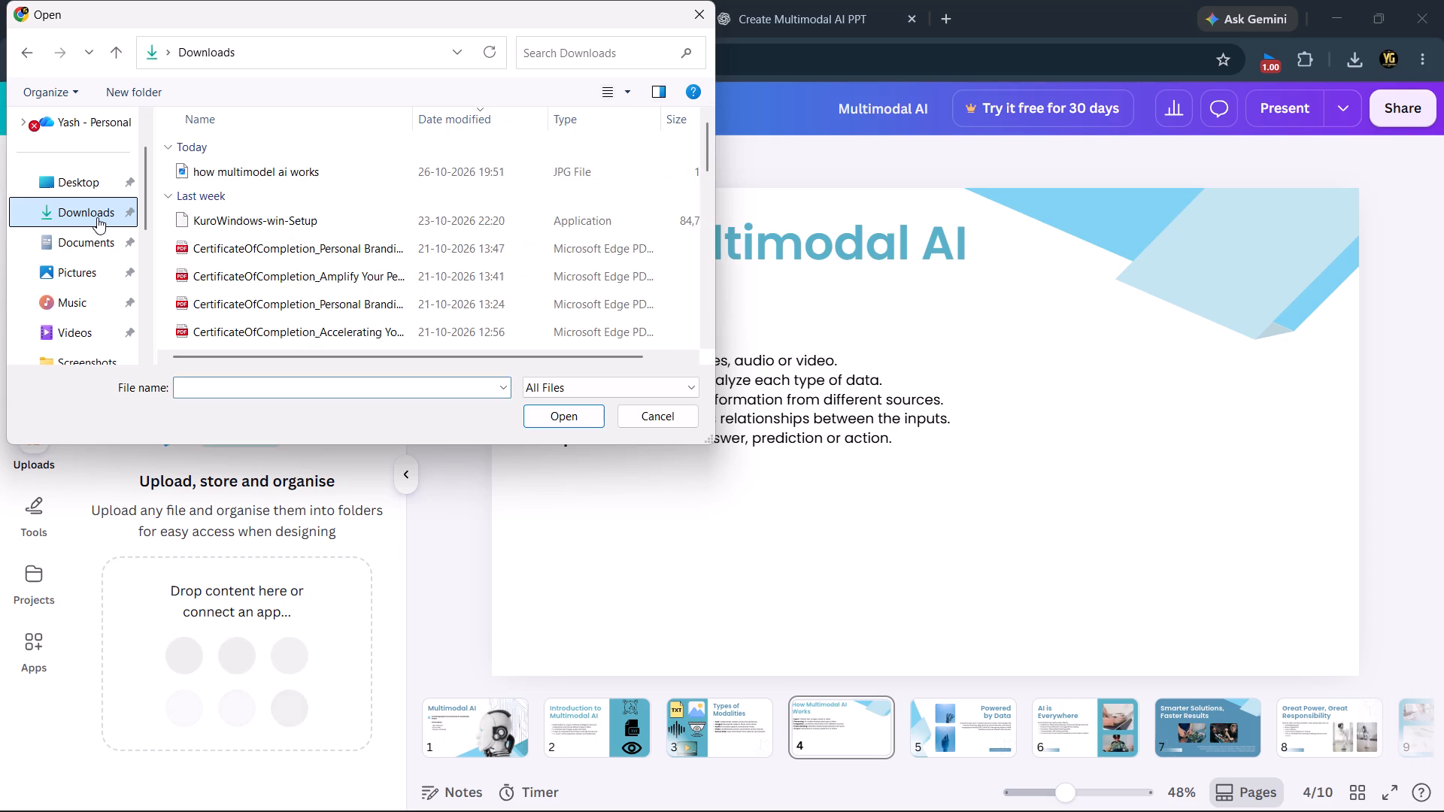
double_click(262, 179)
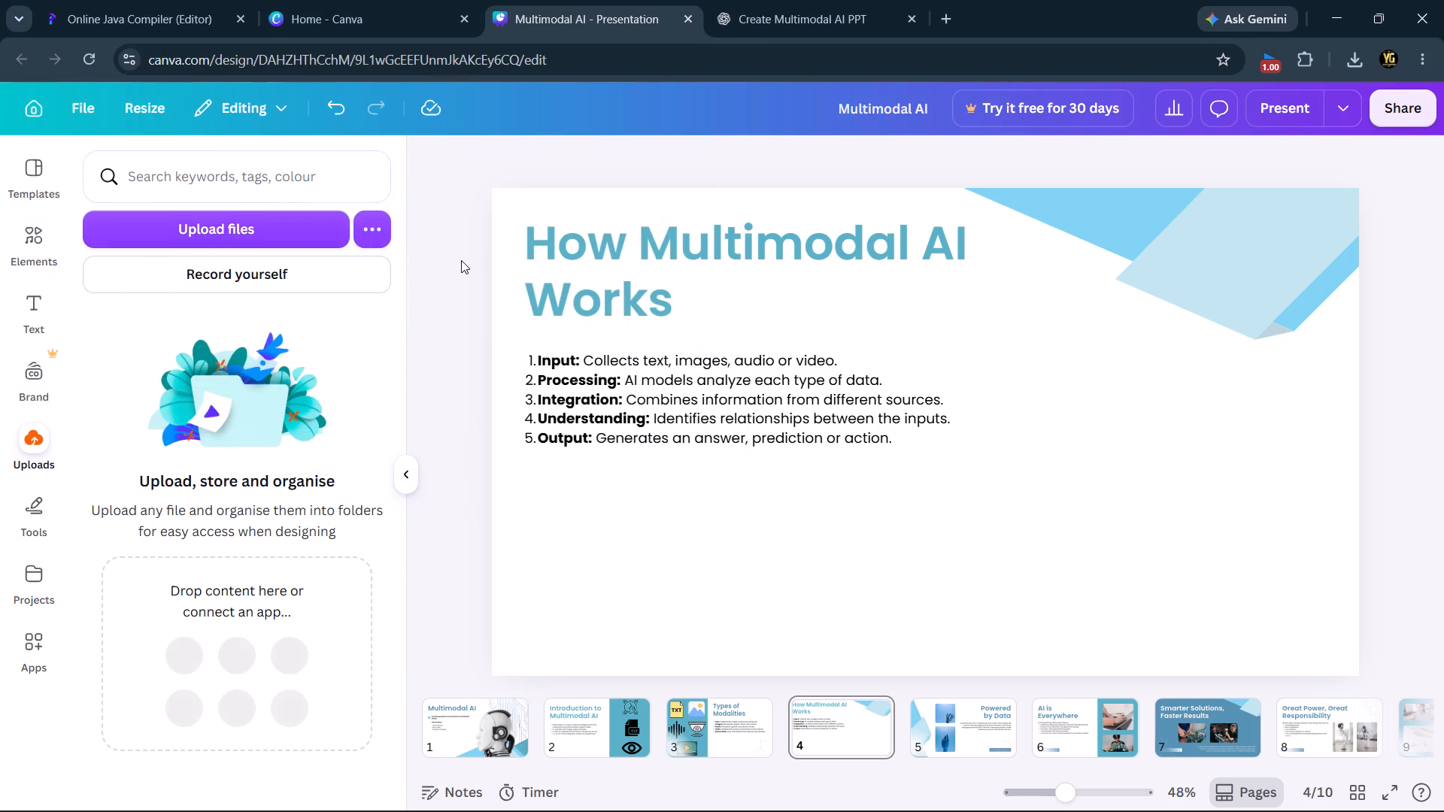
left_click(260, 238)
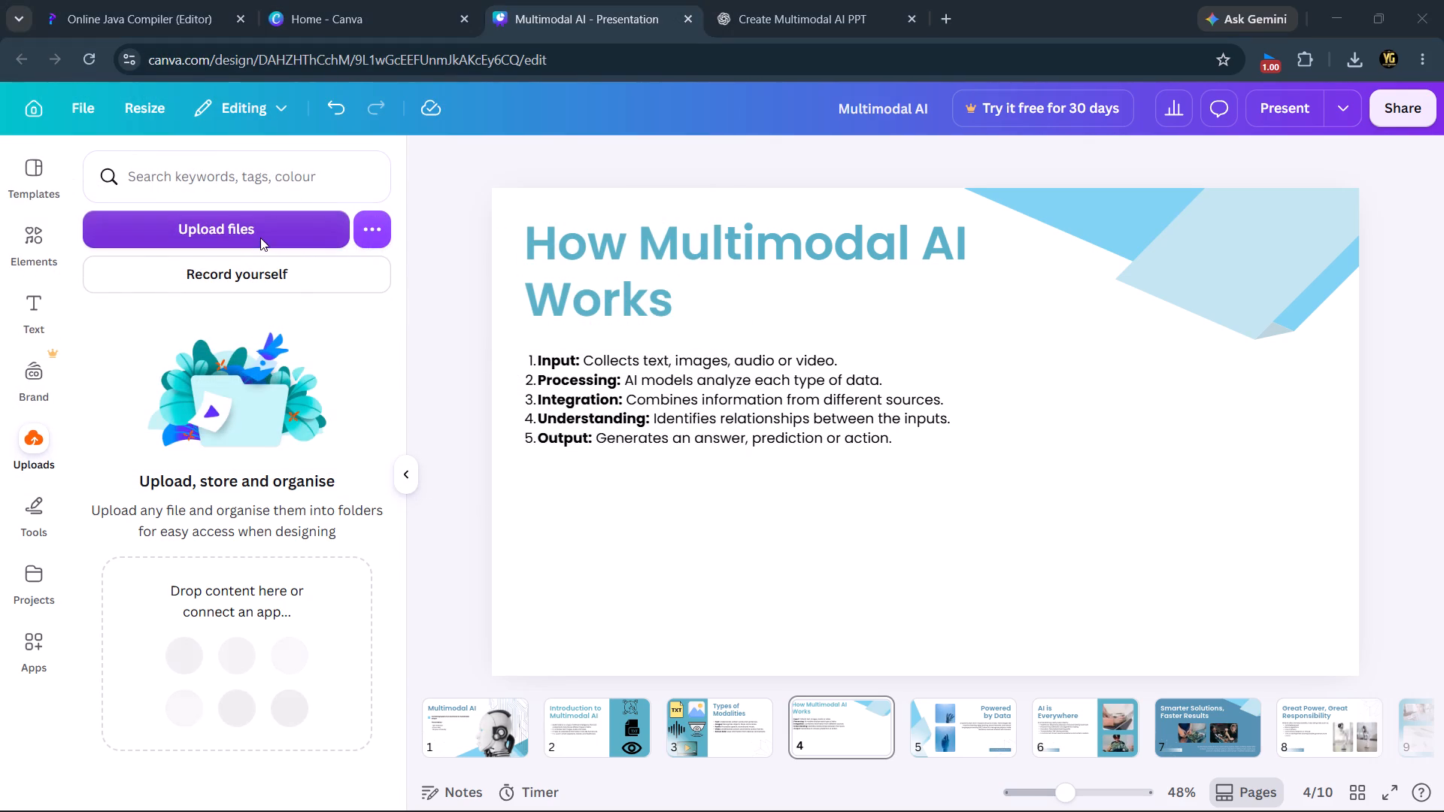
left_click(270, 177)
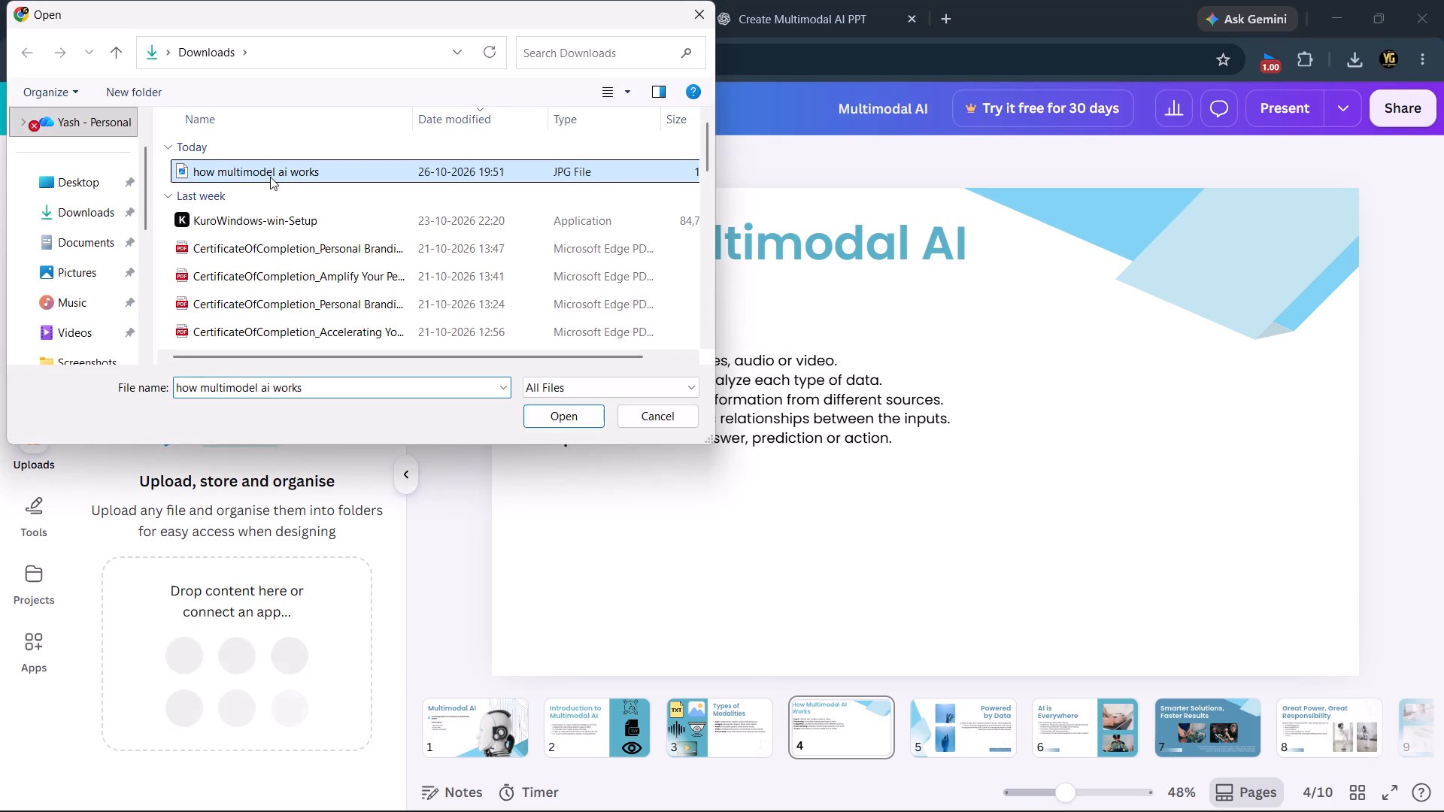
left_click(564, 412)
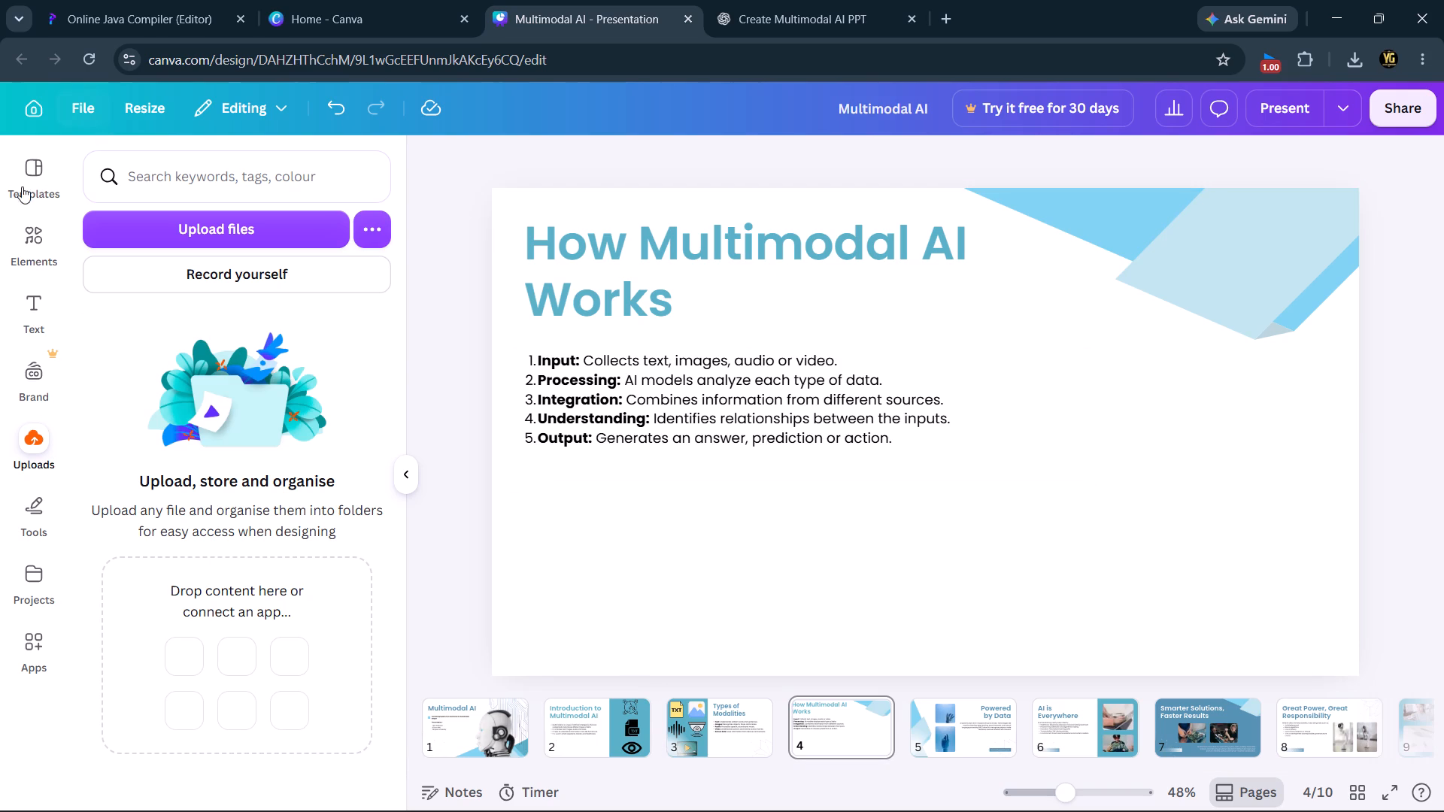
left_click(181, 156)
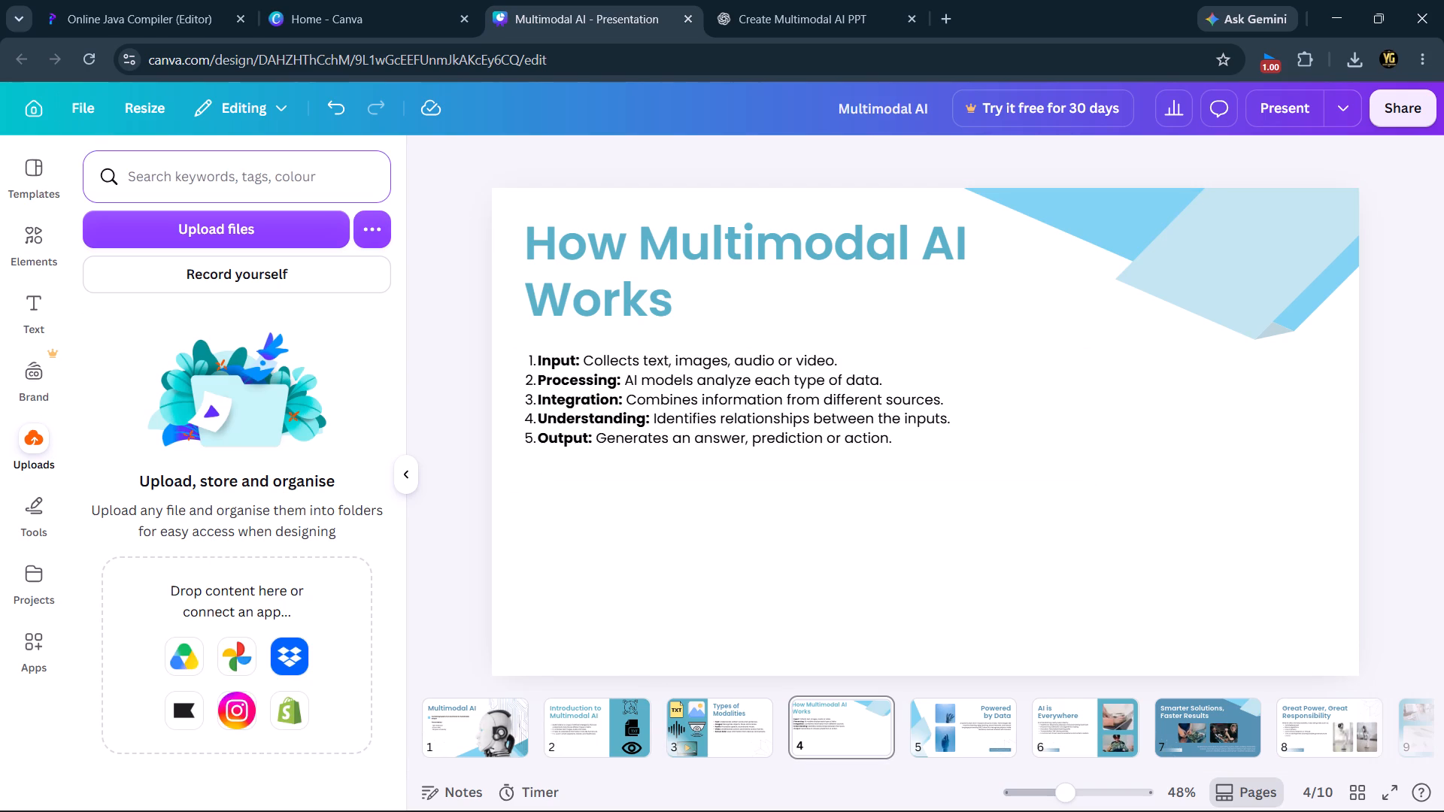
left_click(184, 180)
Search Canva's uploads for "how multimodel ai works" and cut the search text to clear the query.
type("how mult")
type("imodel ai wor")
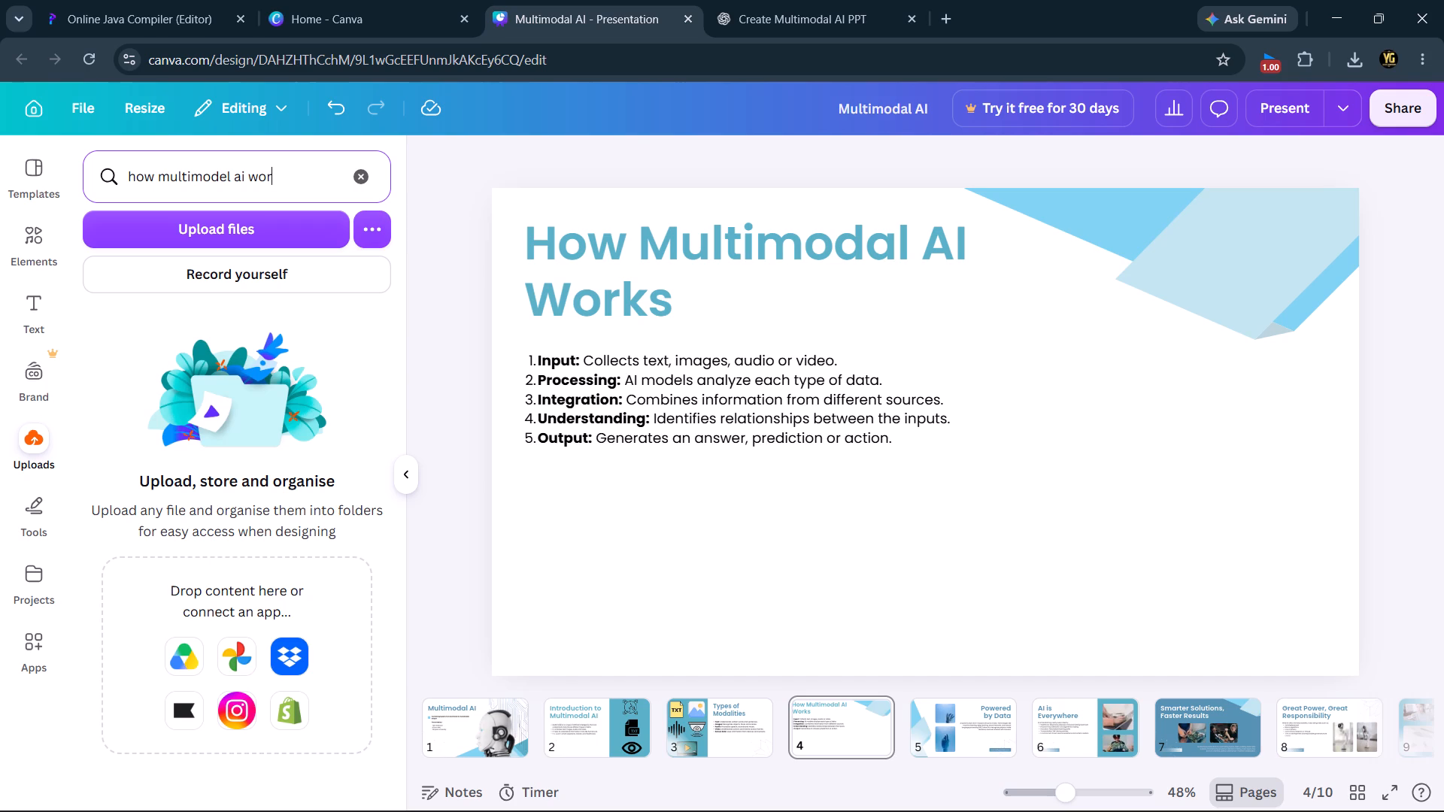
type("ks")
key("Return")
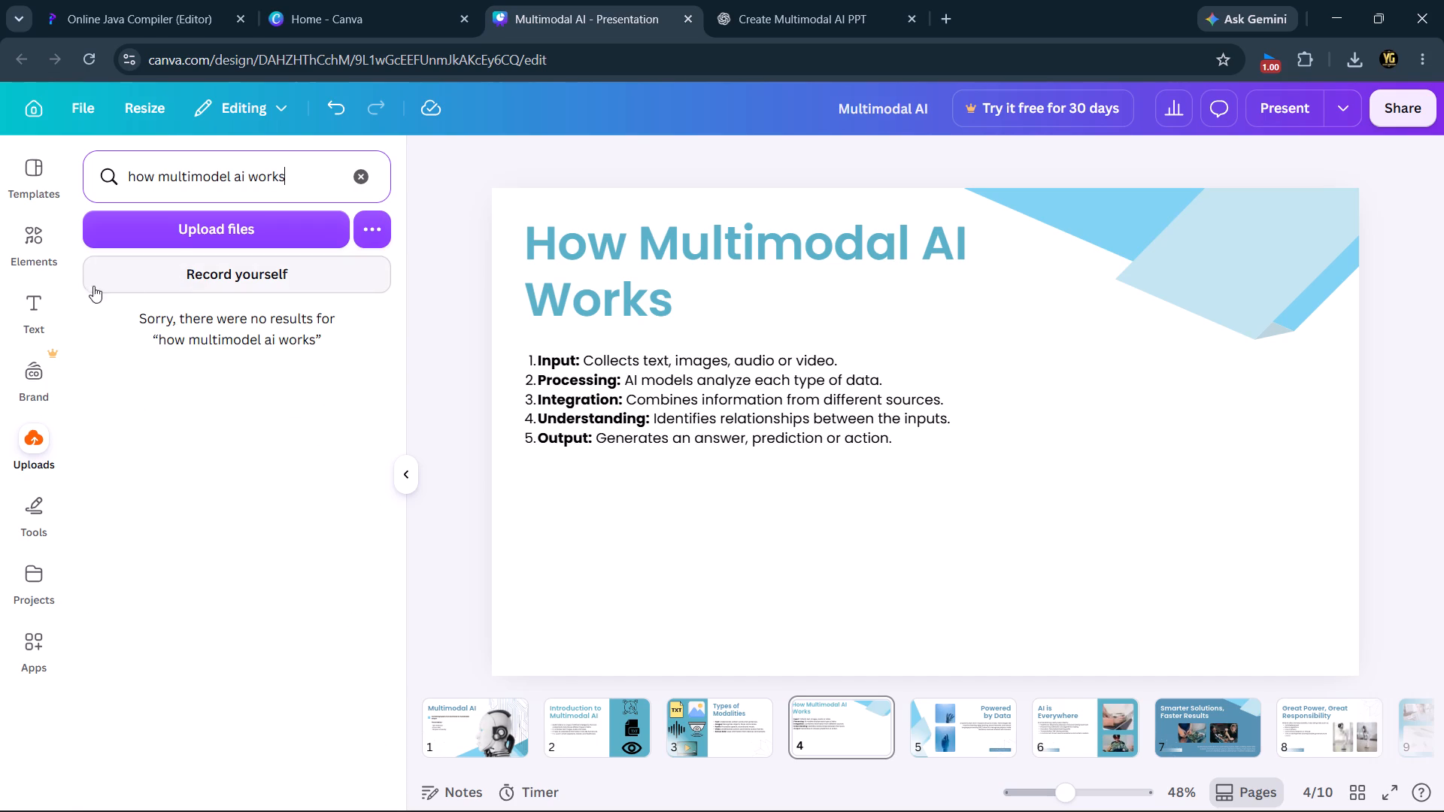
left_click_drag(283, 180, 147, 186)
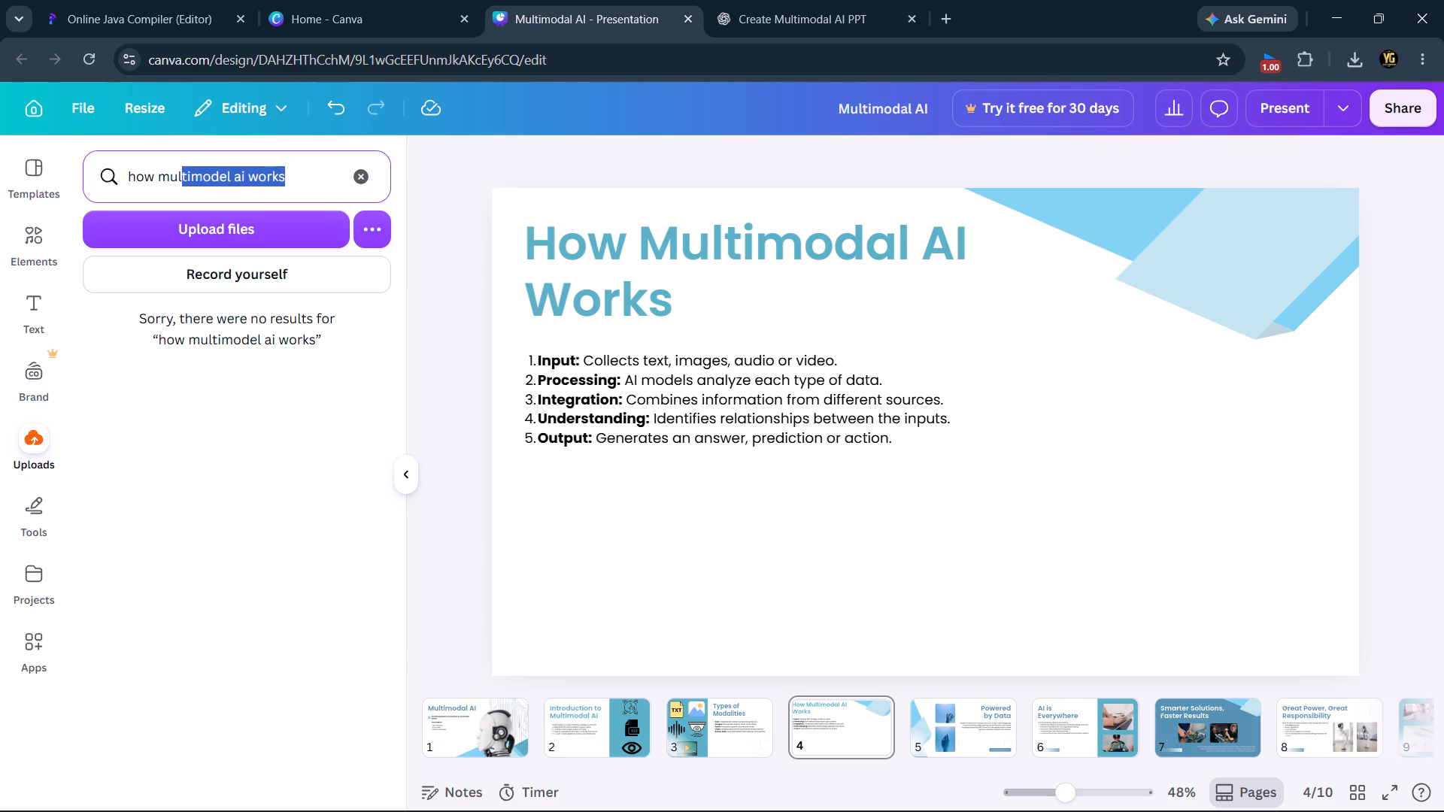
left_click_drag(147, 186, 102, 192)
key("ctrl+x")
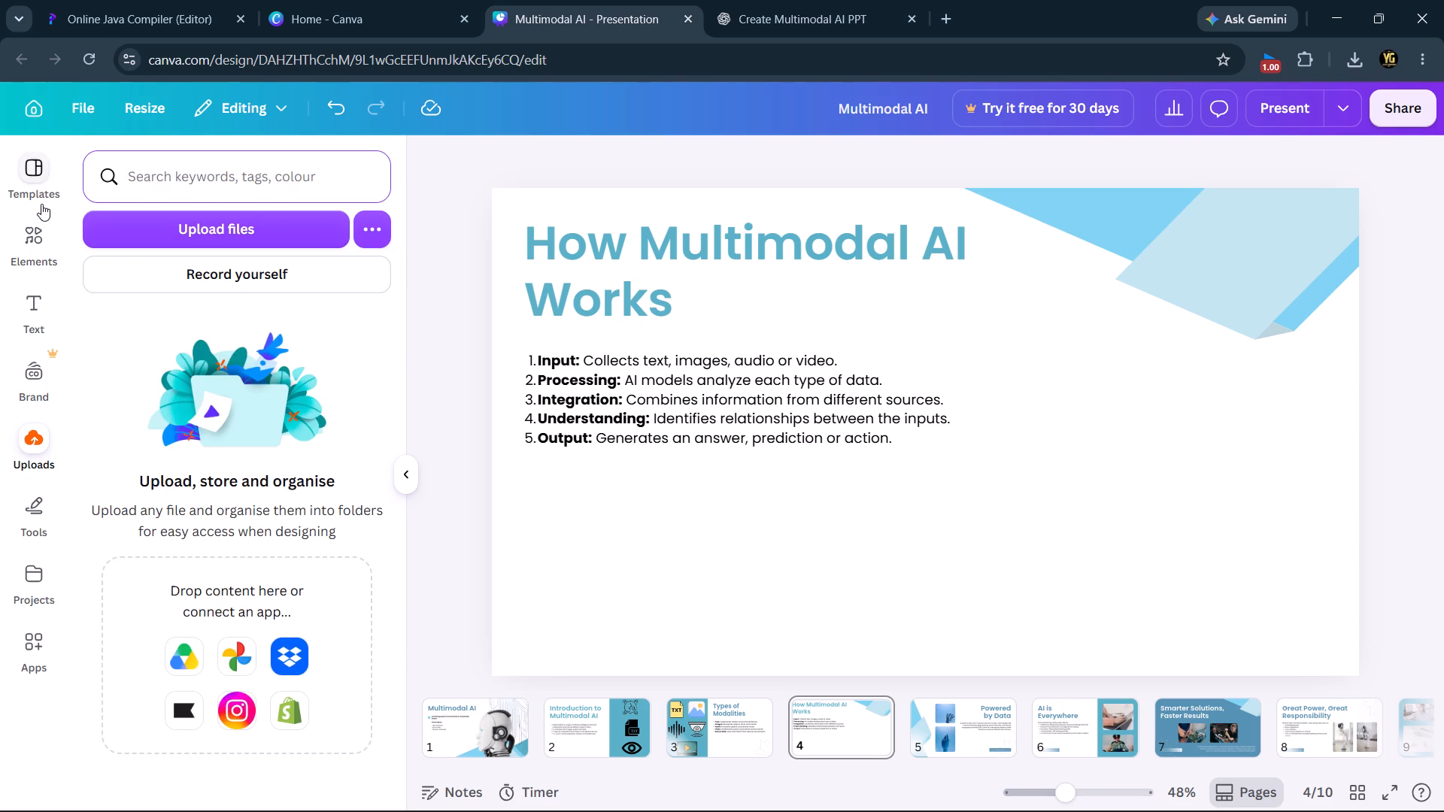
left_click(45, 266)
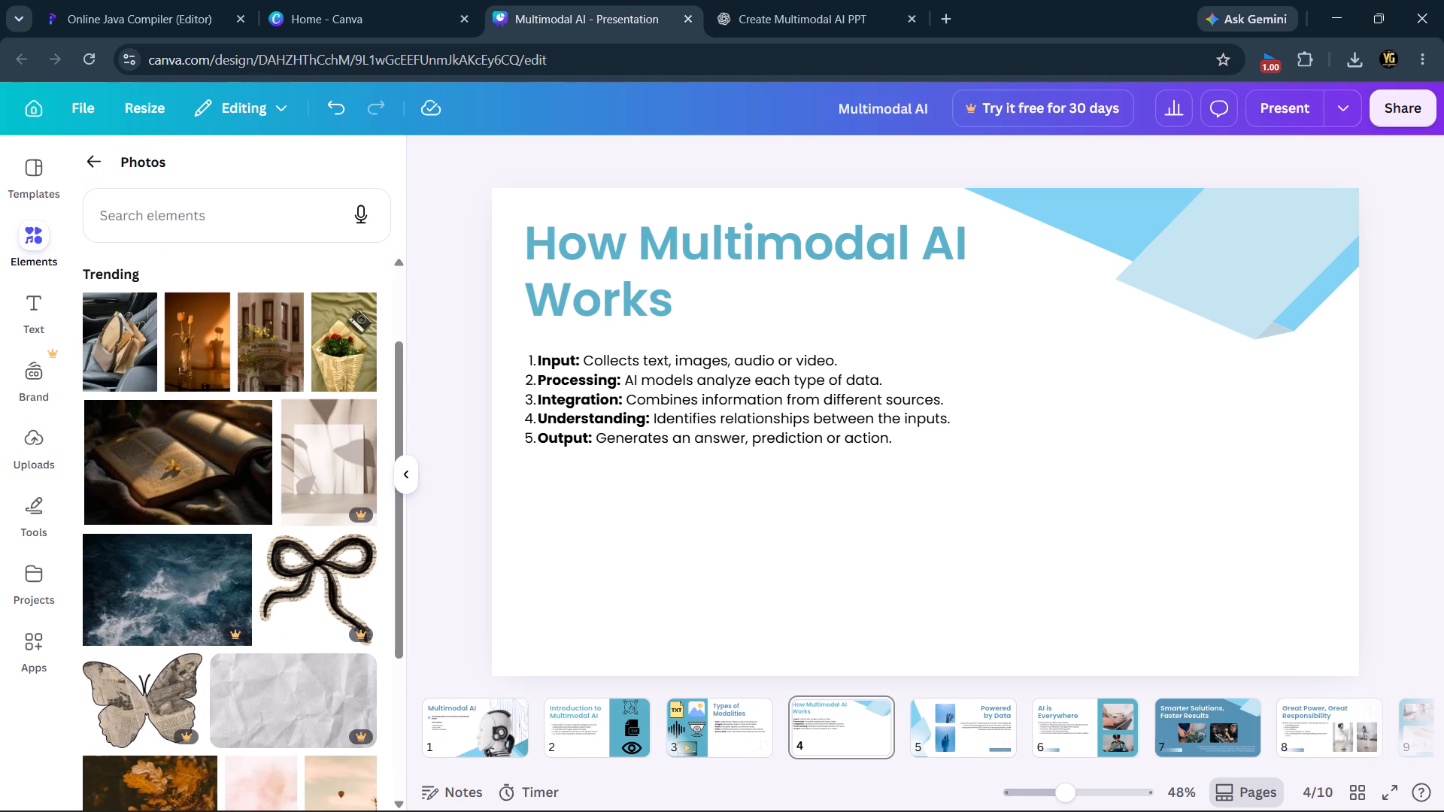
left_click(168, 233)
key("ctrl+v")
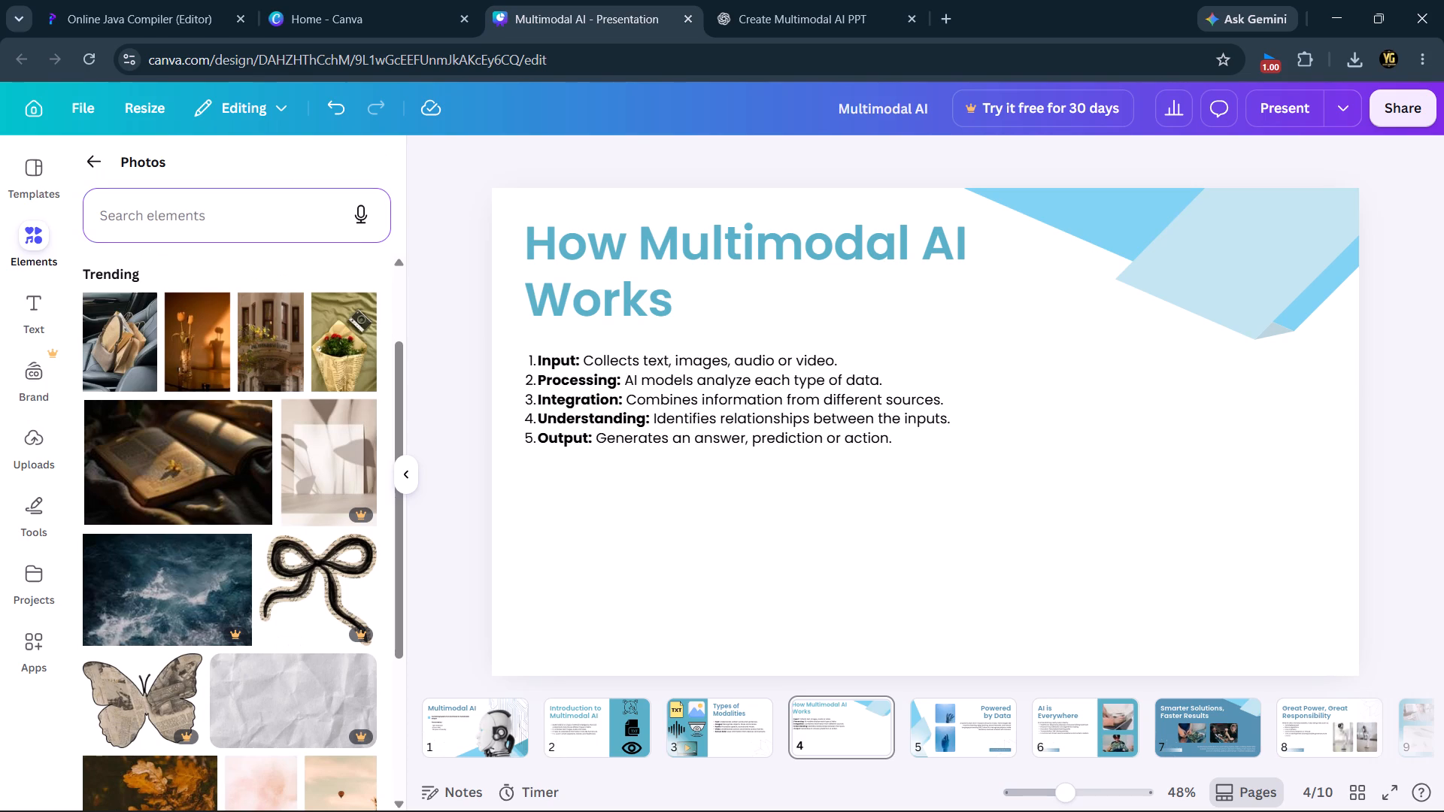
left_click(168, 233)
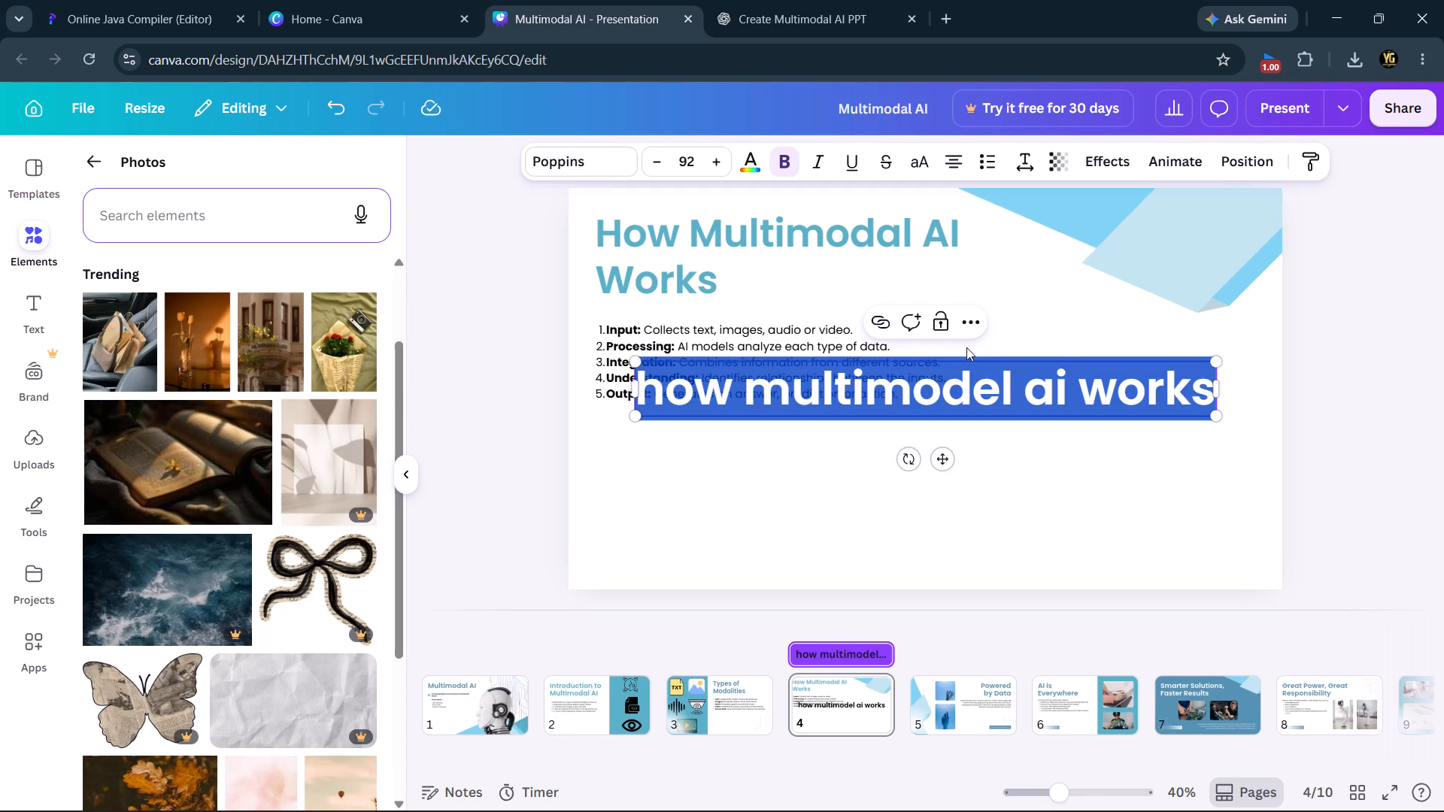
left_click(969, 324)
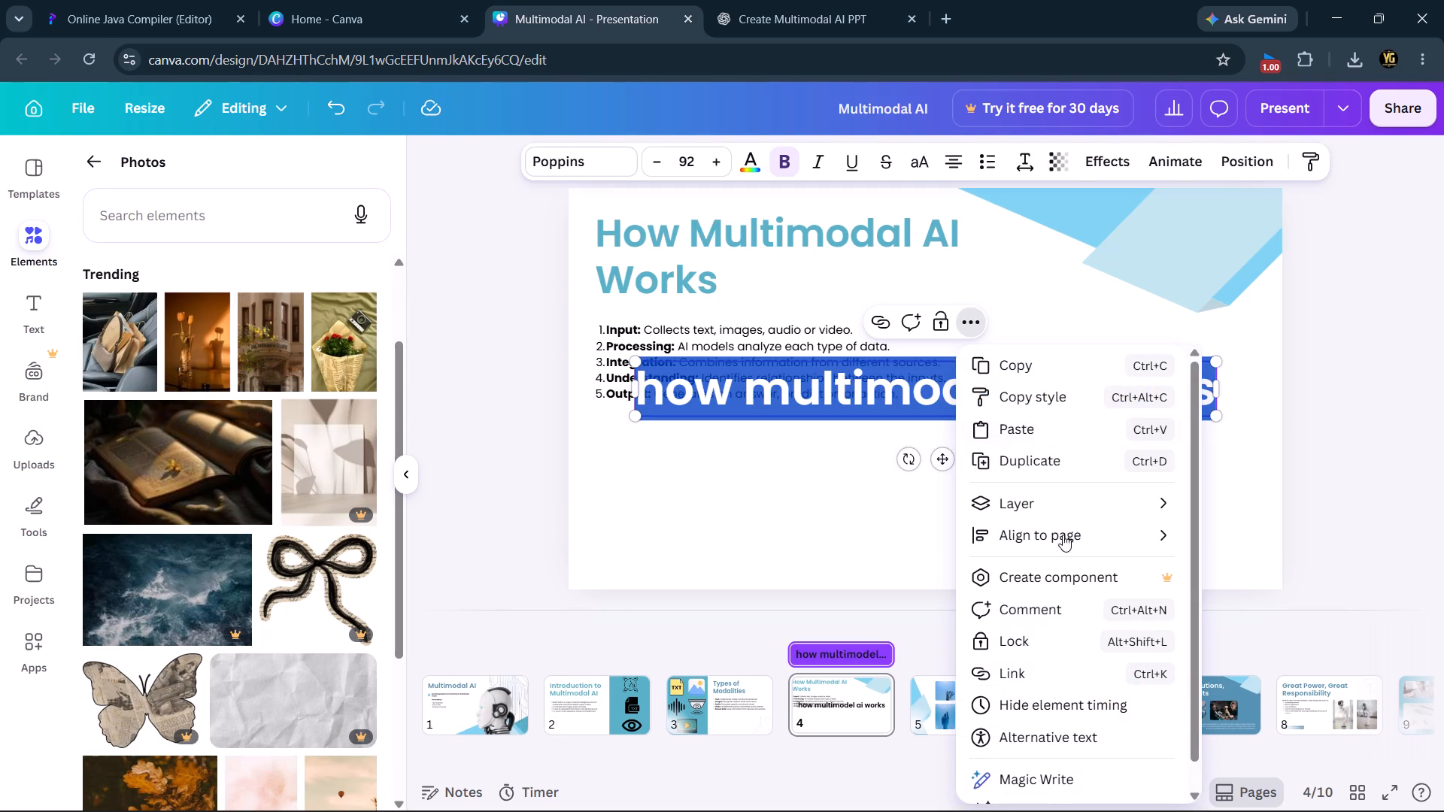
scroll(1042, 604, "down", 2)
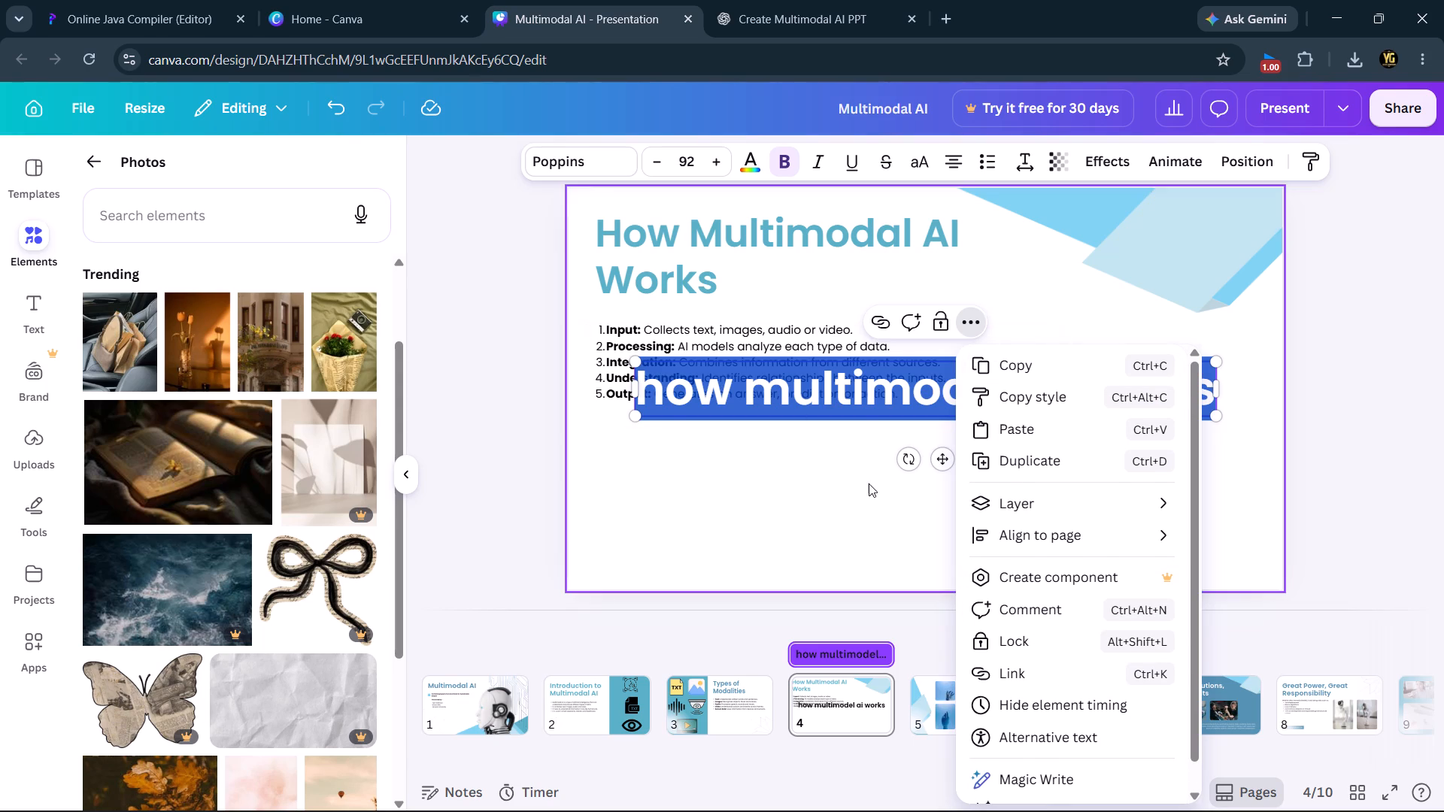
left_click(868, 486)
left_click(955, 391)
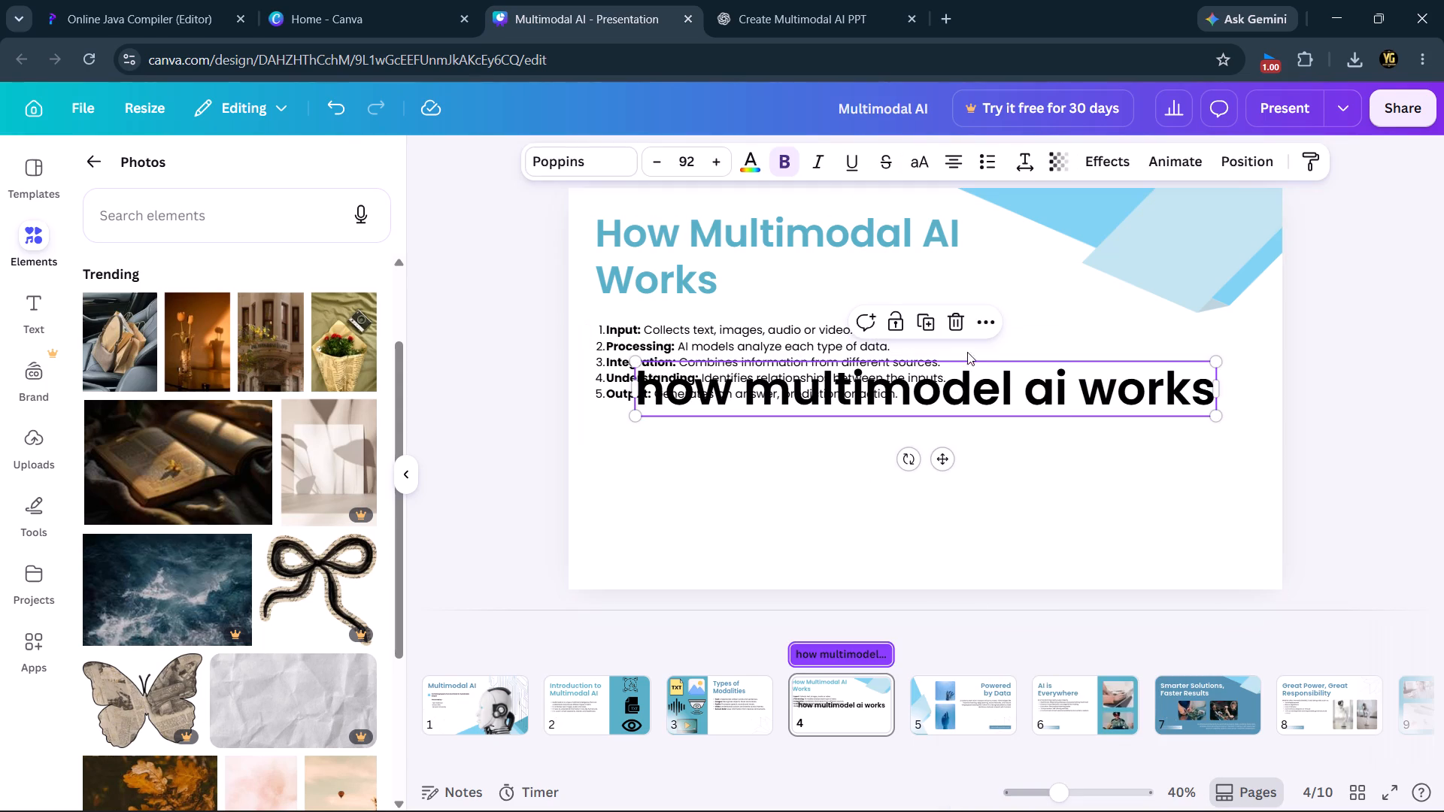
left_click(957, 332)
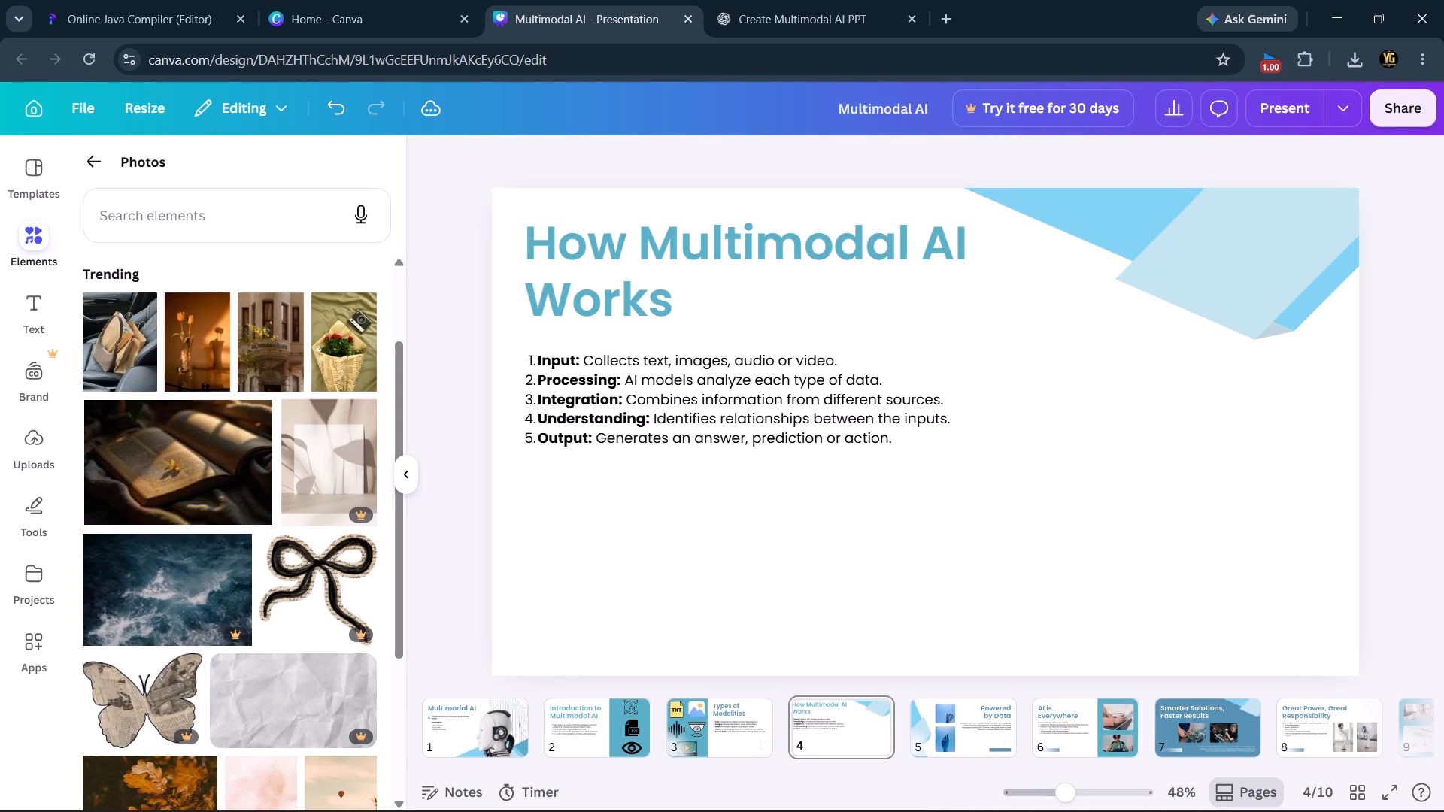
Search the photo elements for "how multimodel ai works", look at the filter options, and clear the search.
left_click(125, 232)
left_click(125, 232)
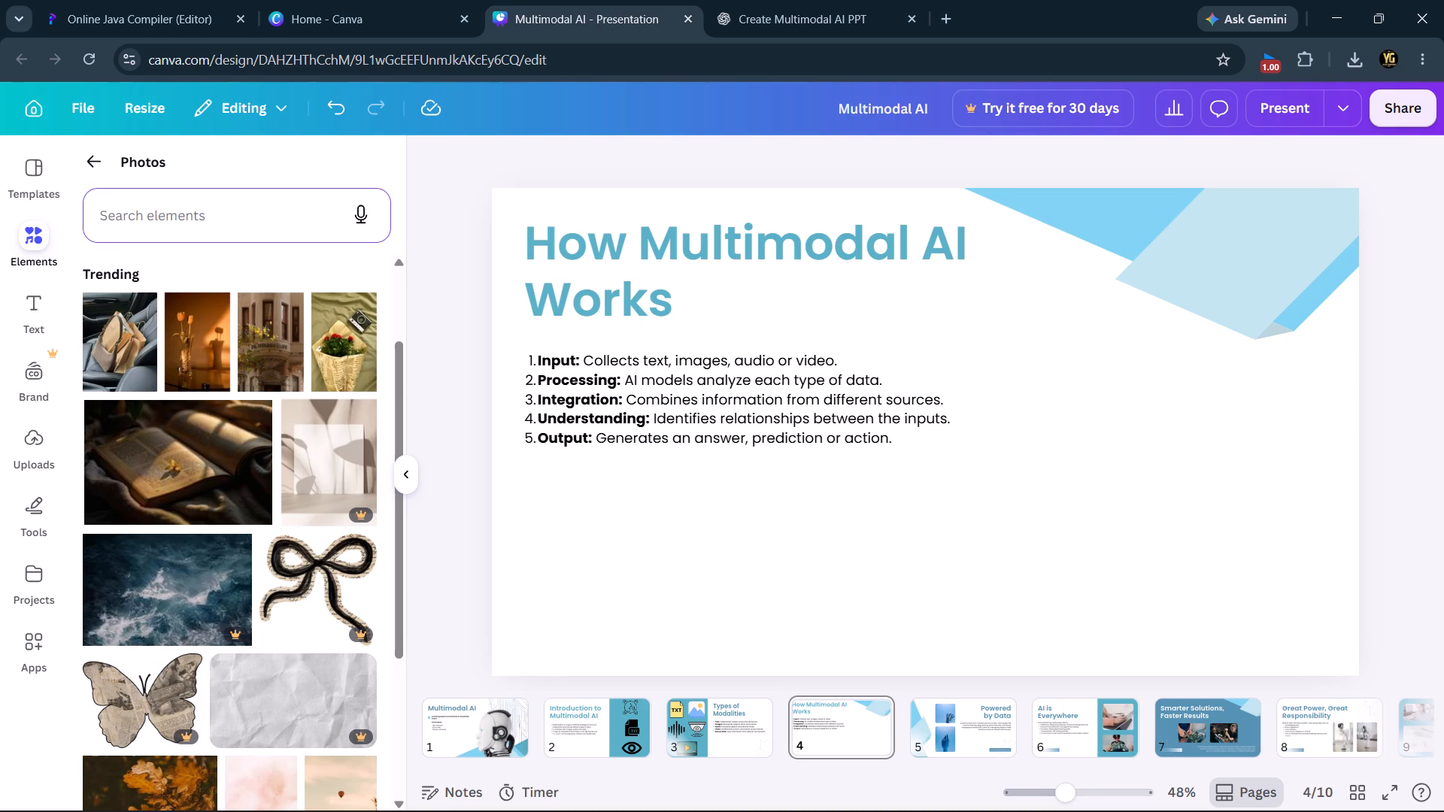
left_click(125, 217)
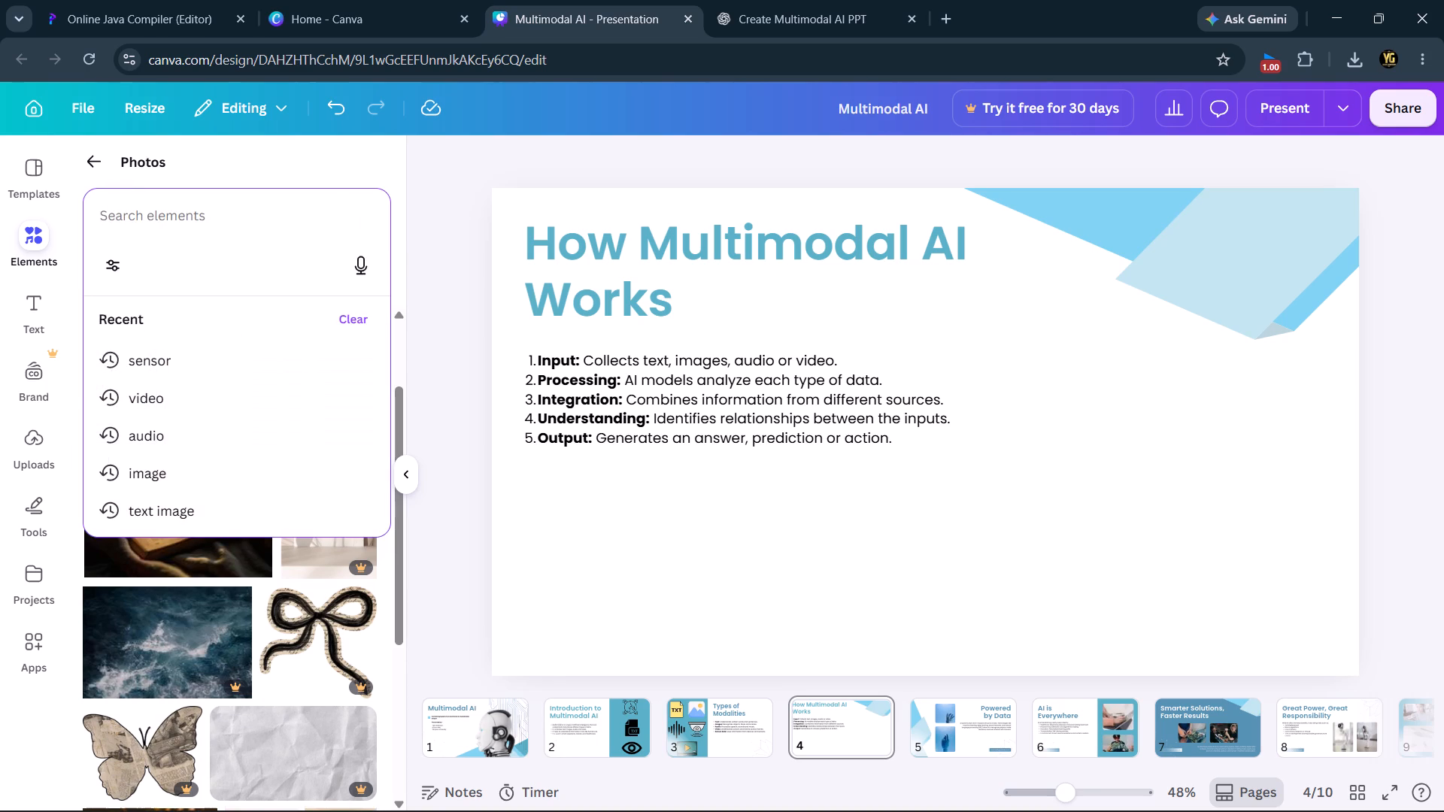
key("ctrl+v")
key("Return")
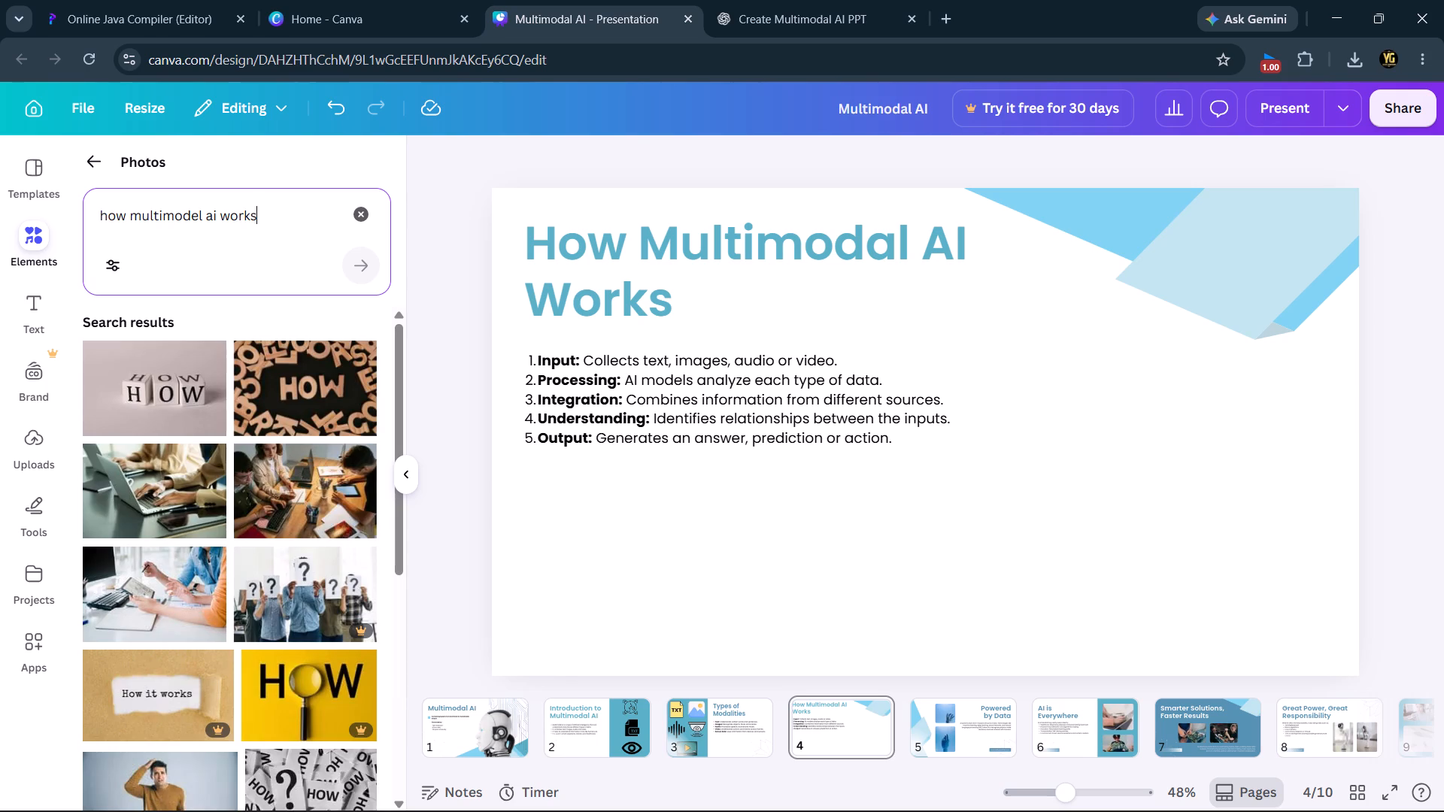
left_click(112, 261)
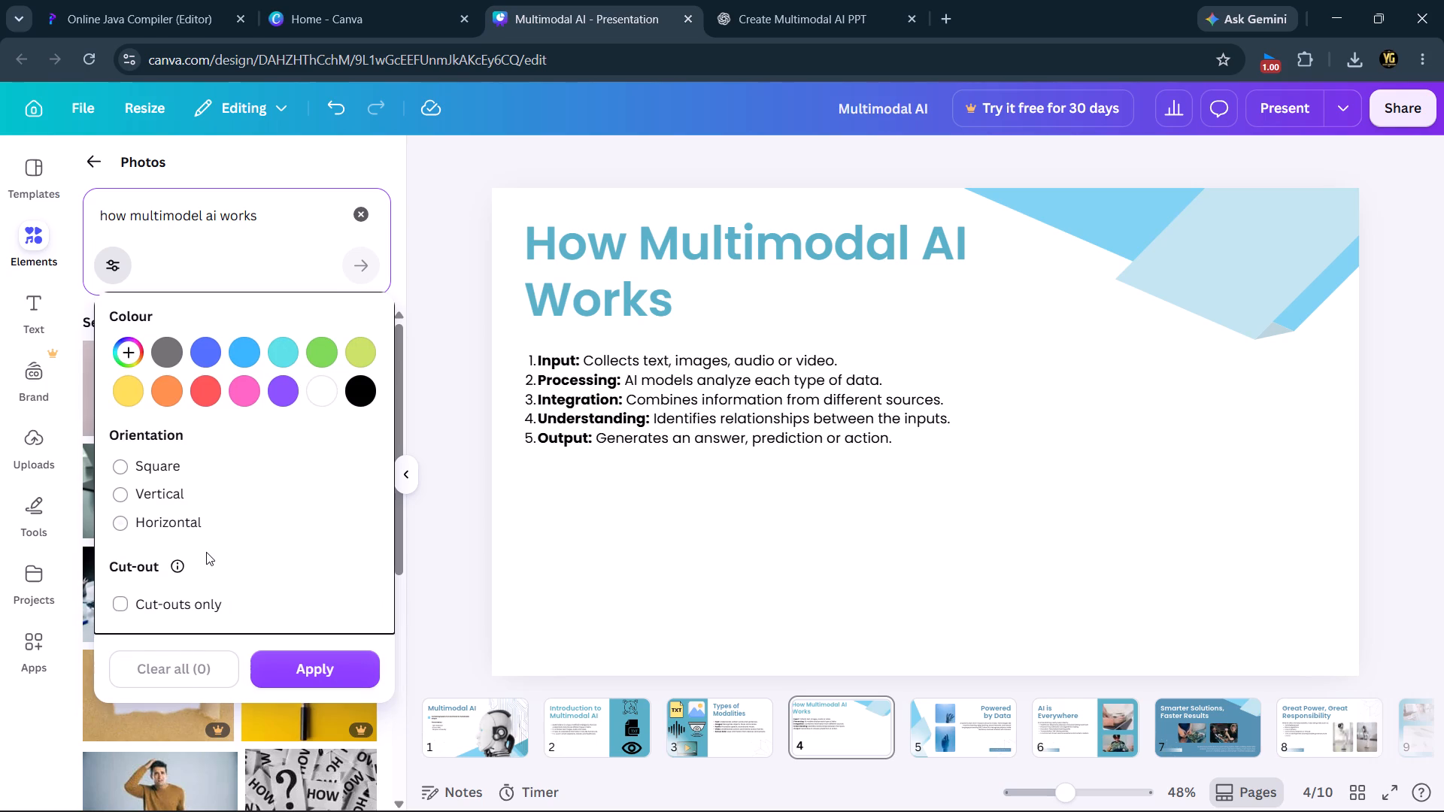
left_click(360, 219)
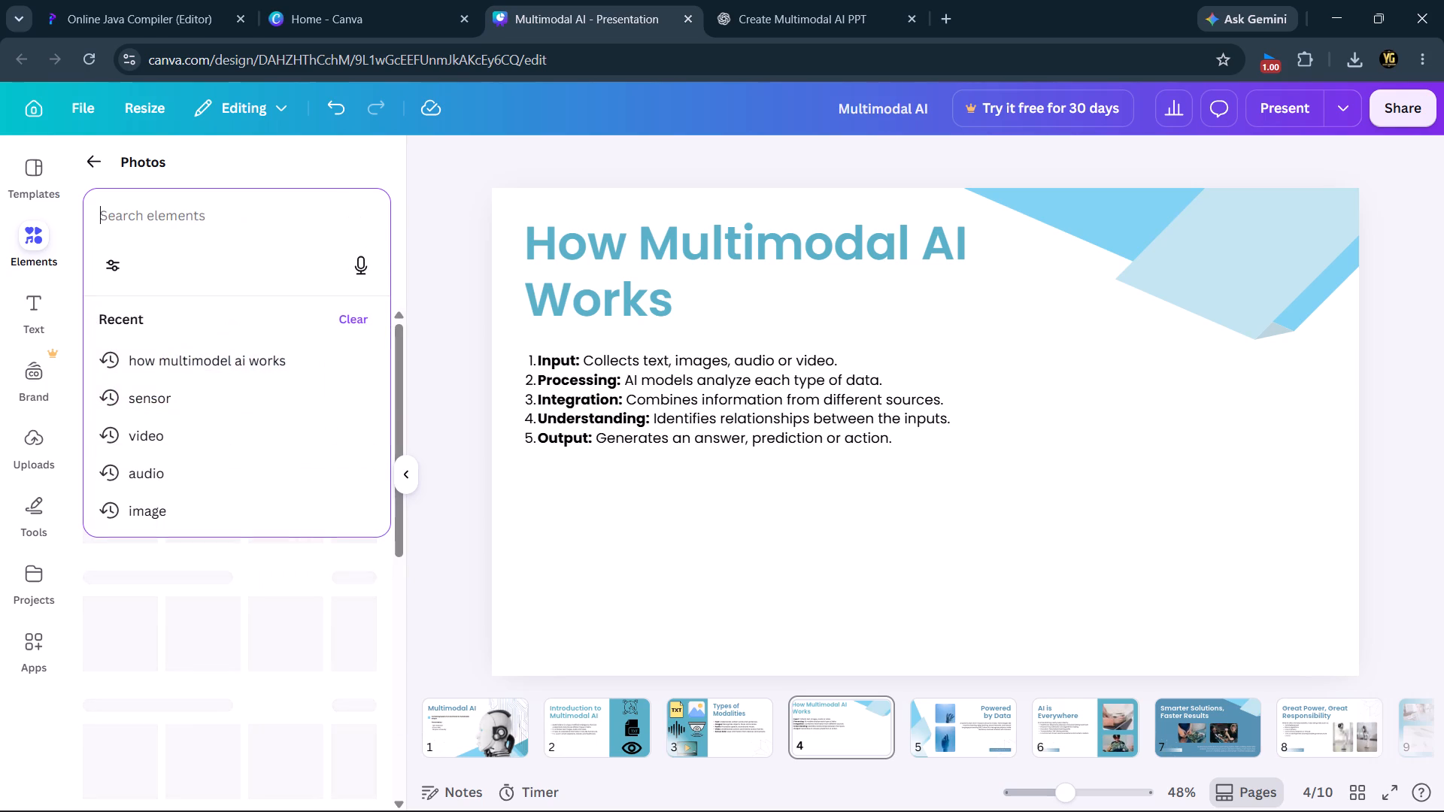
left_click(356, 314)
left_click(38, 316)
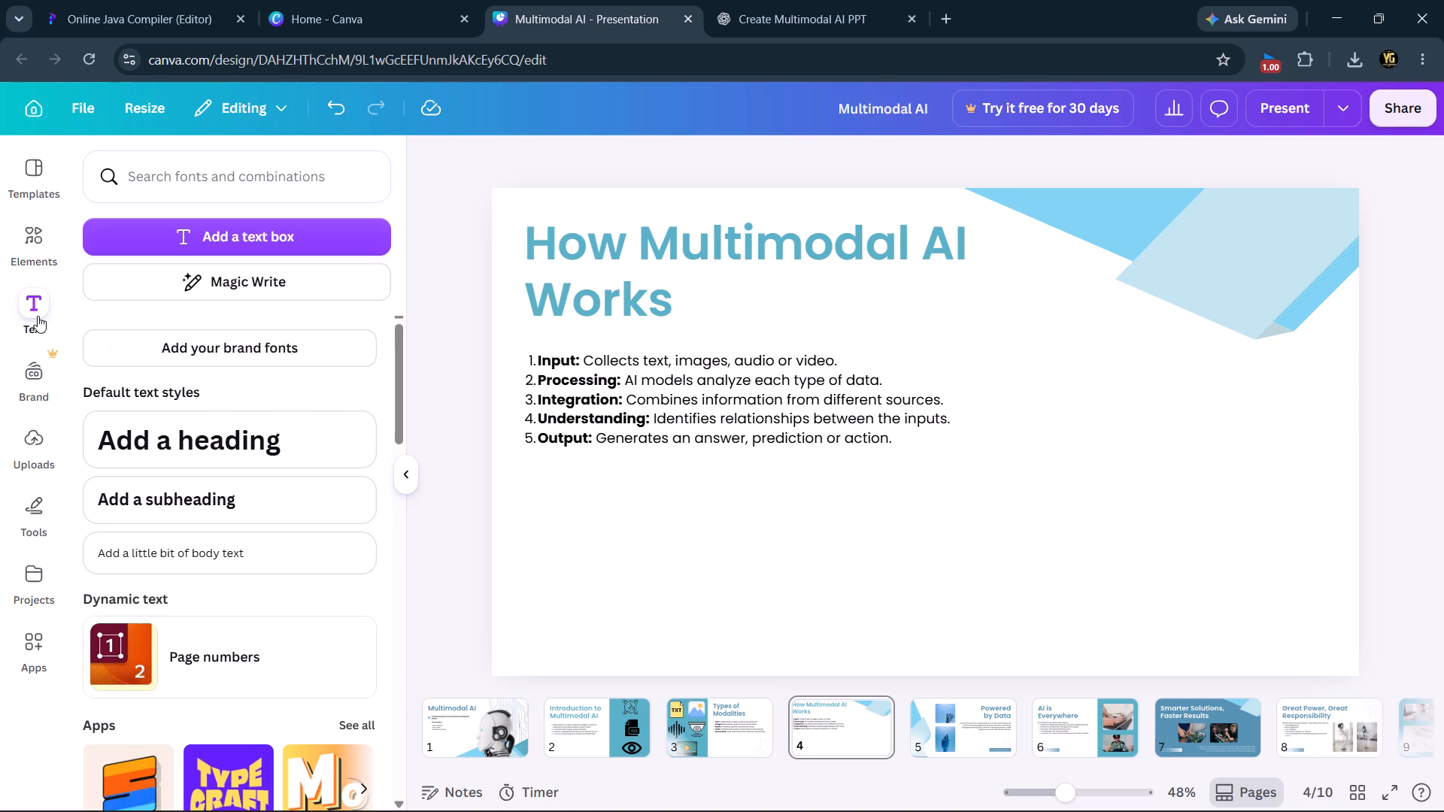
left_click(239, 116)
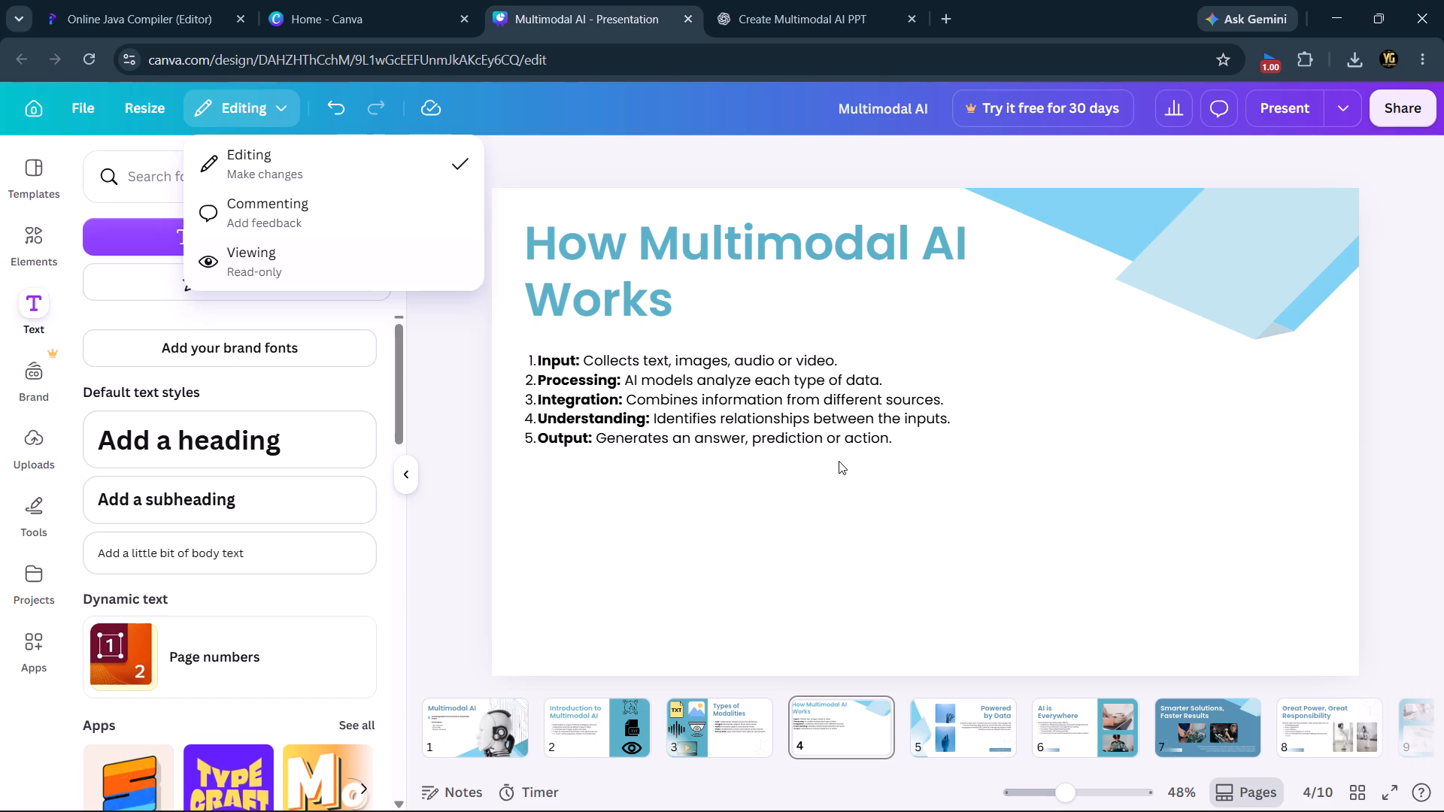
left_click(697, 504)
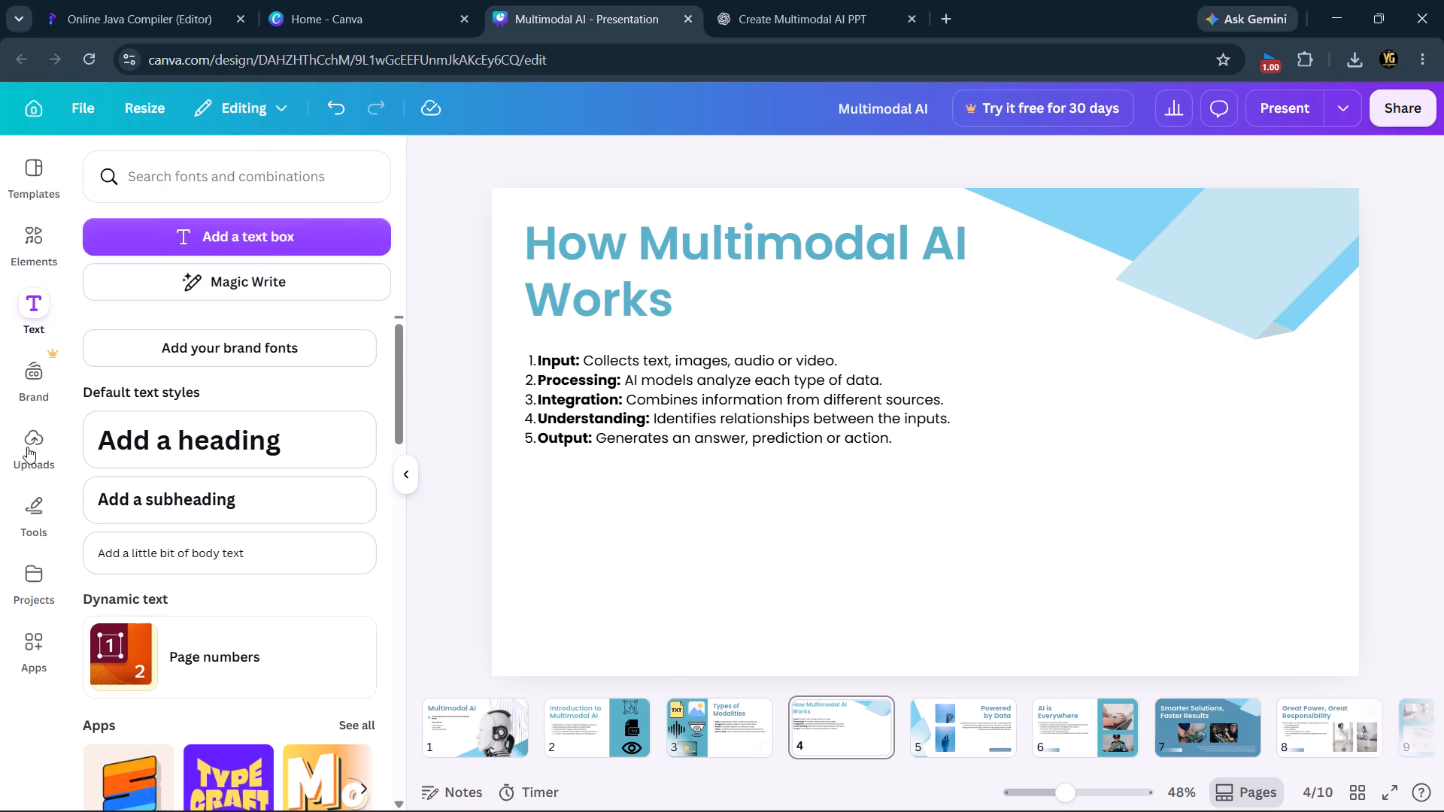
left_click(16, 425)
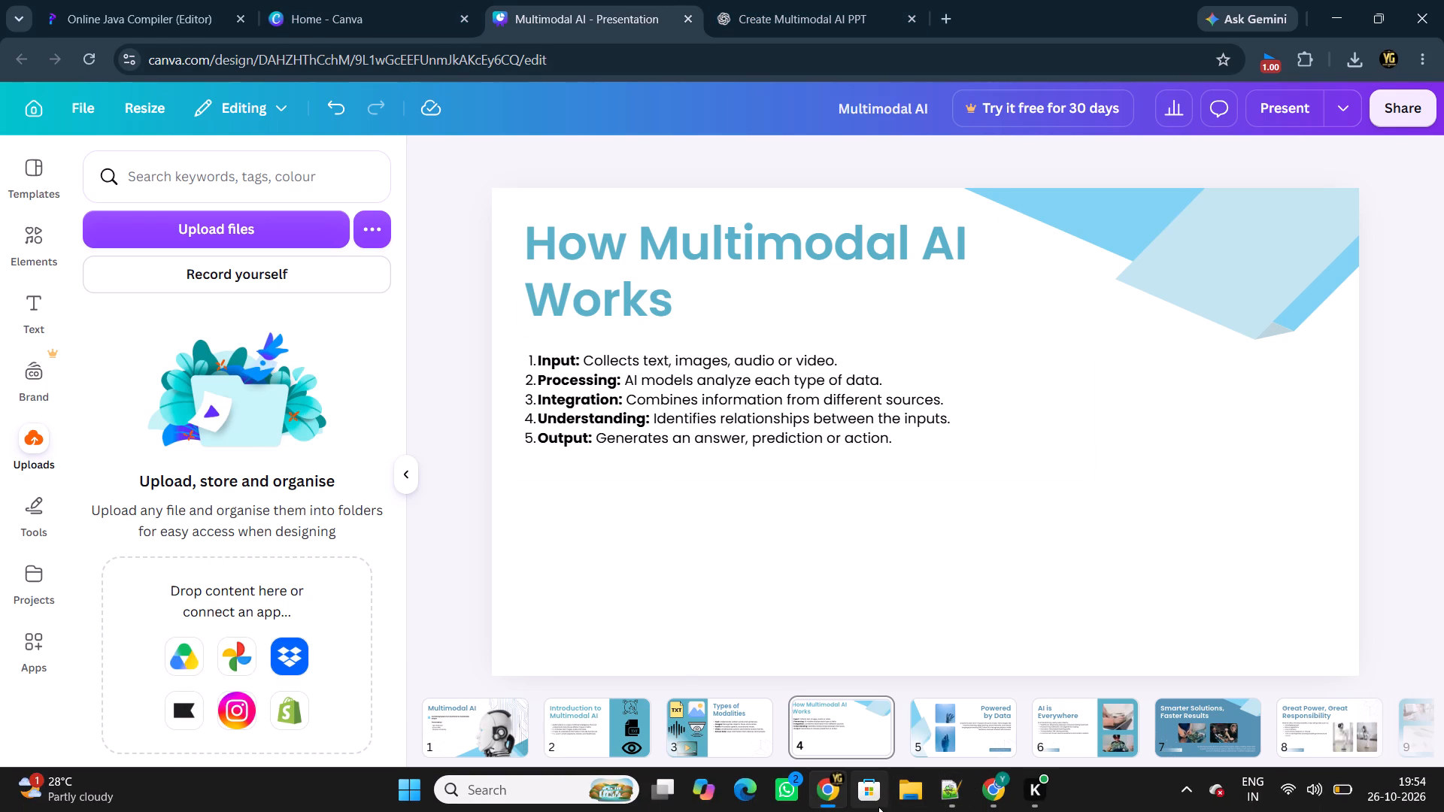
Switch to File Explorer and open the "how multimodel ai works" image from the Downloads folder.
left_click(907, 804)
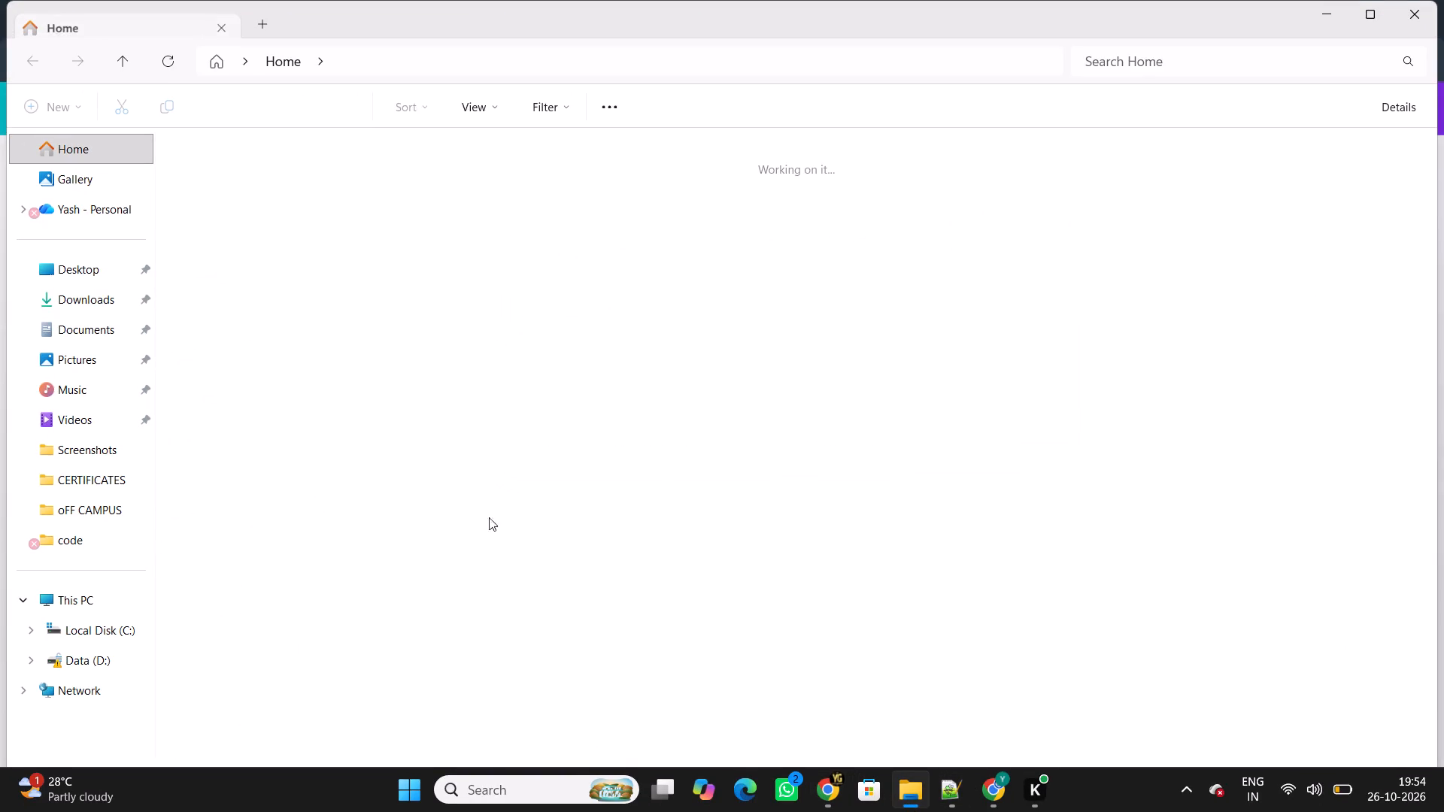
left_click(71, 307)
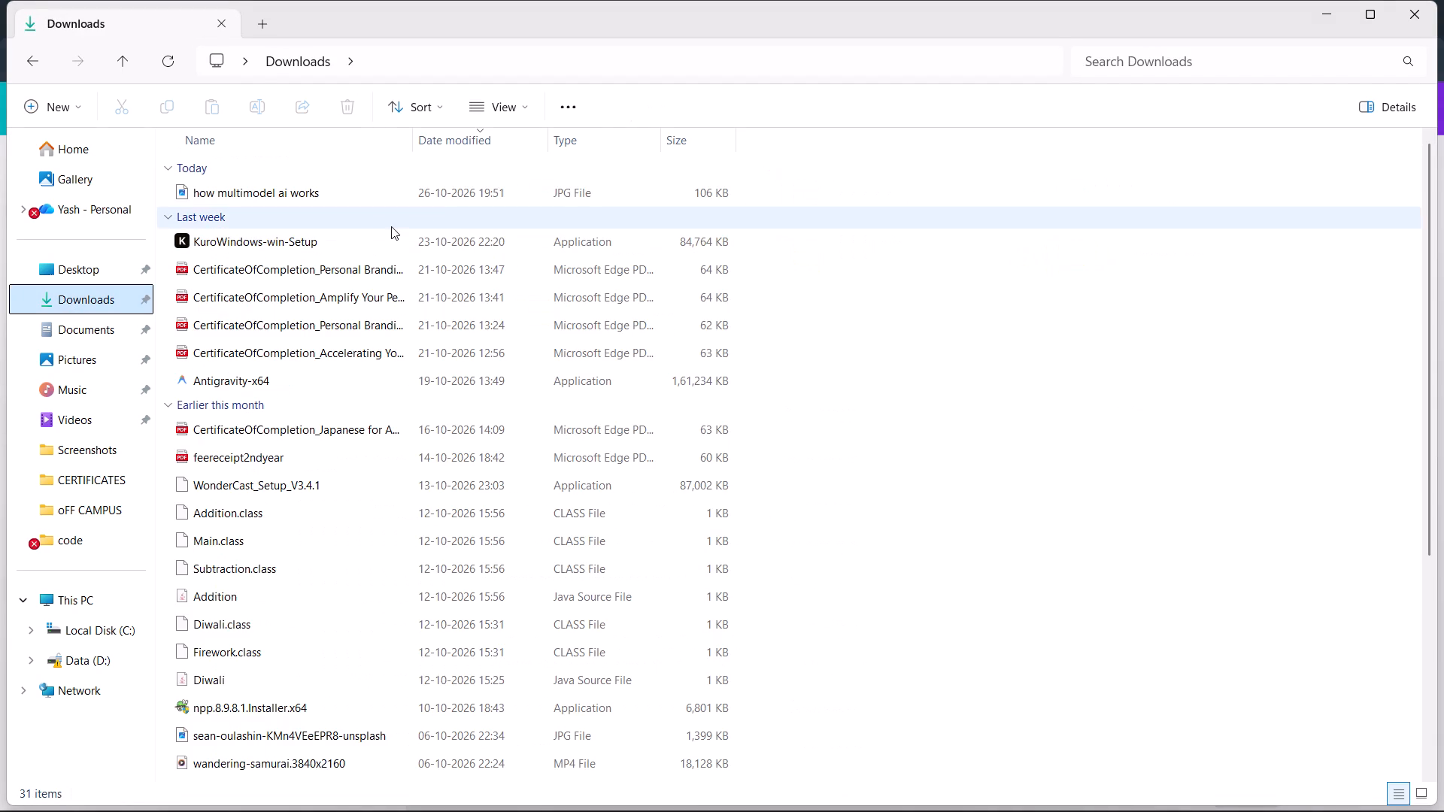
double_click(381, 201)
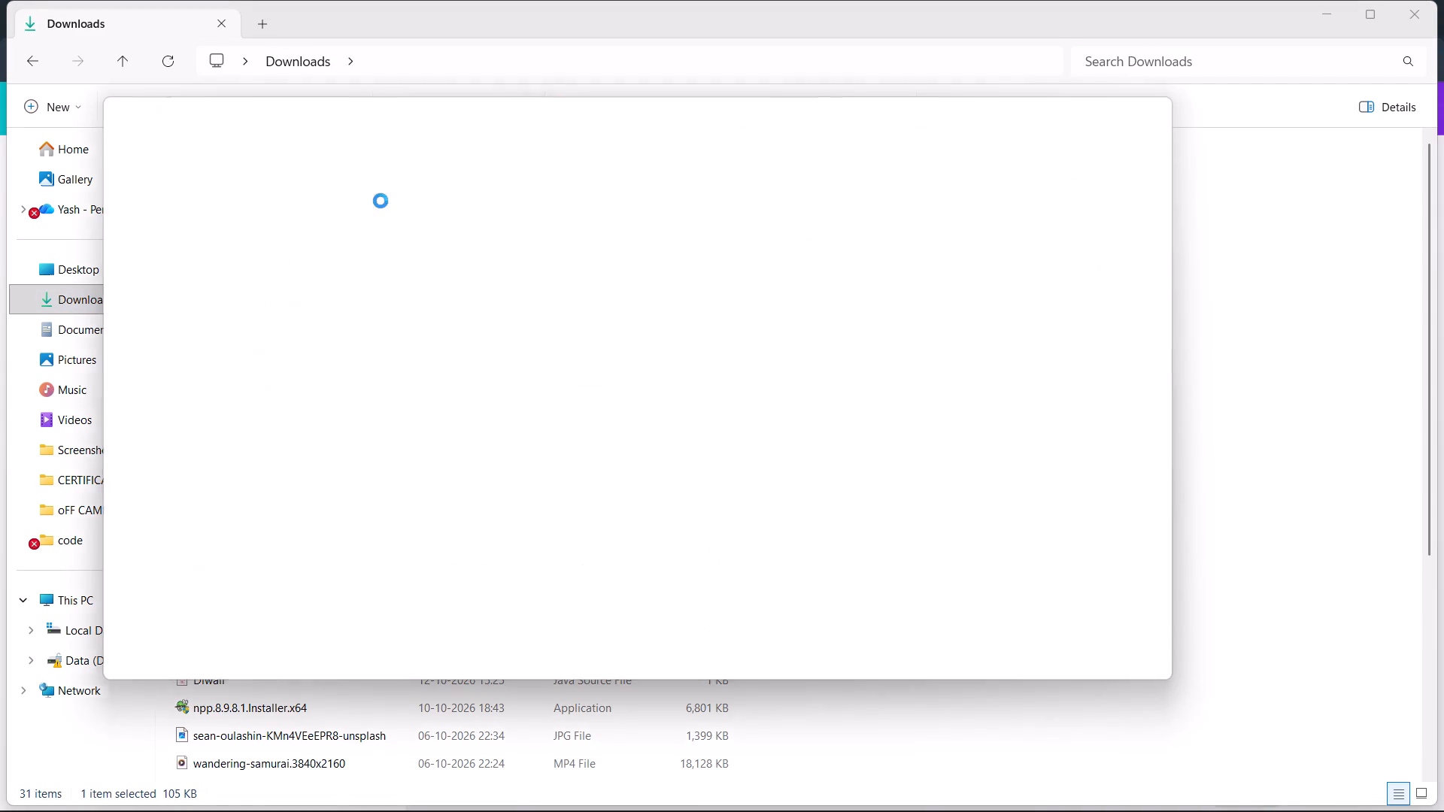
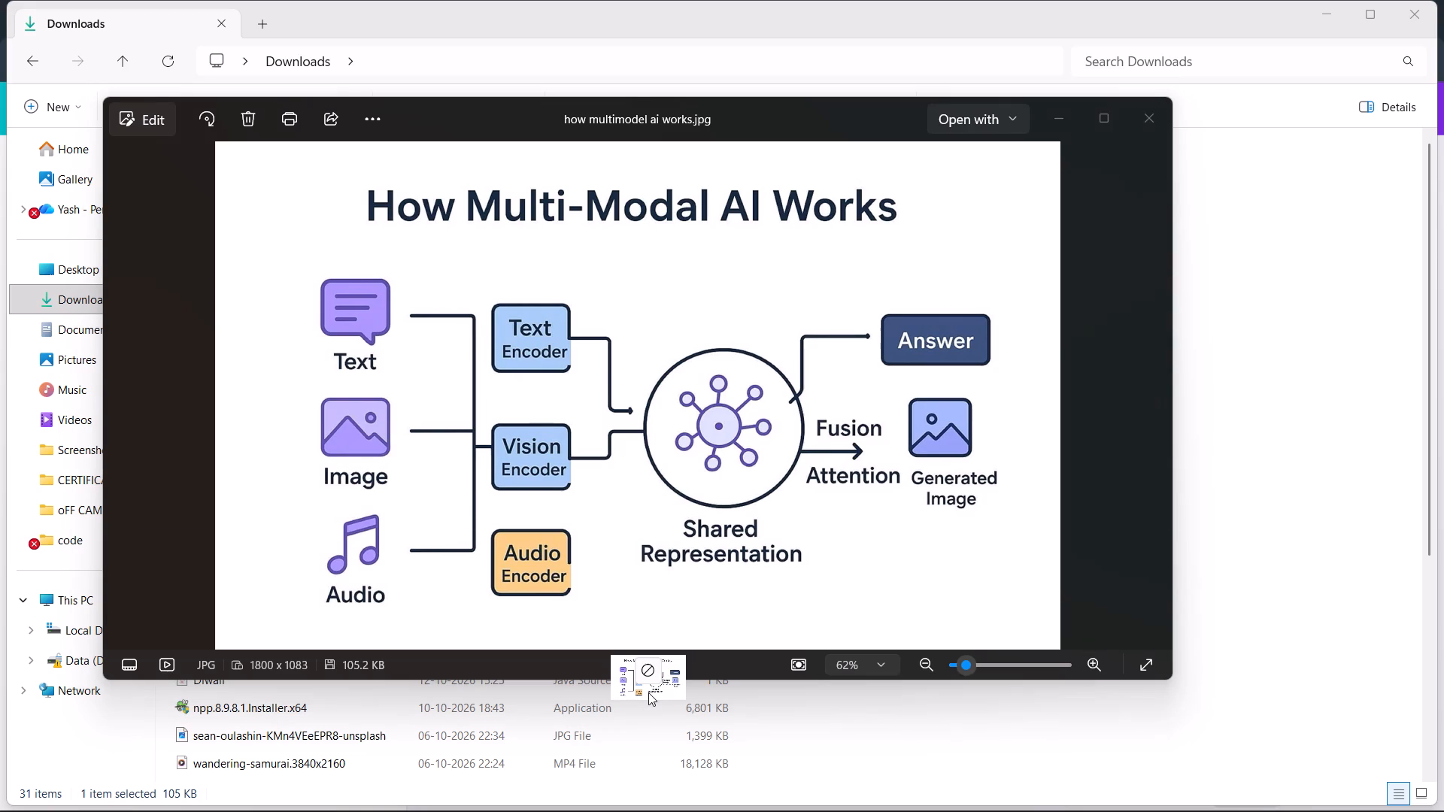
Switch to Canva and try to upload the "how multimodel ai works" image from the Downloads folder to the uploads.
key("alt+Tab")
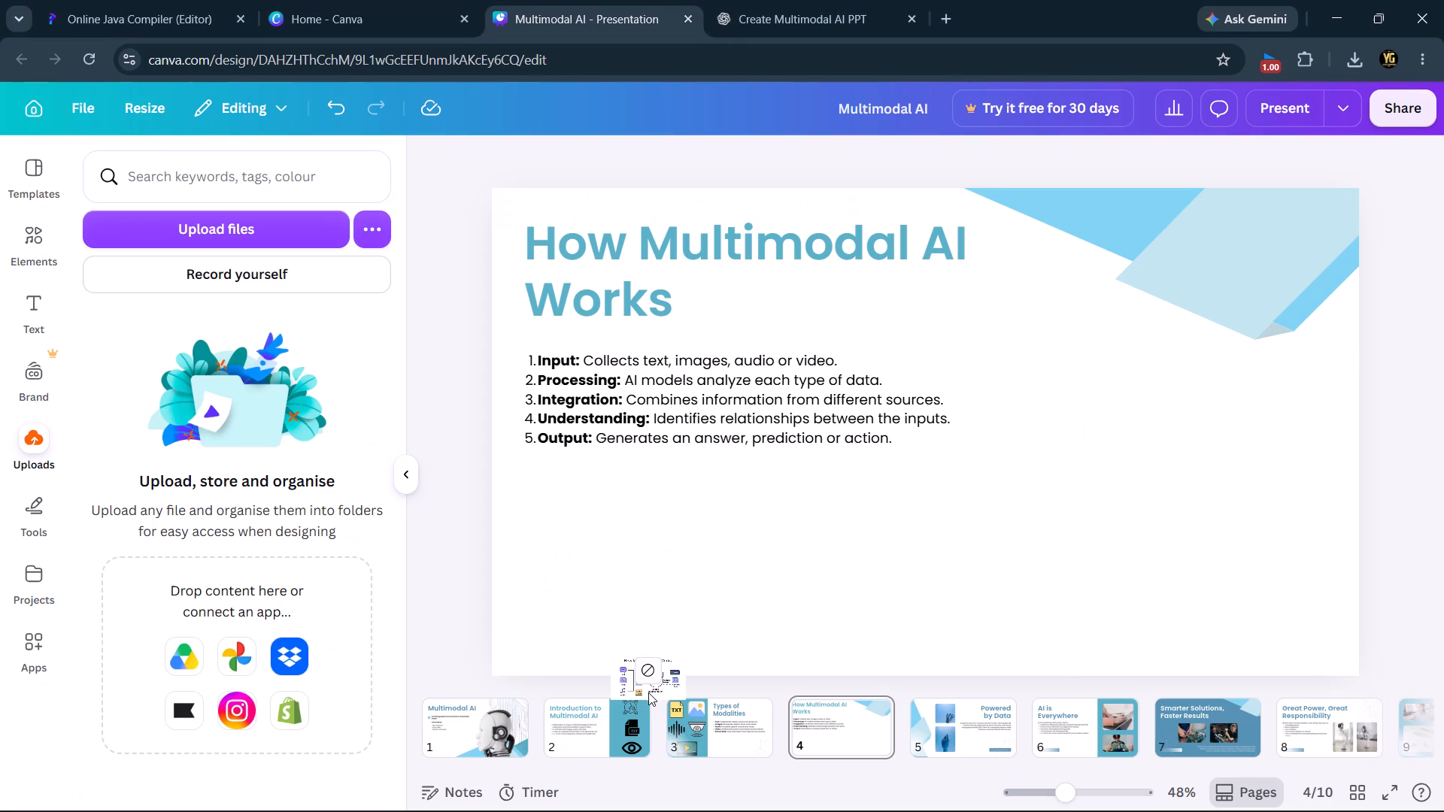
left_click_drag(648, 692, 214, 648)
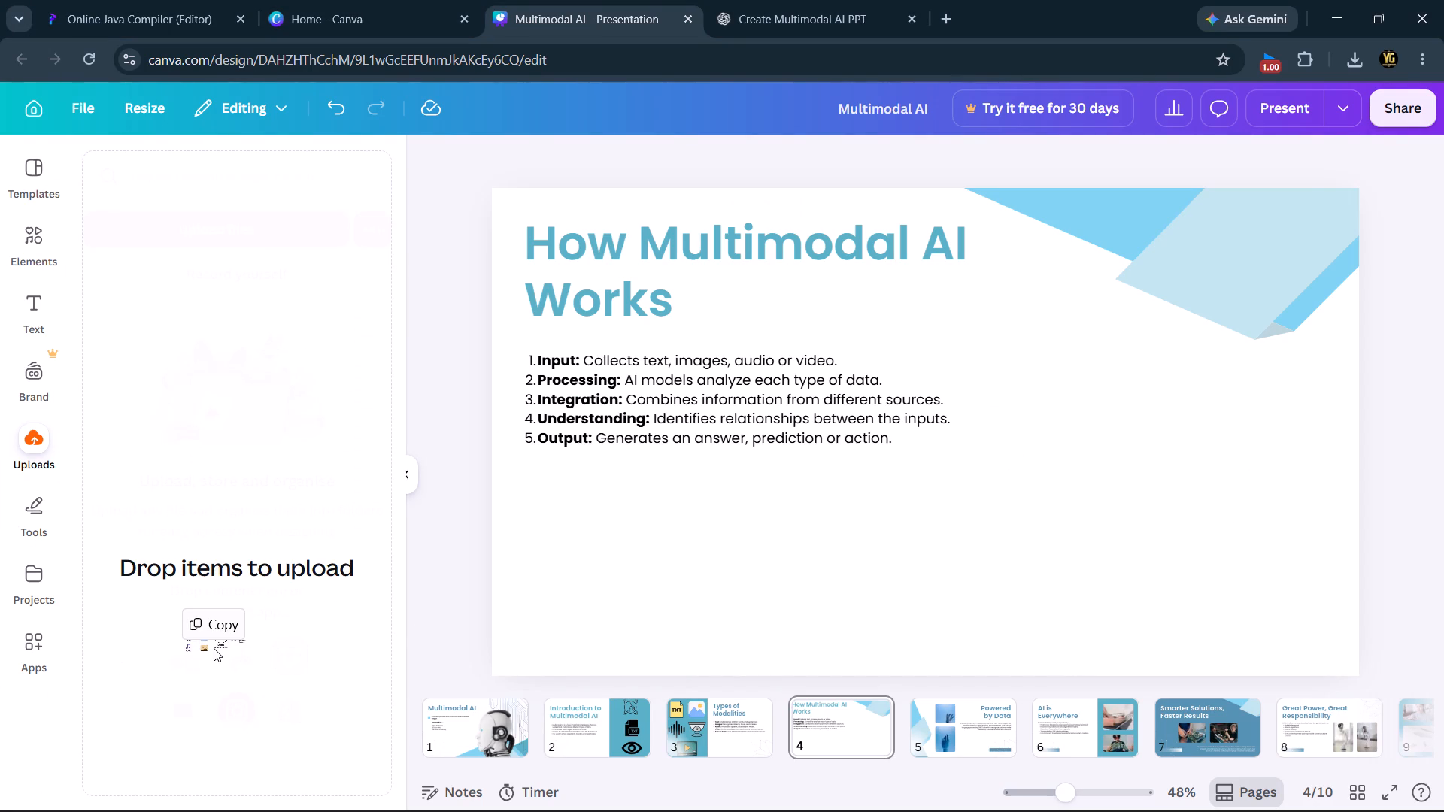
left_click_drag(214, 648, 214, 647)
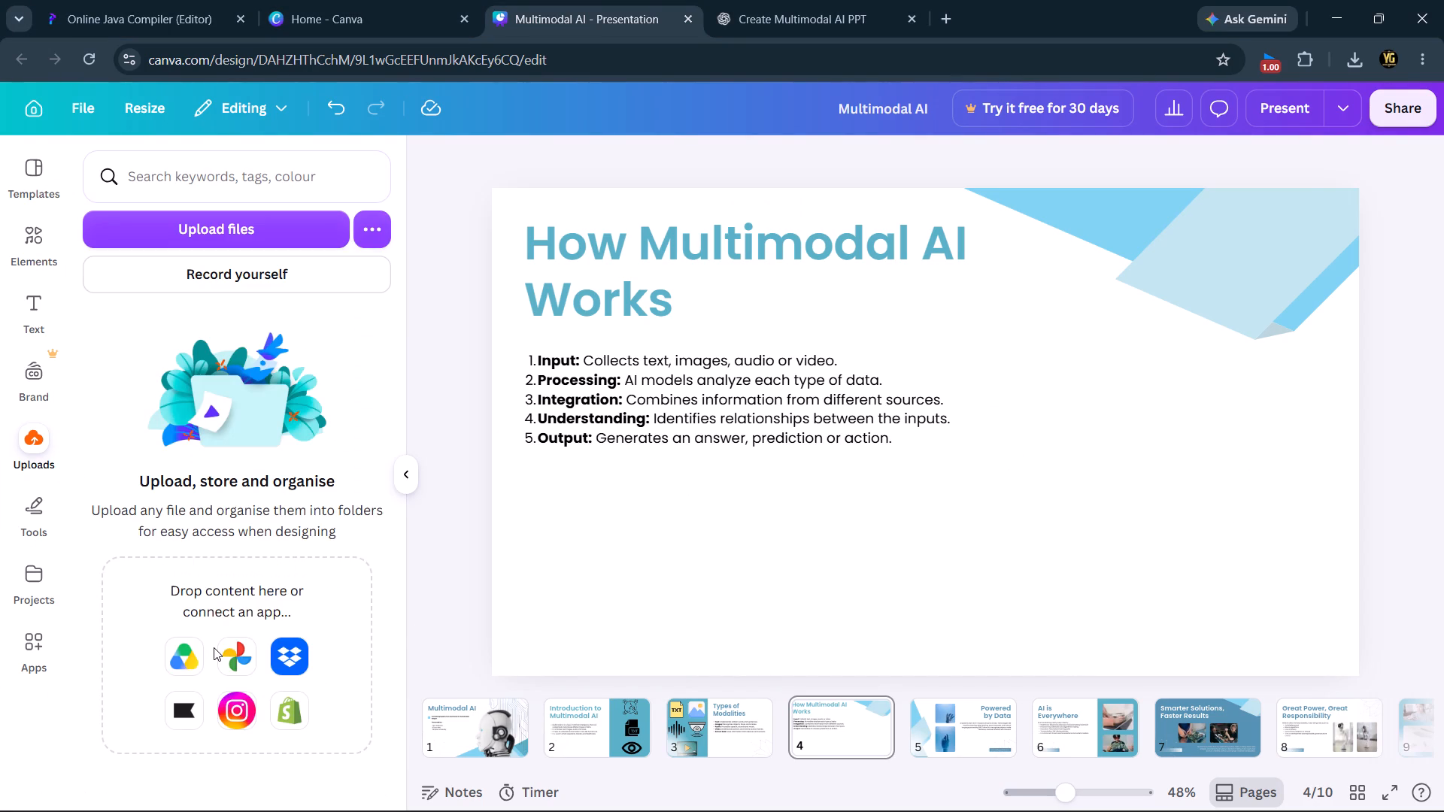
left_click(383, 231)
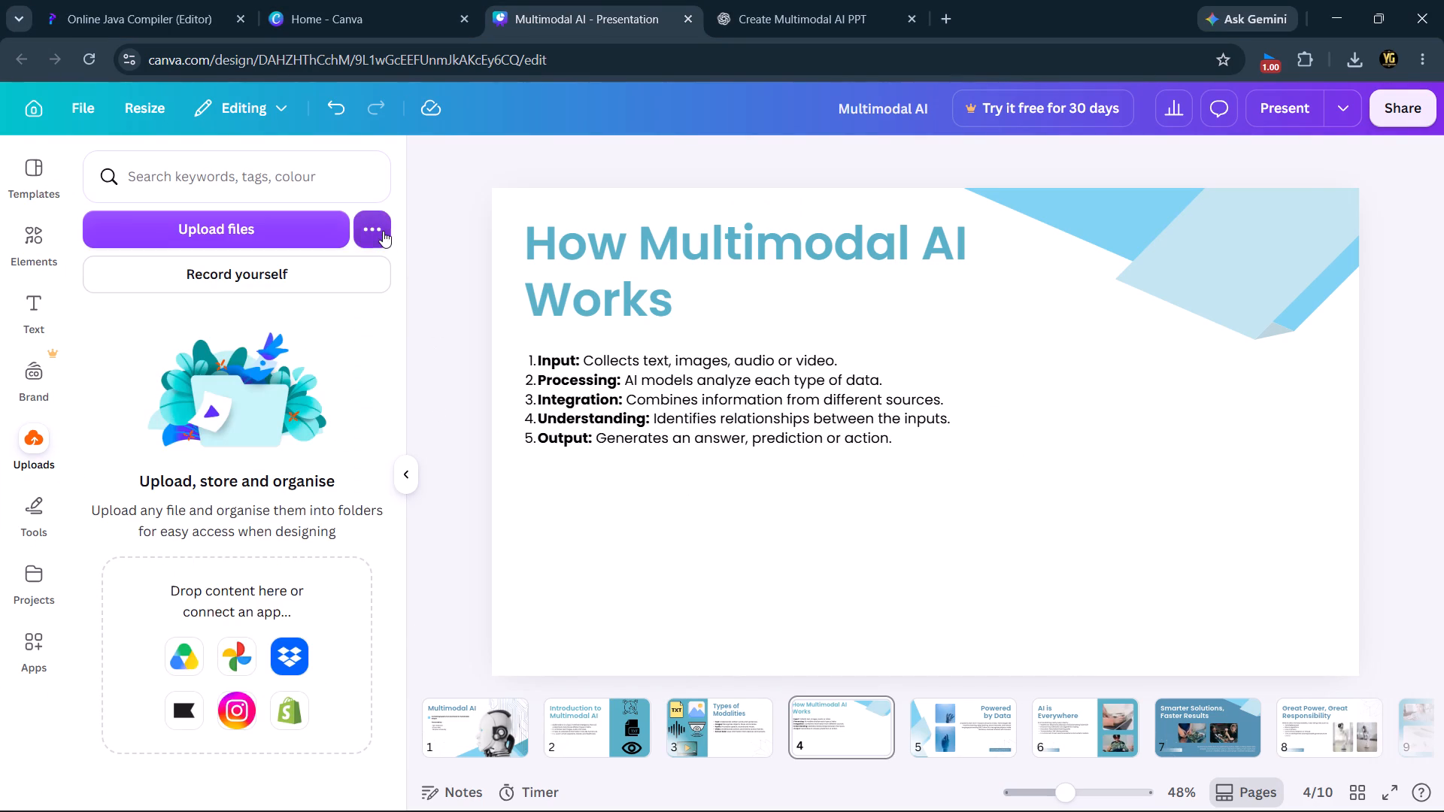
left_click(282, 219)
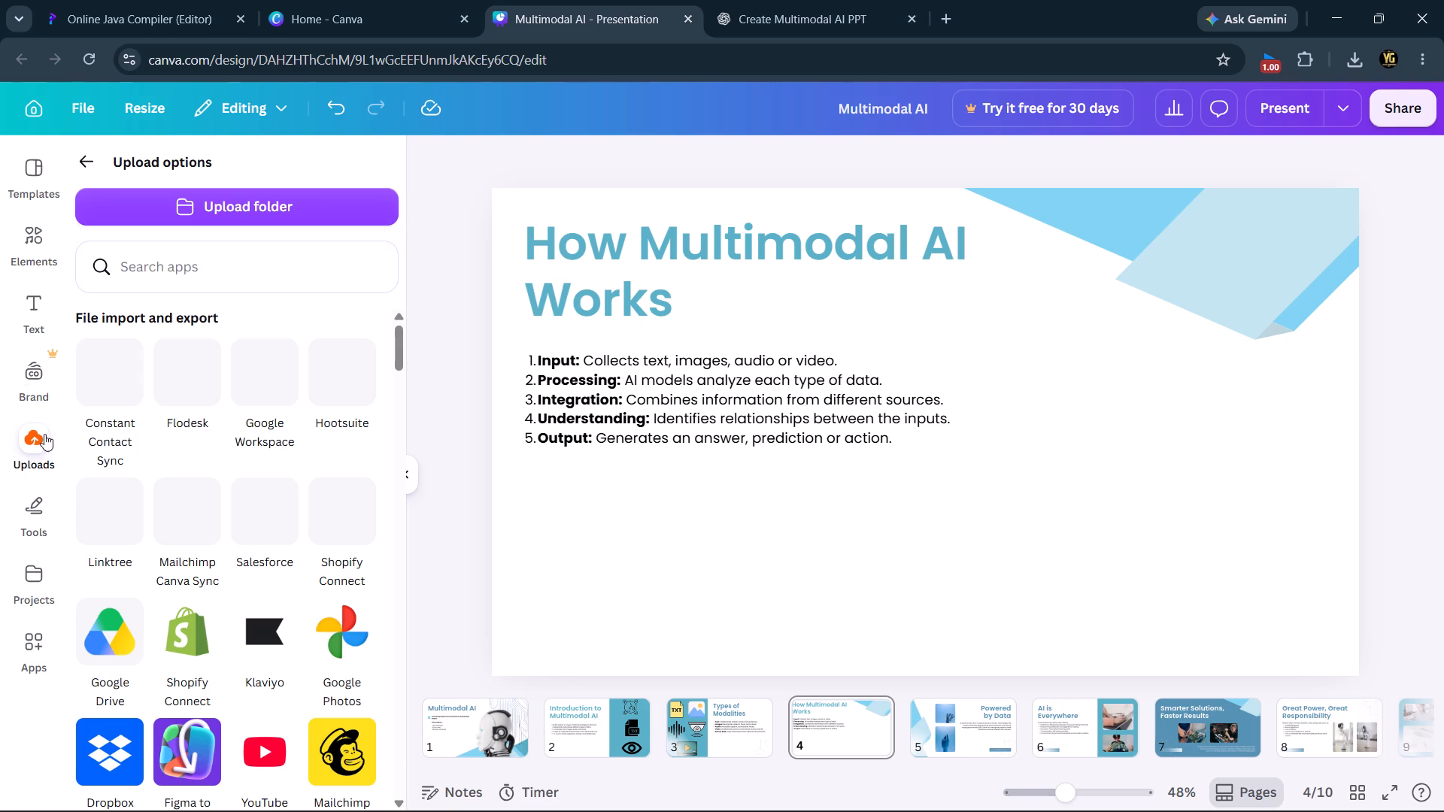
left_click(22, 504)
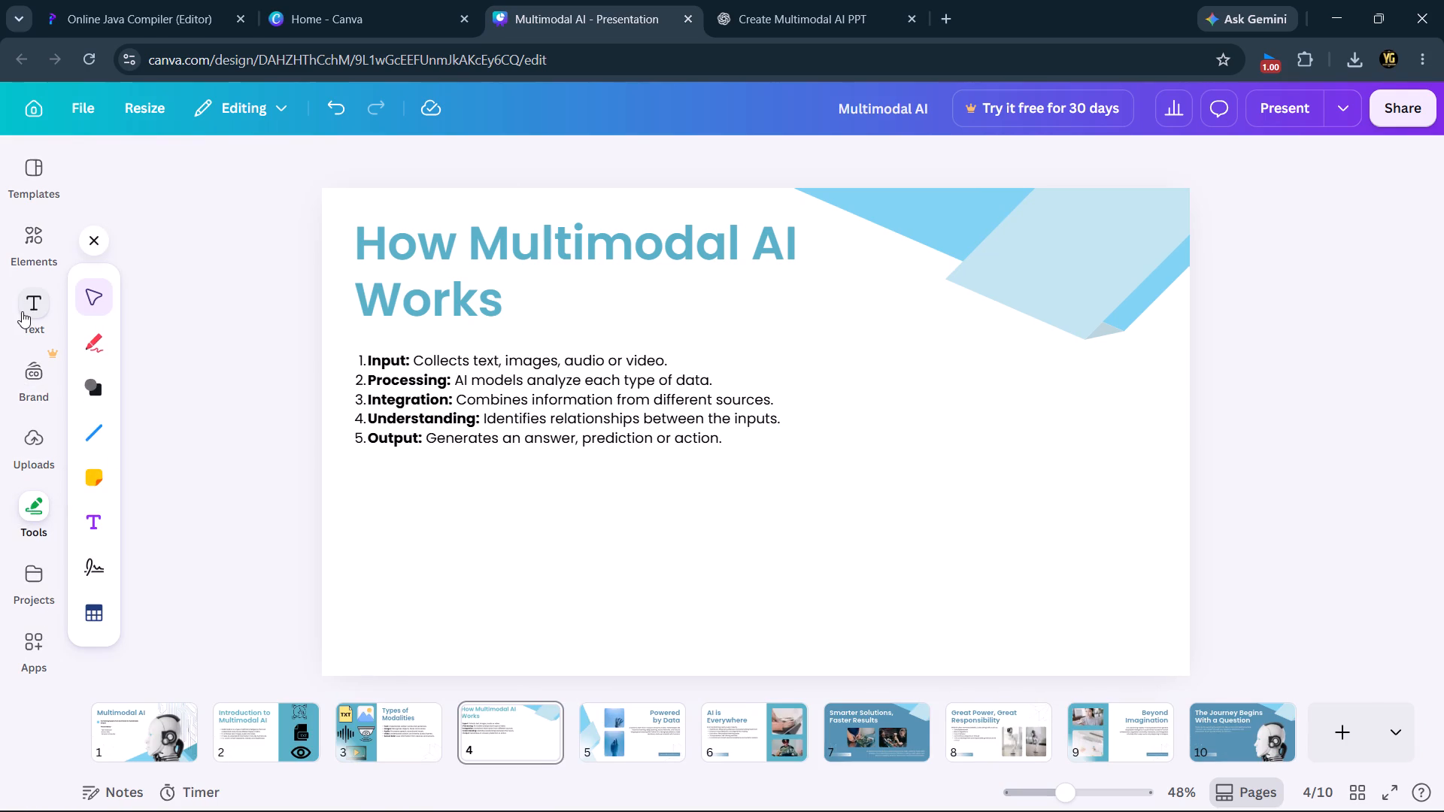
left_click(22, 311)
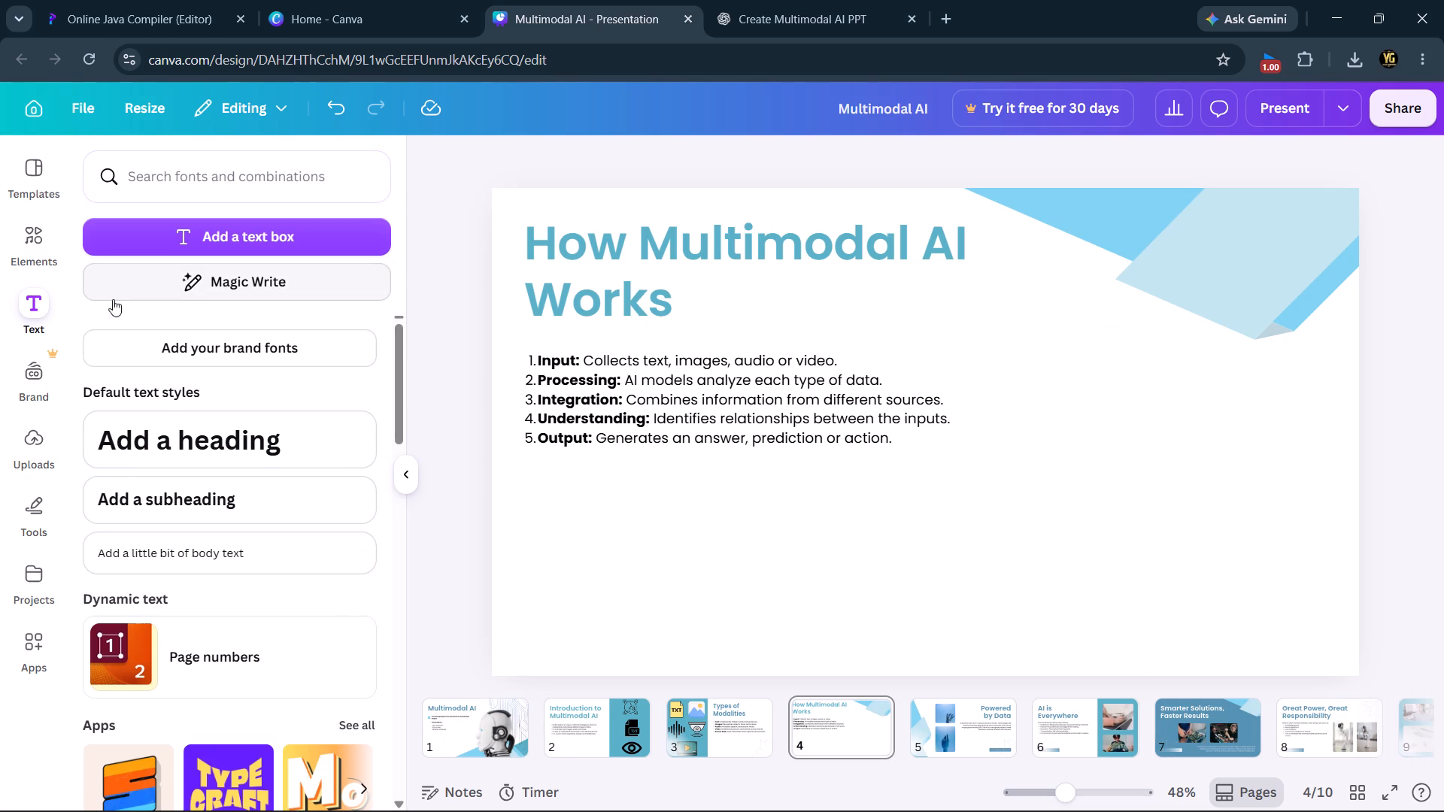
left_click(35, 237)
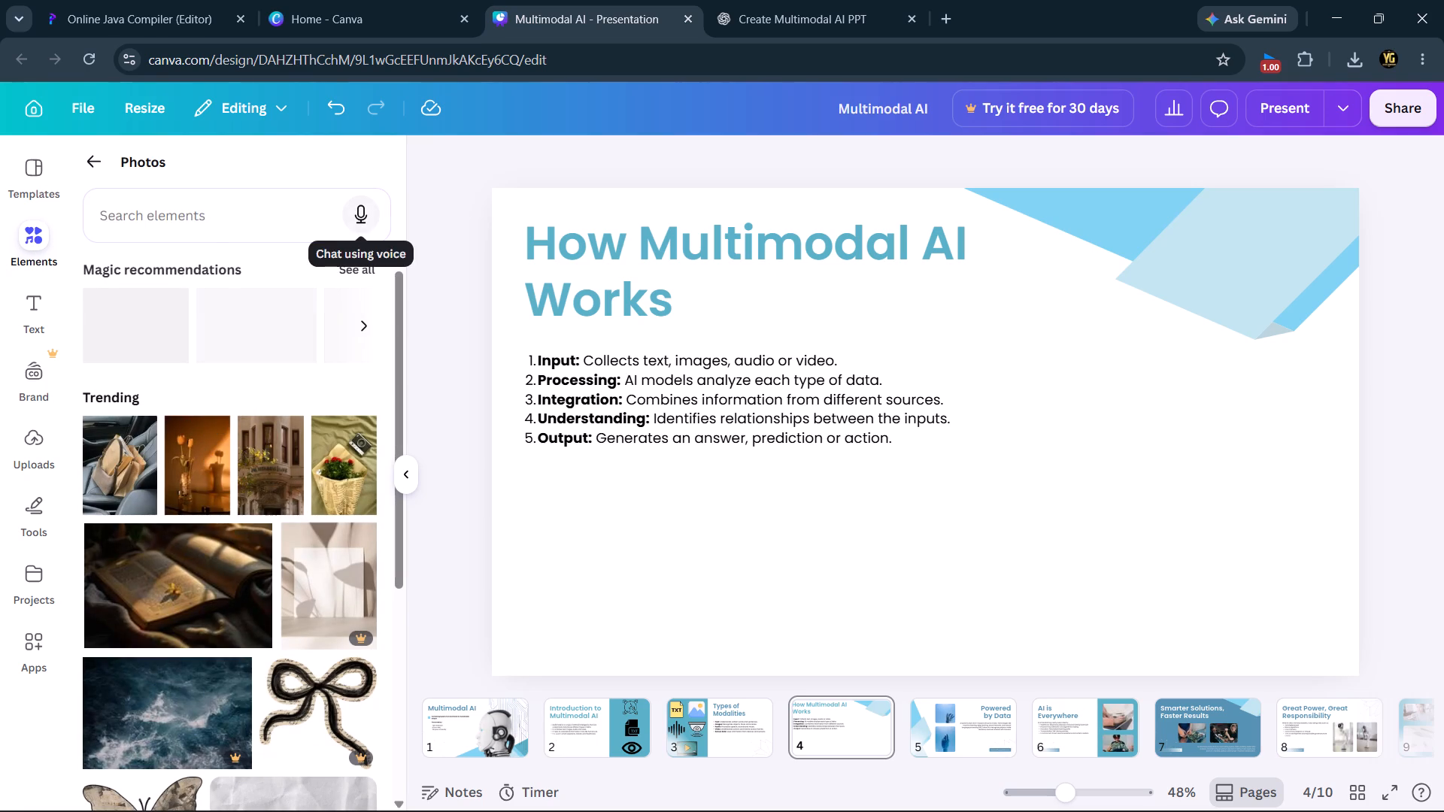
Replace the previous template query and search the presentation templates for "working diagram".
left_click(38, 183)
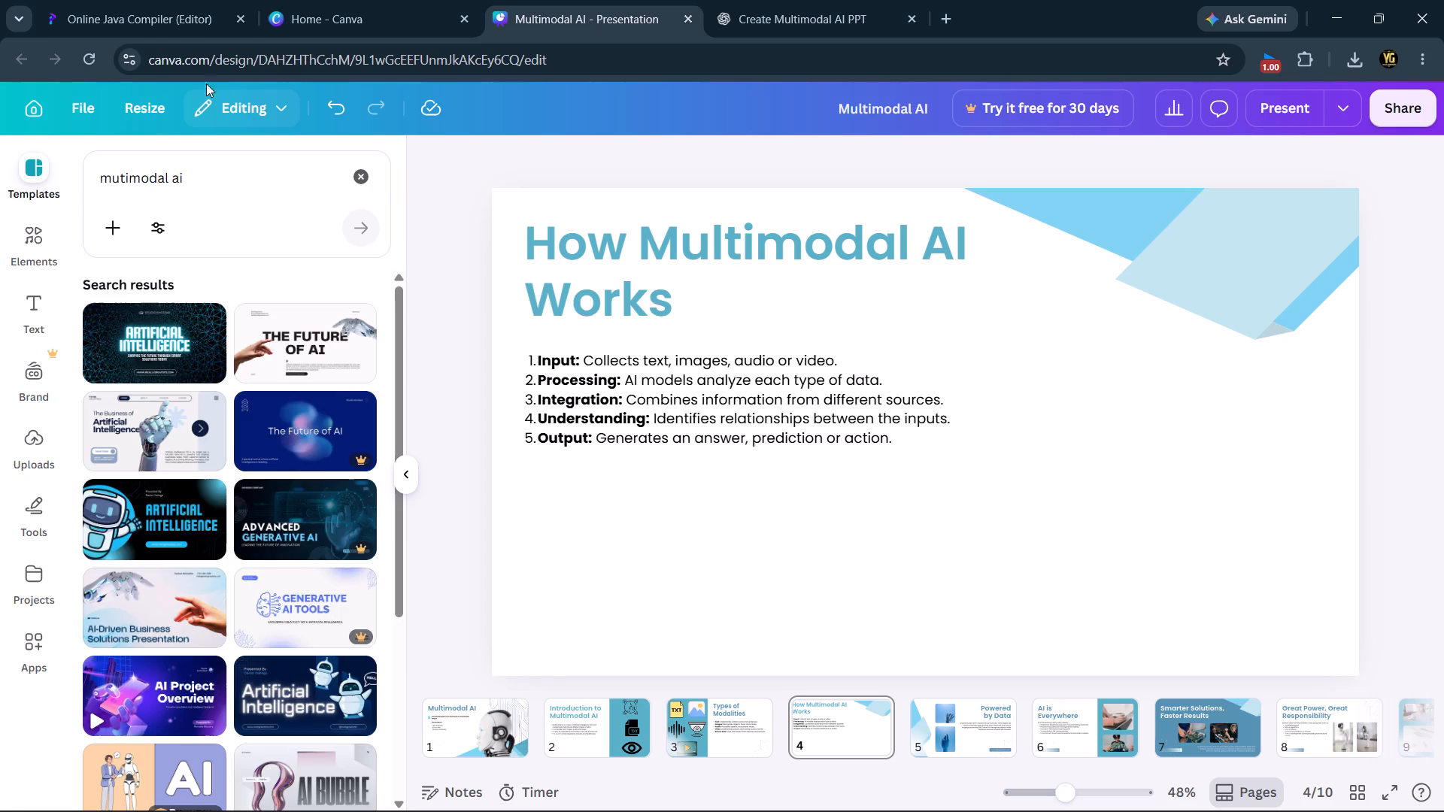
left_click(352, 185)
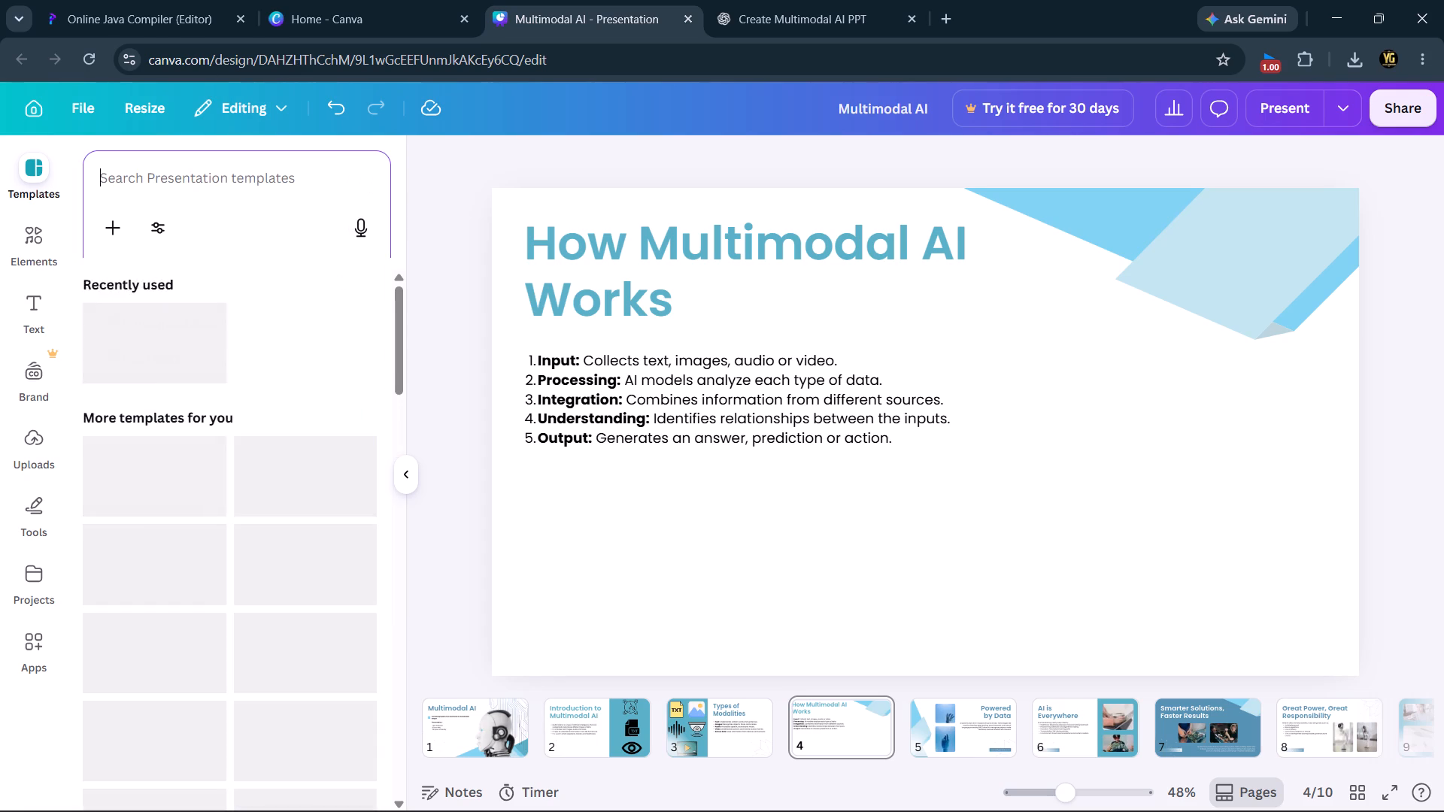
key("w")
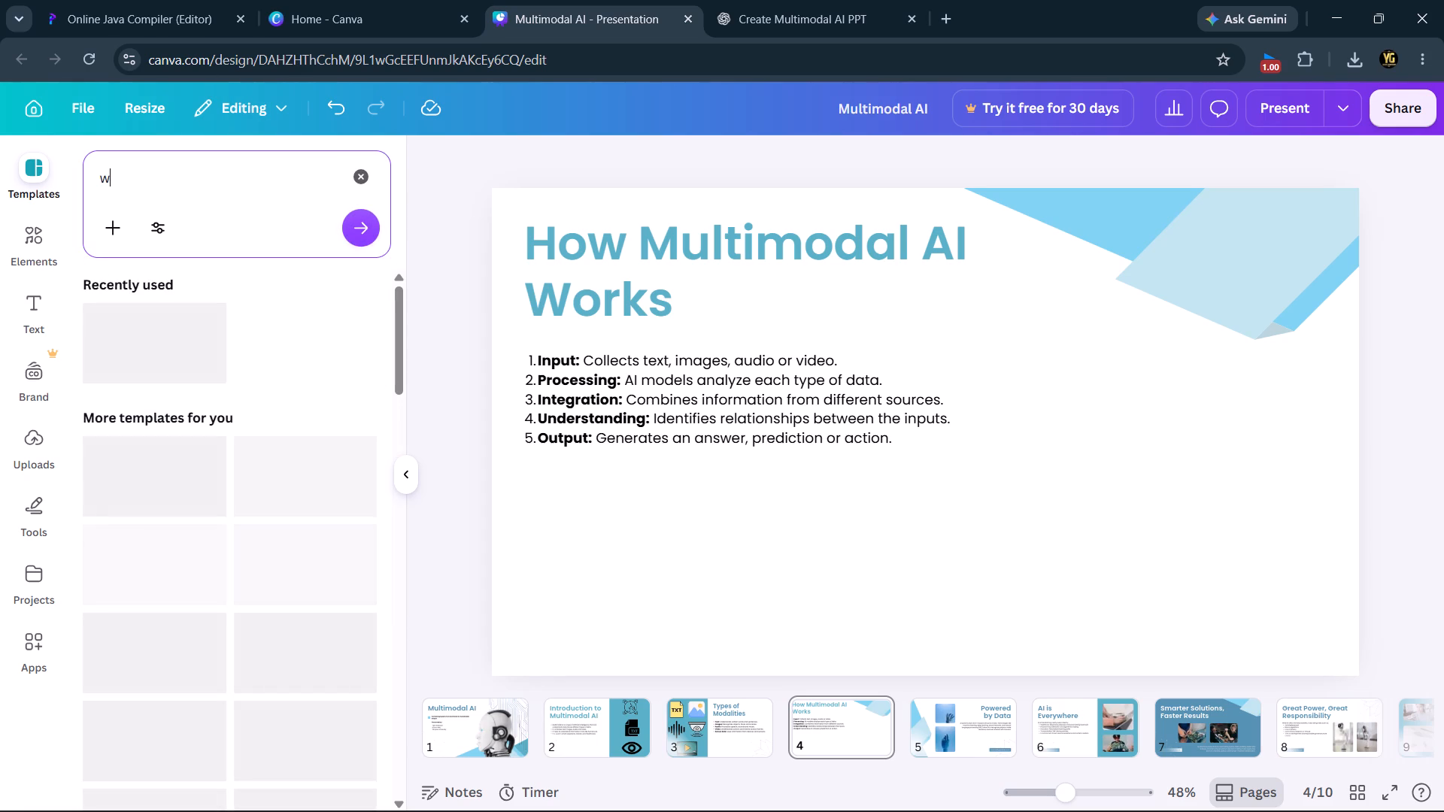
type("orking diagram")
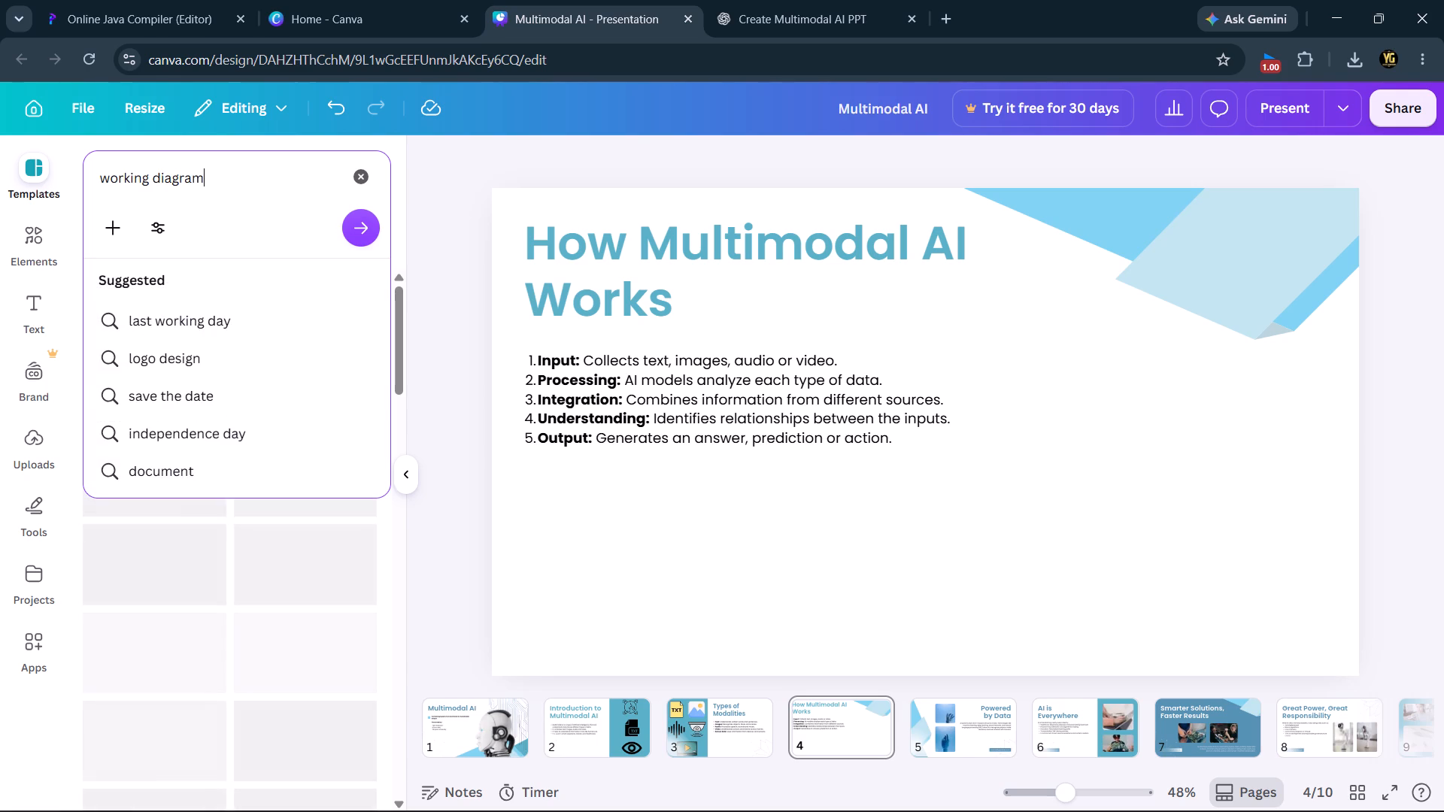
key("Return")
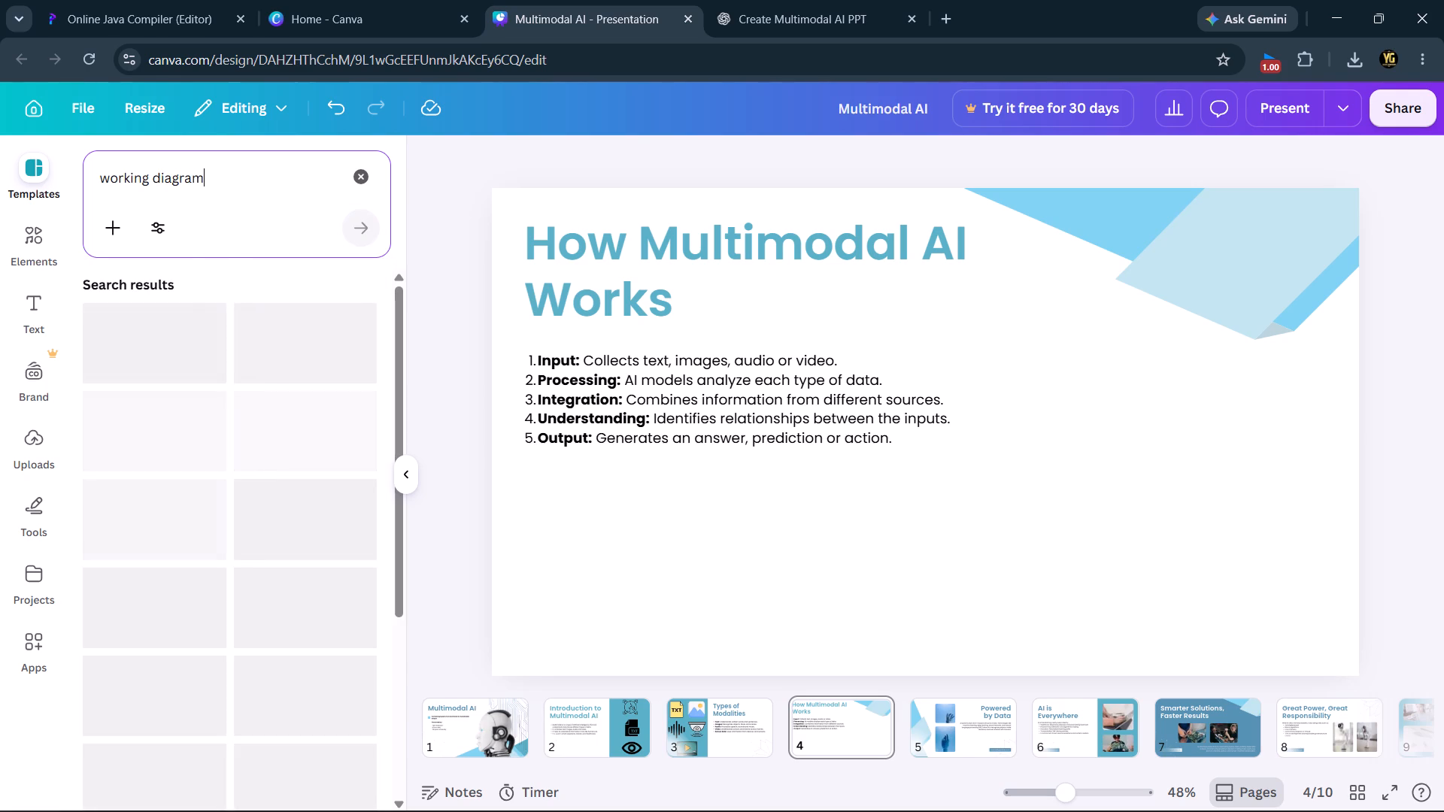
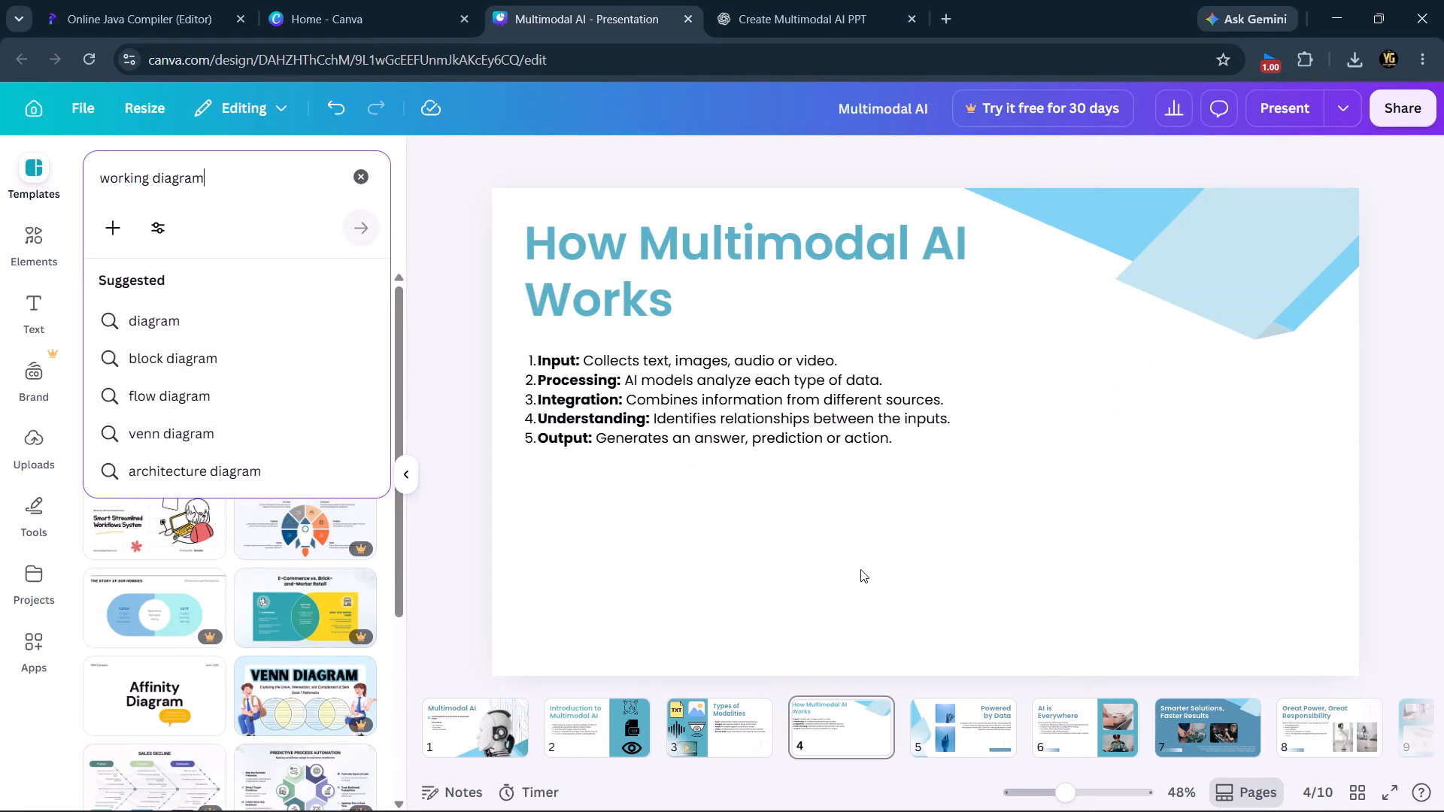
Look through the "working diagram" template results for a layout that suits the How Multimodal AI Works slide.
key("Return")
scroll(346, 642, "down", 1)
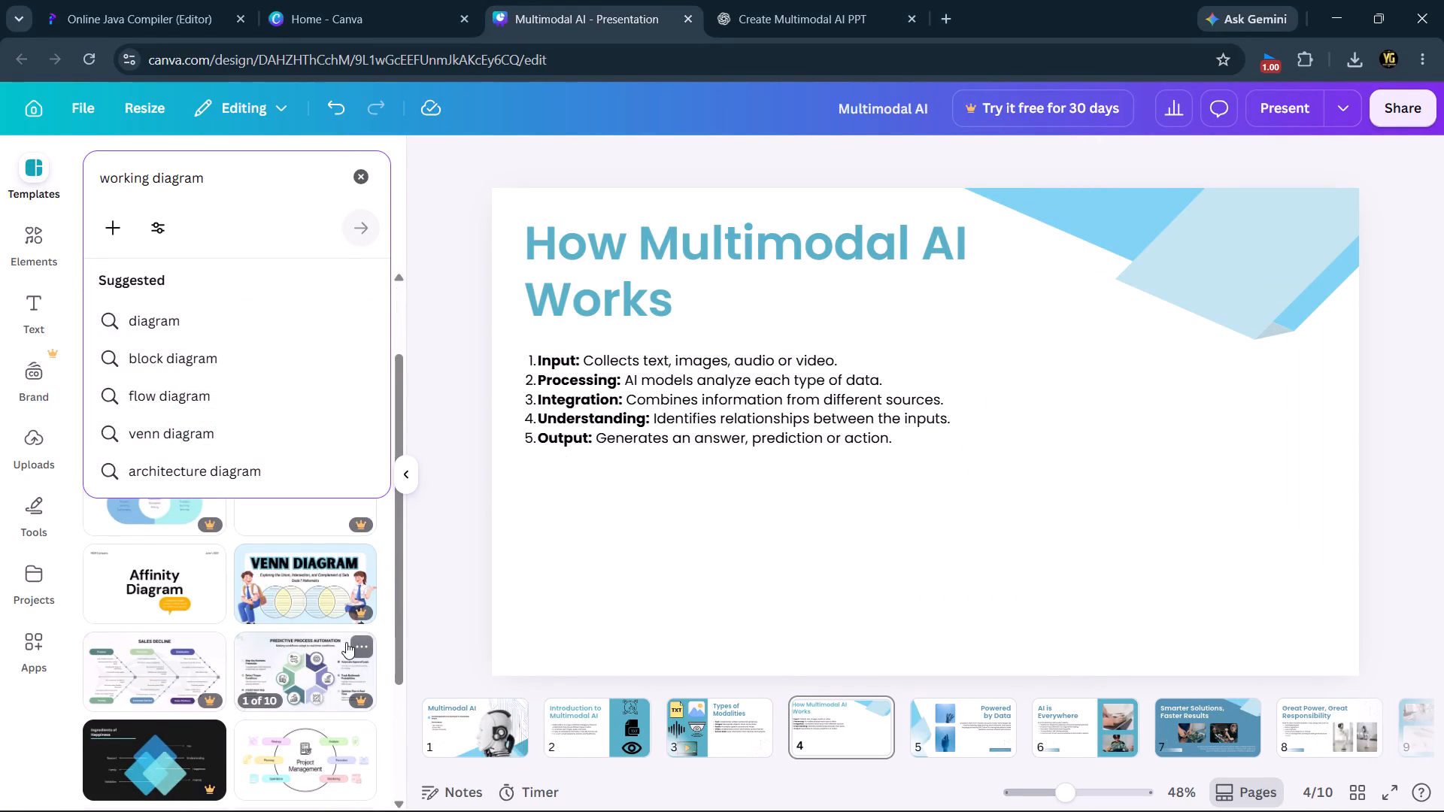
scroll(346, 642, "down", 2)
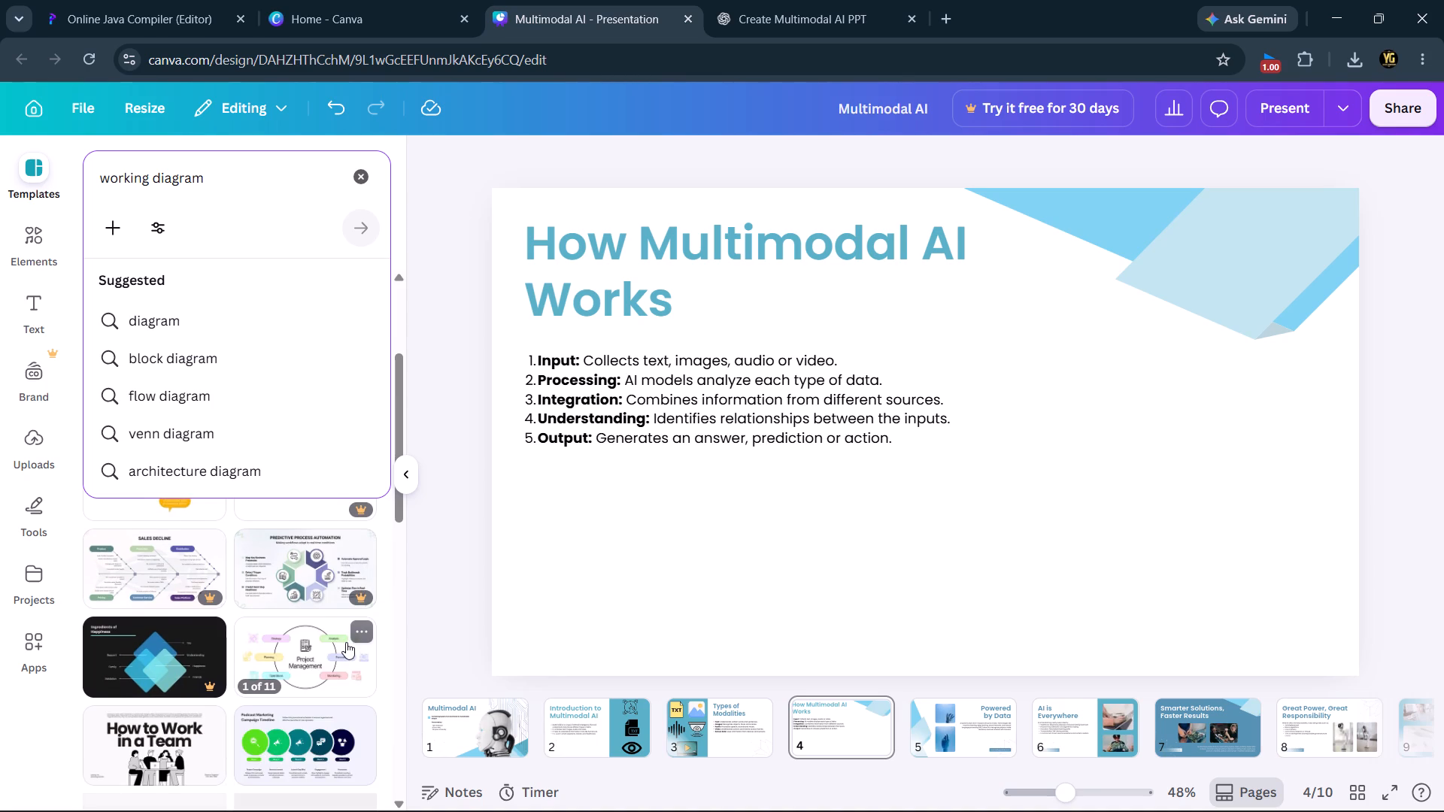
scroll(346, 642, "down", 1)
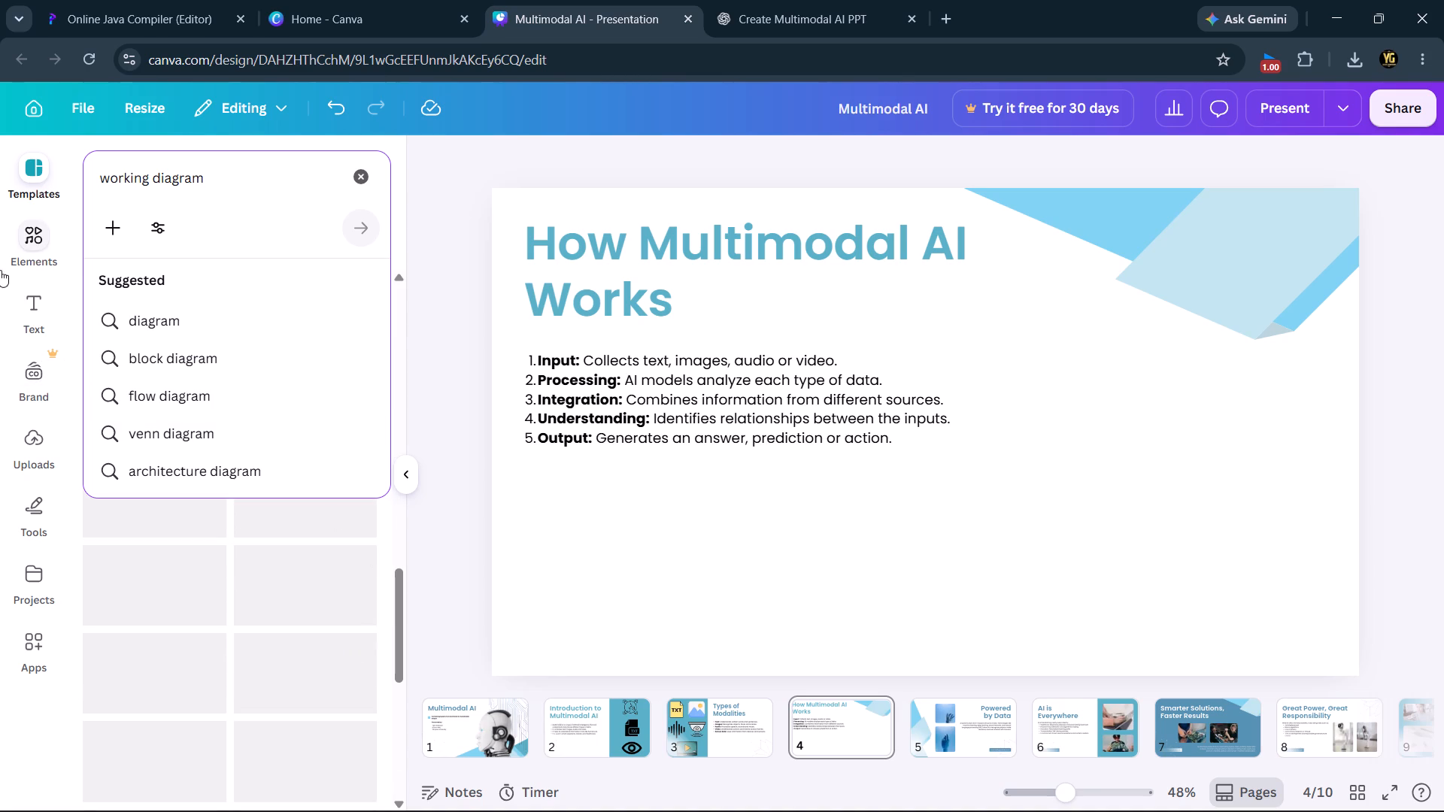
Examine the upload options, including the Google Photos app and the file import and export apps, for a way to bring in the diagram image.
left_click(54, 258)
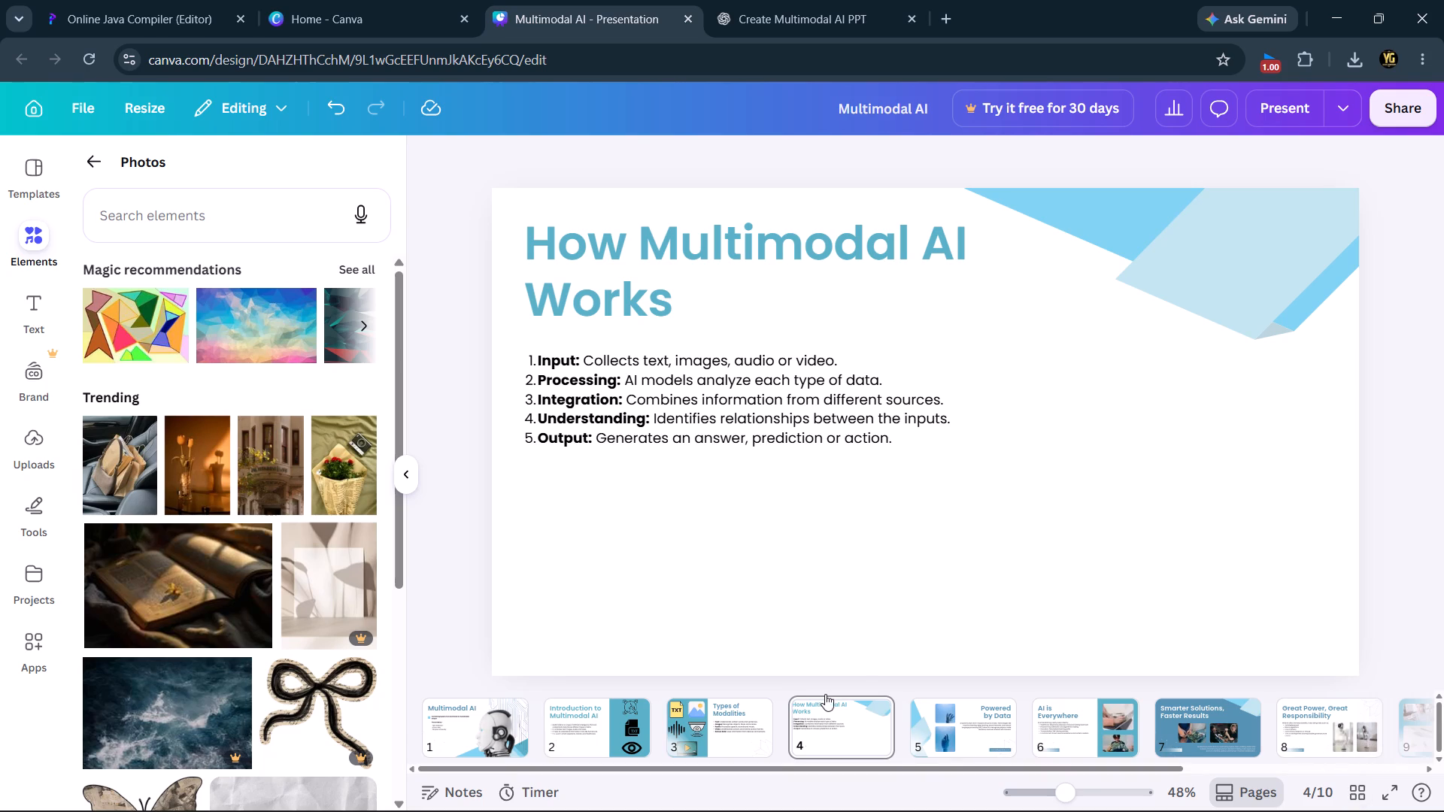
left_click(53, 471)
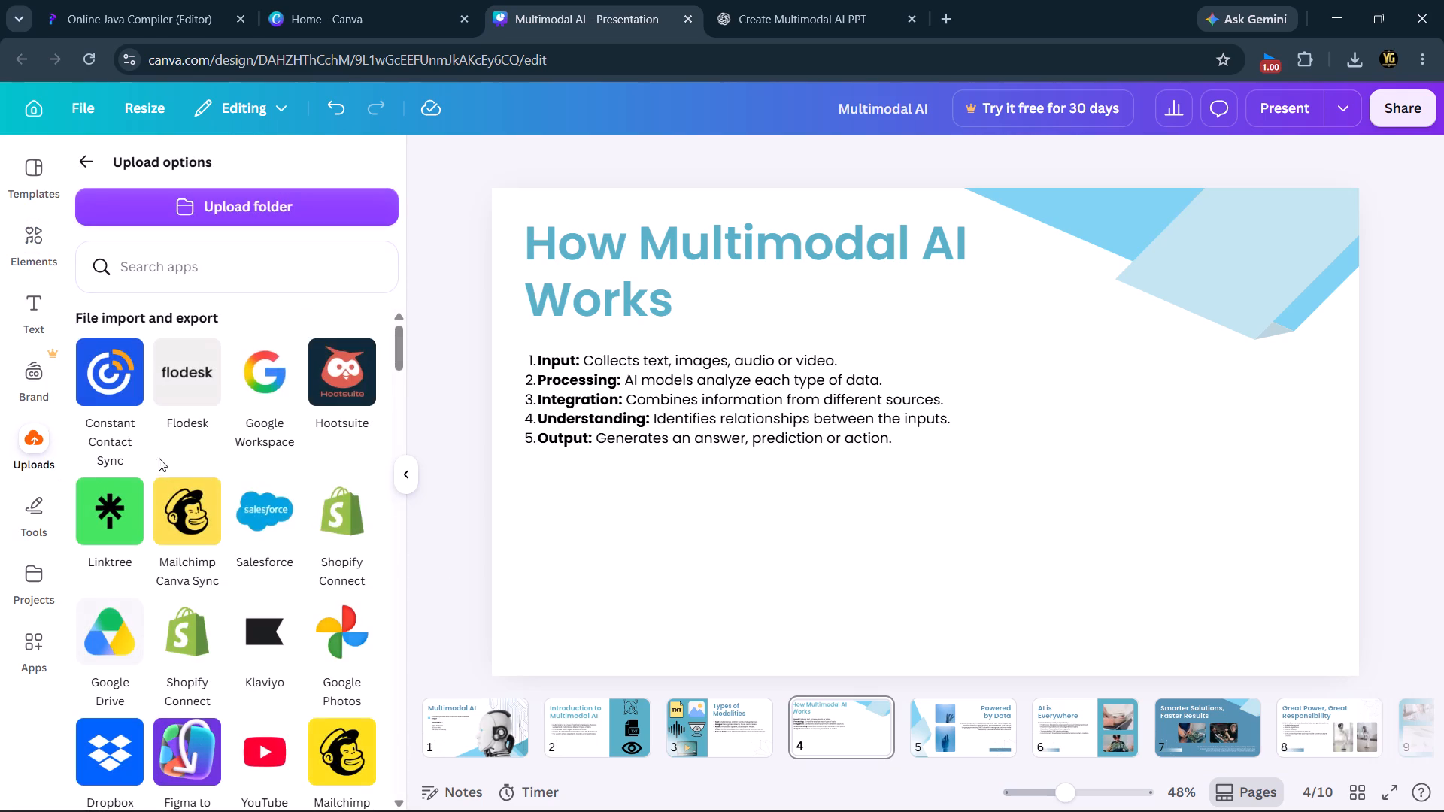
left_click(332, 633)
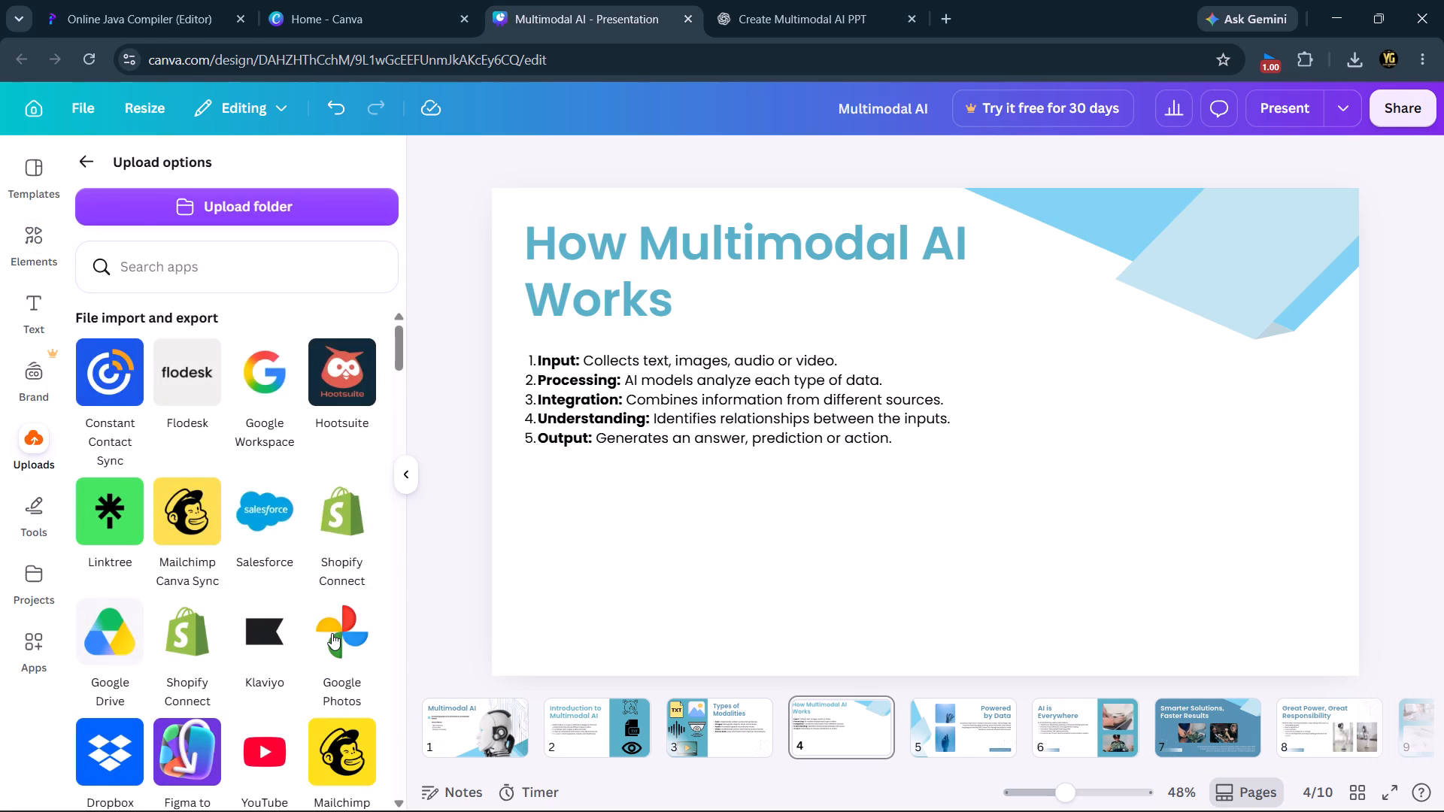
left_click(332, 633)
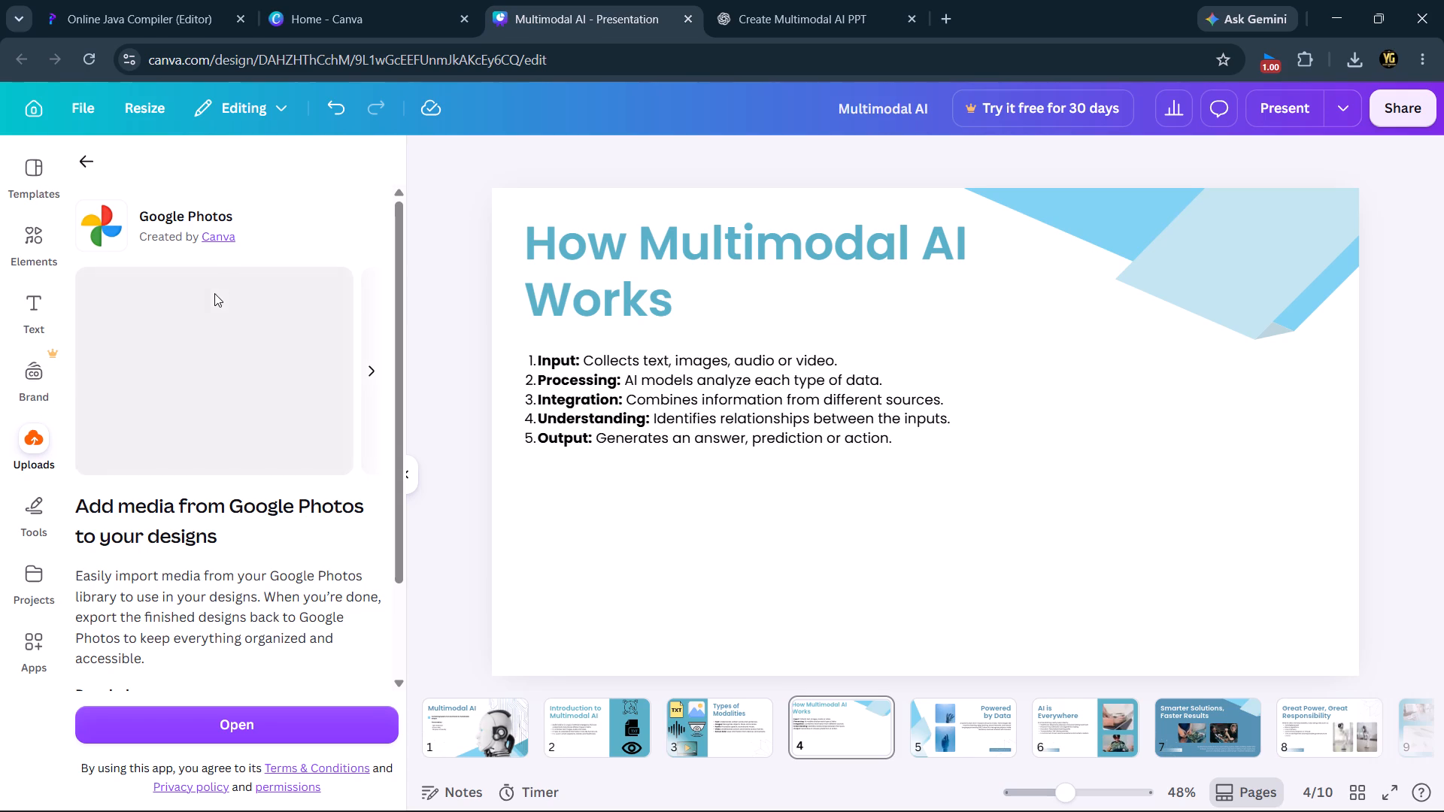
left_click(31, 234)
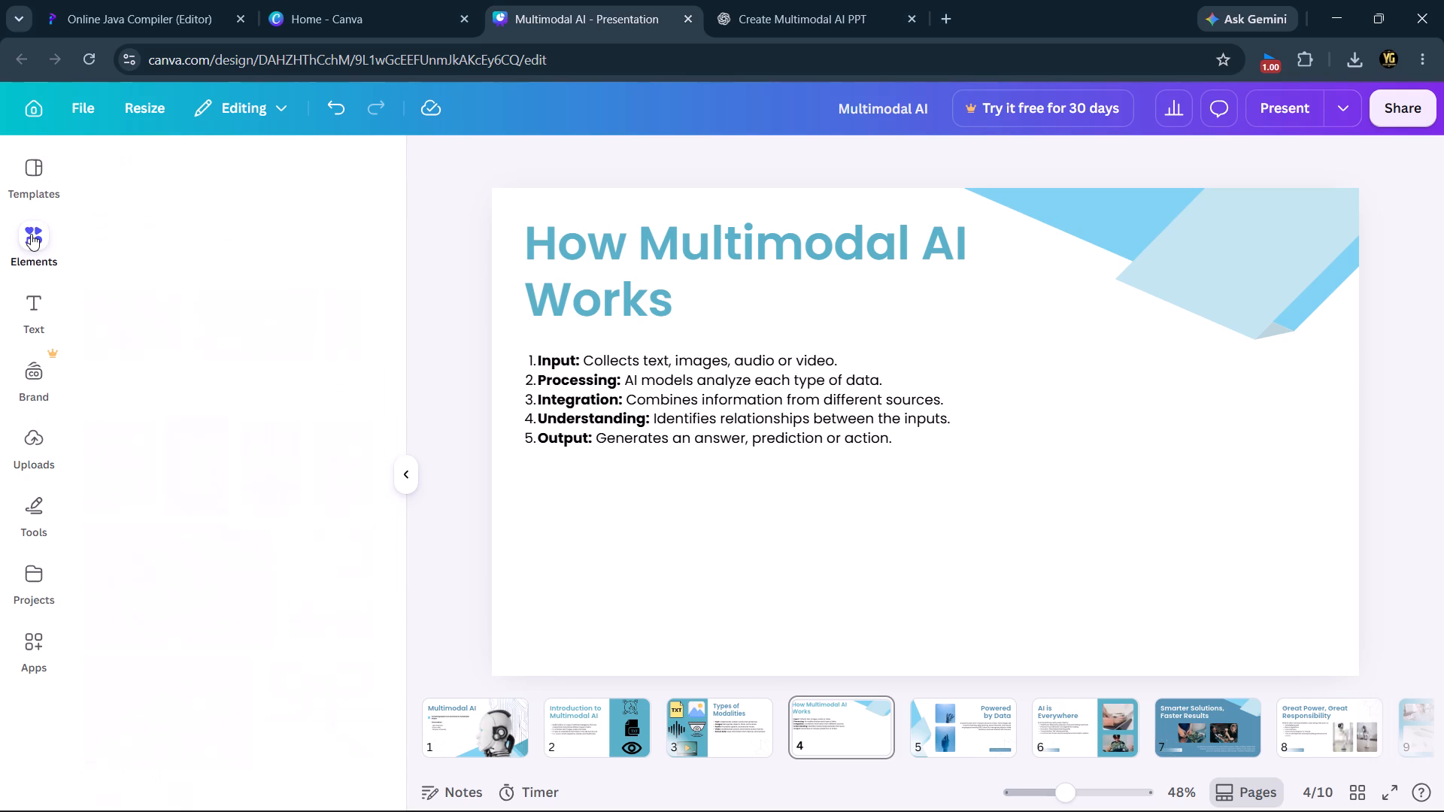
left_click(40, 432)
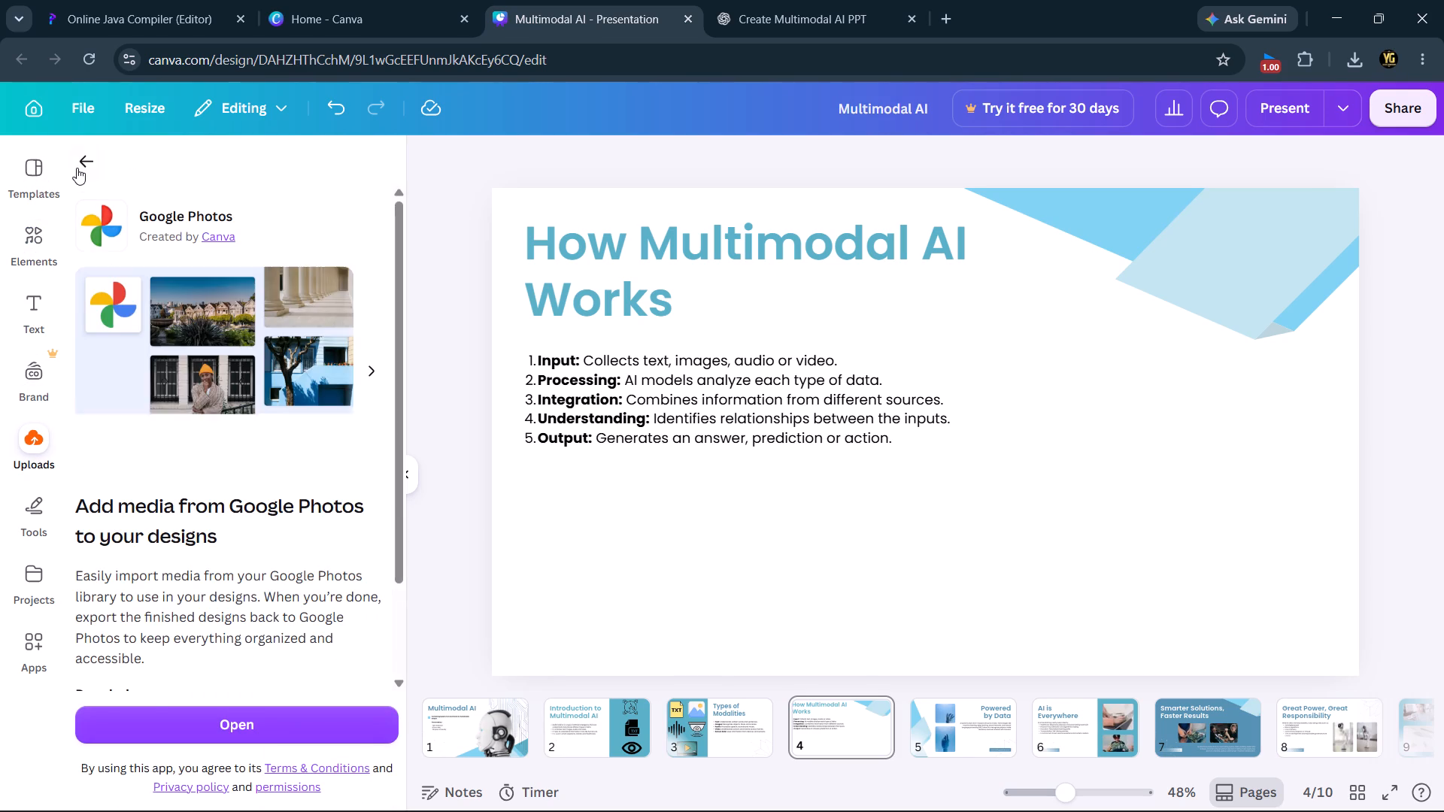
left_click(77, 167)
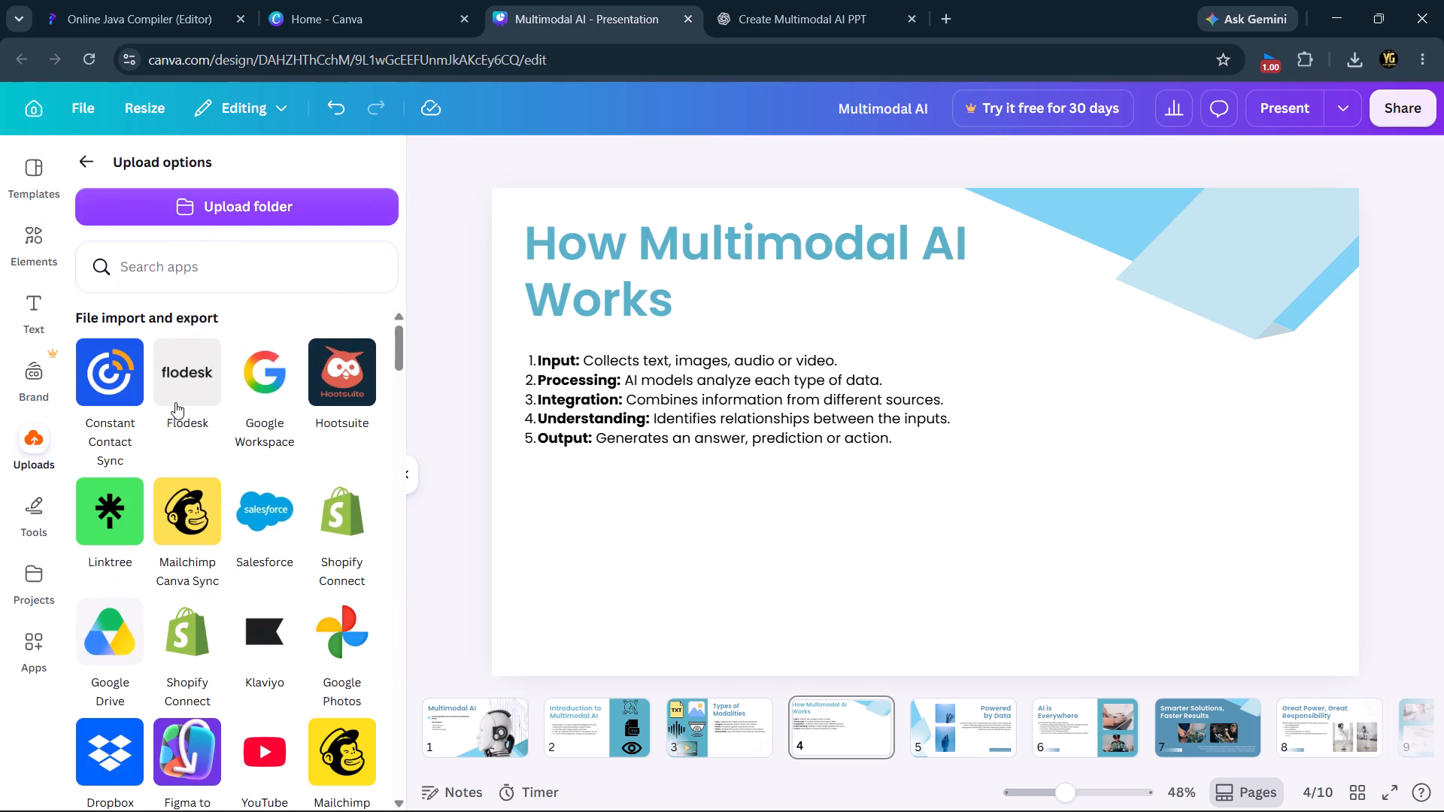
scroll(175, 402, "down", 5)
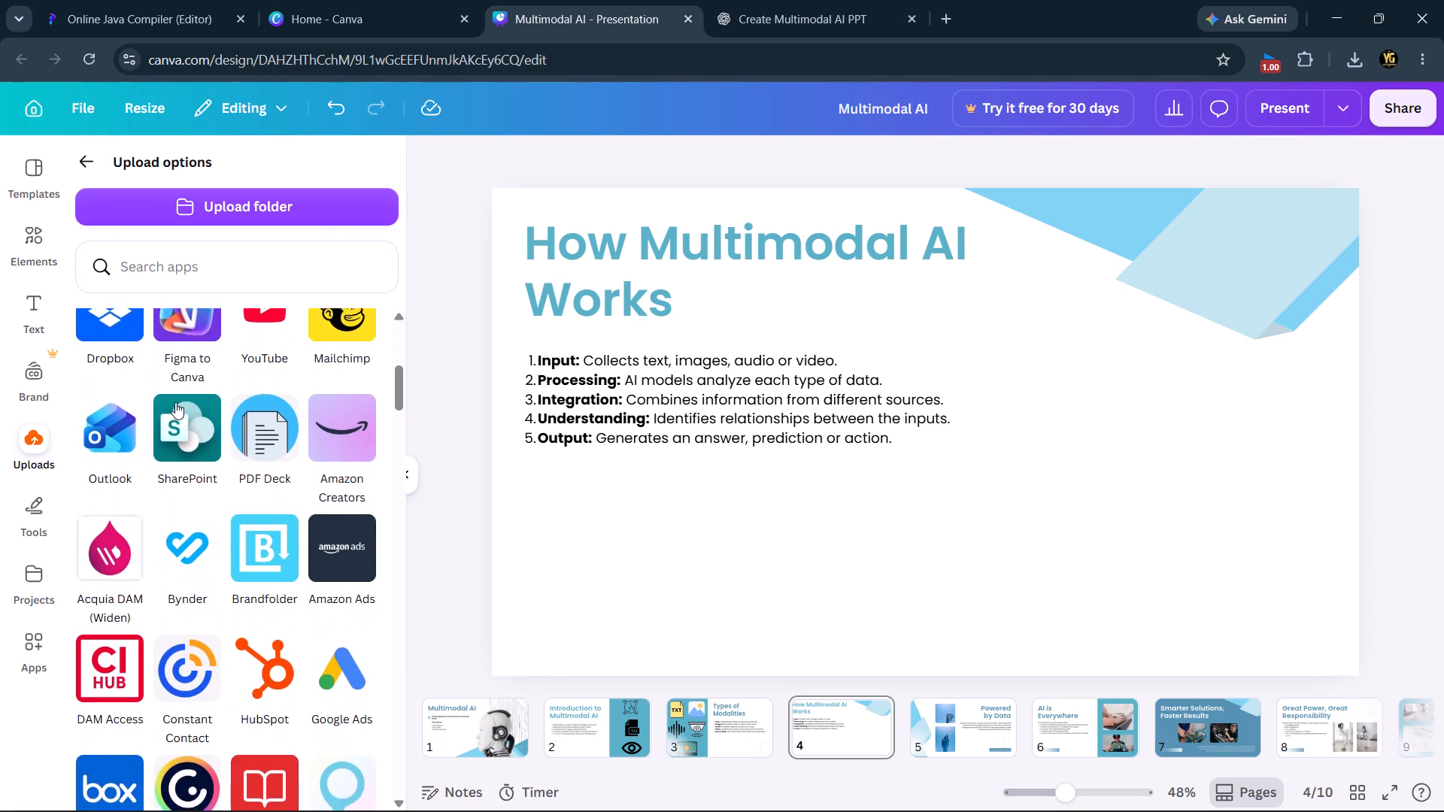
scroll(175, 402, "down", 6)
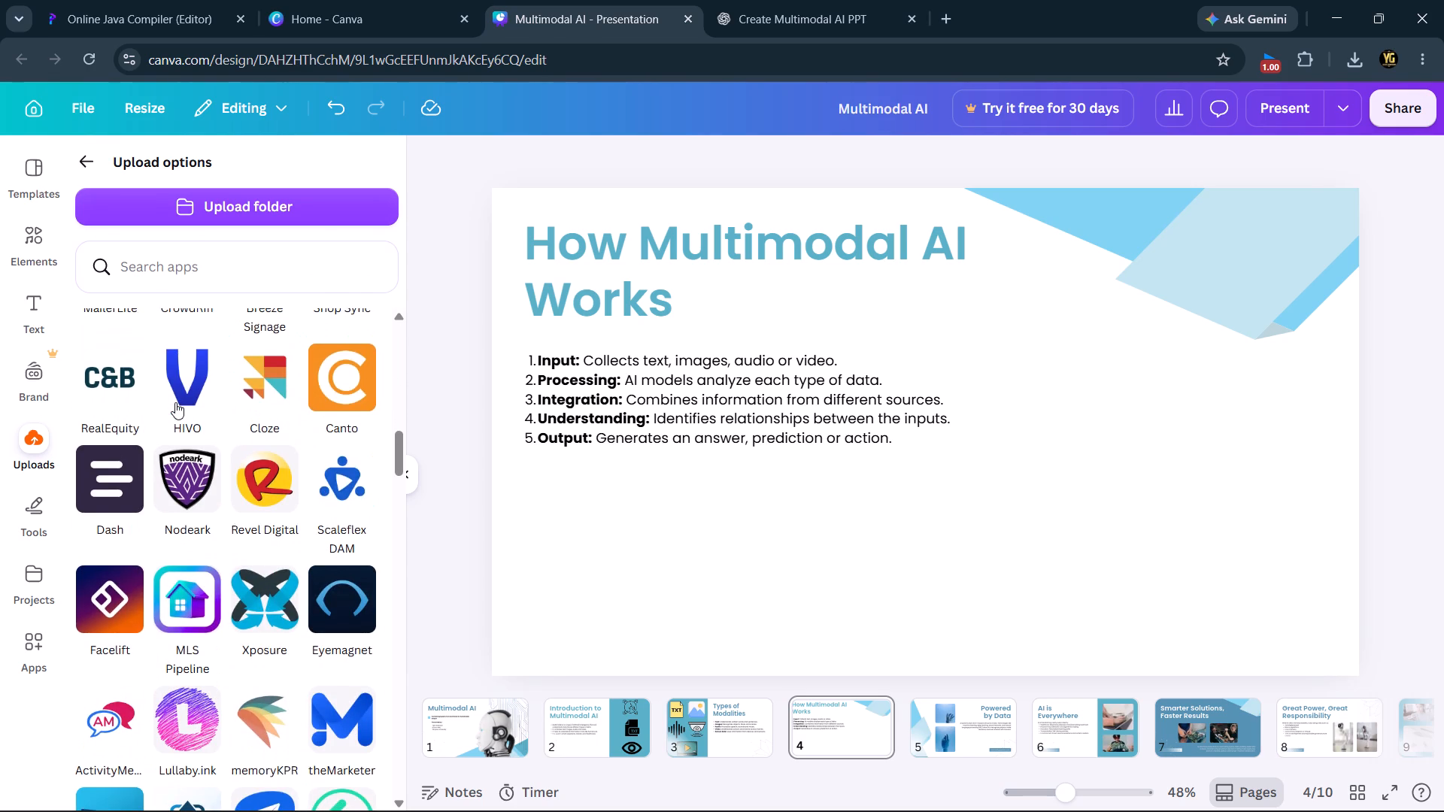
scroll(175, 402, "down", 2)
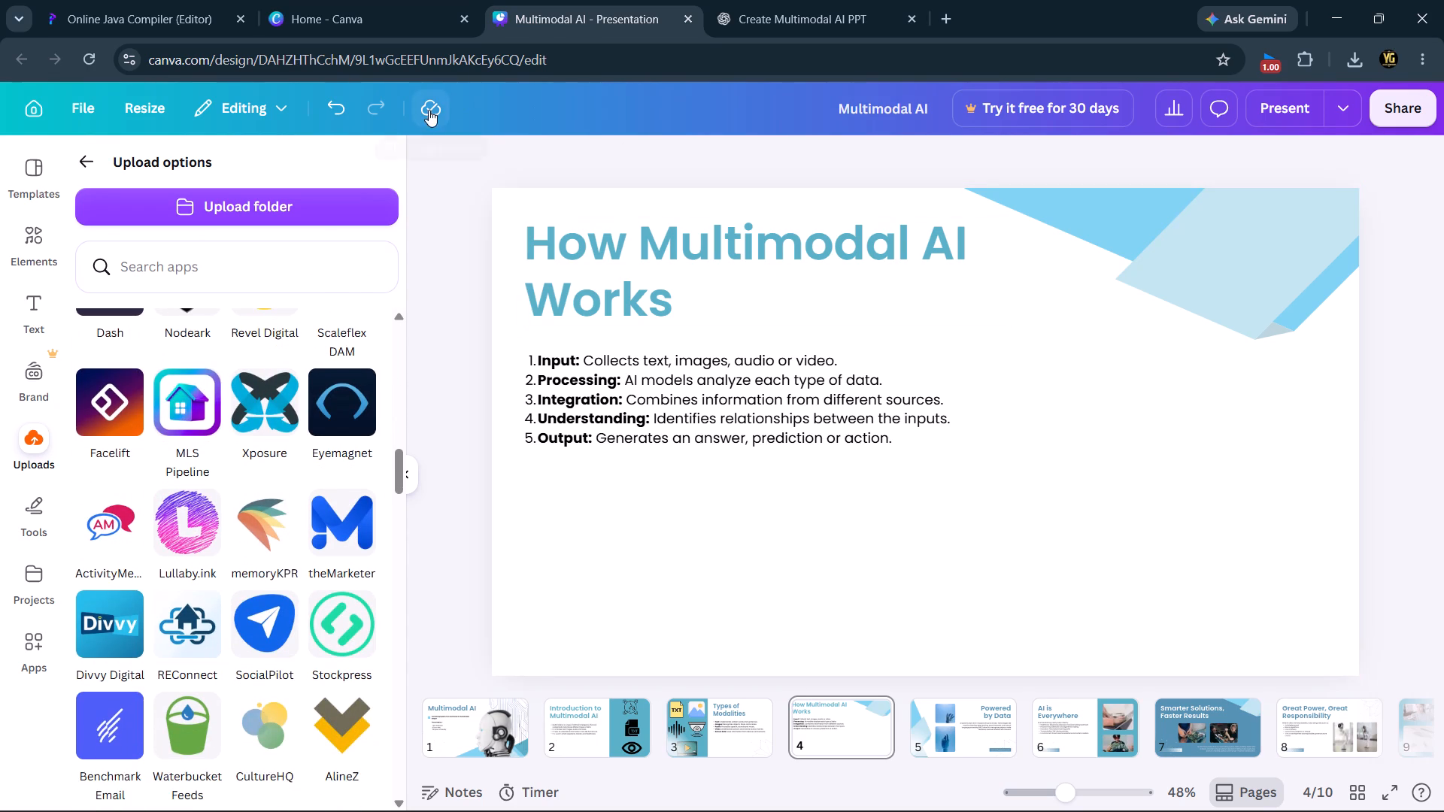
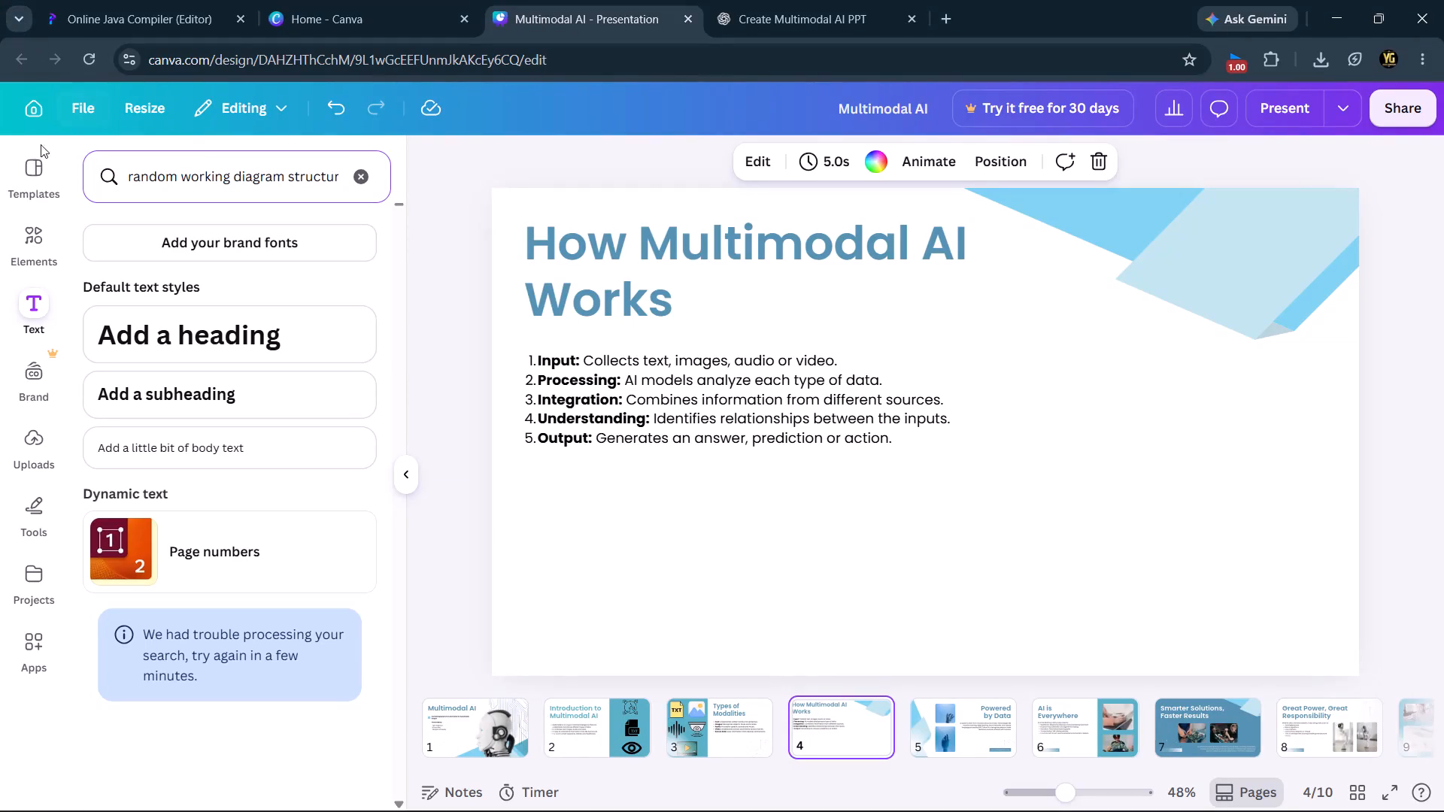
Copy the query "random working diagram structure" from the text search and search the photo elements for it, clearing any stray text pasted on slide 4.
left_click(37, 235)
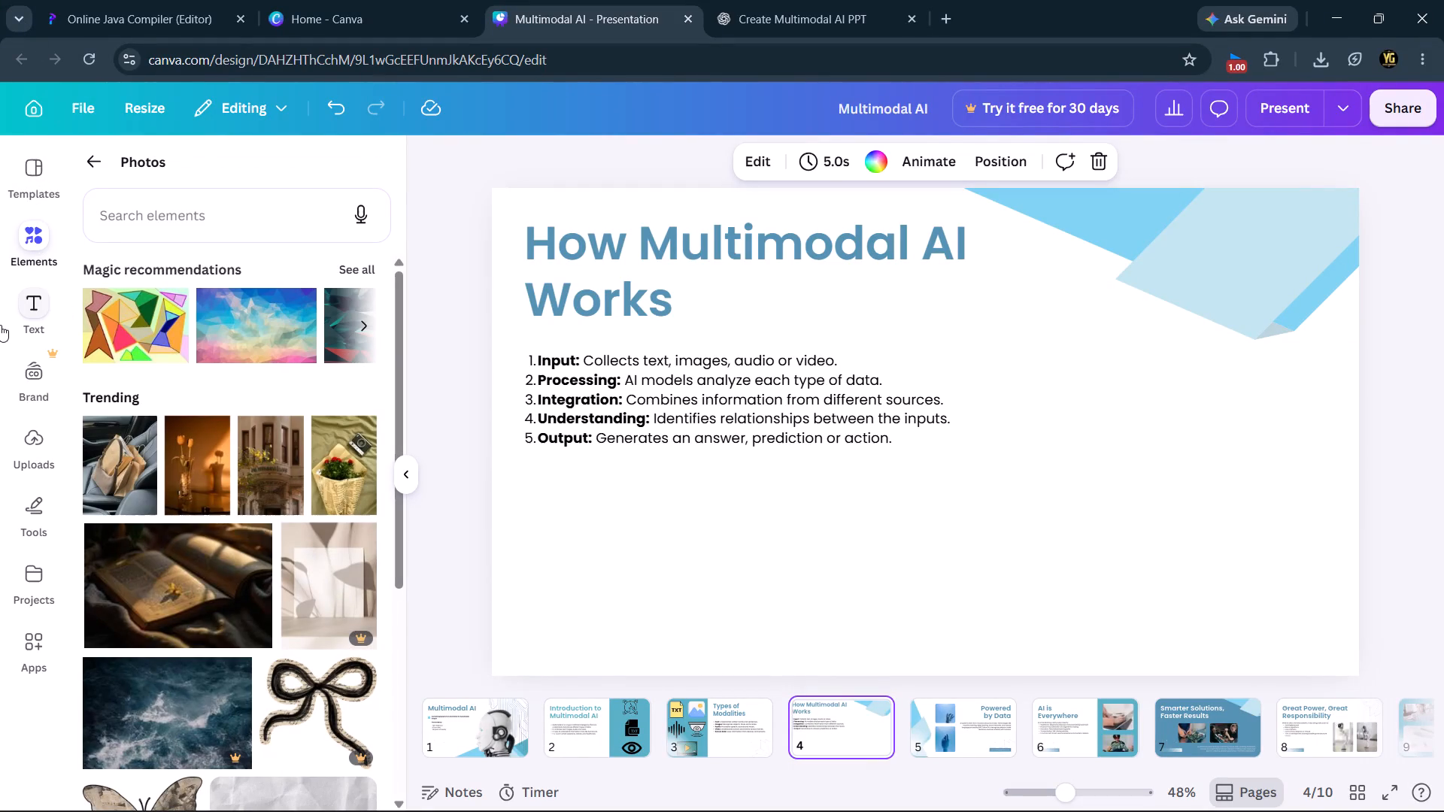
left_click(20, 324)
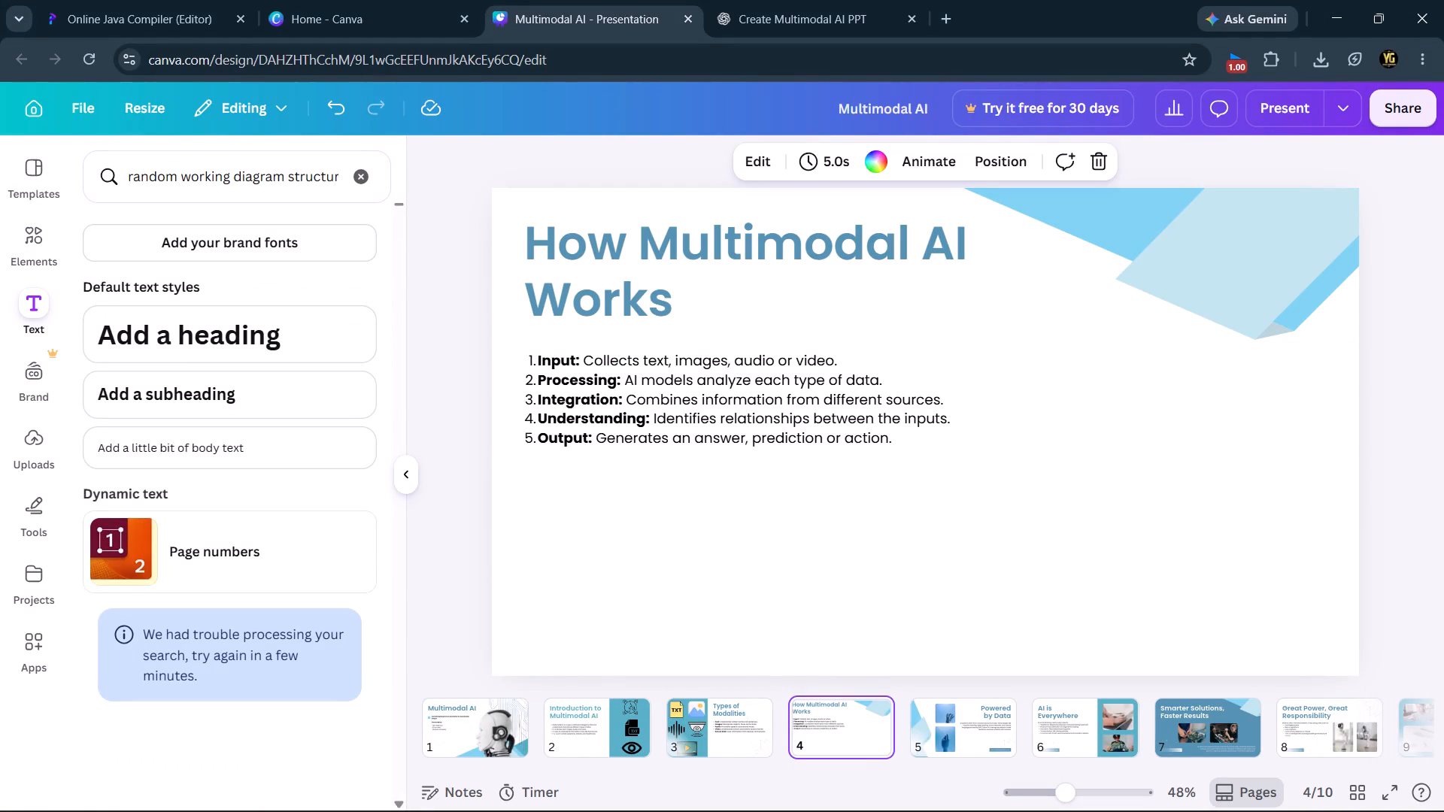
left_click(127, 178)
left_click_drag(128, 177, 394, 182)
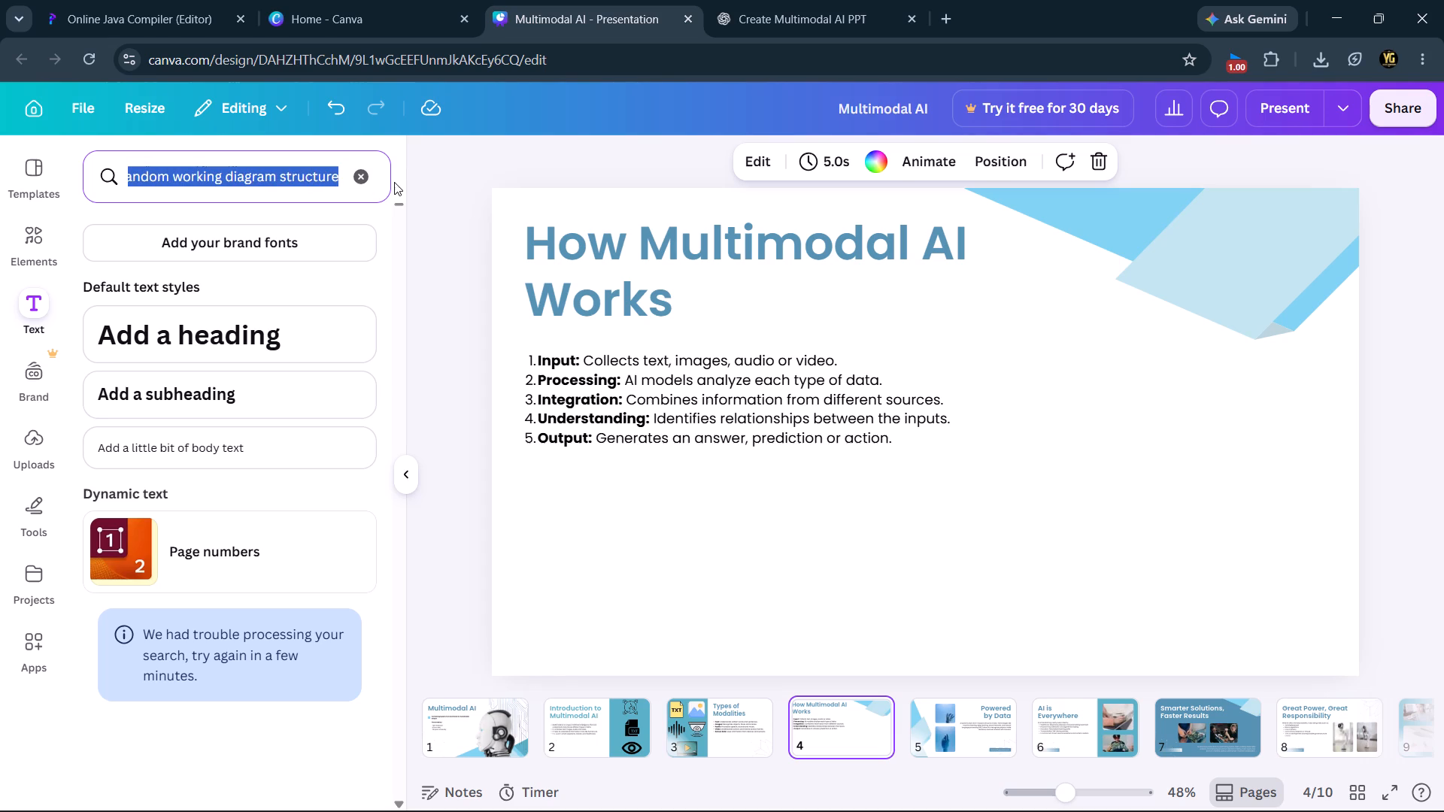
key("ctrl+c")
left_click(29, 218)
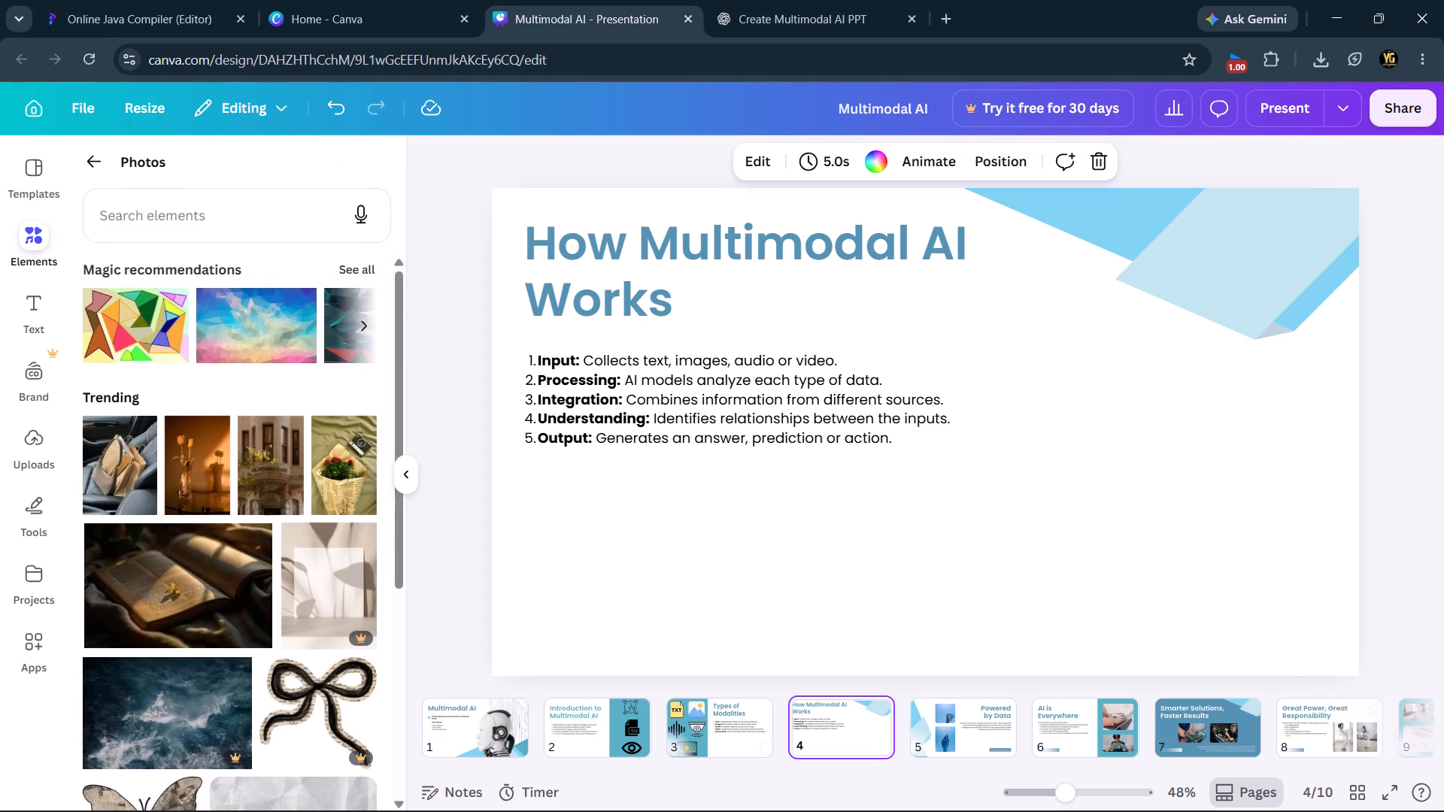
left_click(161, 198)
key("ctrl+v")
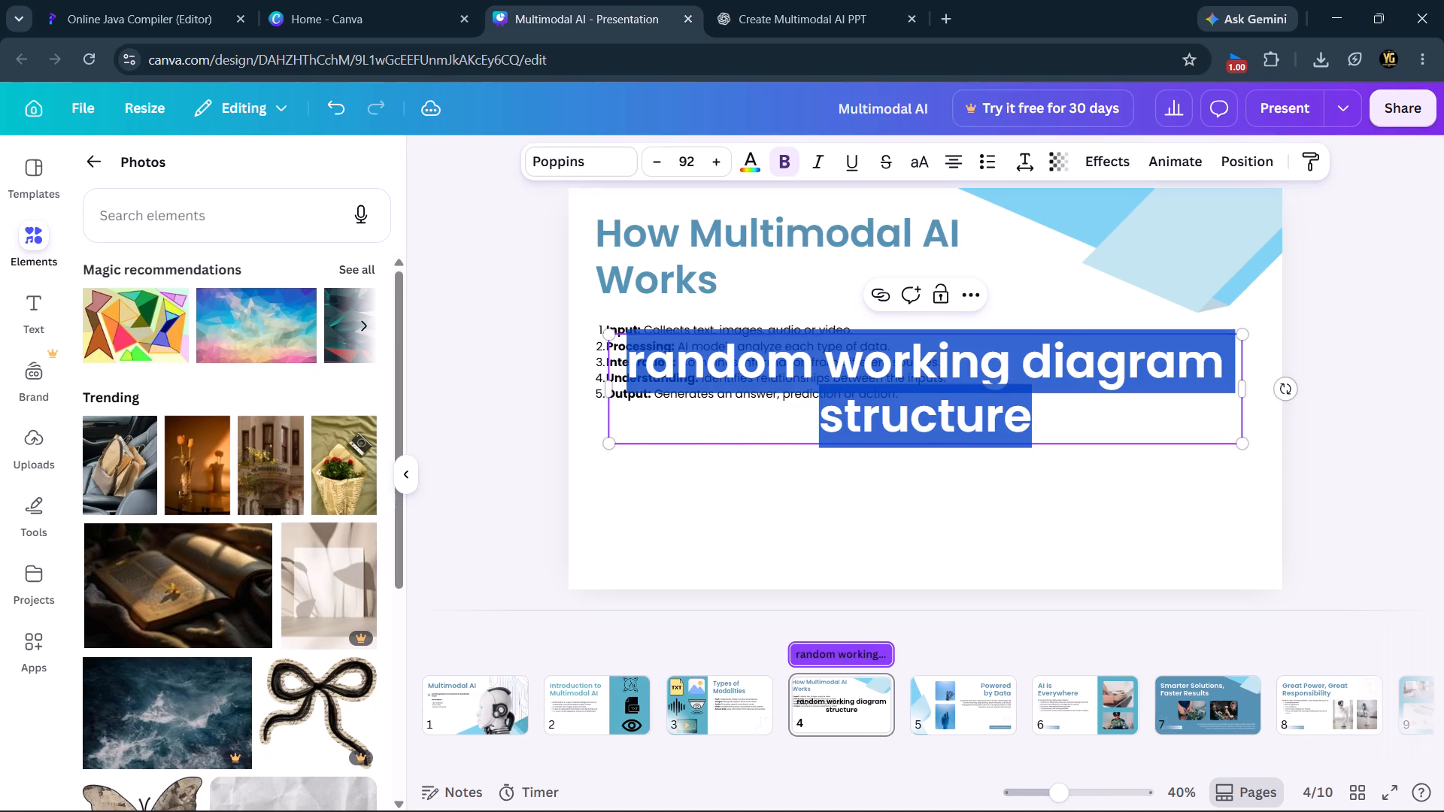
key("Delete")
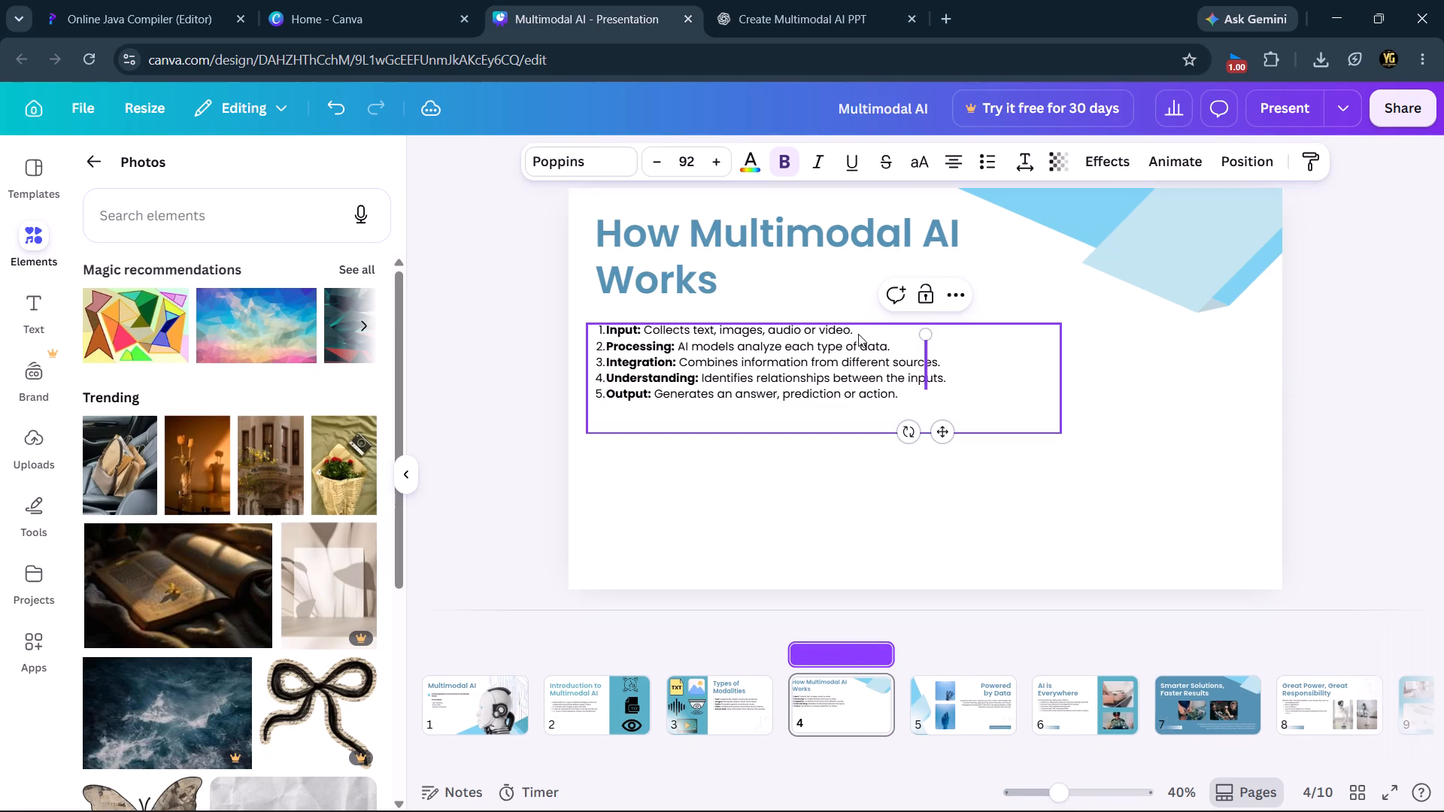
left_click(291, 220)
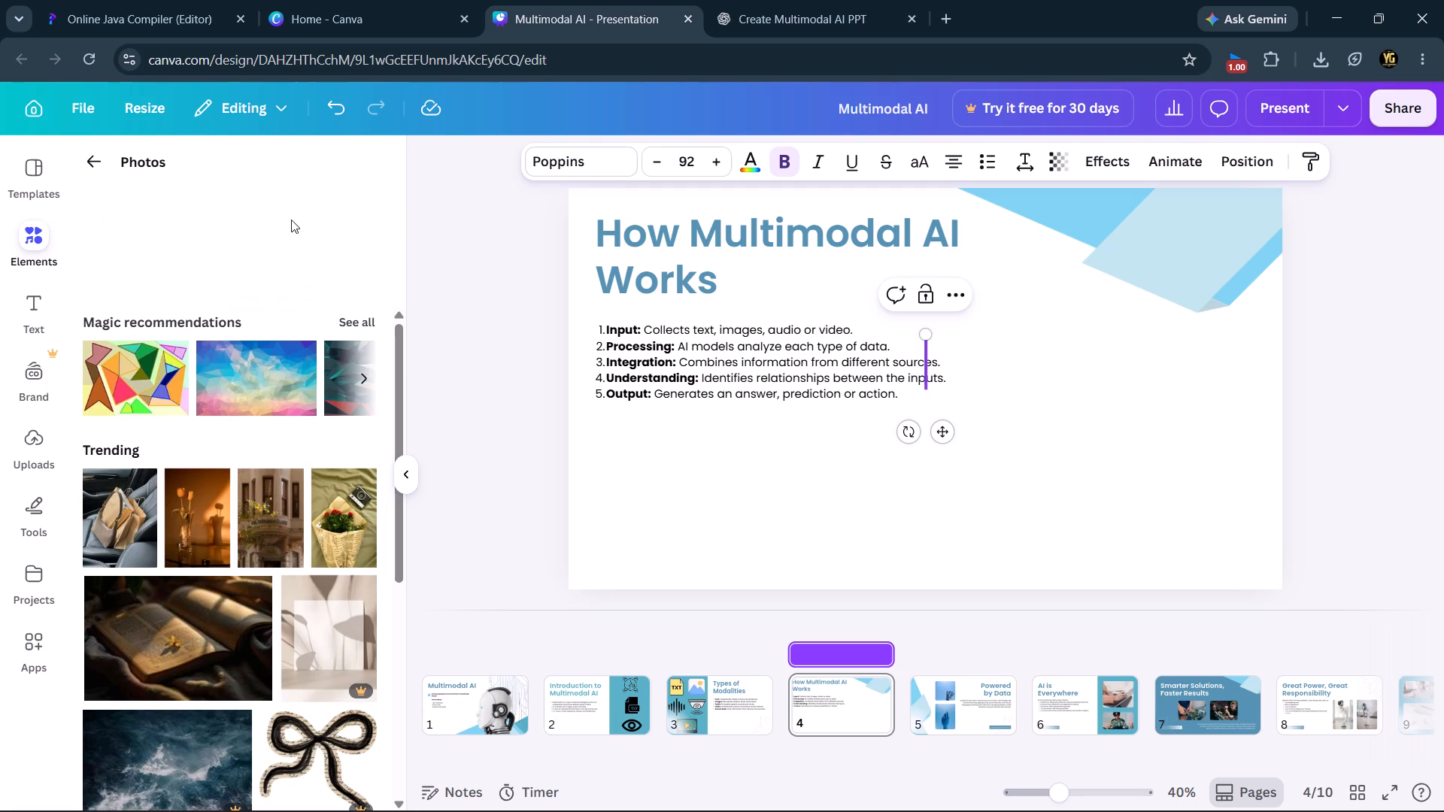
key("ctrl+v")
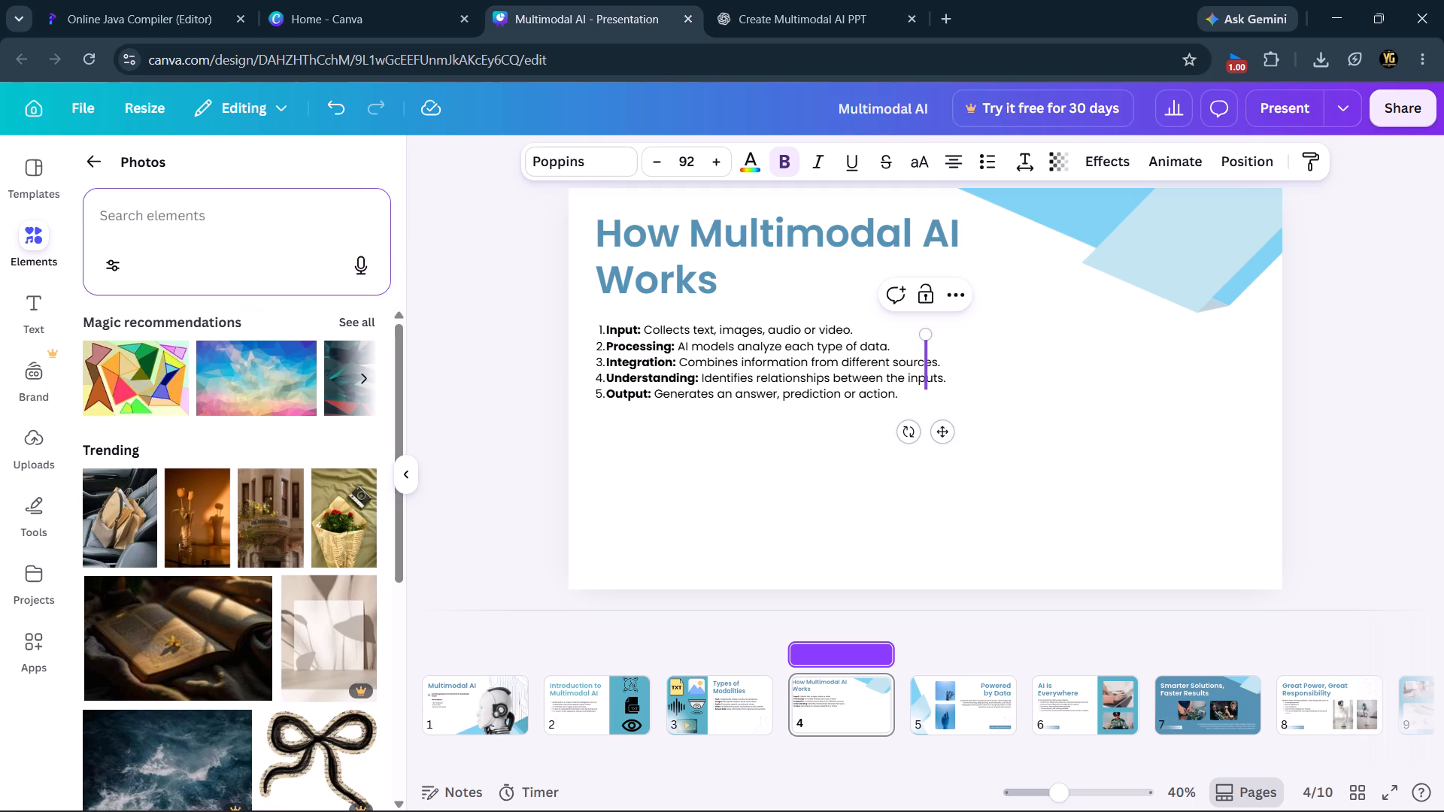
key("Return")
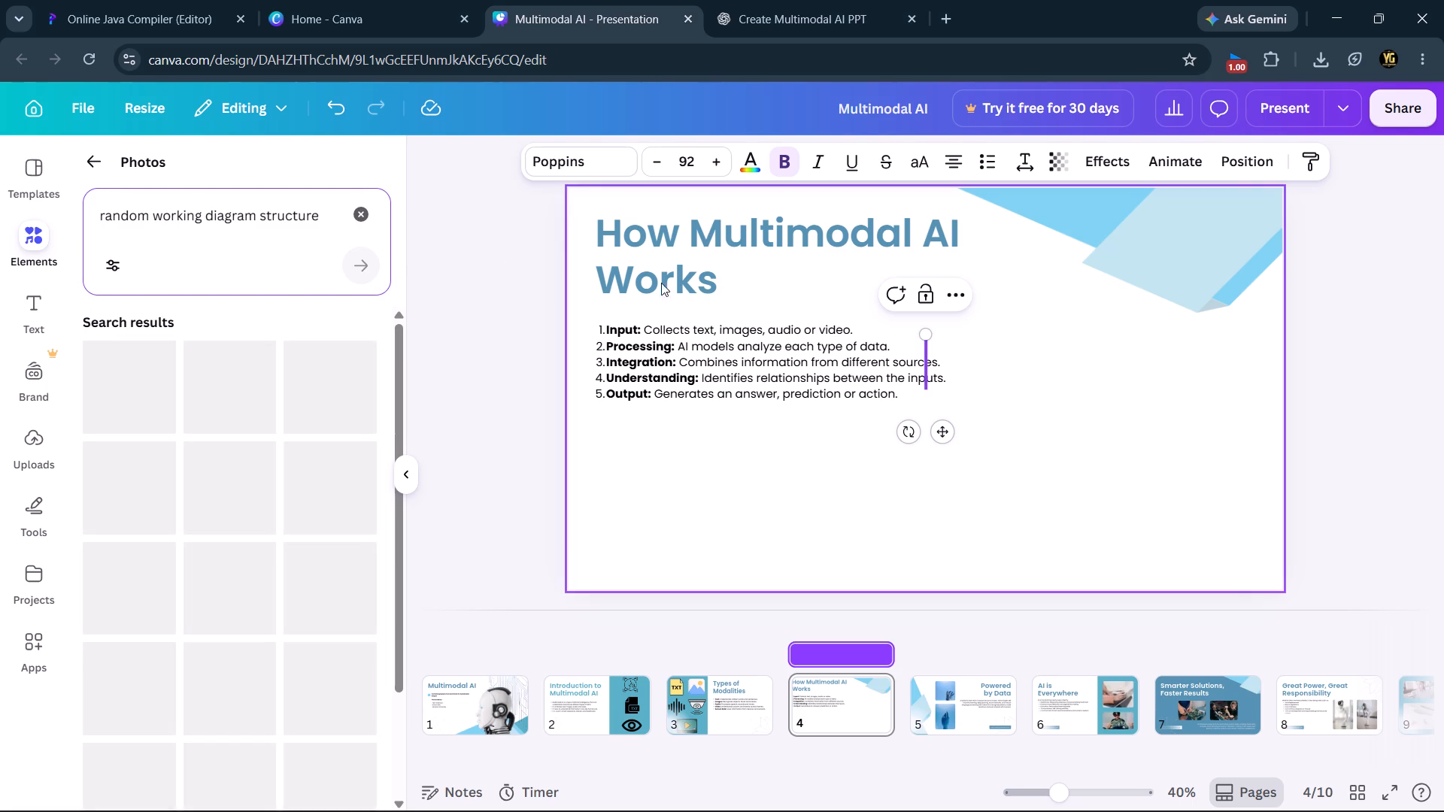
left_click(927, 517)
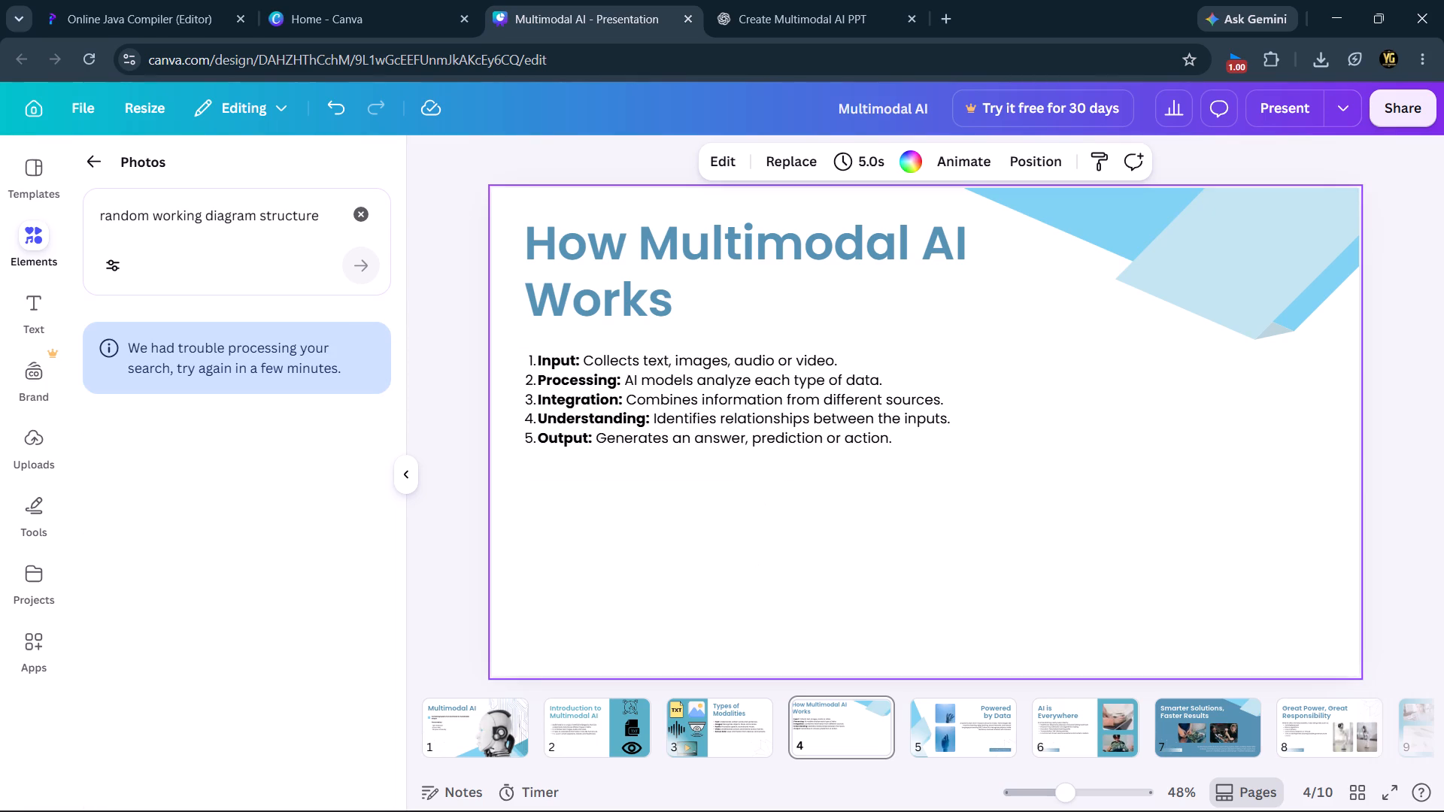
Rerun the photo elements search for "random working diagram structure".
left_click(322, 217)
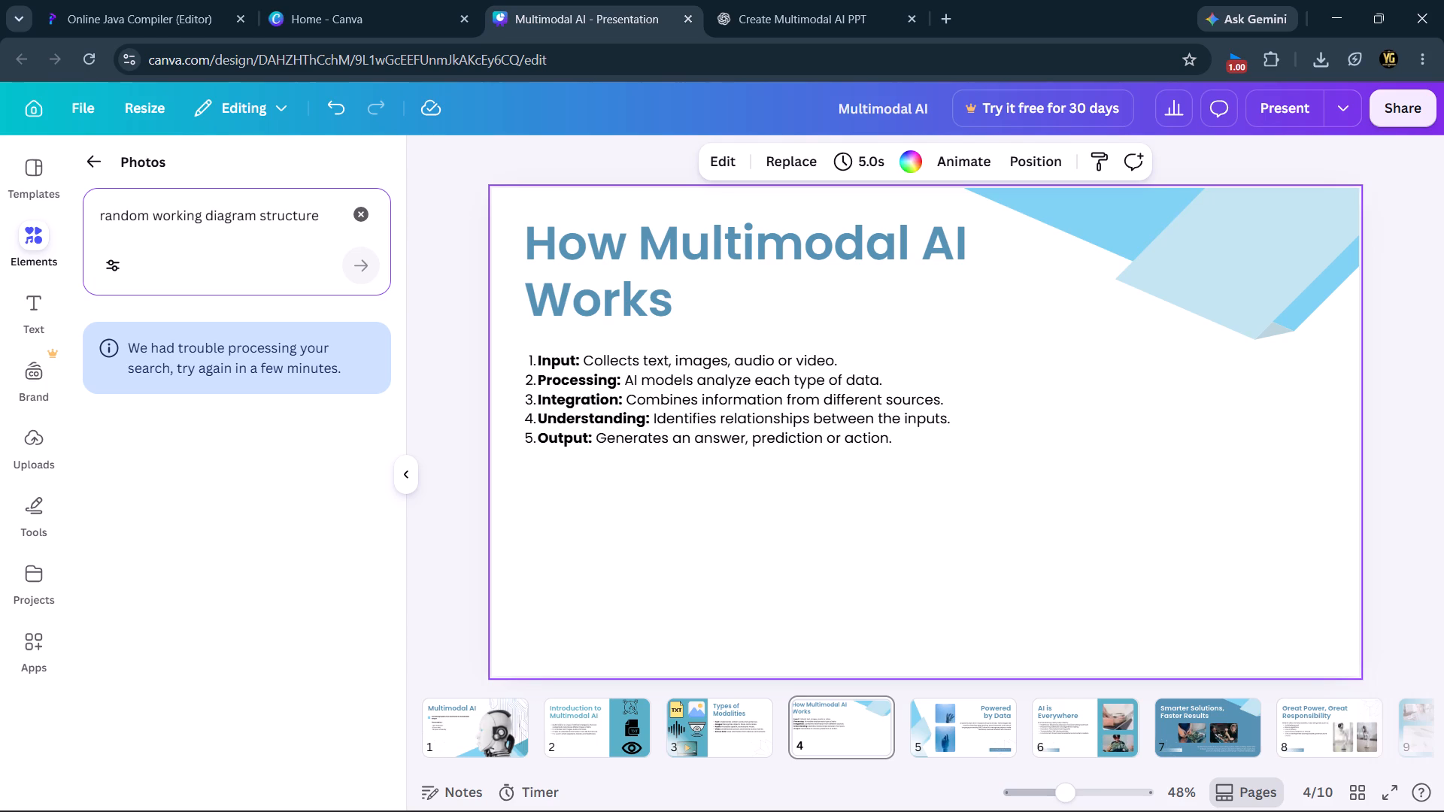
left_click(322, 217)
key("Return")
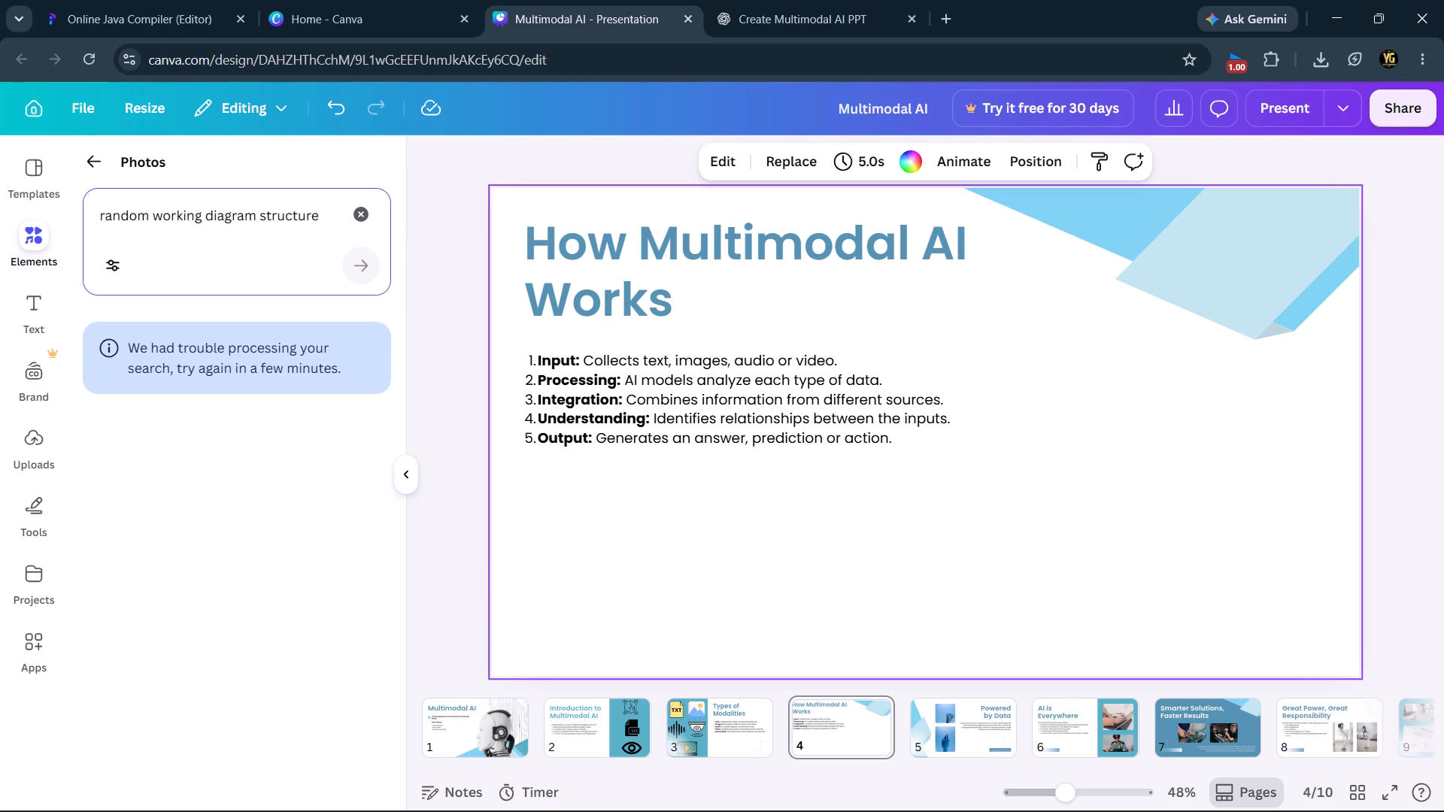